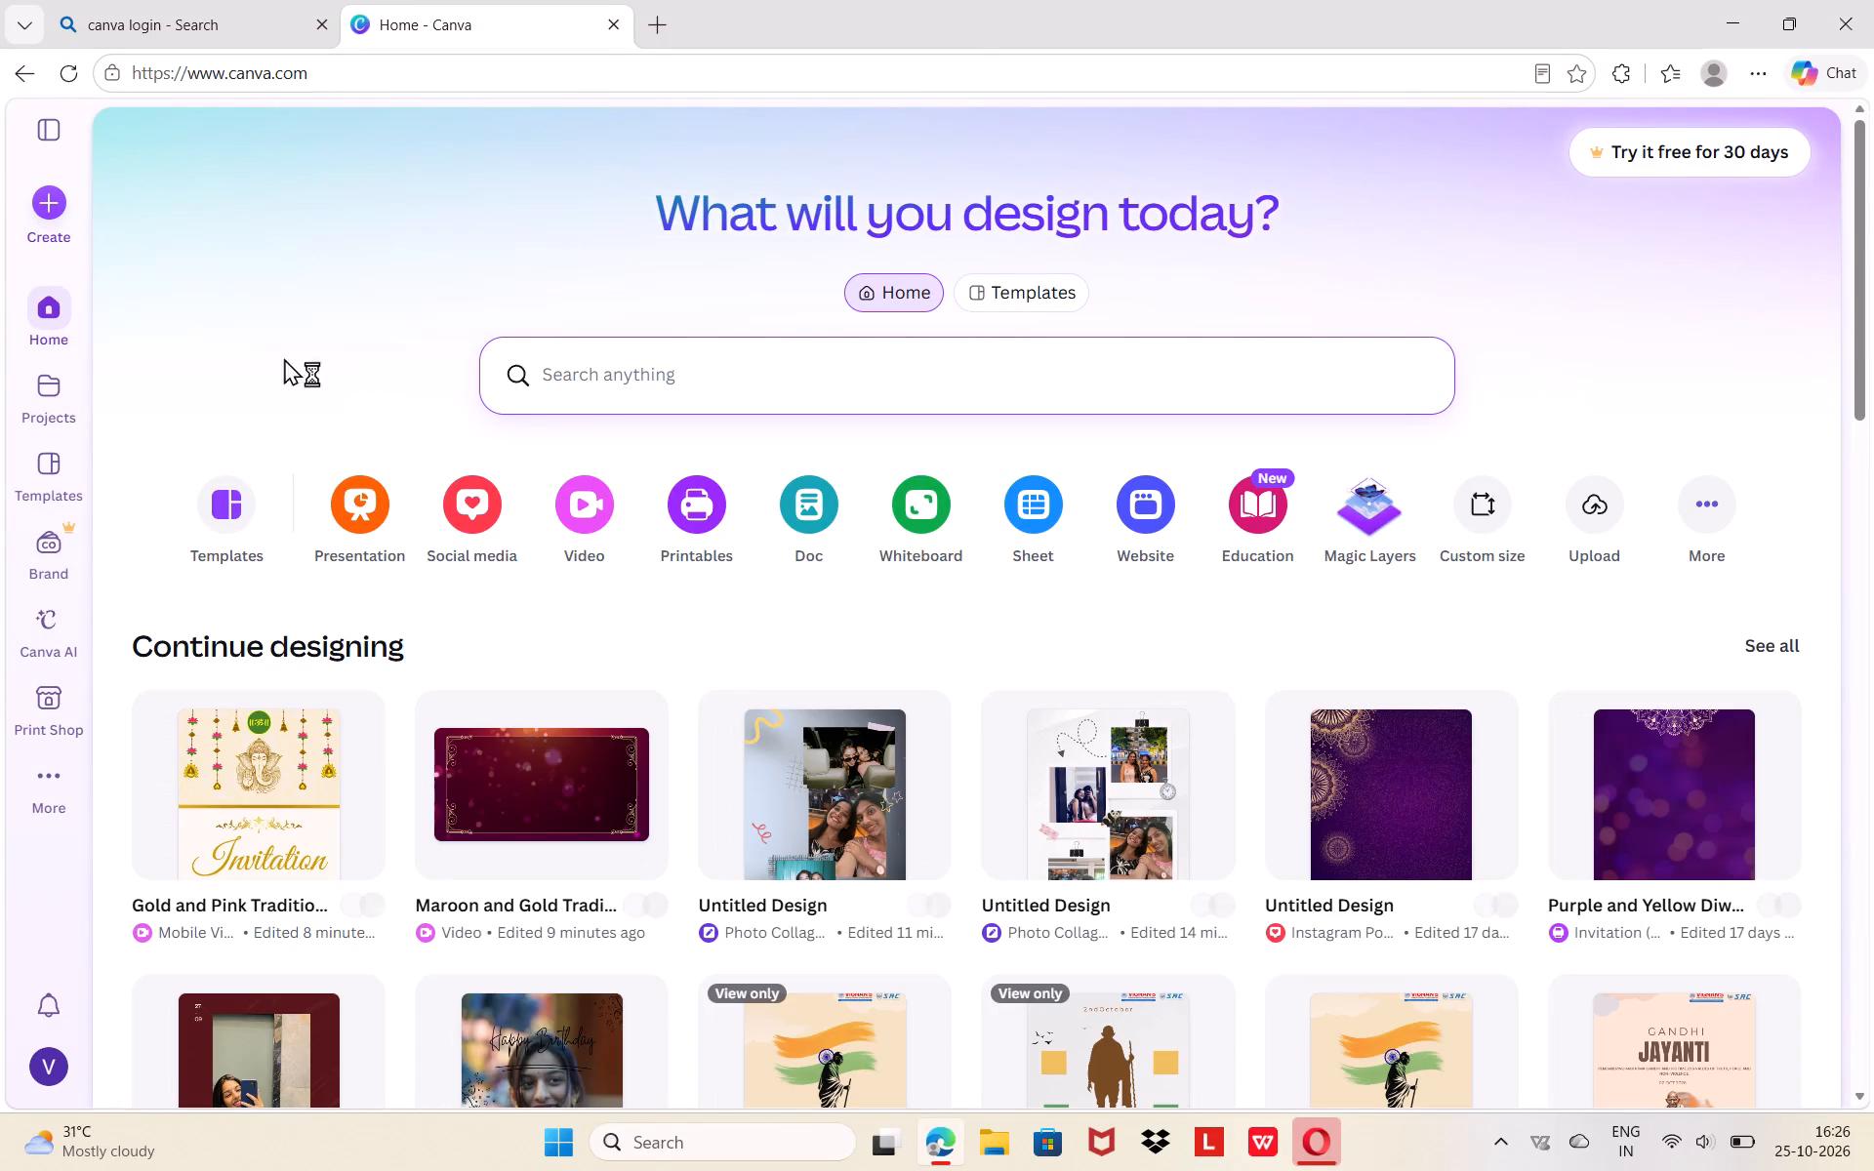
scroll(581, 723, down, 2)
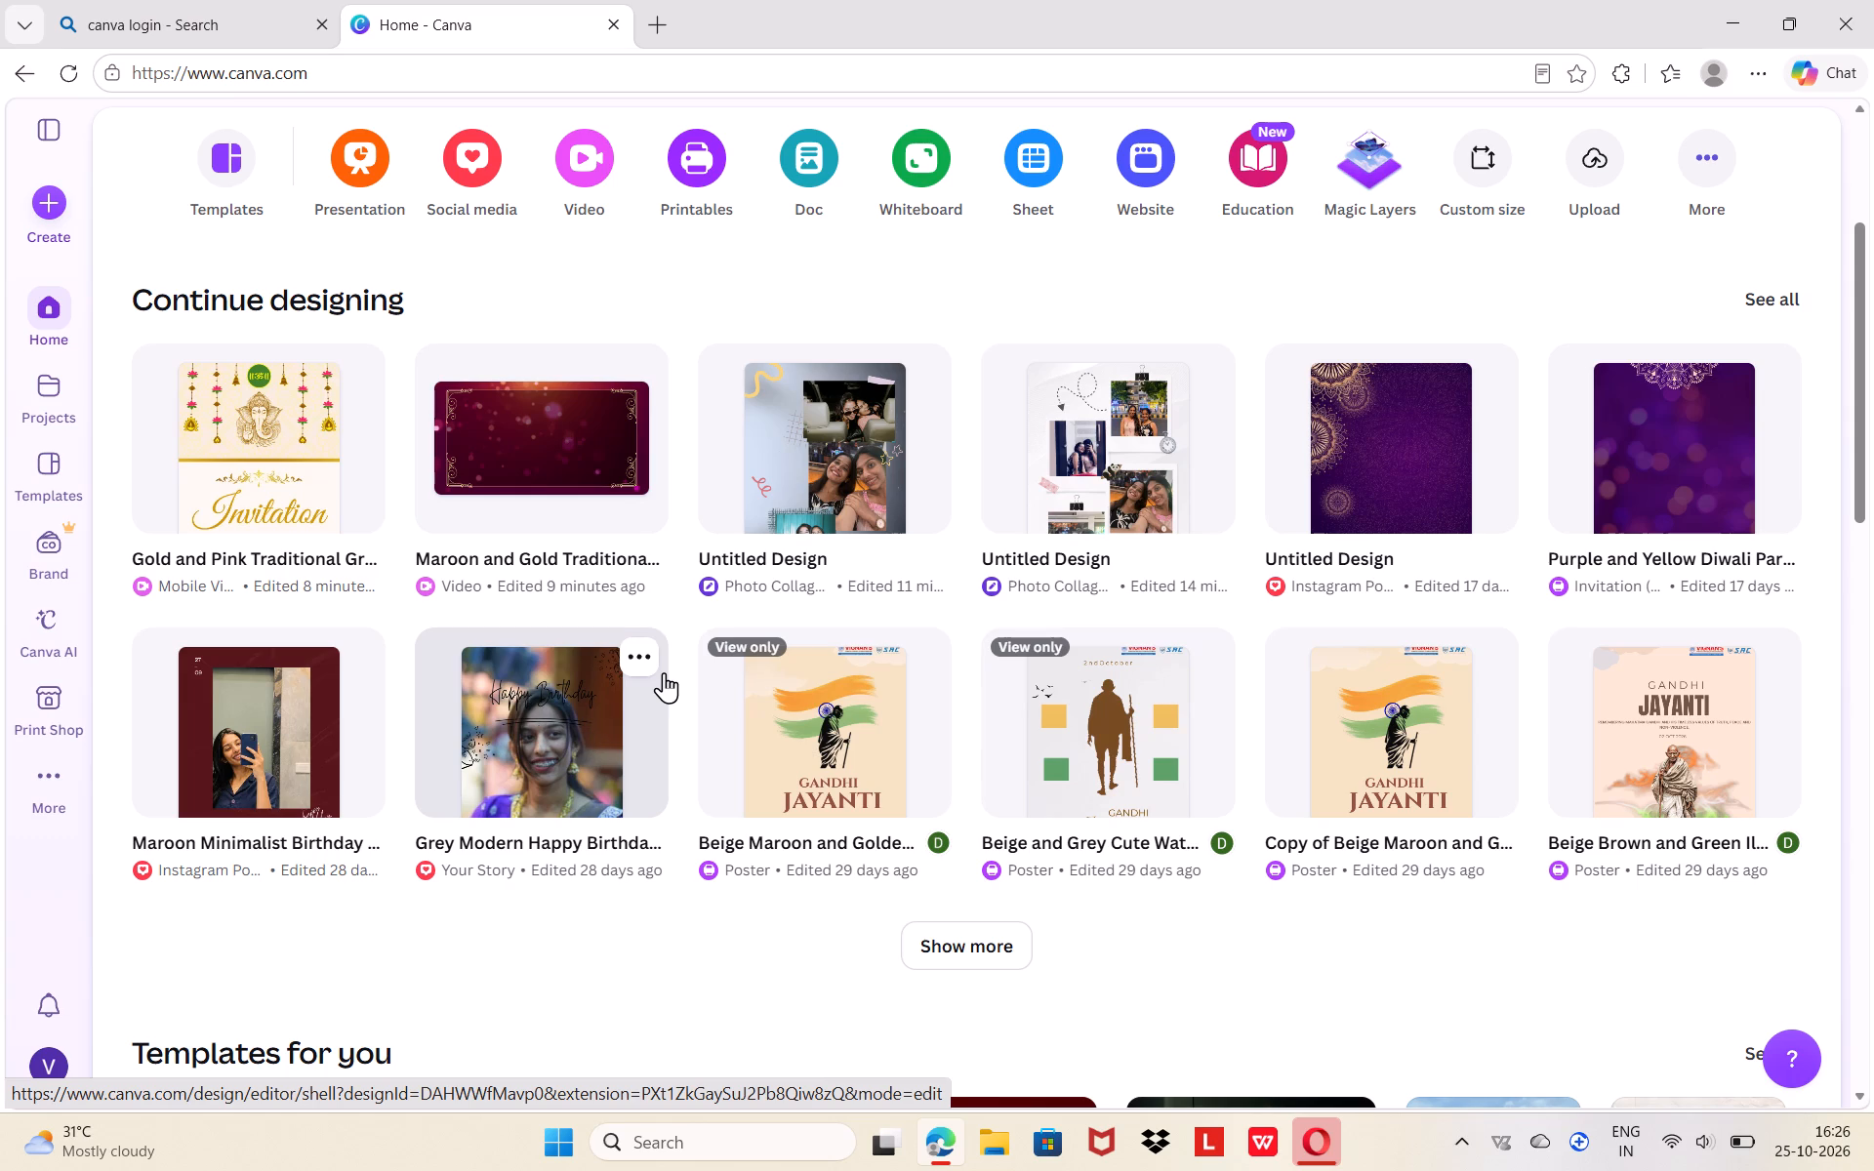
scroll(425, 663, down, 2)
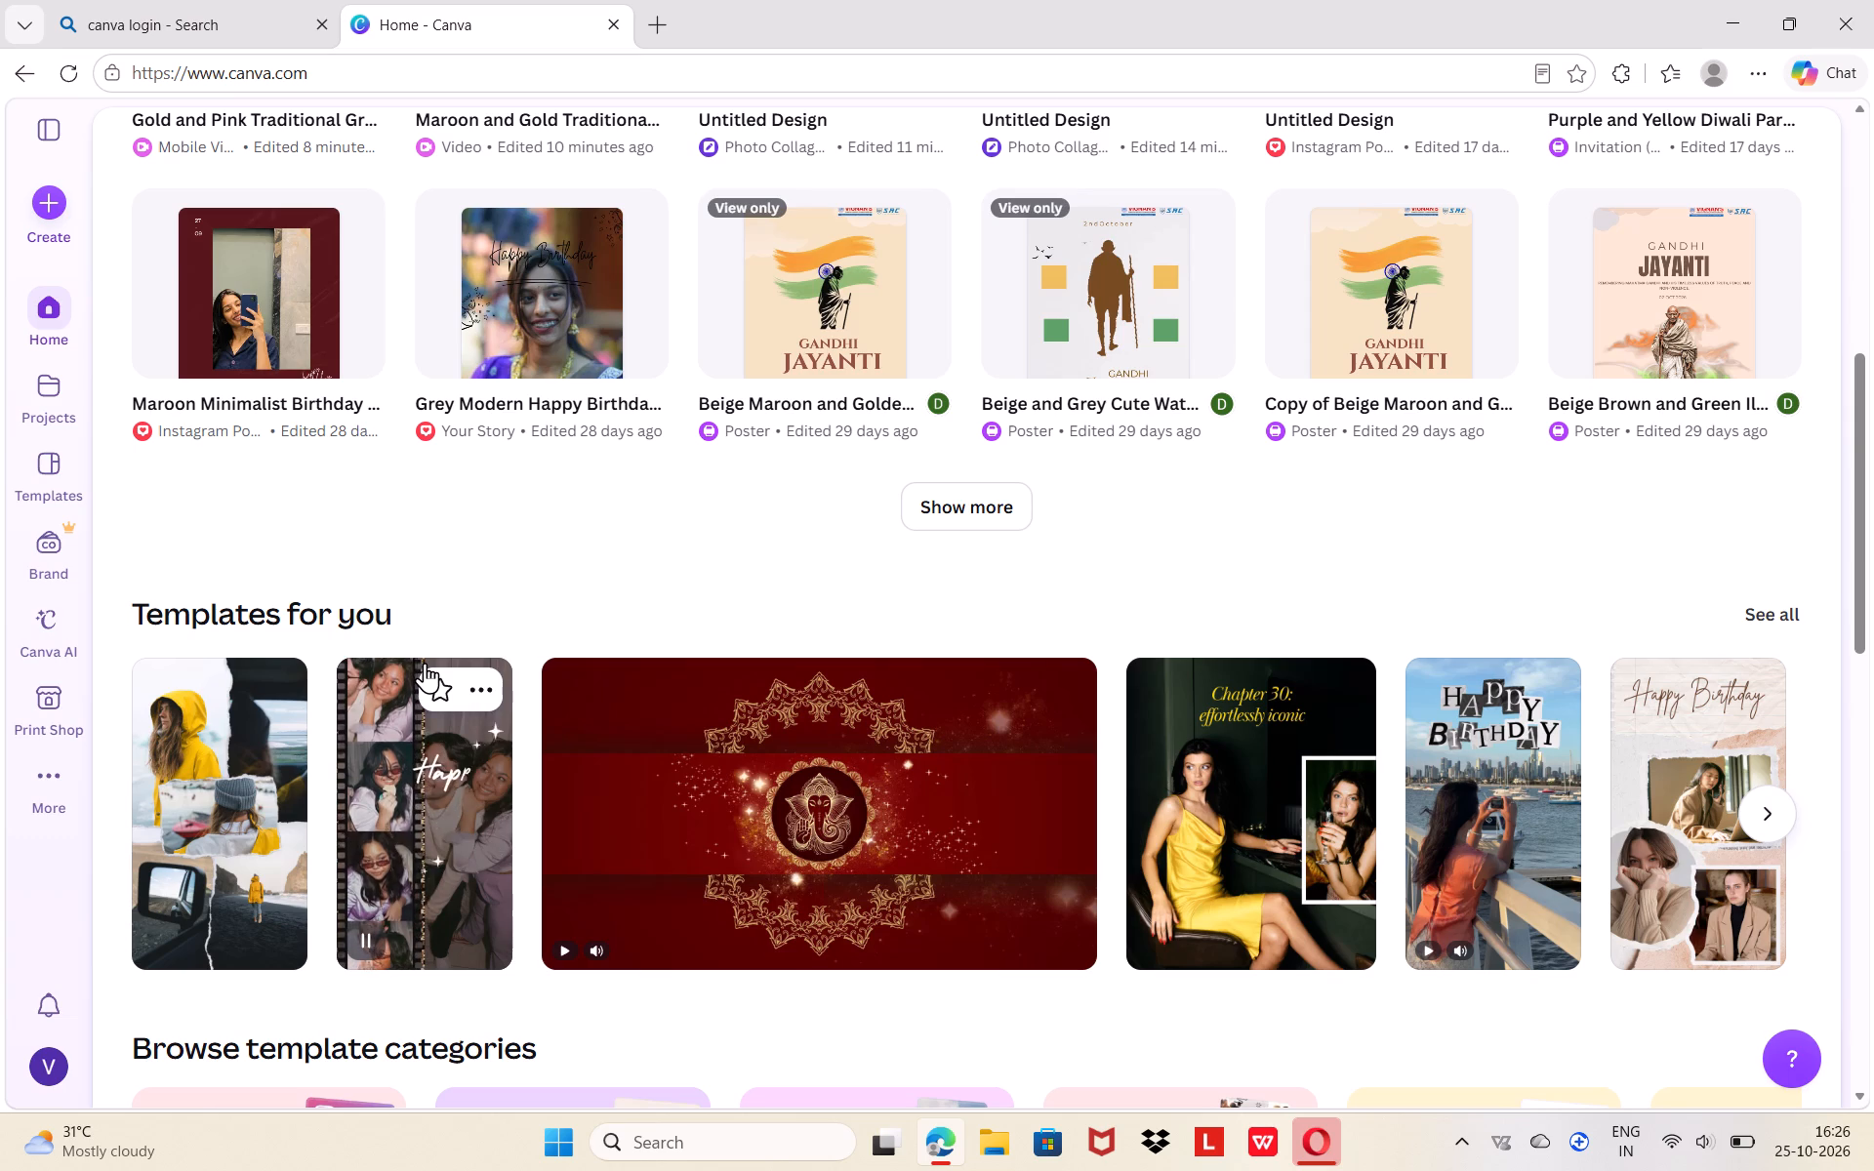
Open a new browser tab and search the web for "myjio".
click(657, 27)
click(603, 80)
text(myjio)
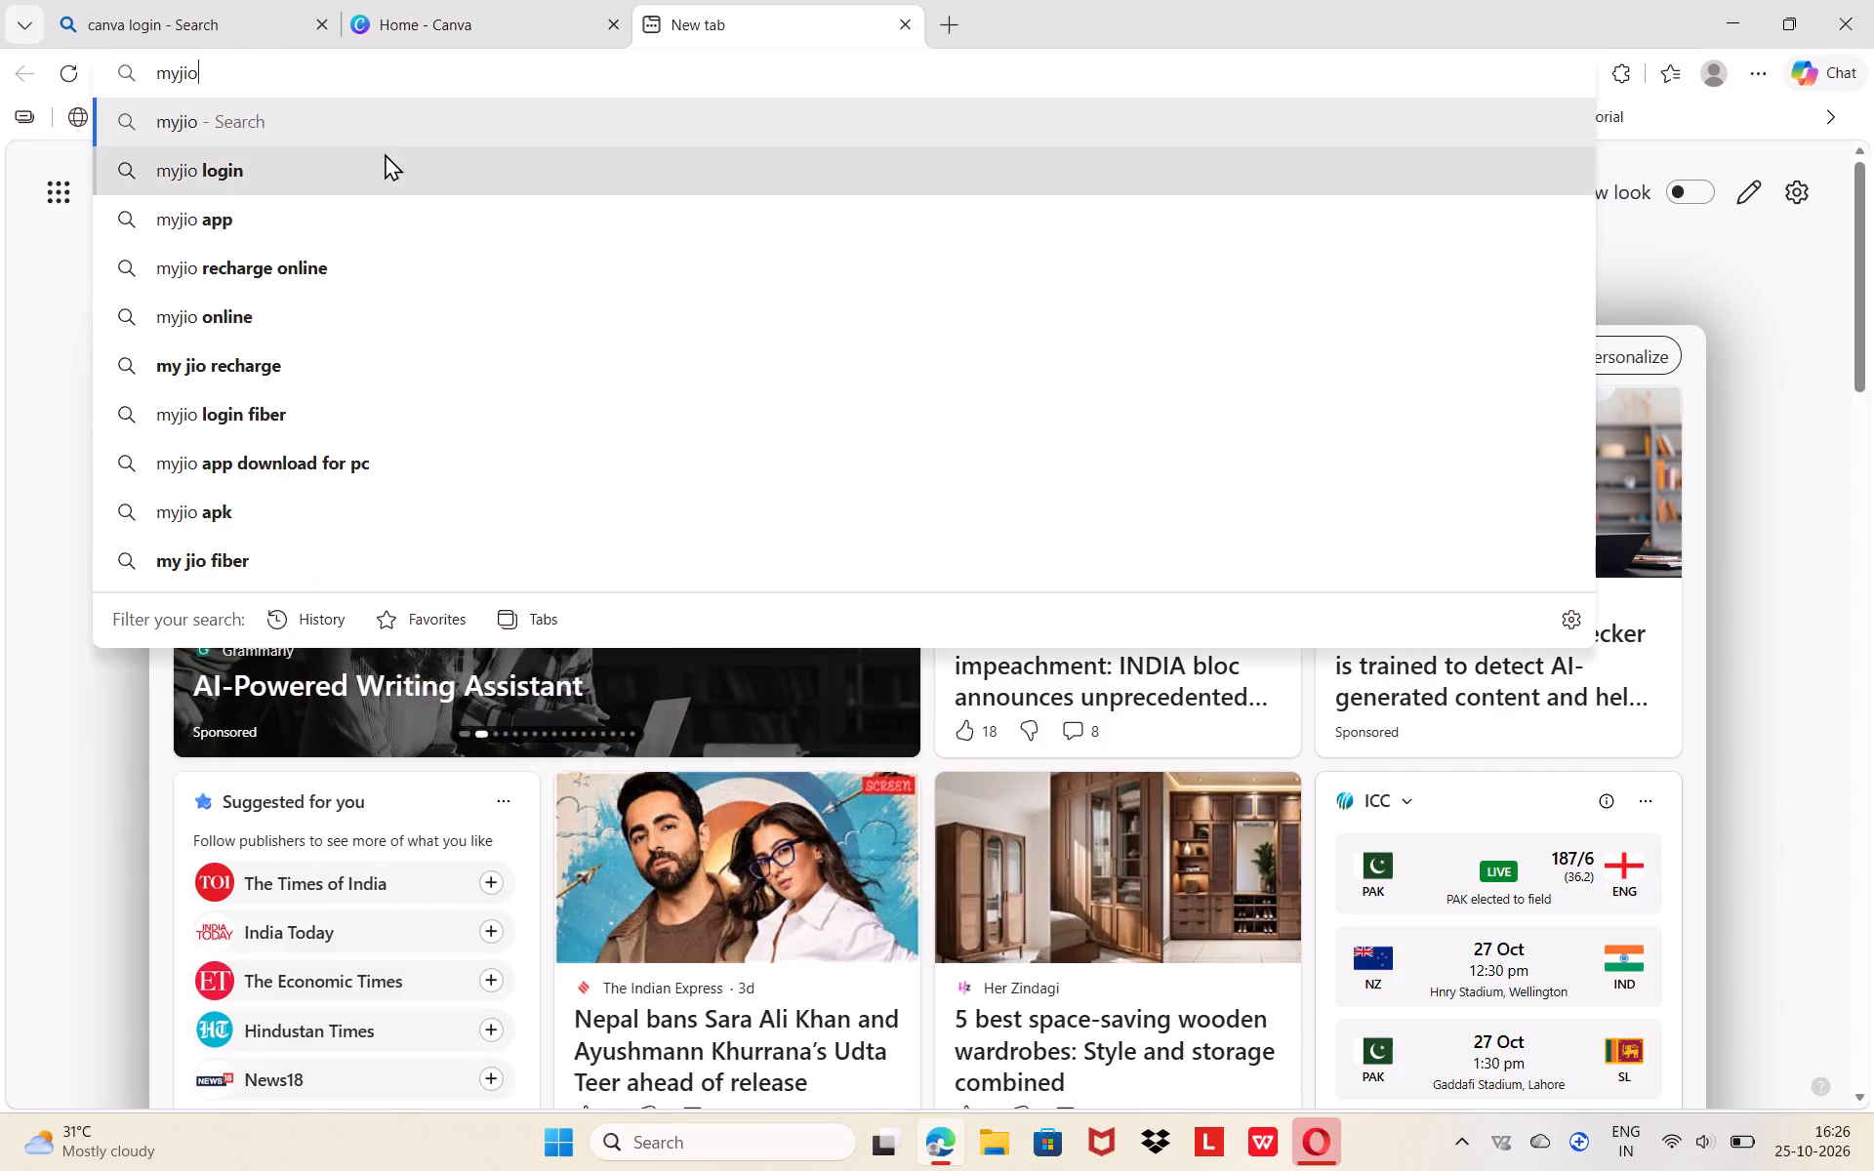
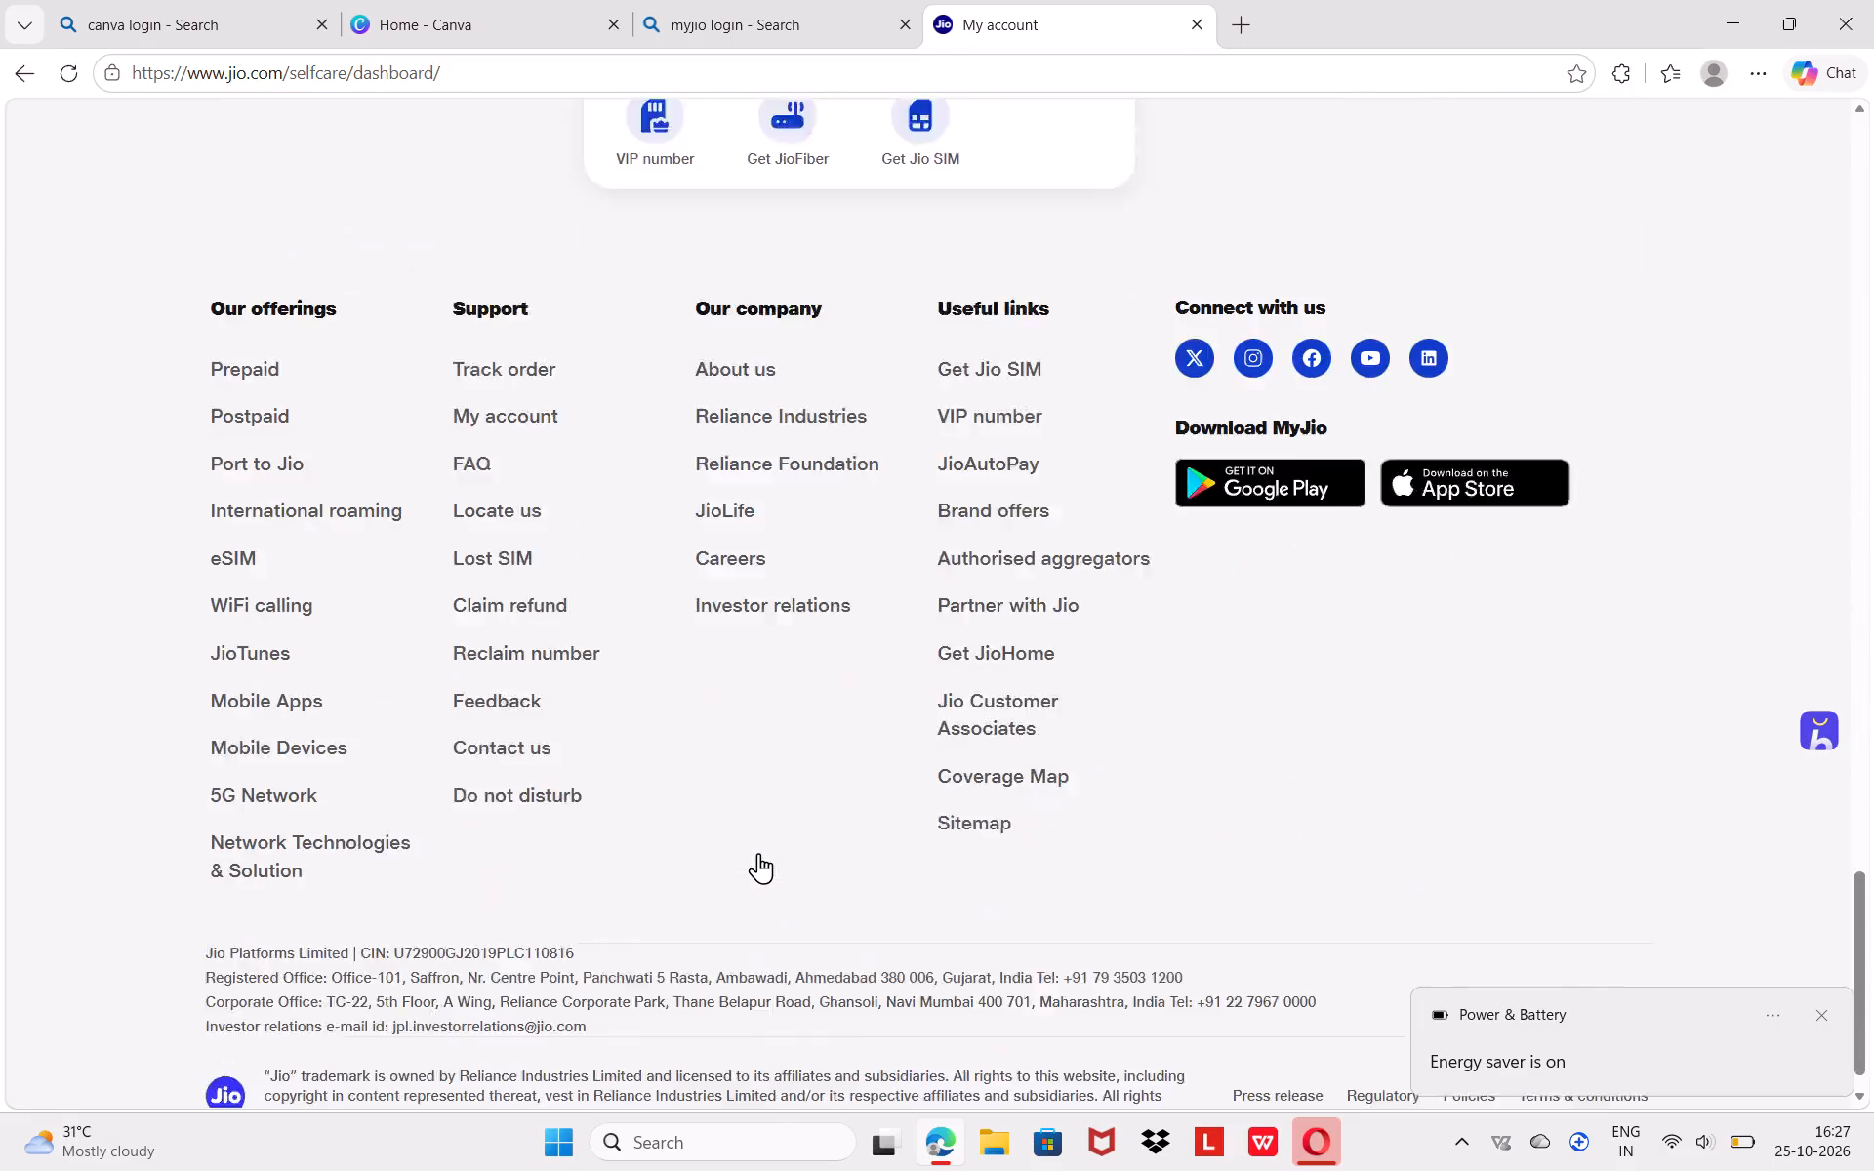
scroll(758, 853, up, 7)
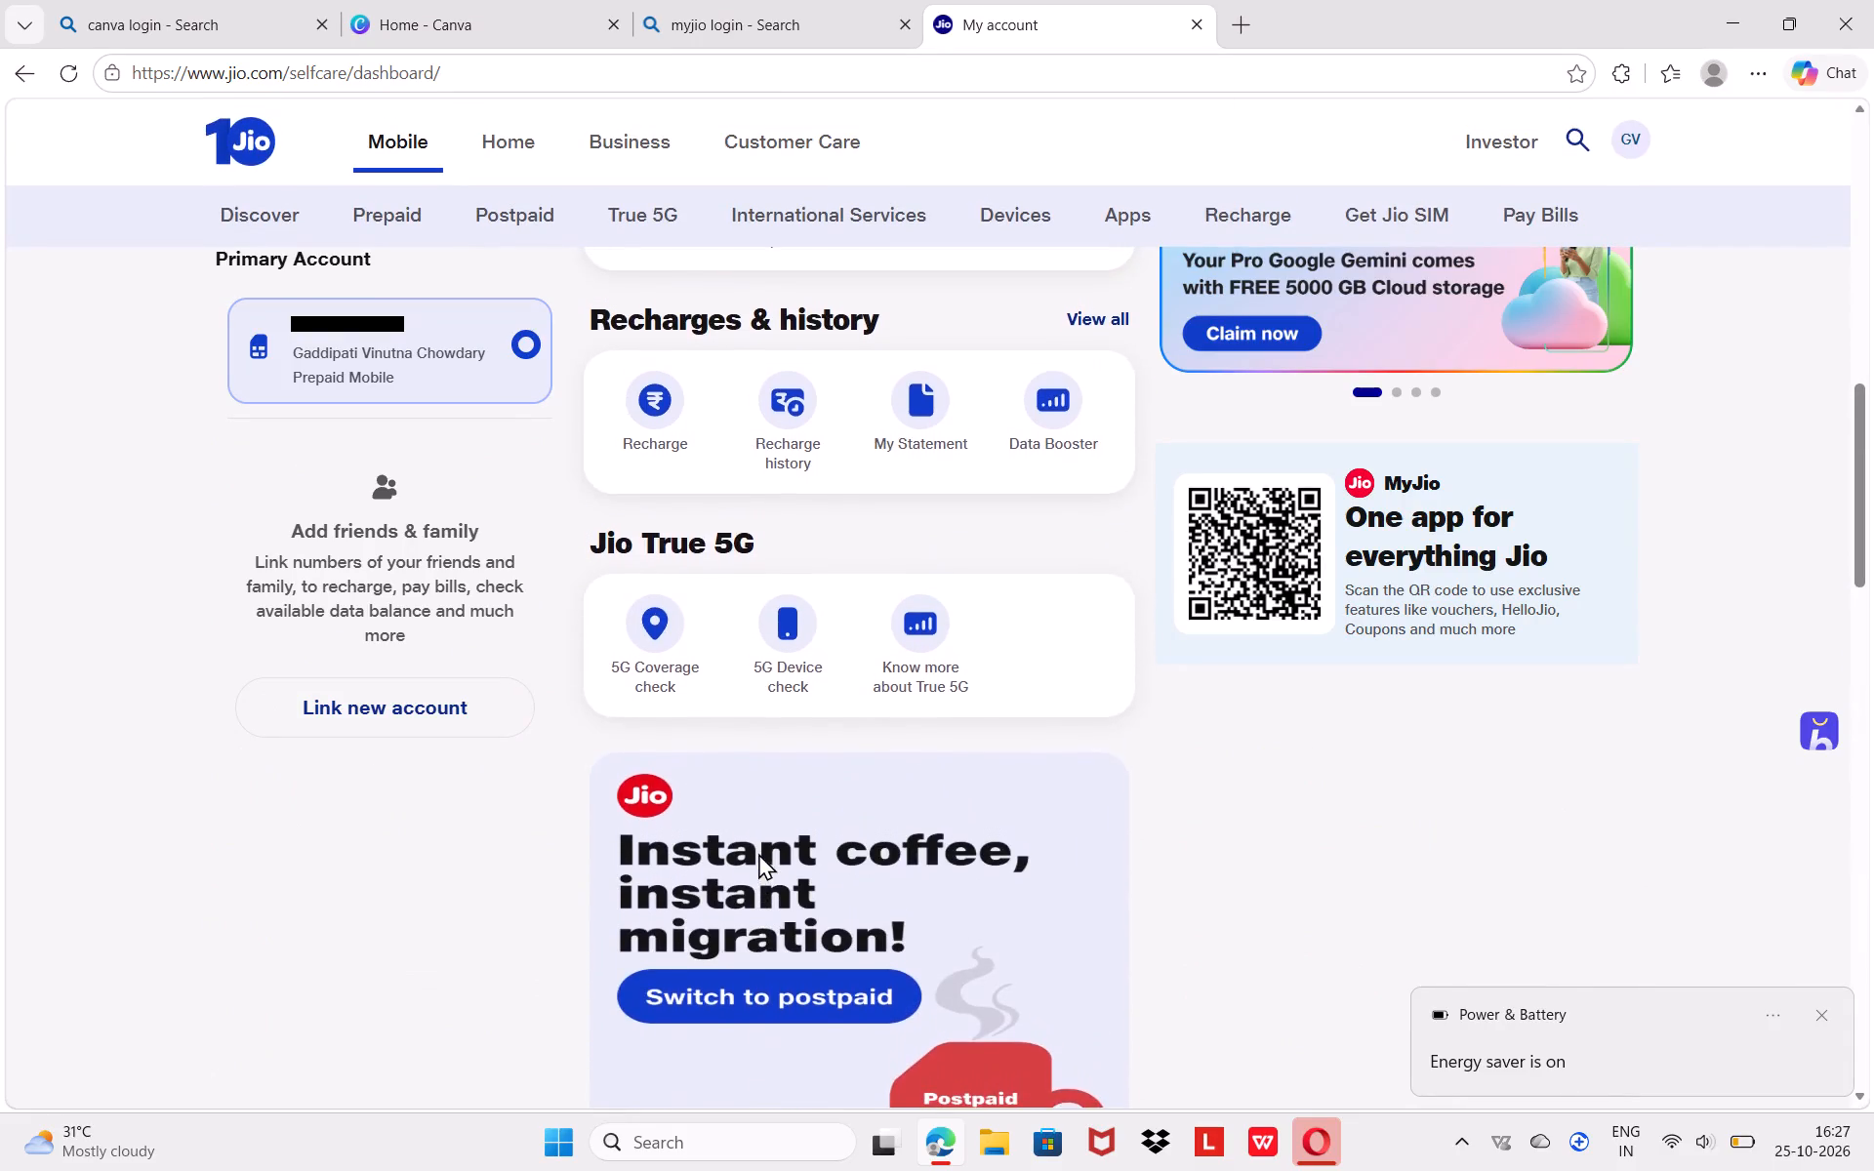
scroll(758, 853, up, 5)
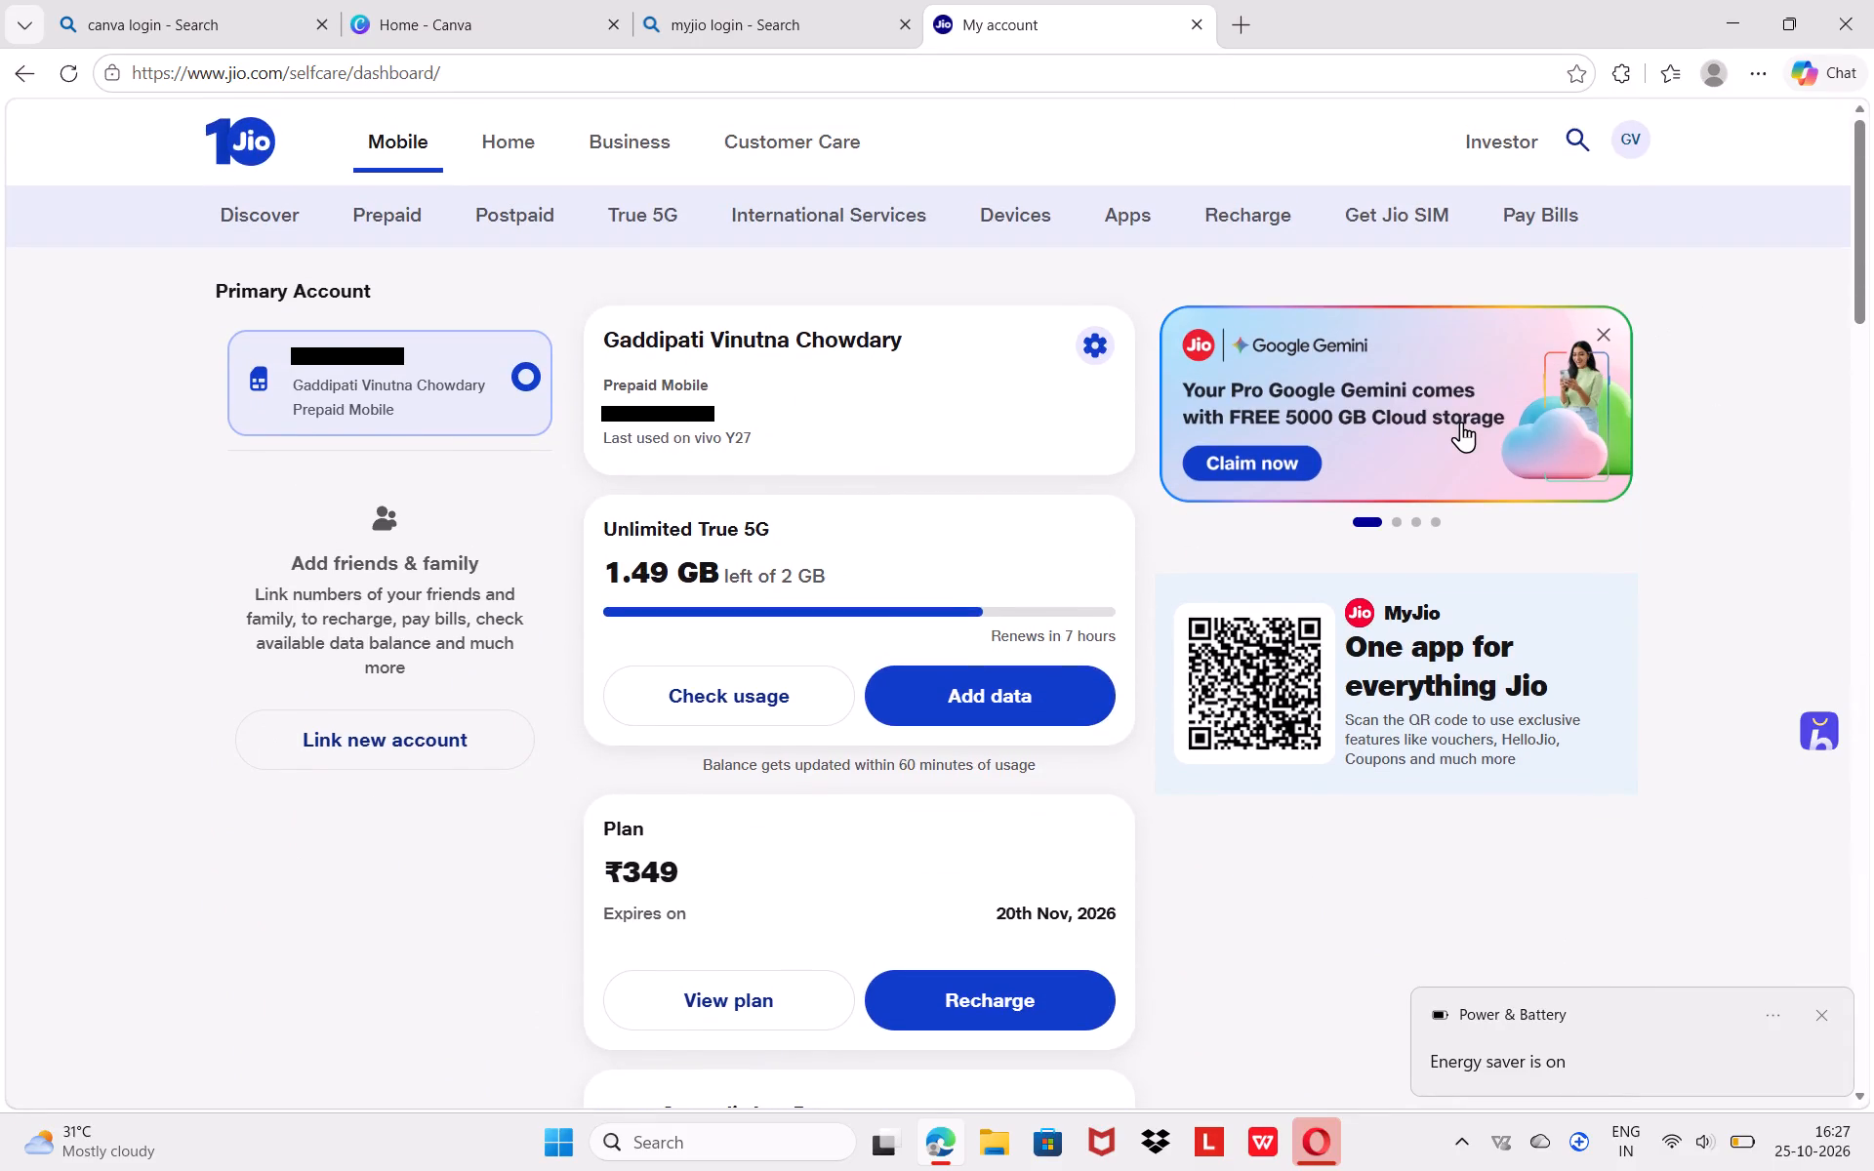
key(Right)
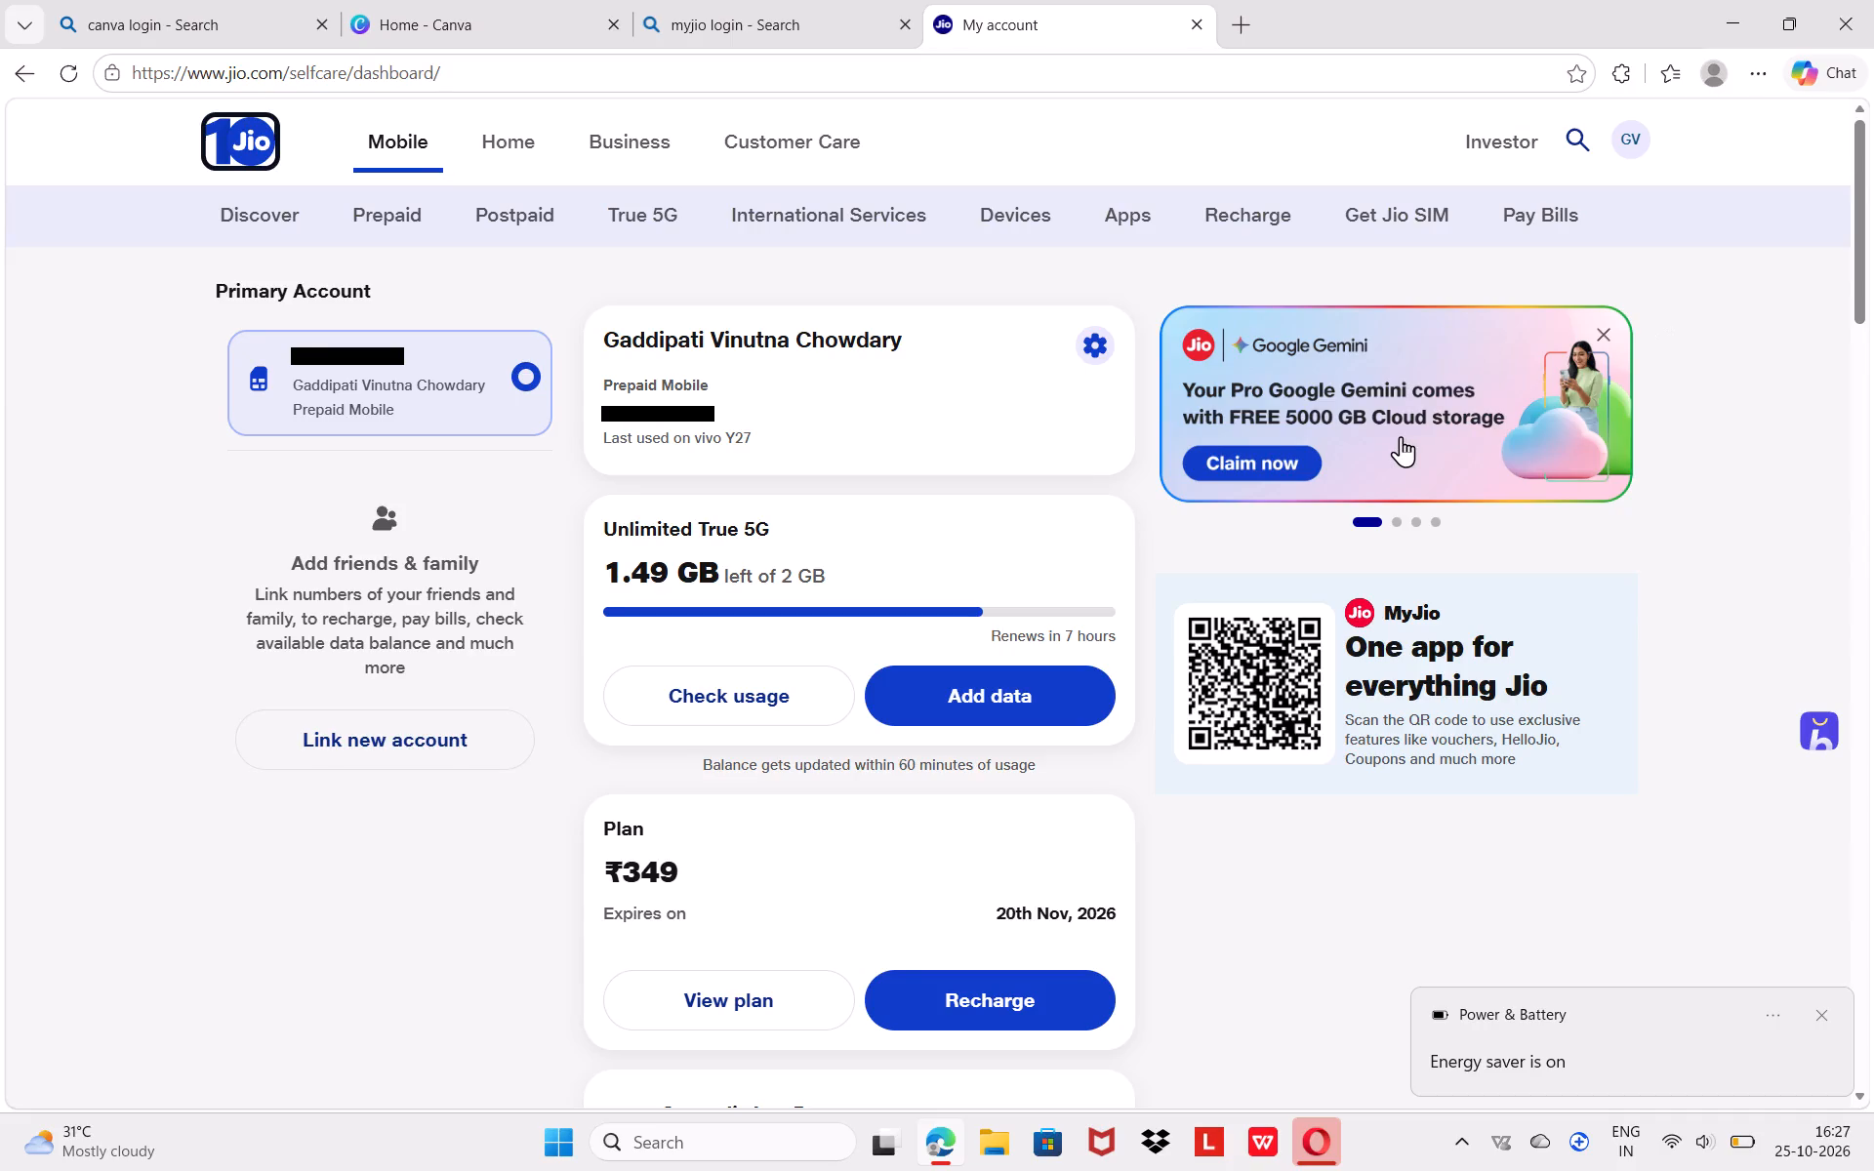
scroll(1401, 436, left, 4)
scroll(1401, 436, right, 2)
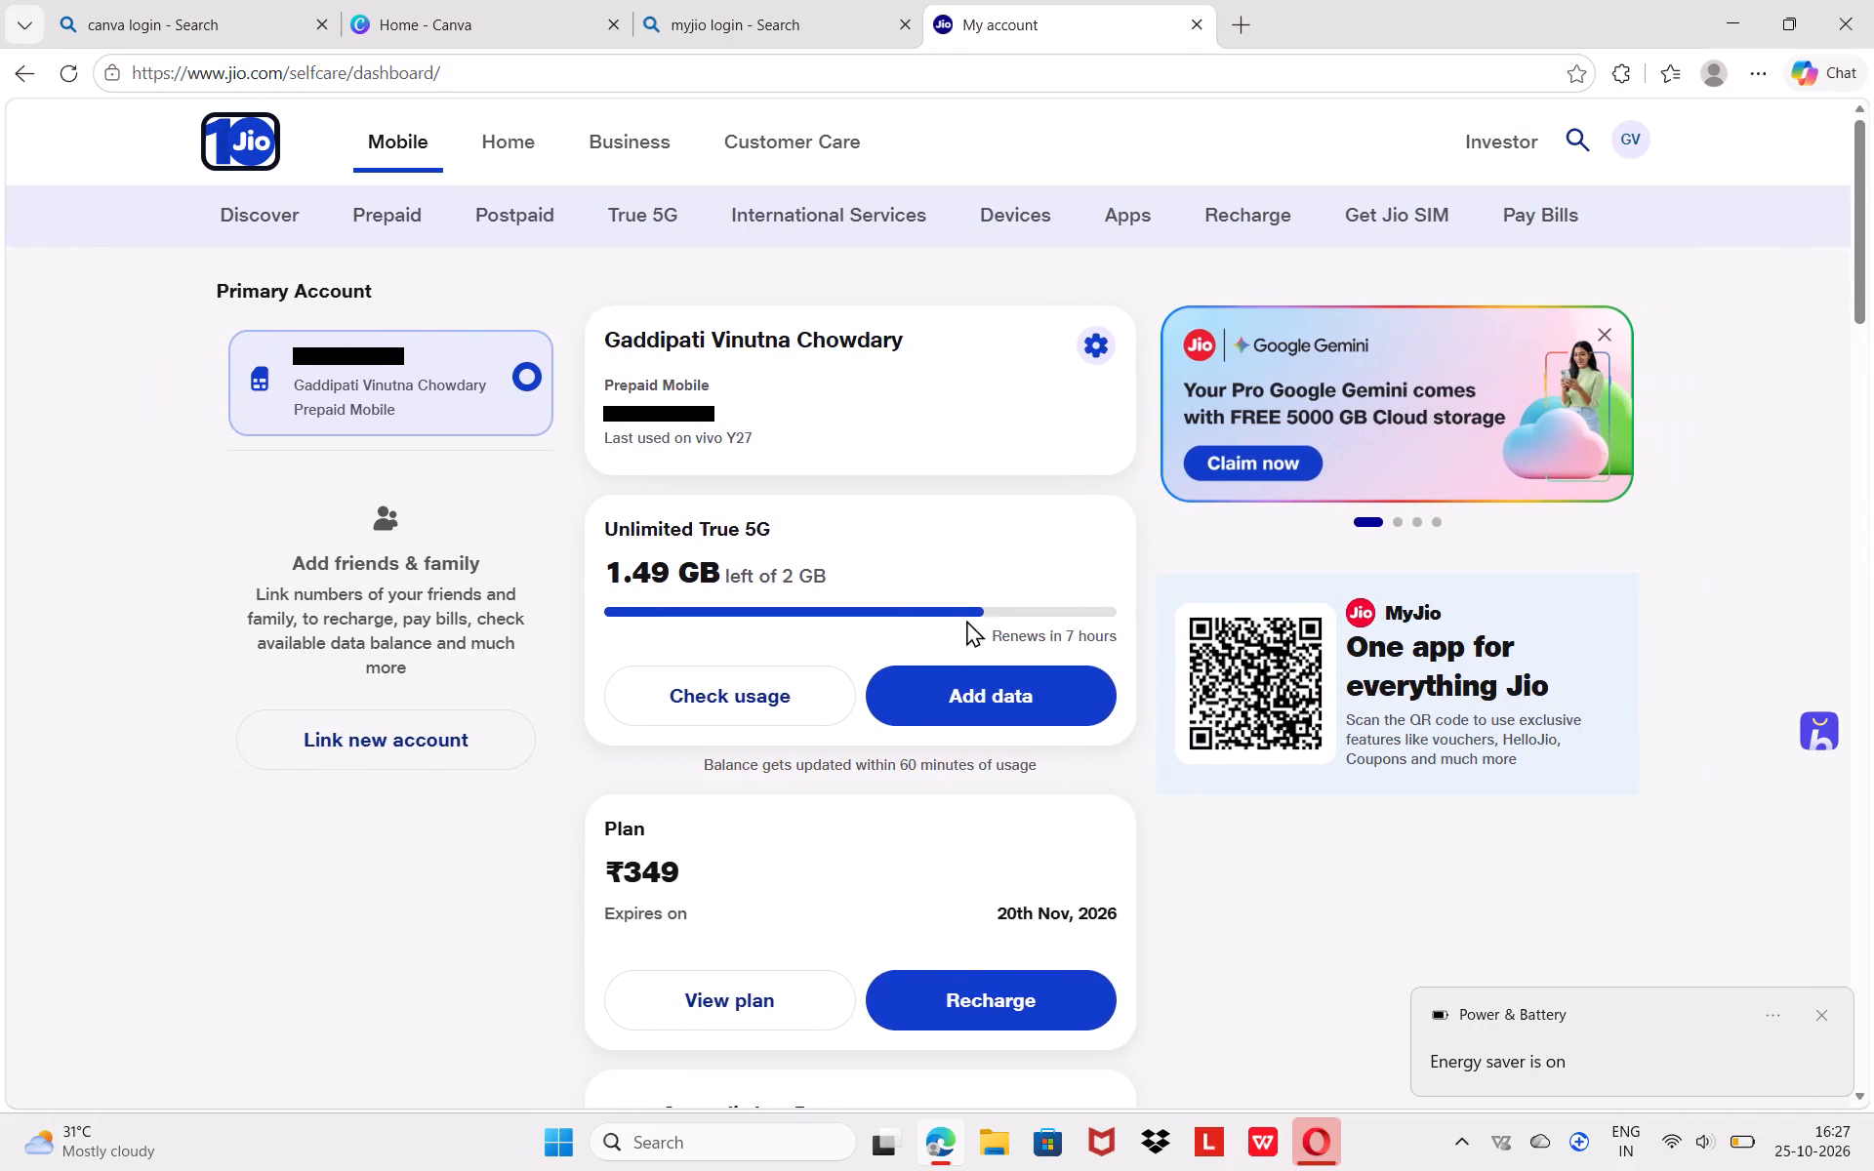
scroll(926, 788, down, 4)
scroll(926, 788, up, 9)
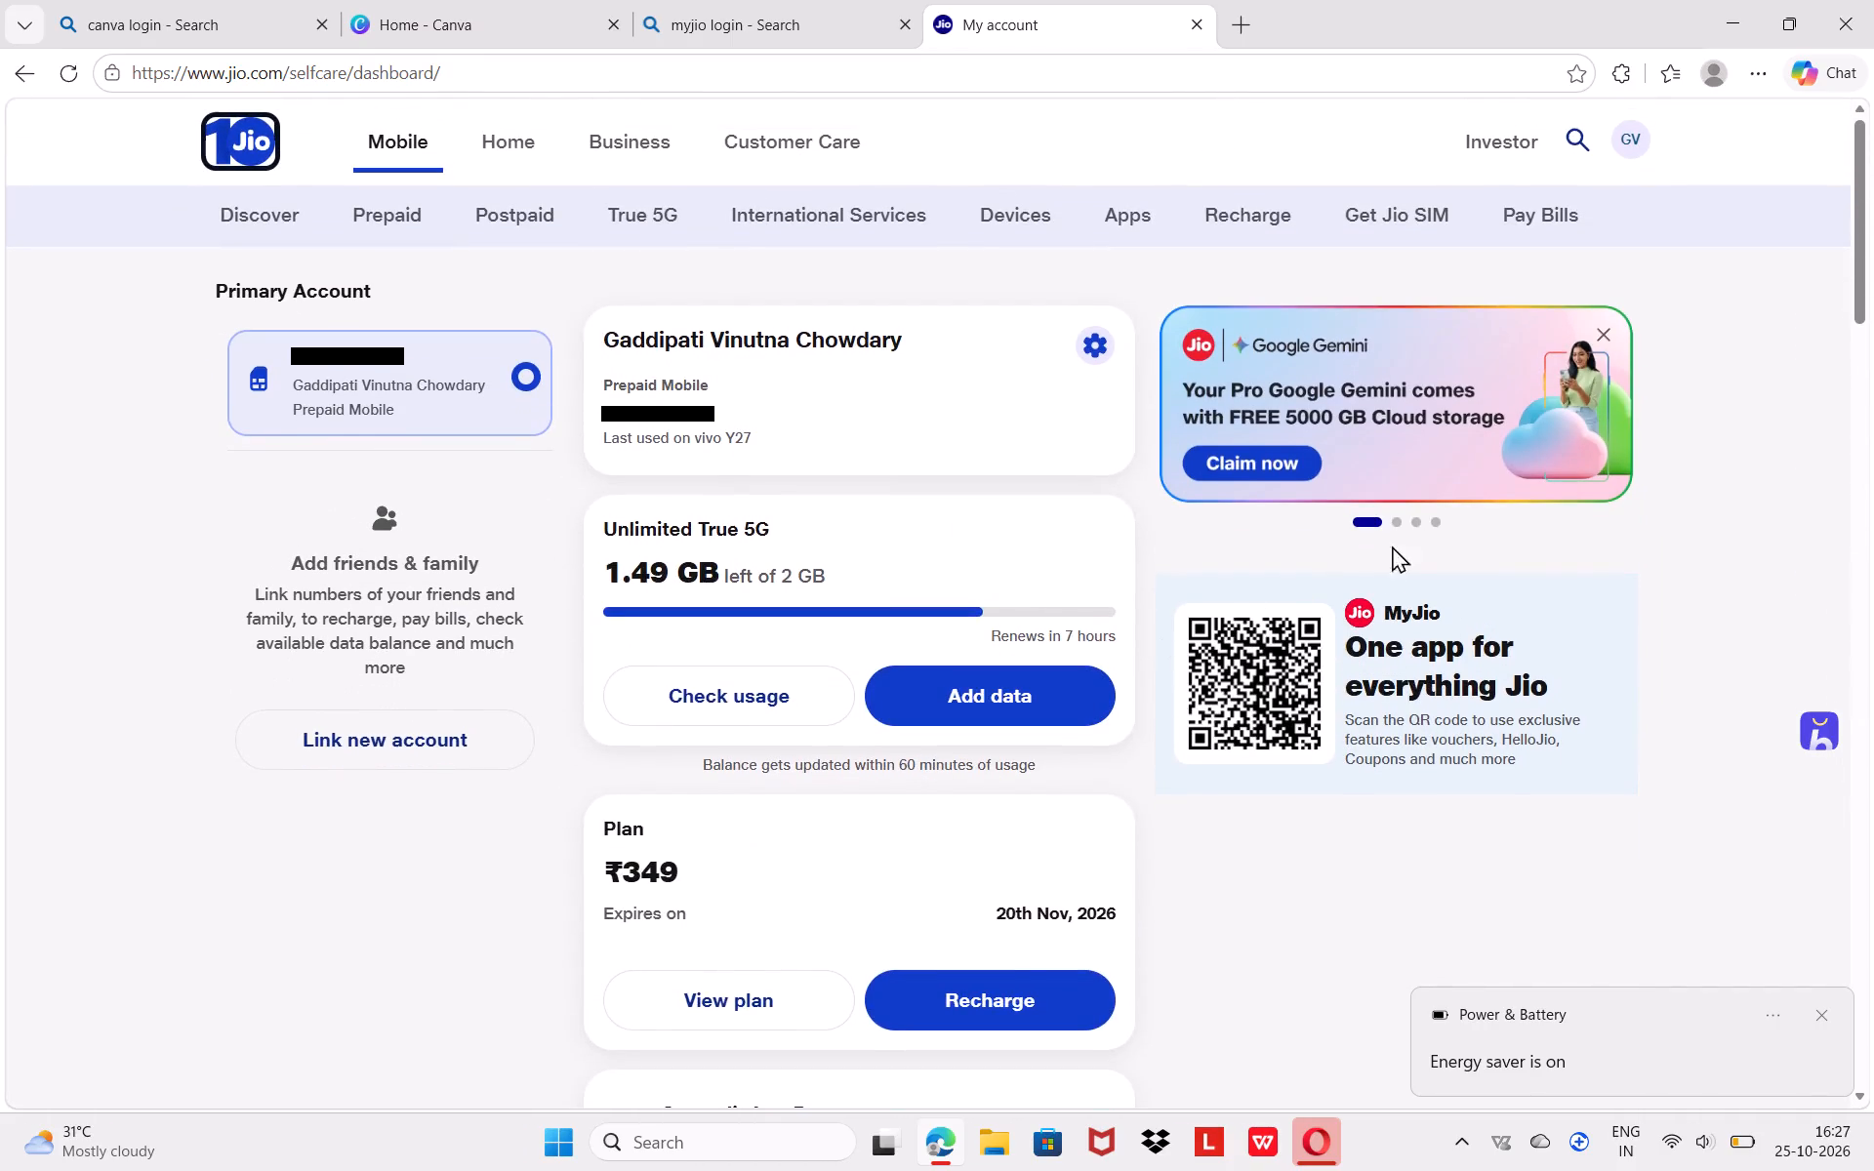
click(1400, 524)
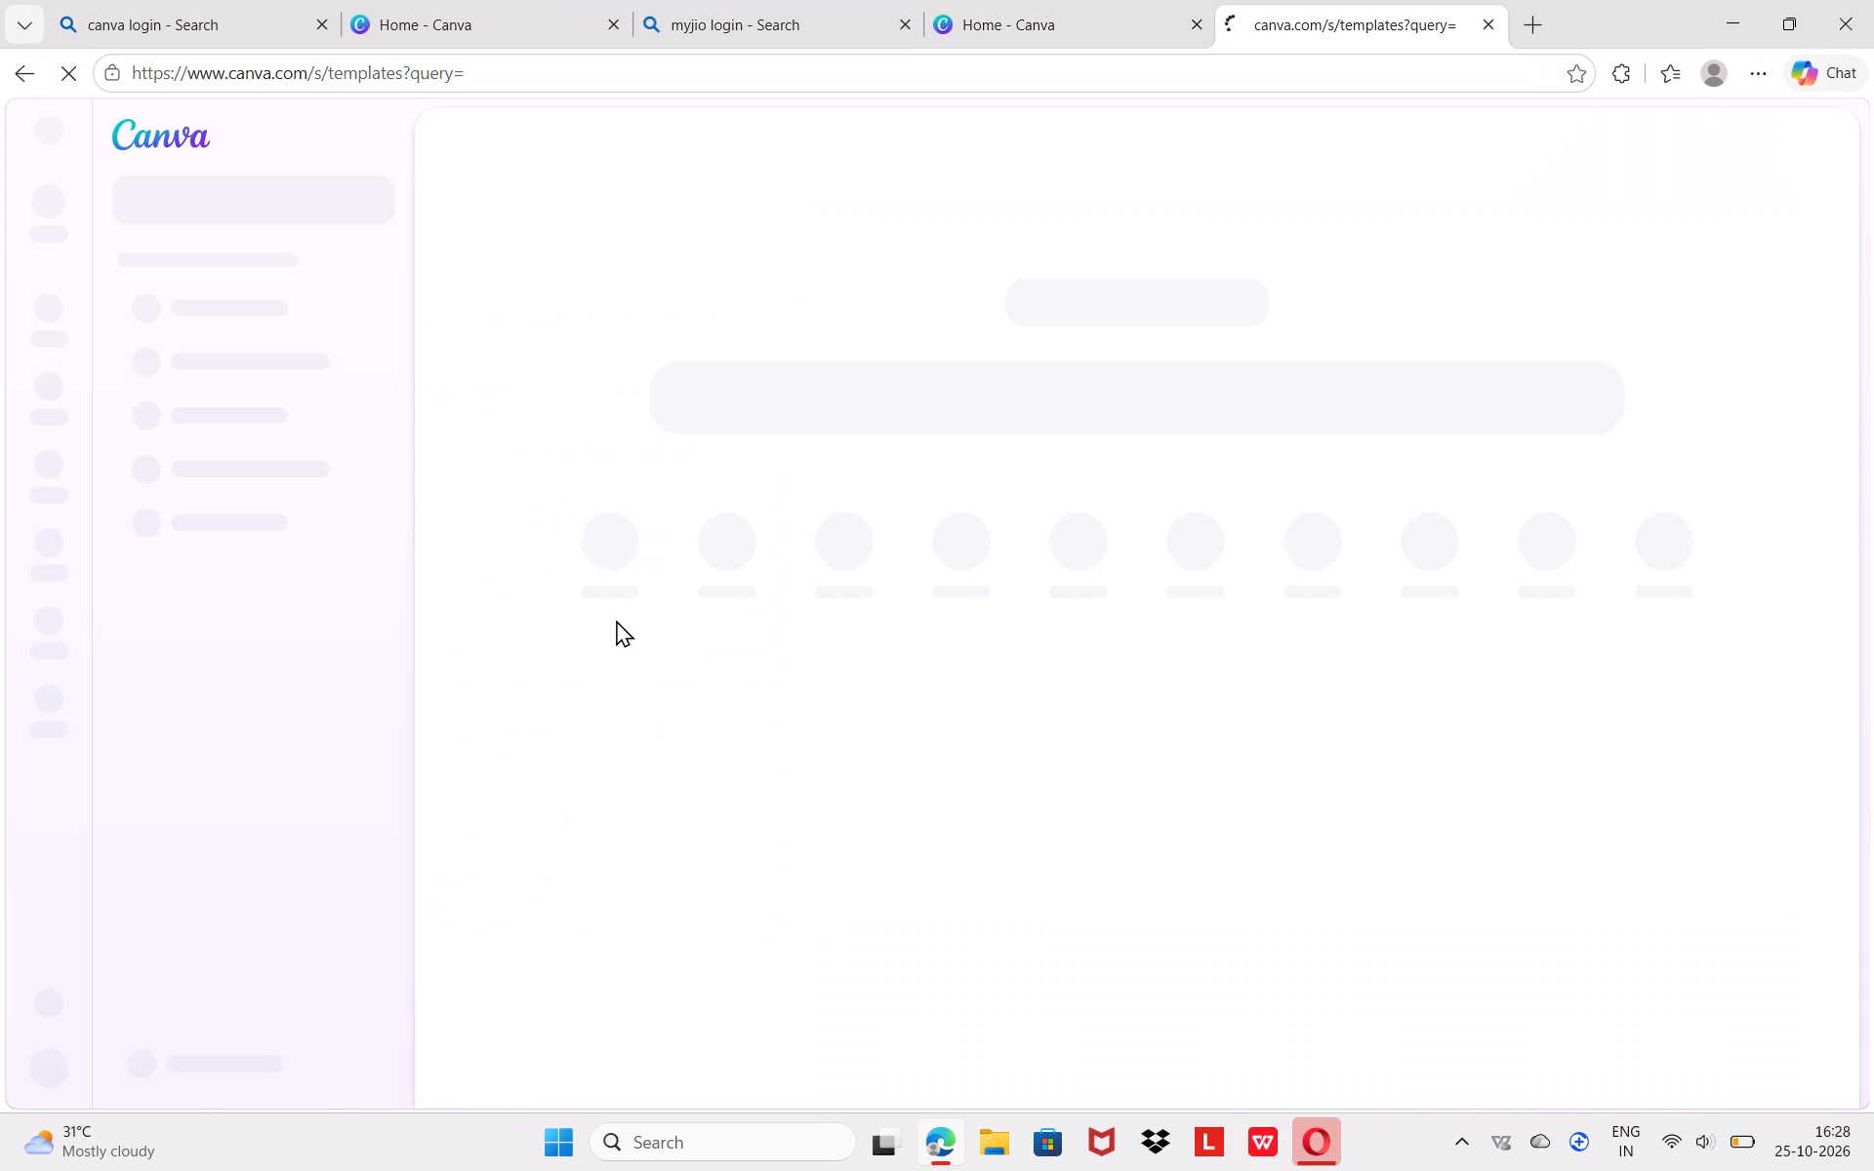
Close the "myjio login" search tab and the extra Canva home tab beside it.
click(903, 23)
click(903, 23)
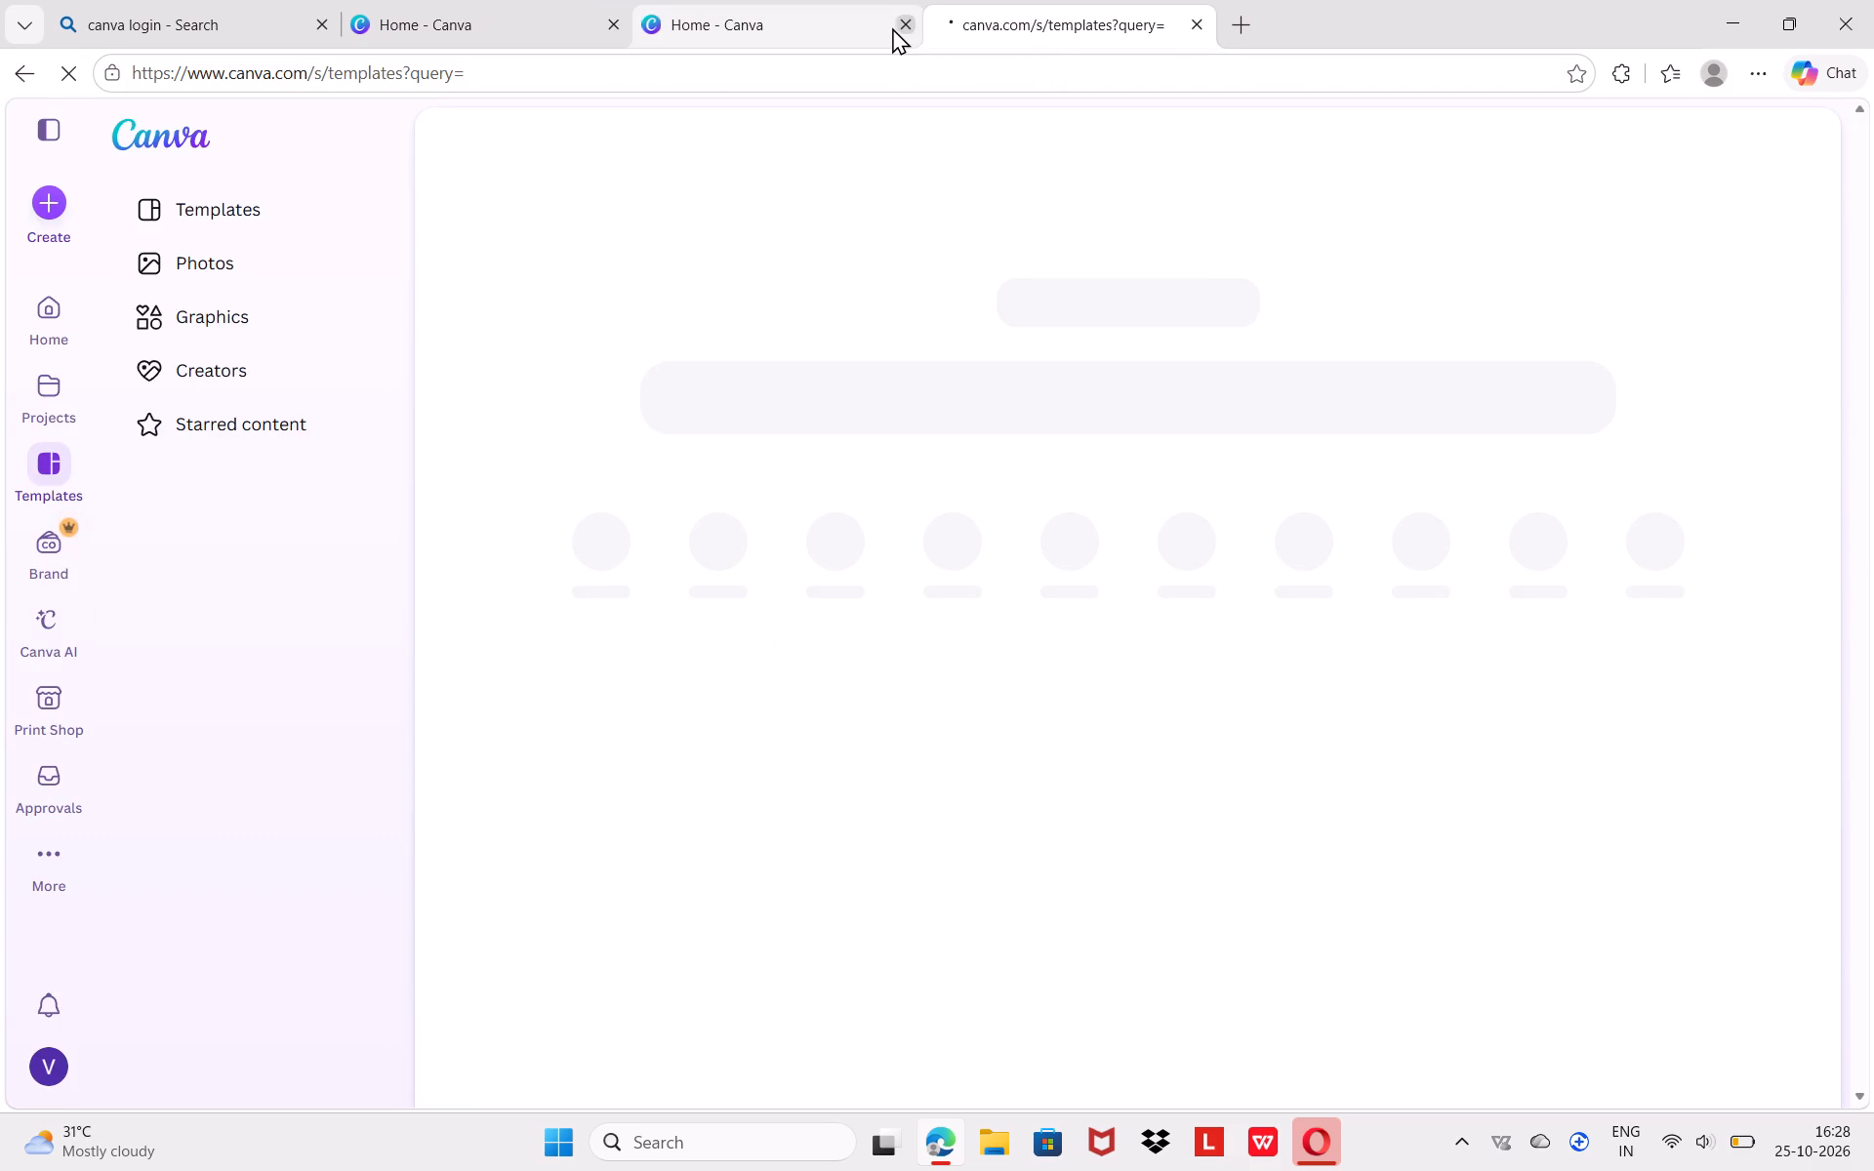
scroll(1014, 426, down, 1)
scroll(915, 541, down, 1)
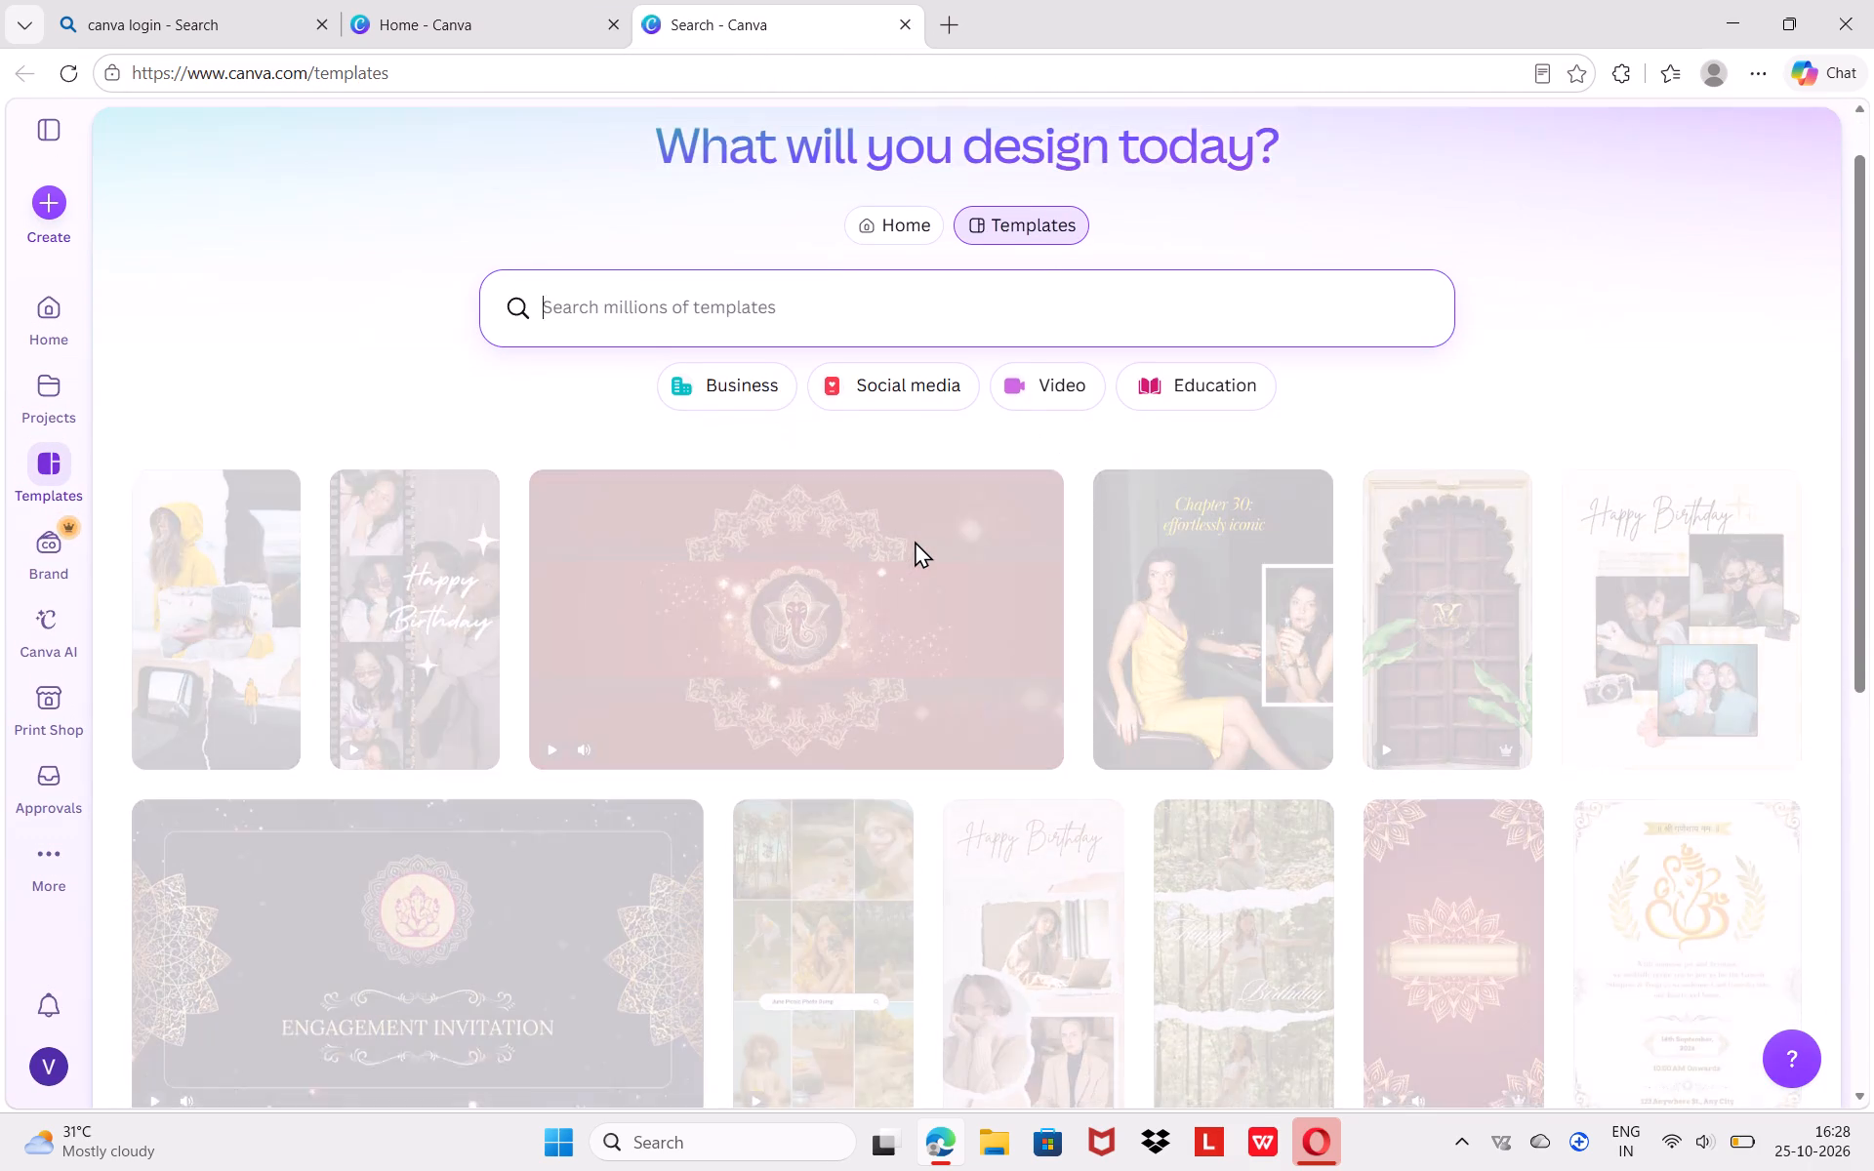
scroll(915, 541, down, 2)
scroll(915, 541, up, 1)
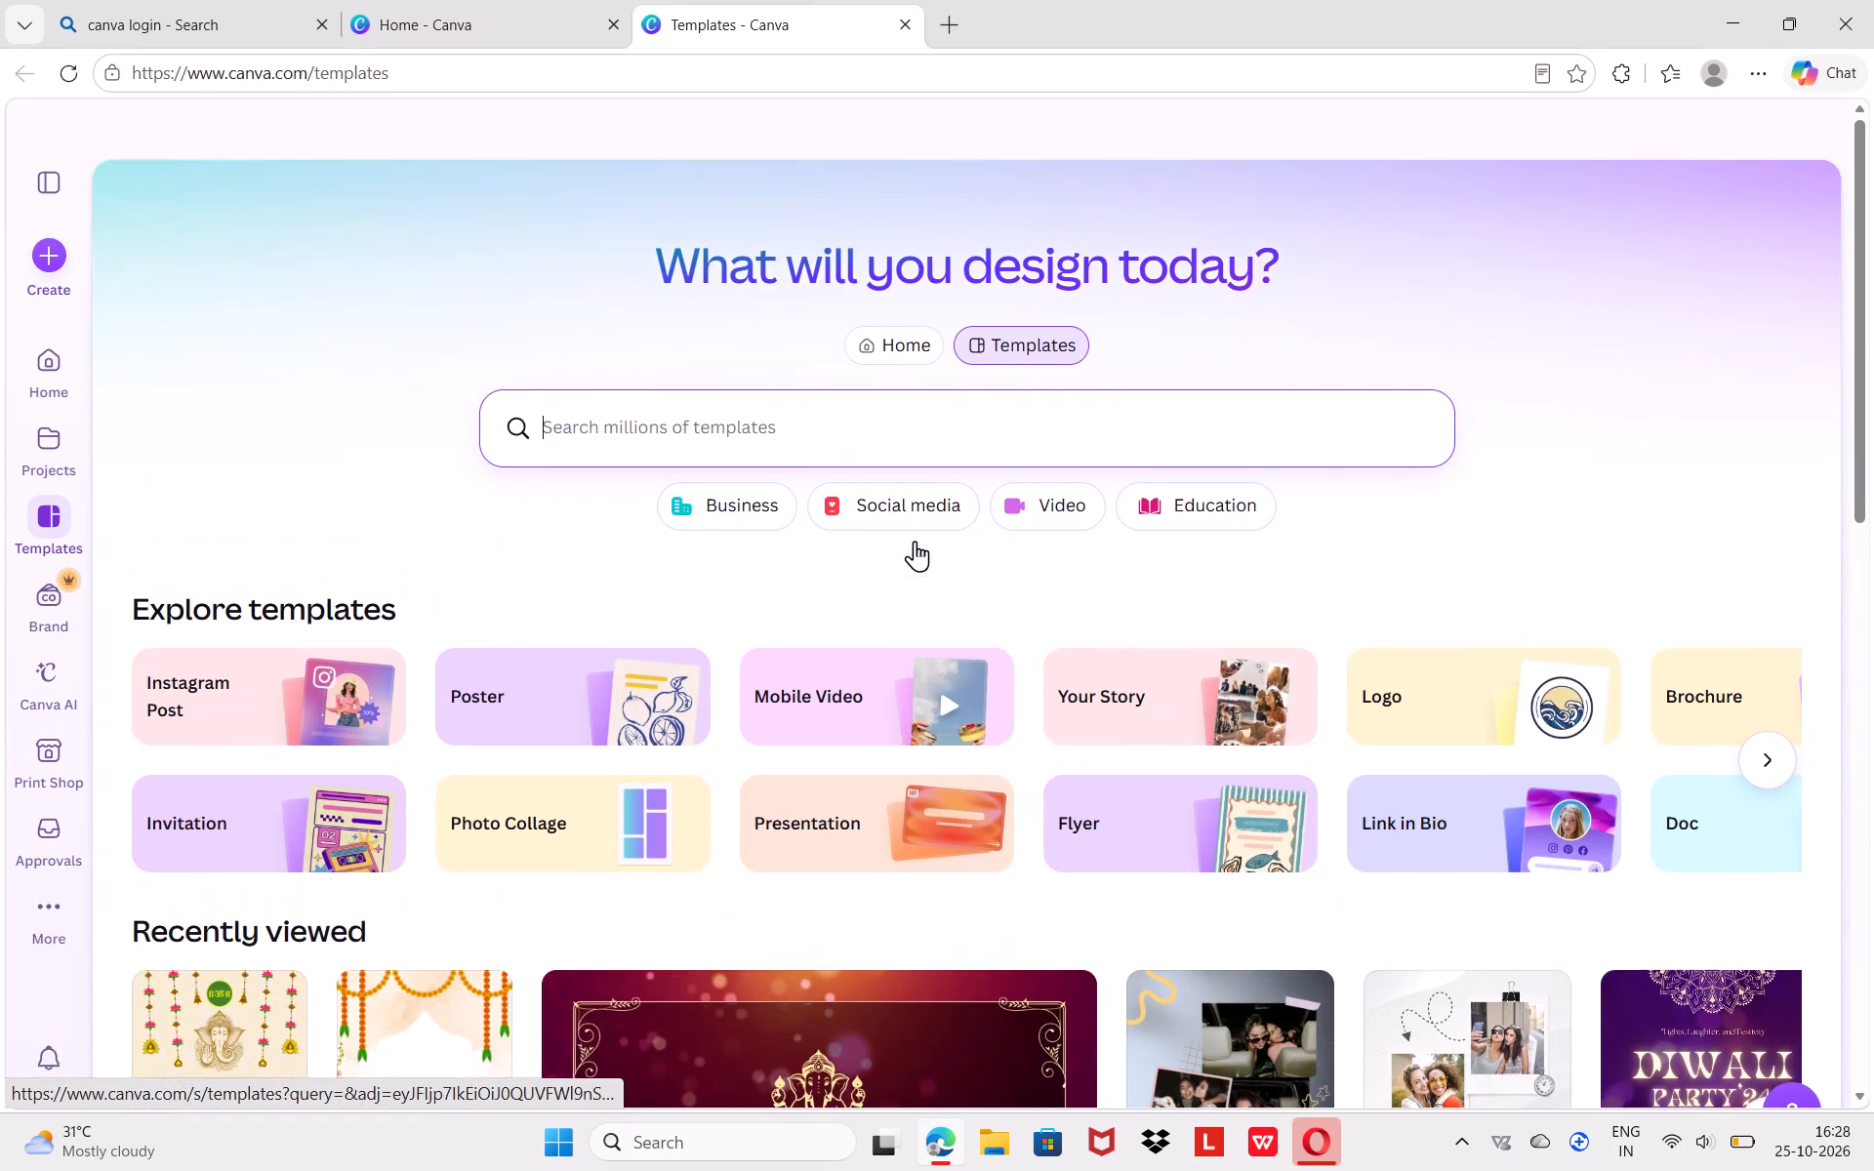
View the Brand Kit's assets page and return to the templates page.
click(49, 543)
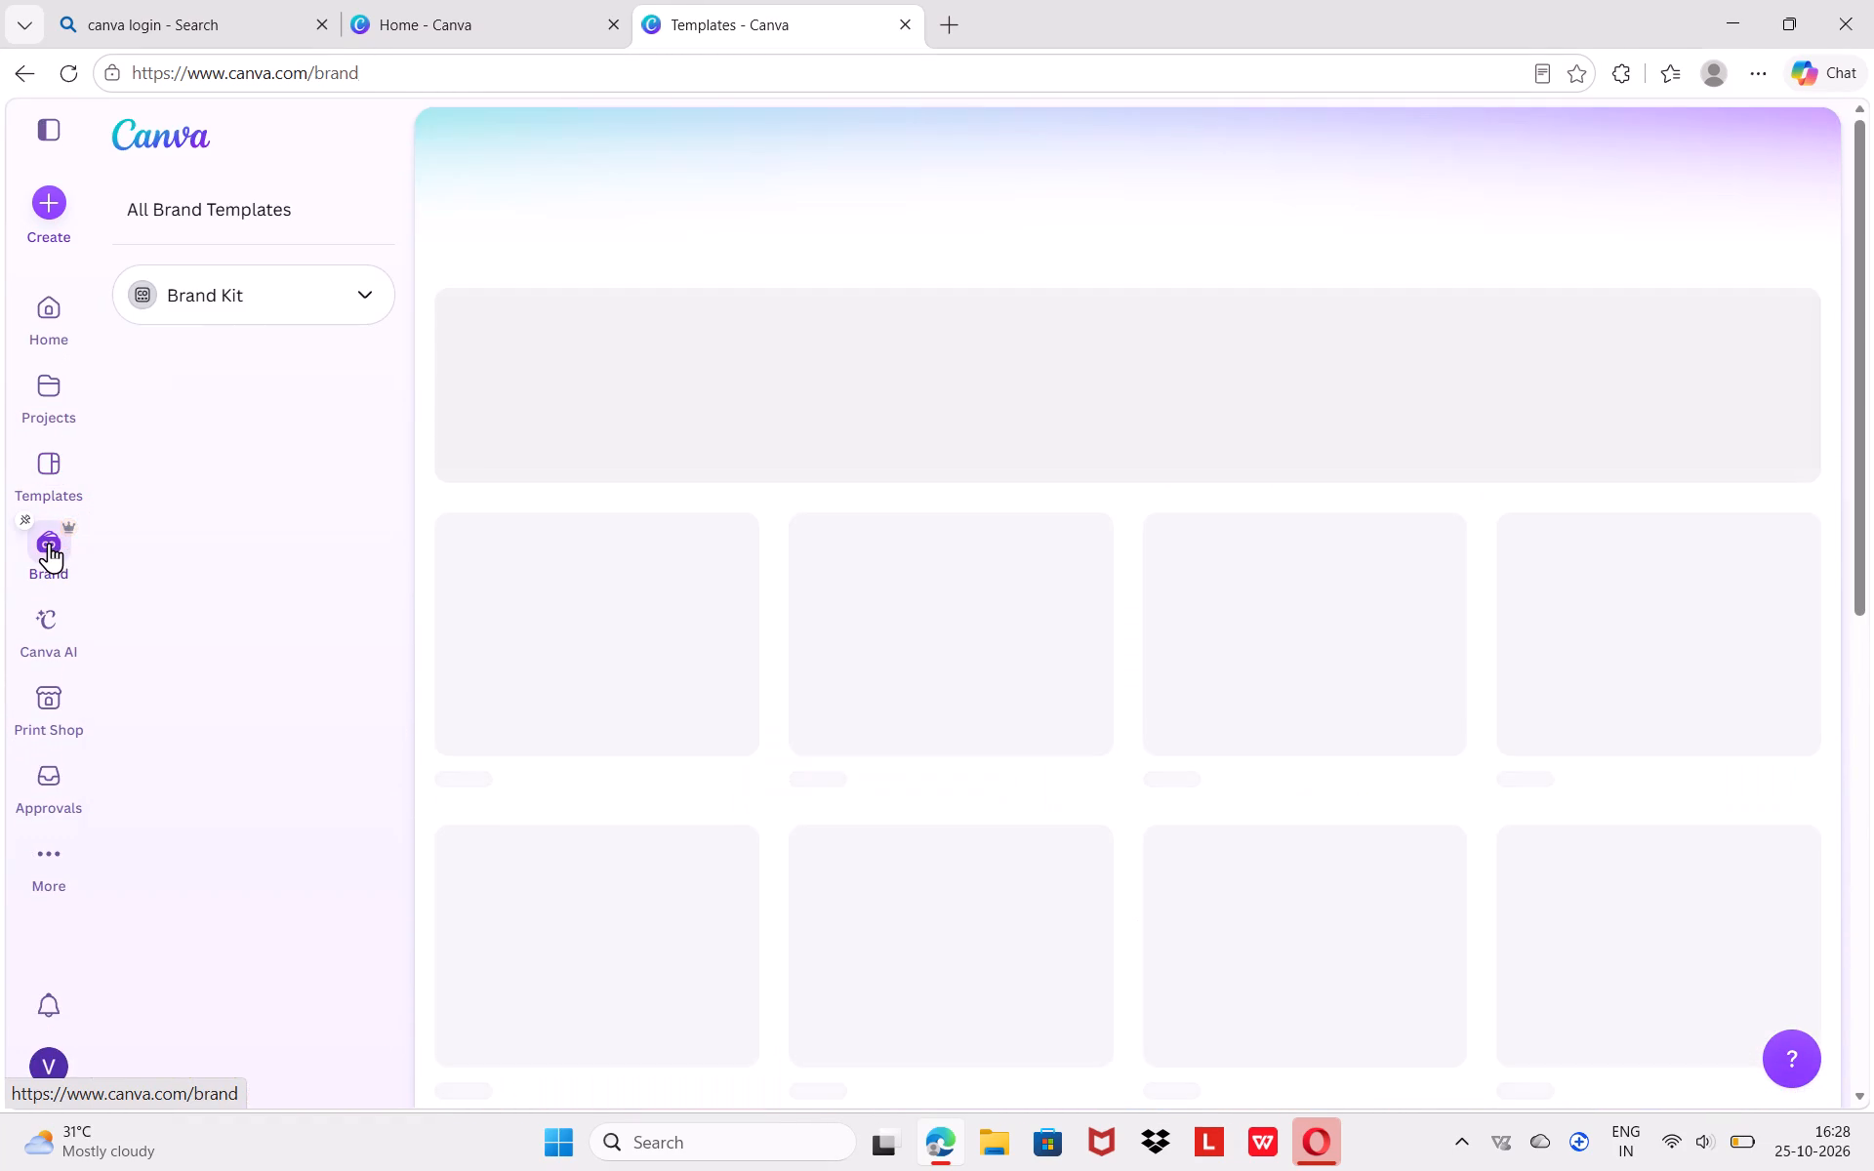
scroll(651, 600, up, 1)
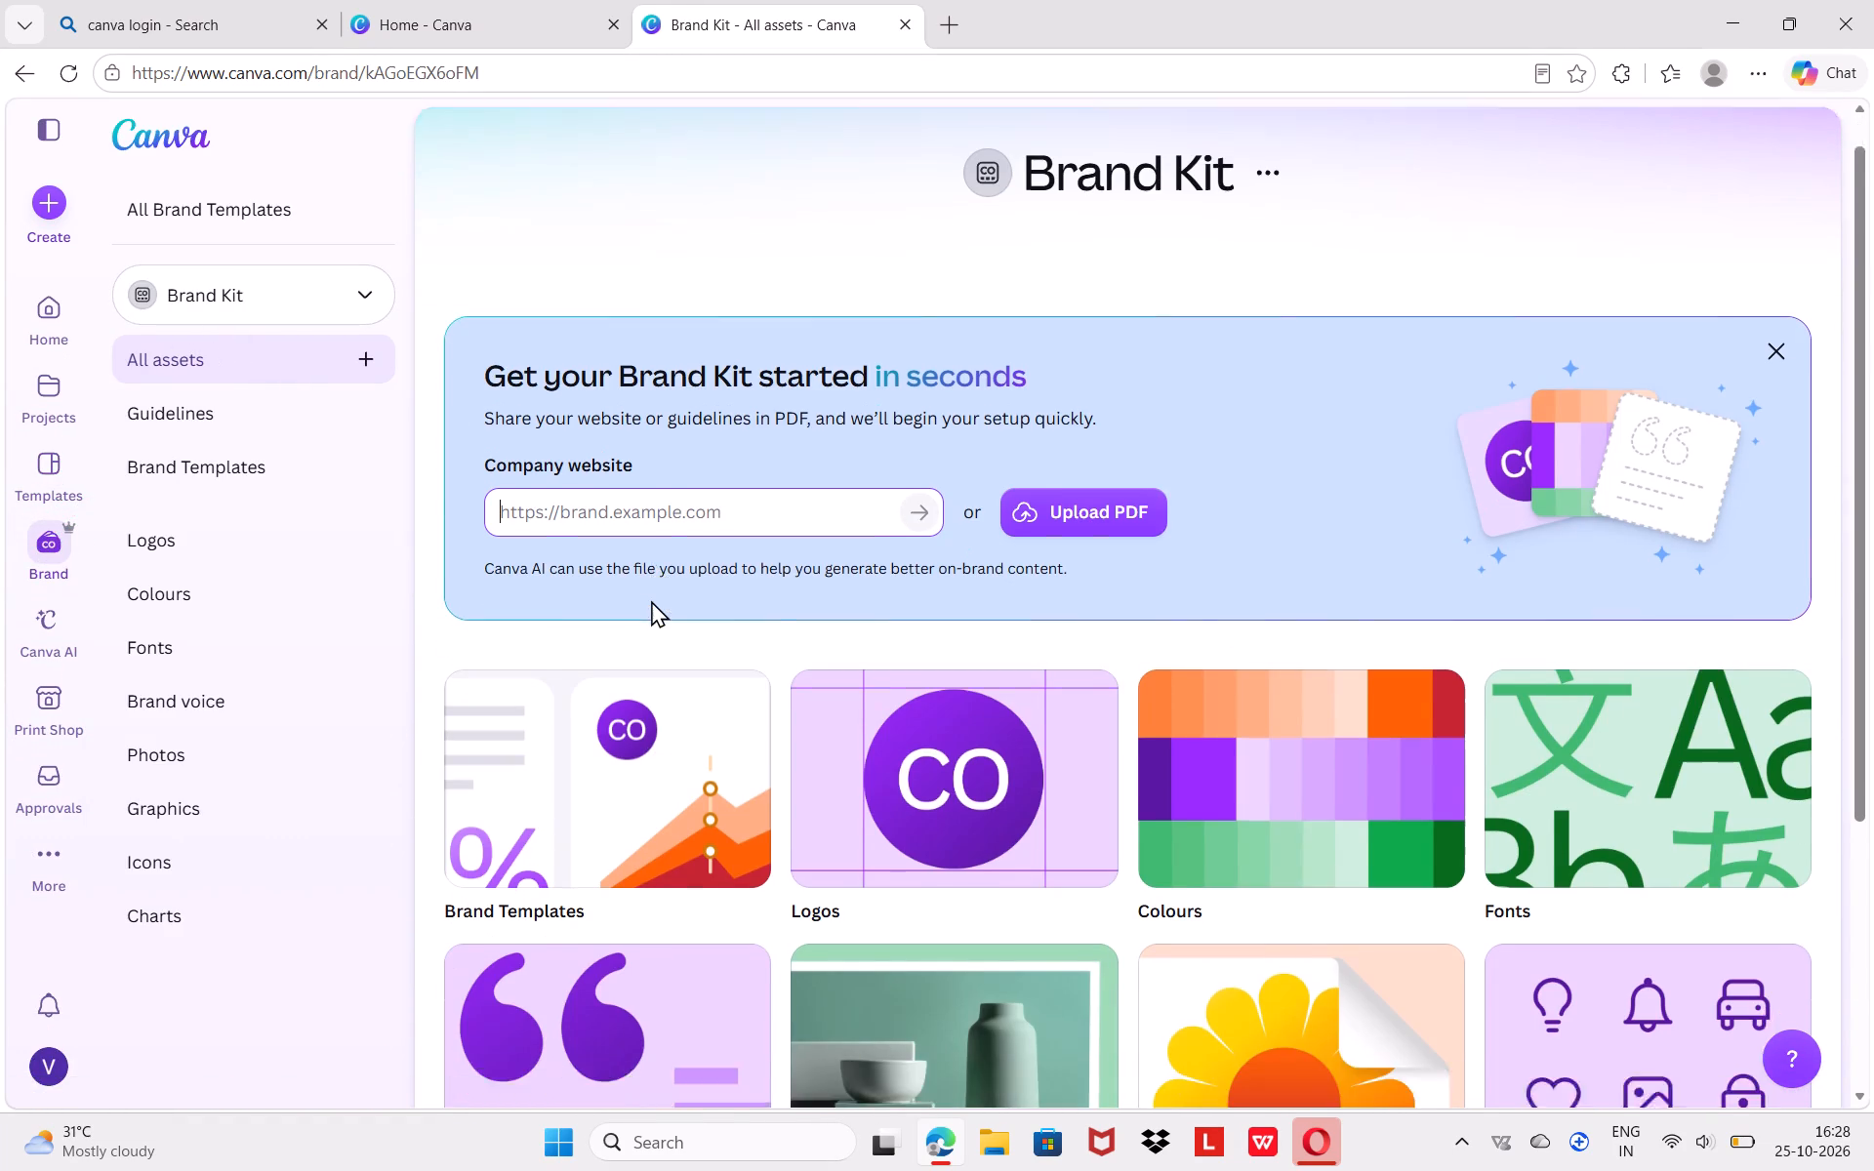
scroll(651, 600, up, 1)
click(740, 13)
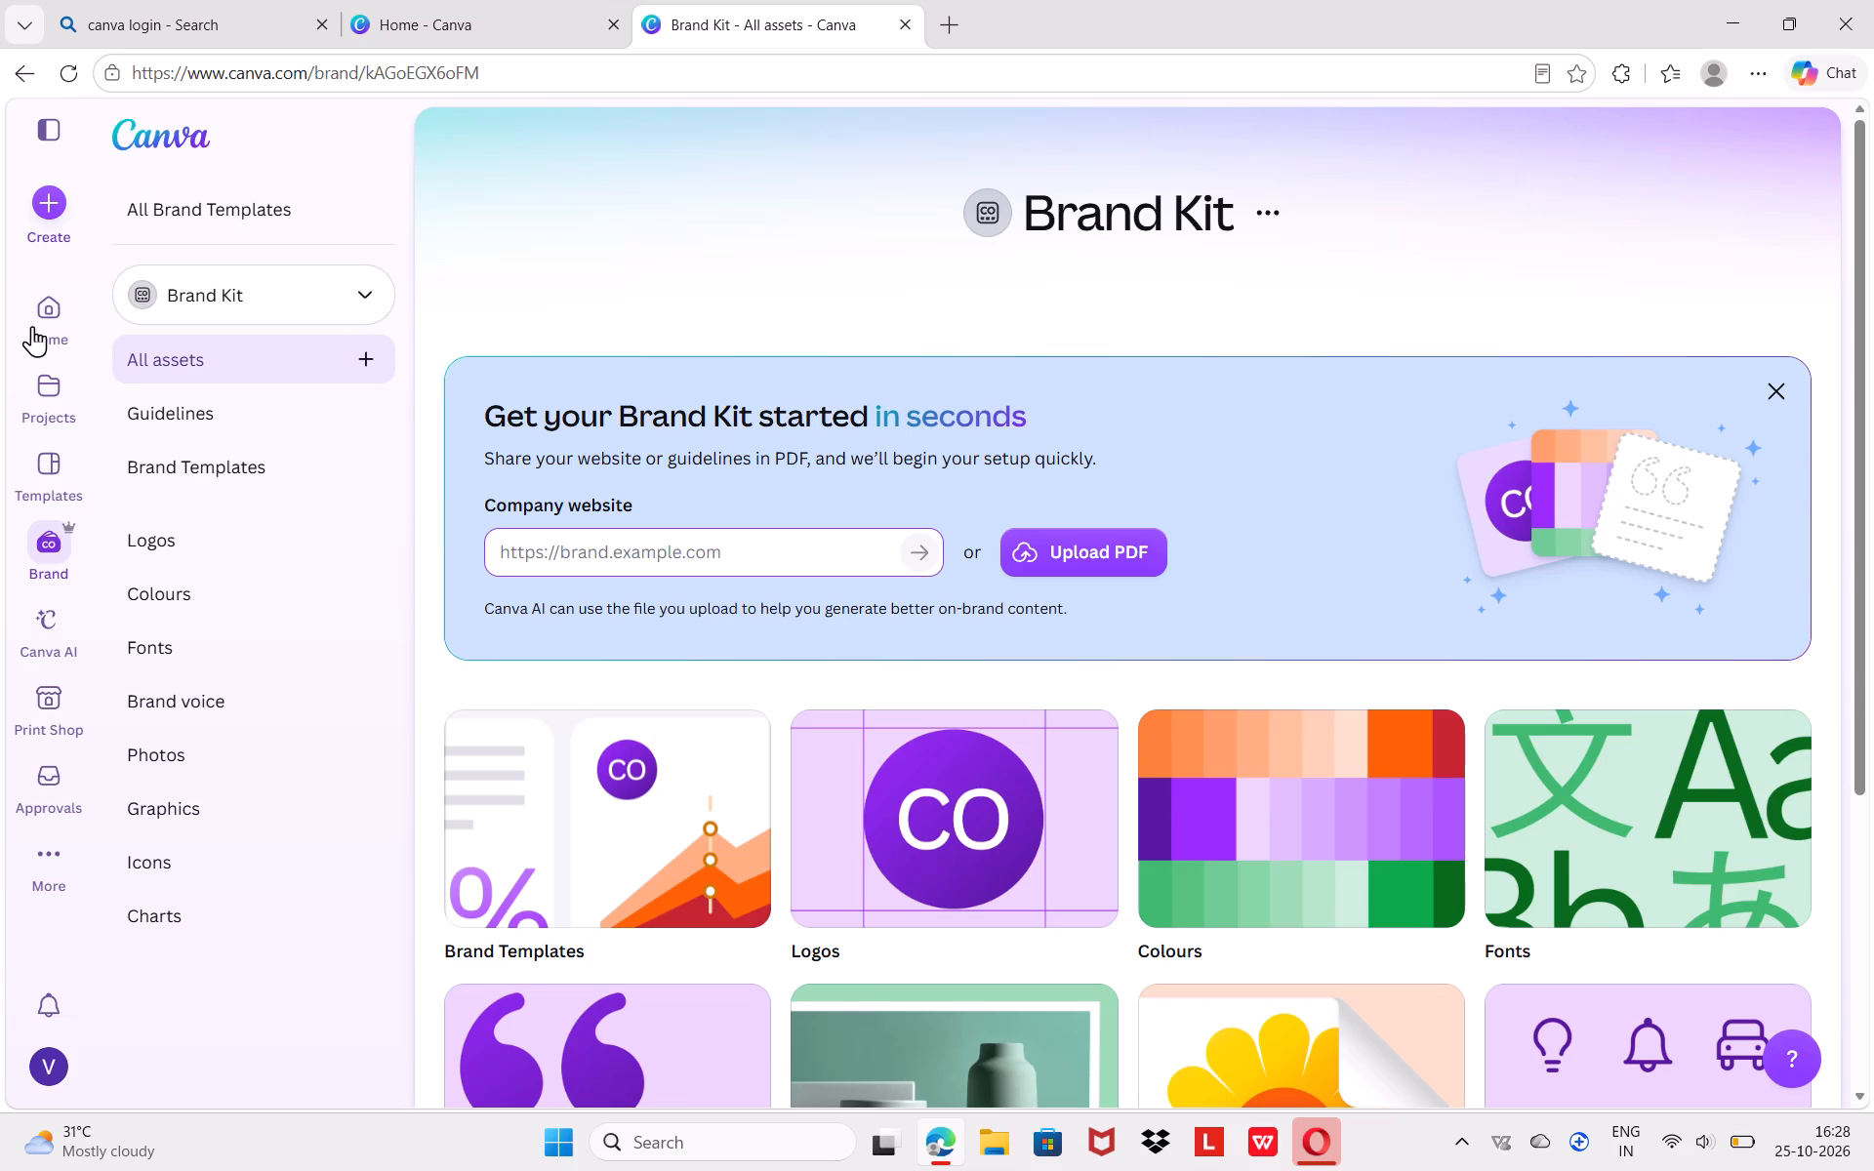
scroll(40, 705, down, 1)
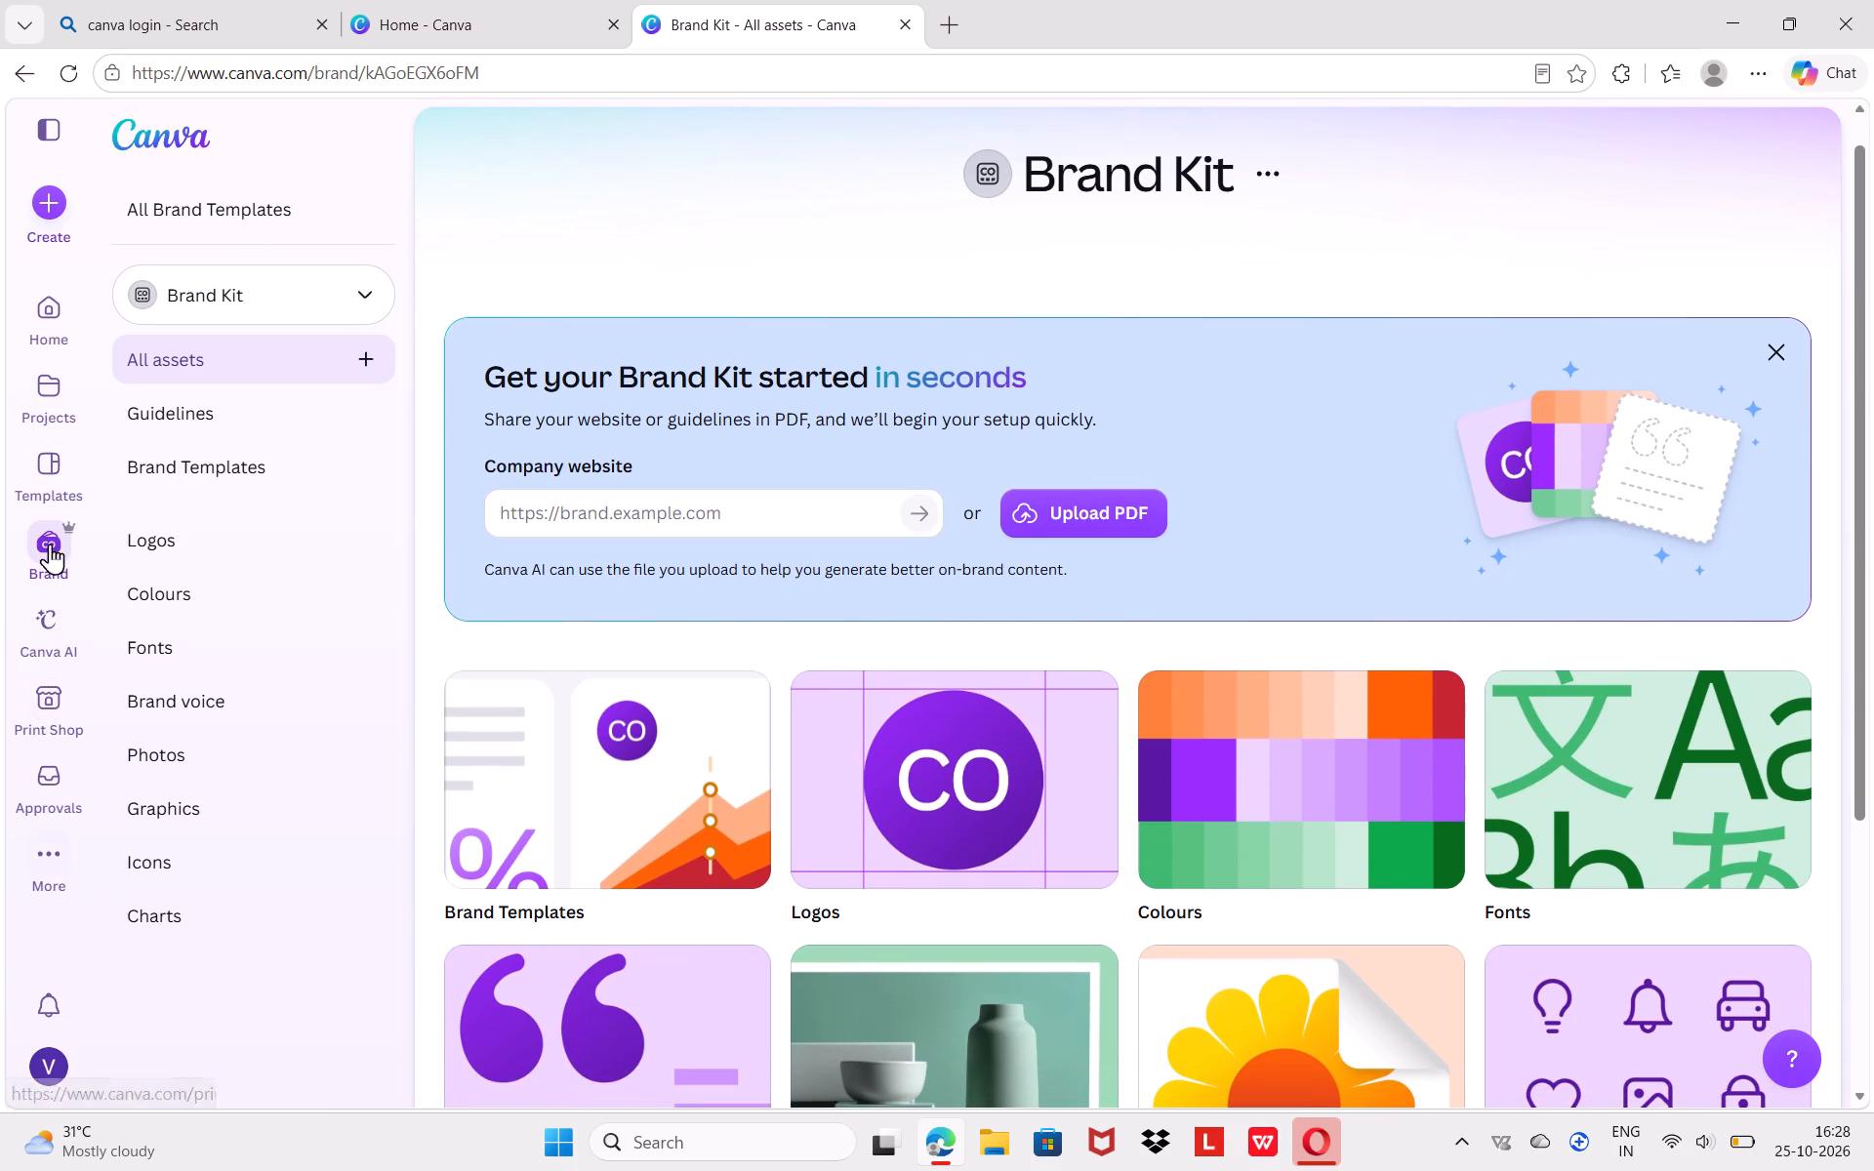
click(14, 53)
click(20, 72)
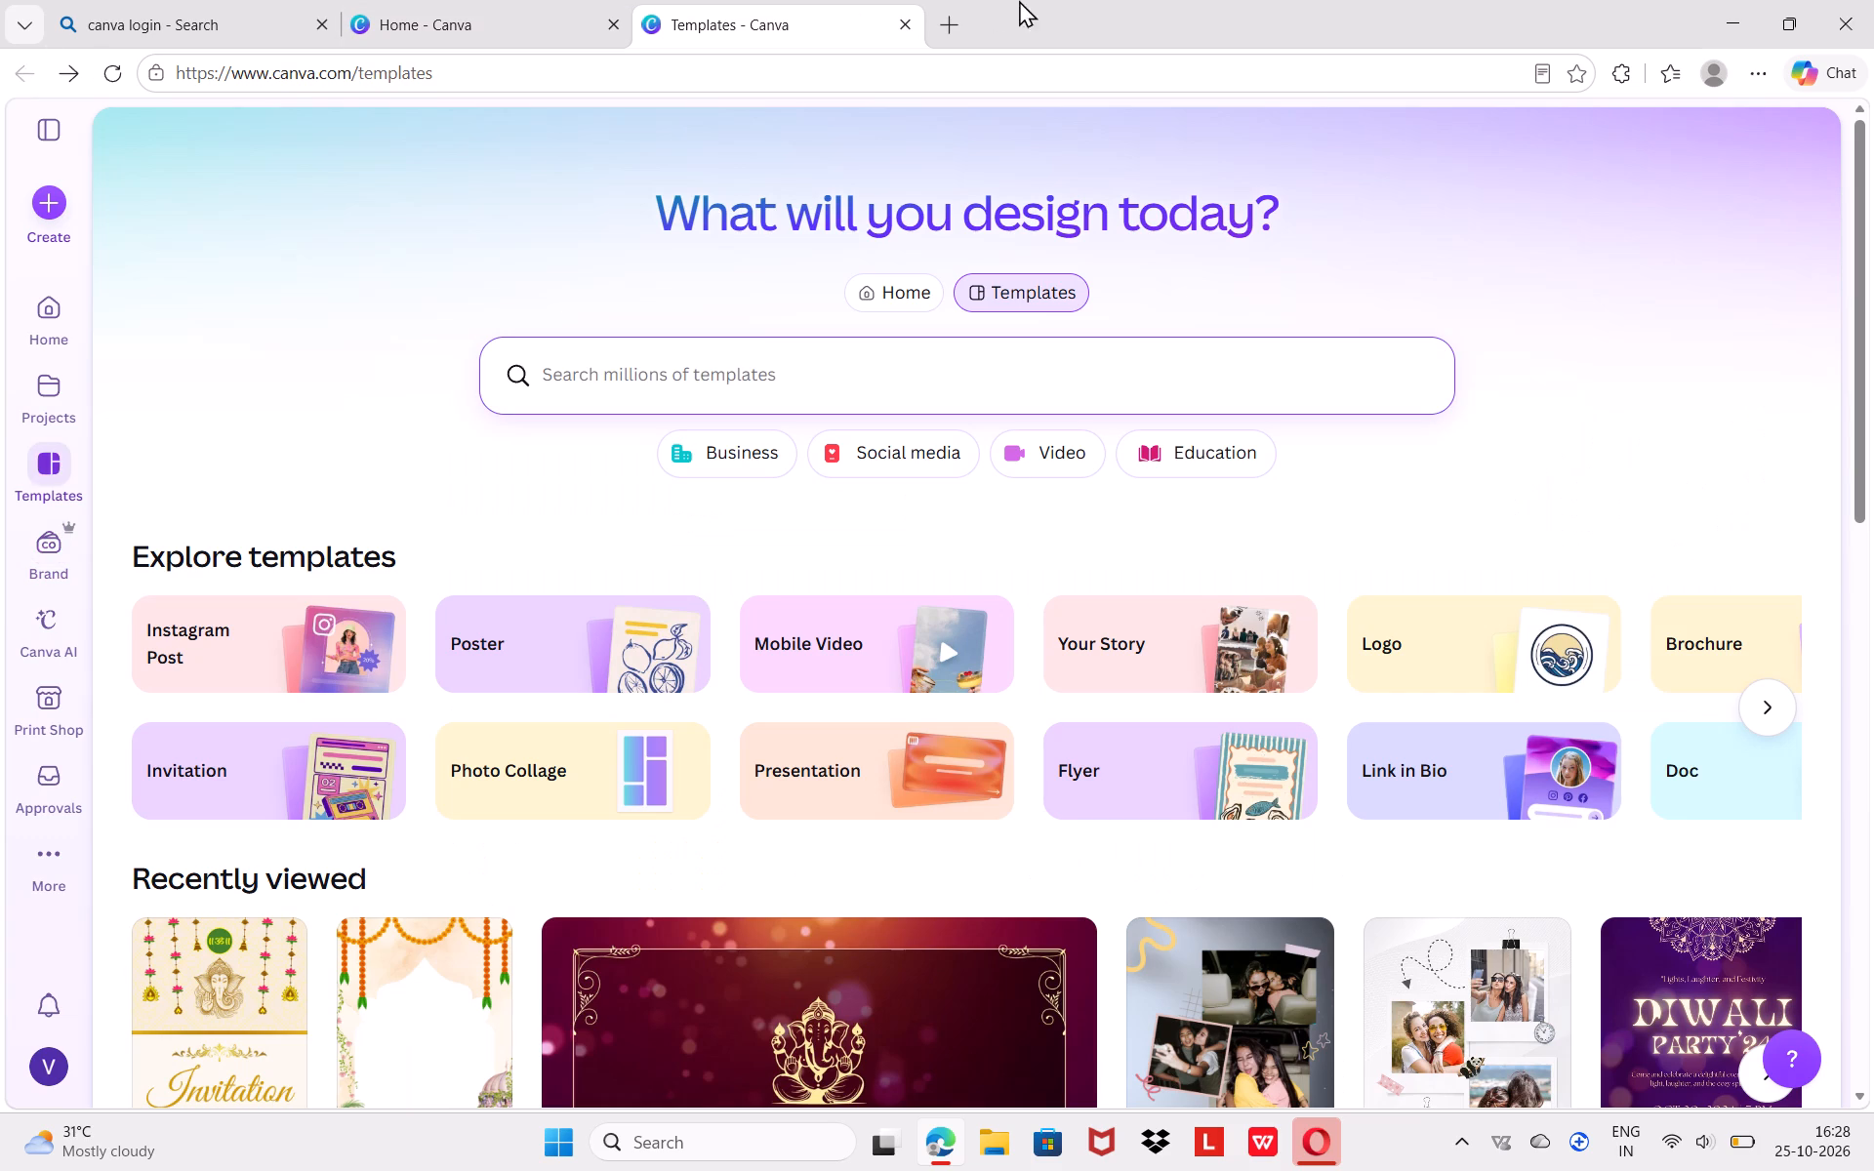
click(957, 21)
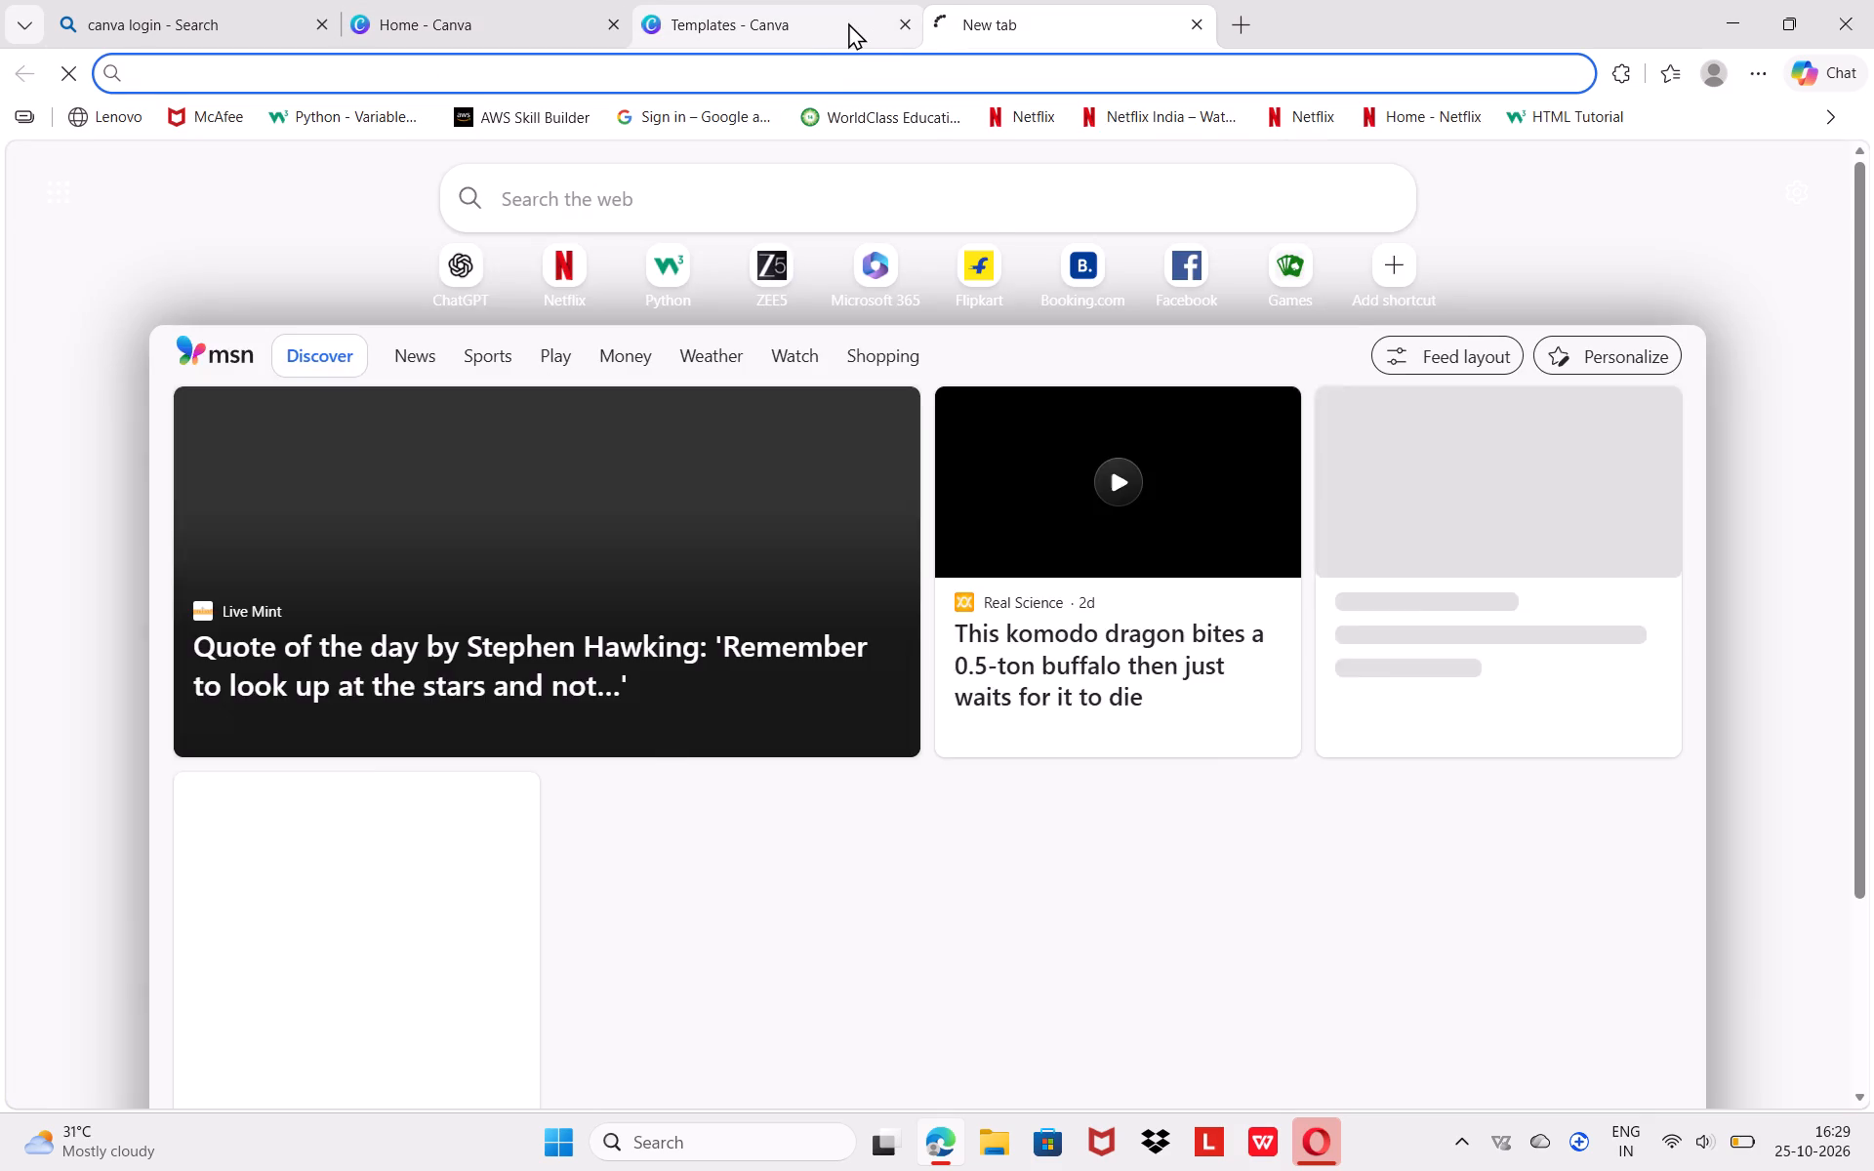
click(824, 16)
Search the templates for "ganesh devotional video" and browse the results.
scroll(599, 761, down, 1)
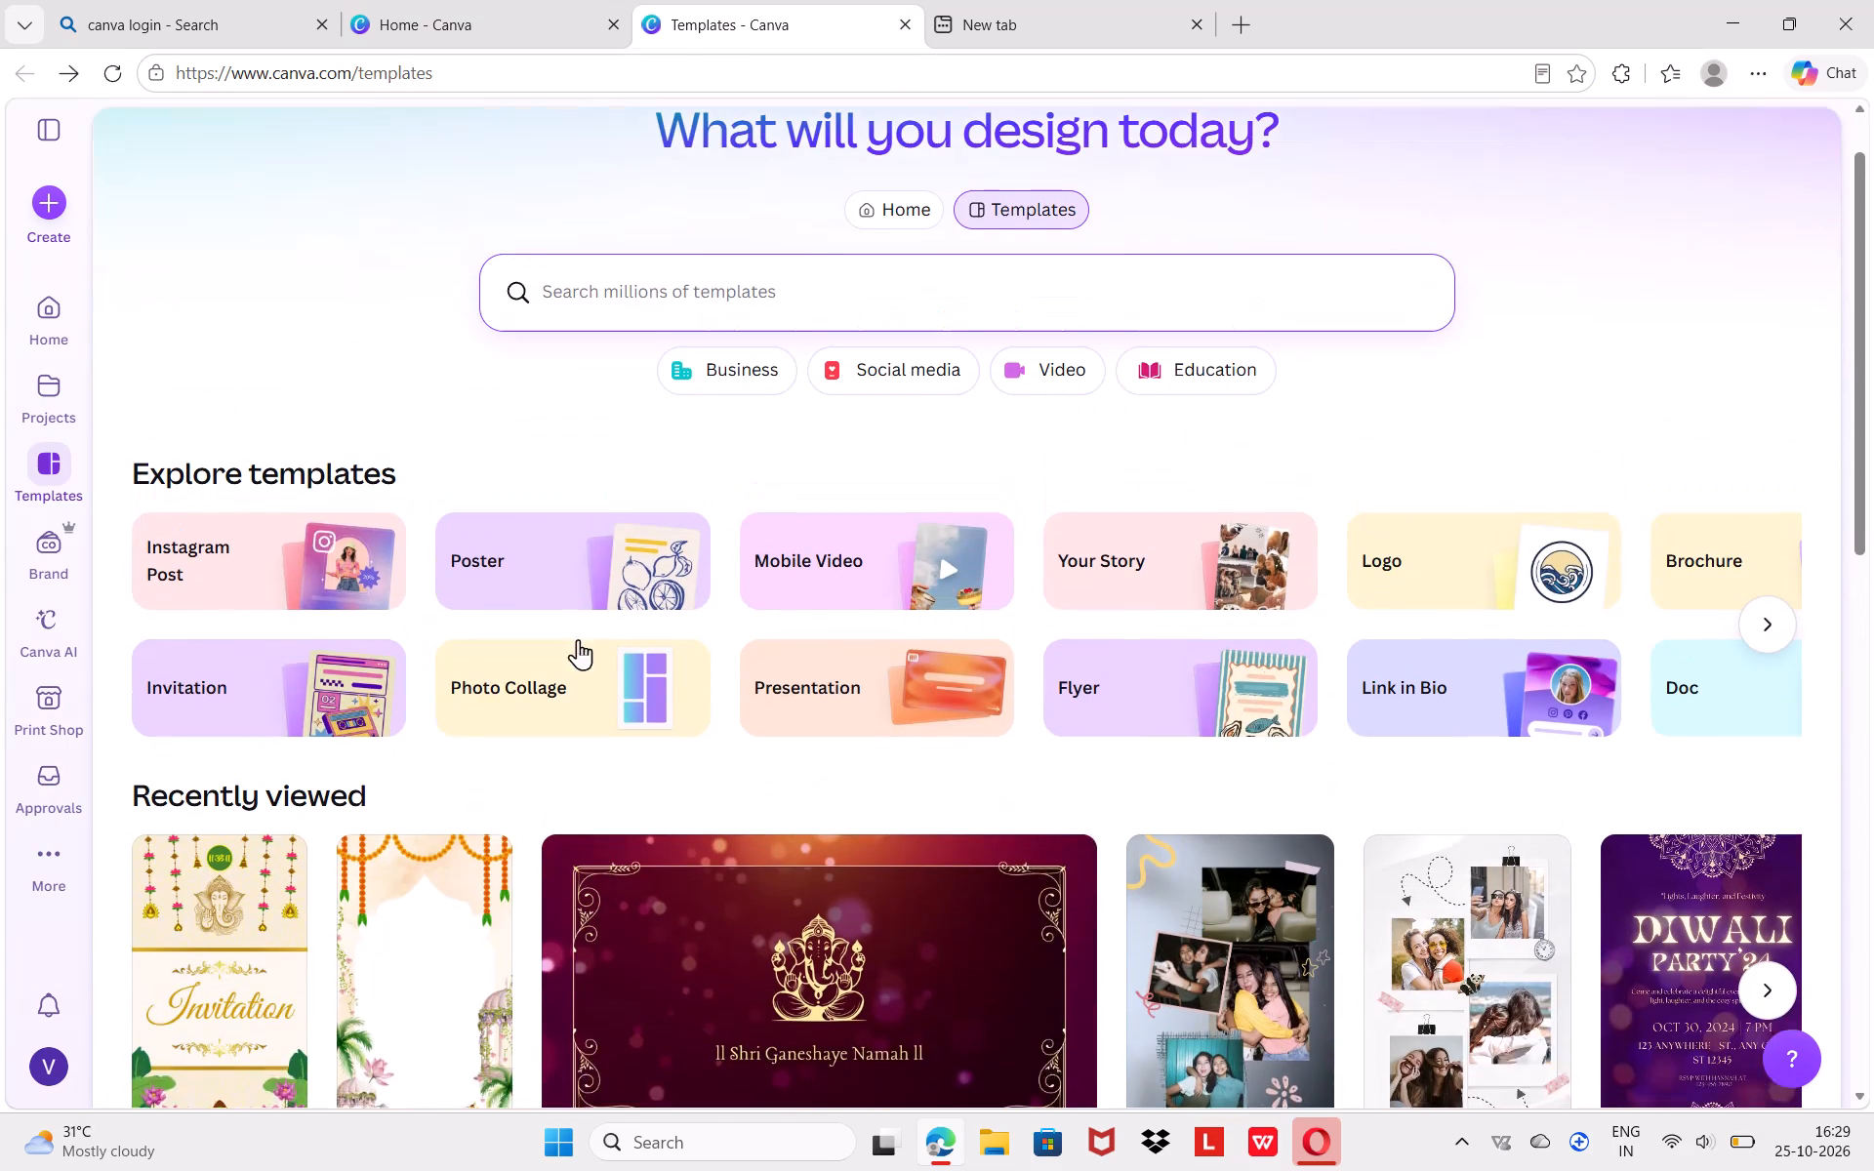
click(686, 315)
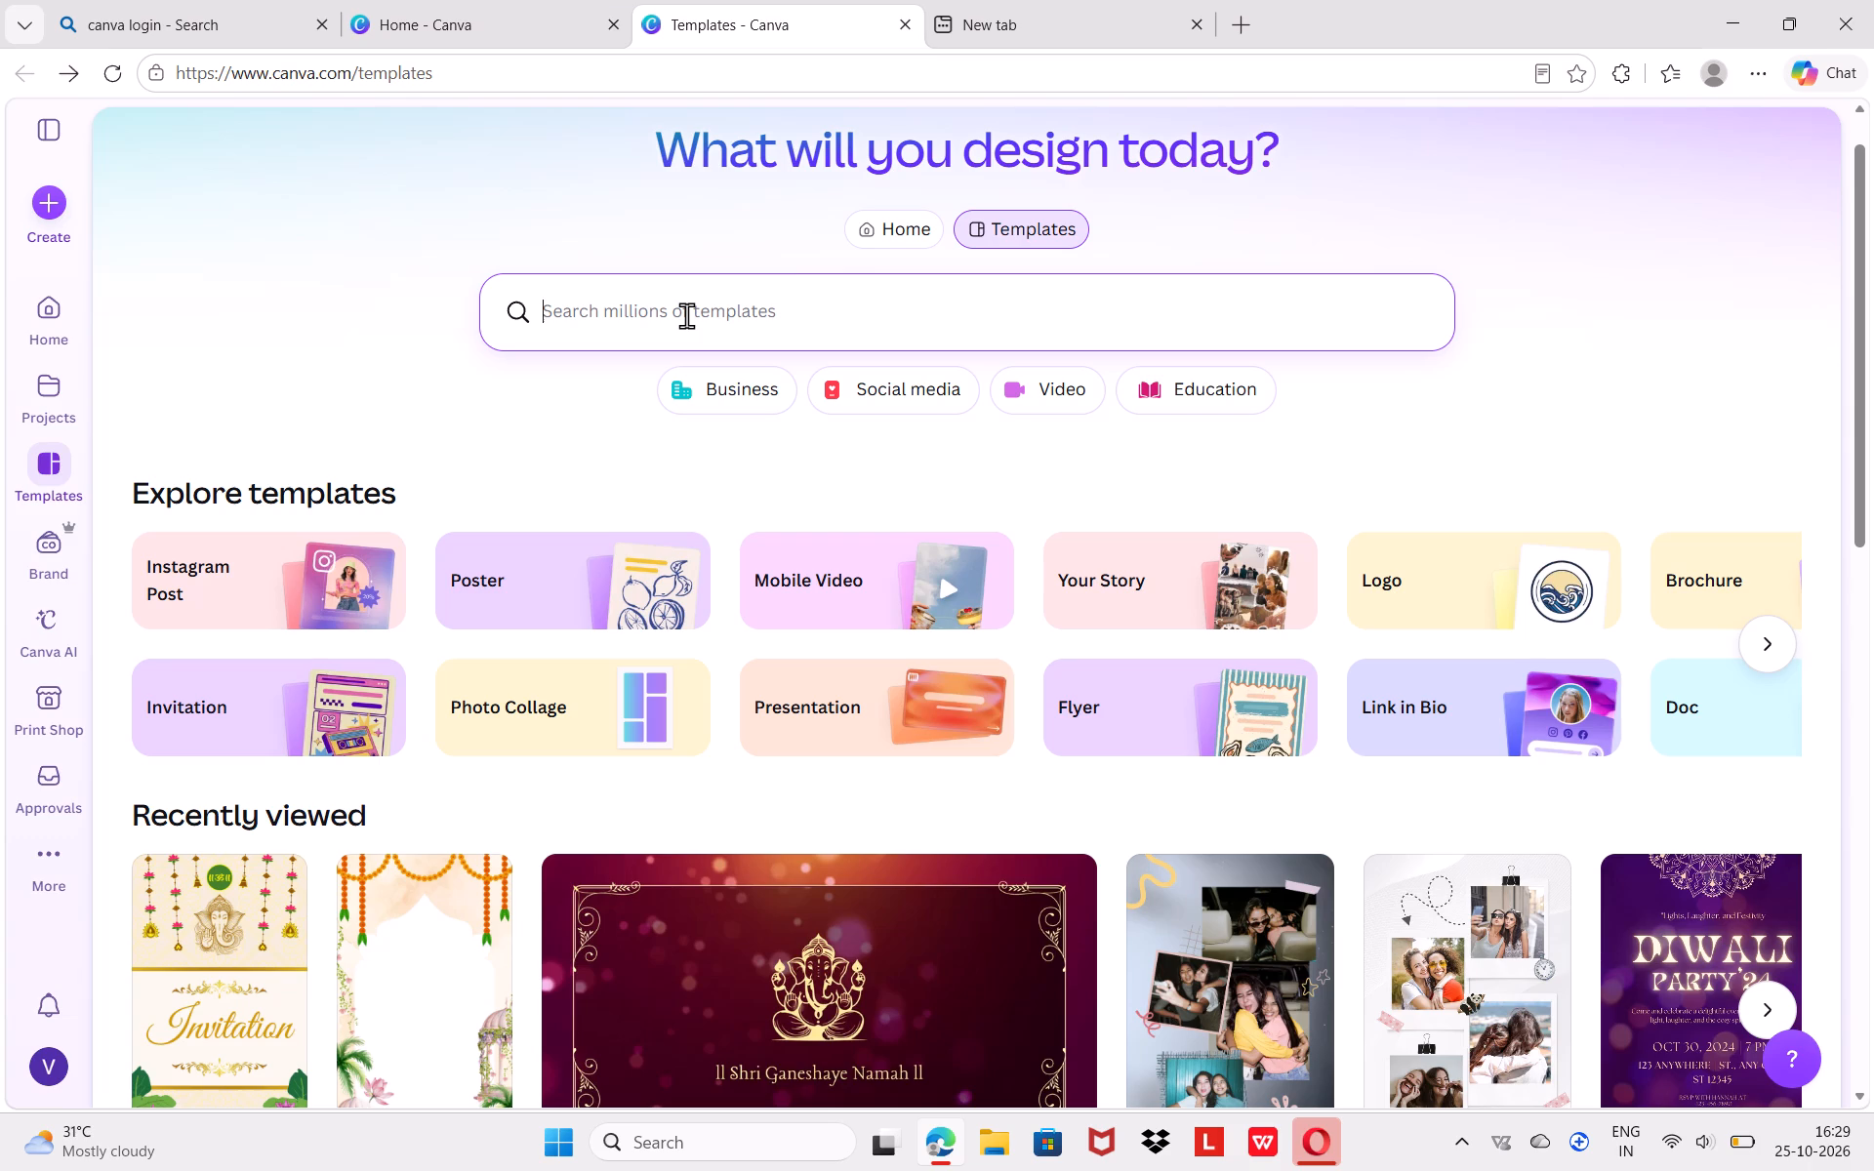
text(ganesh devotional video)
key(Return)
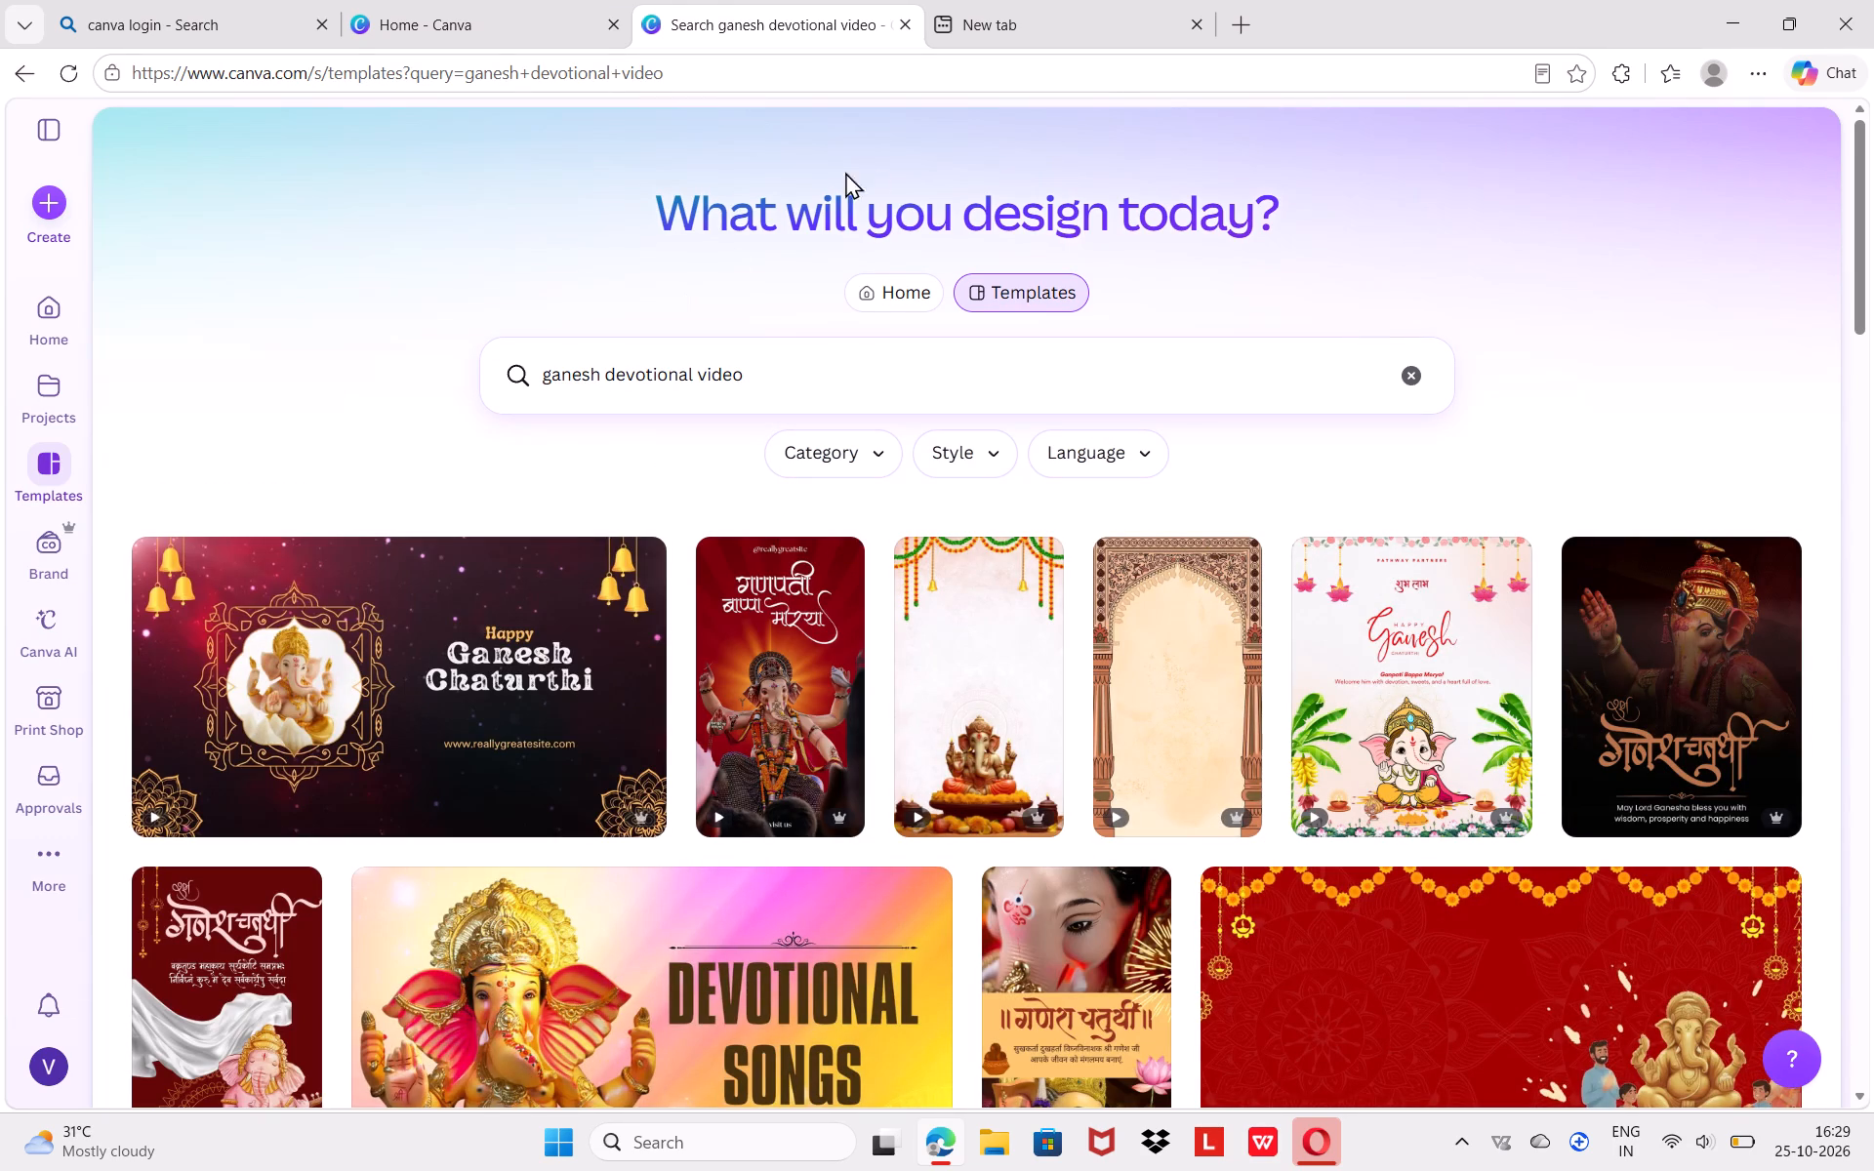
scroll(895, 454, down, 8)
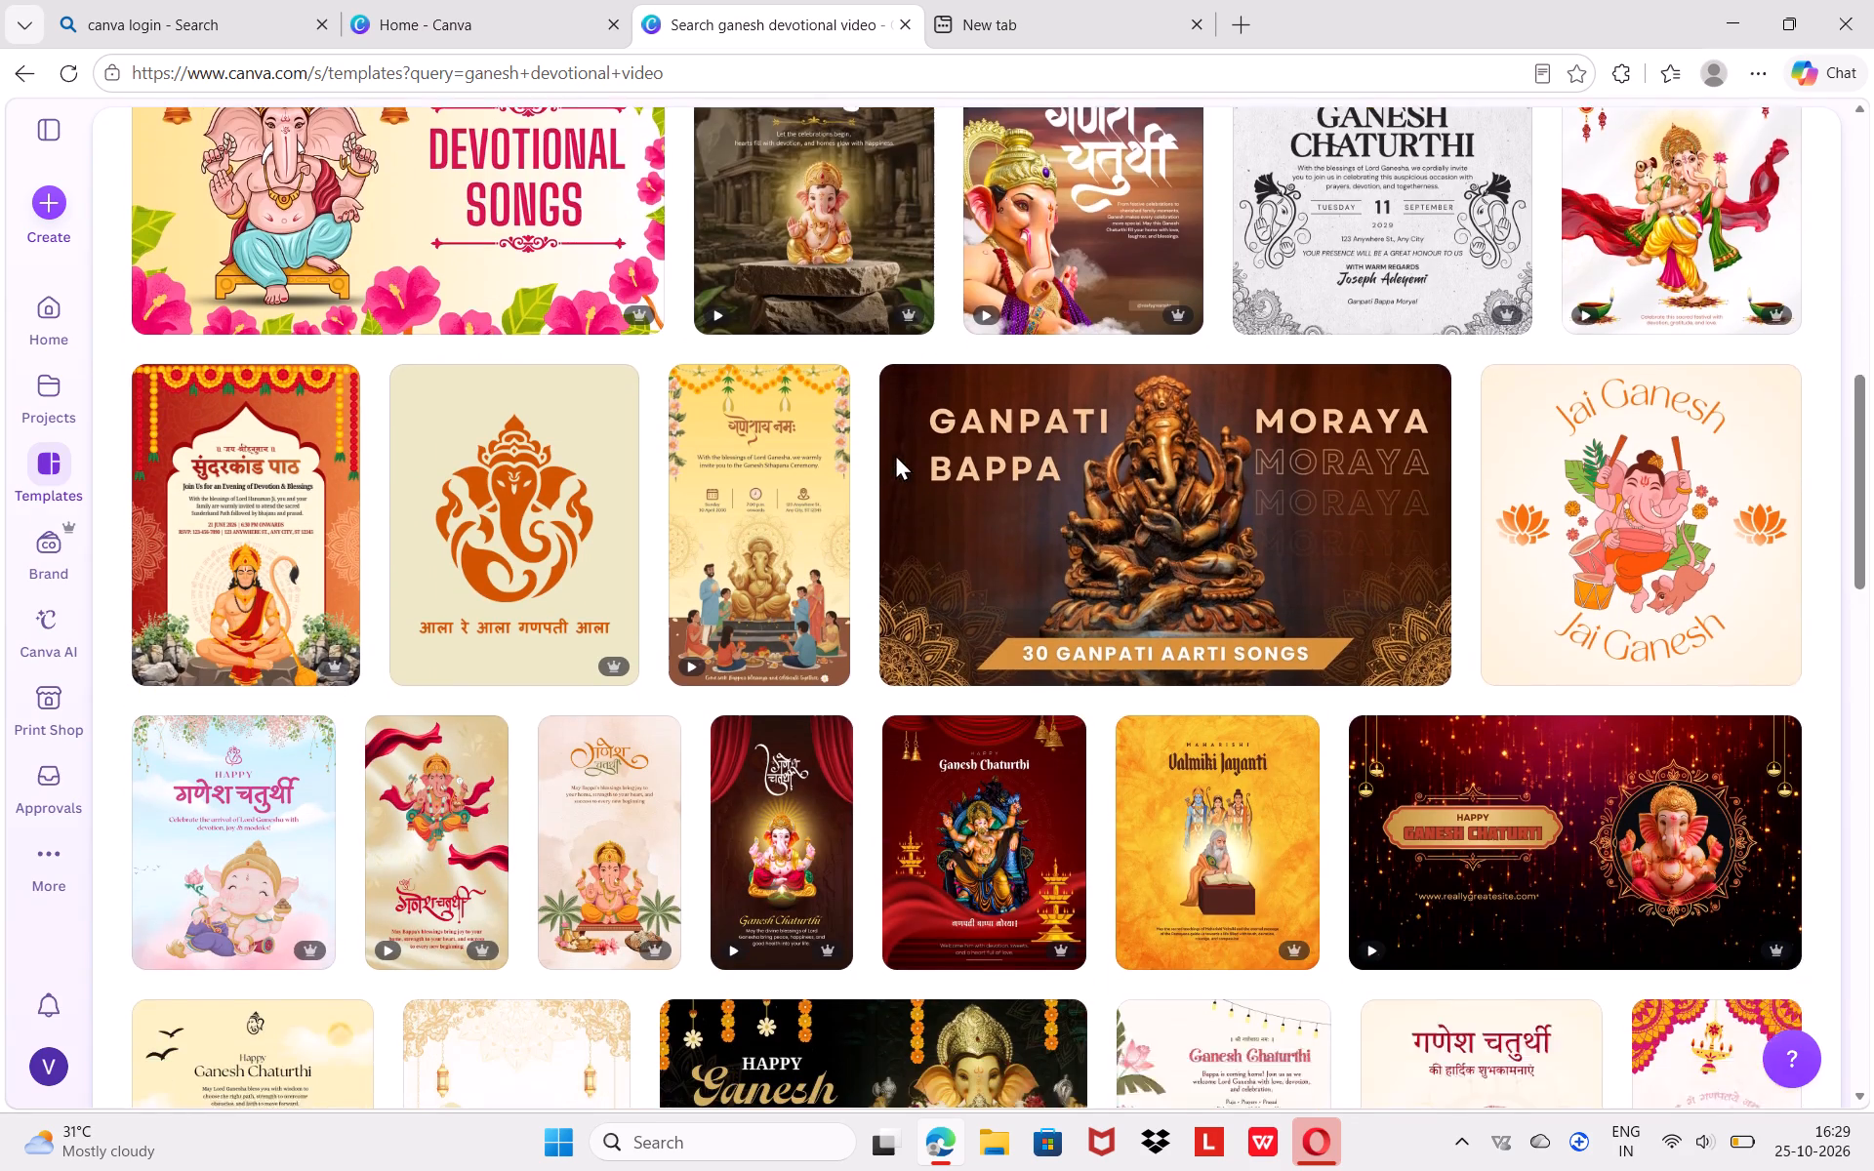
scroll(895, 454, down, 5)
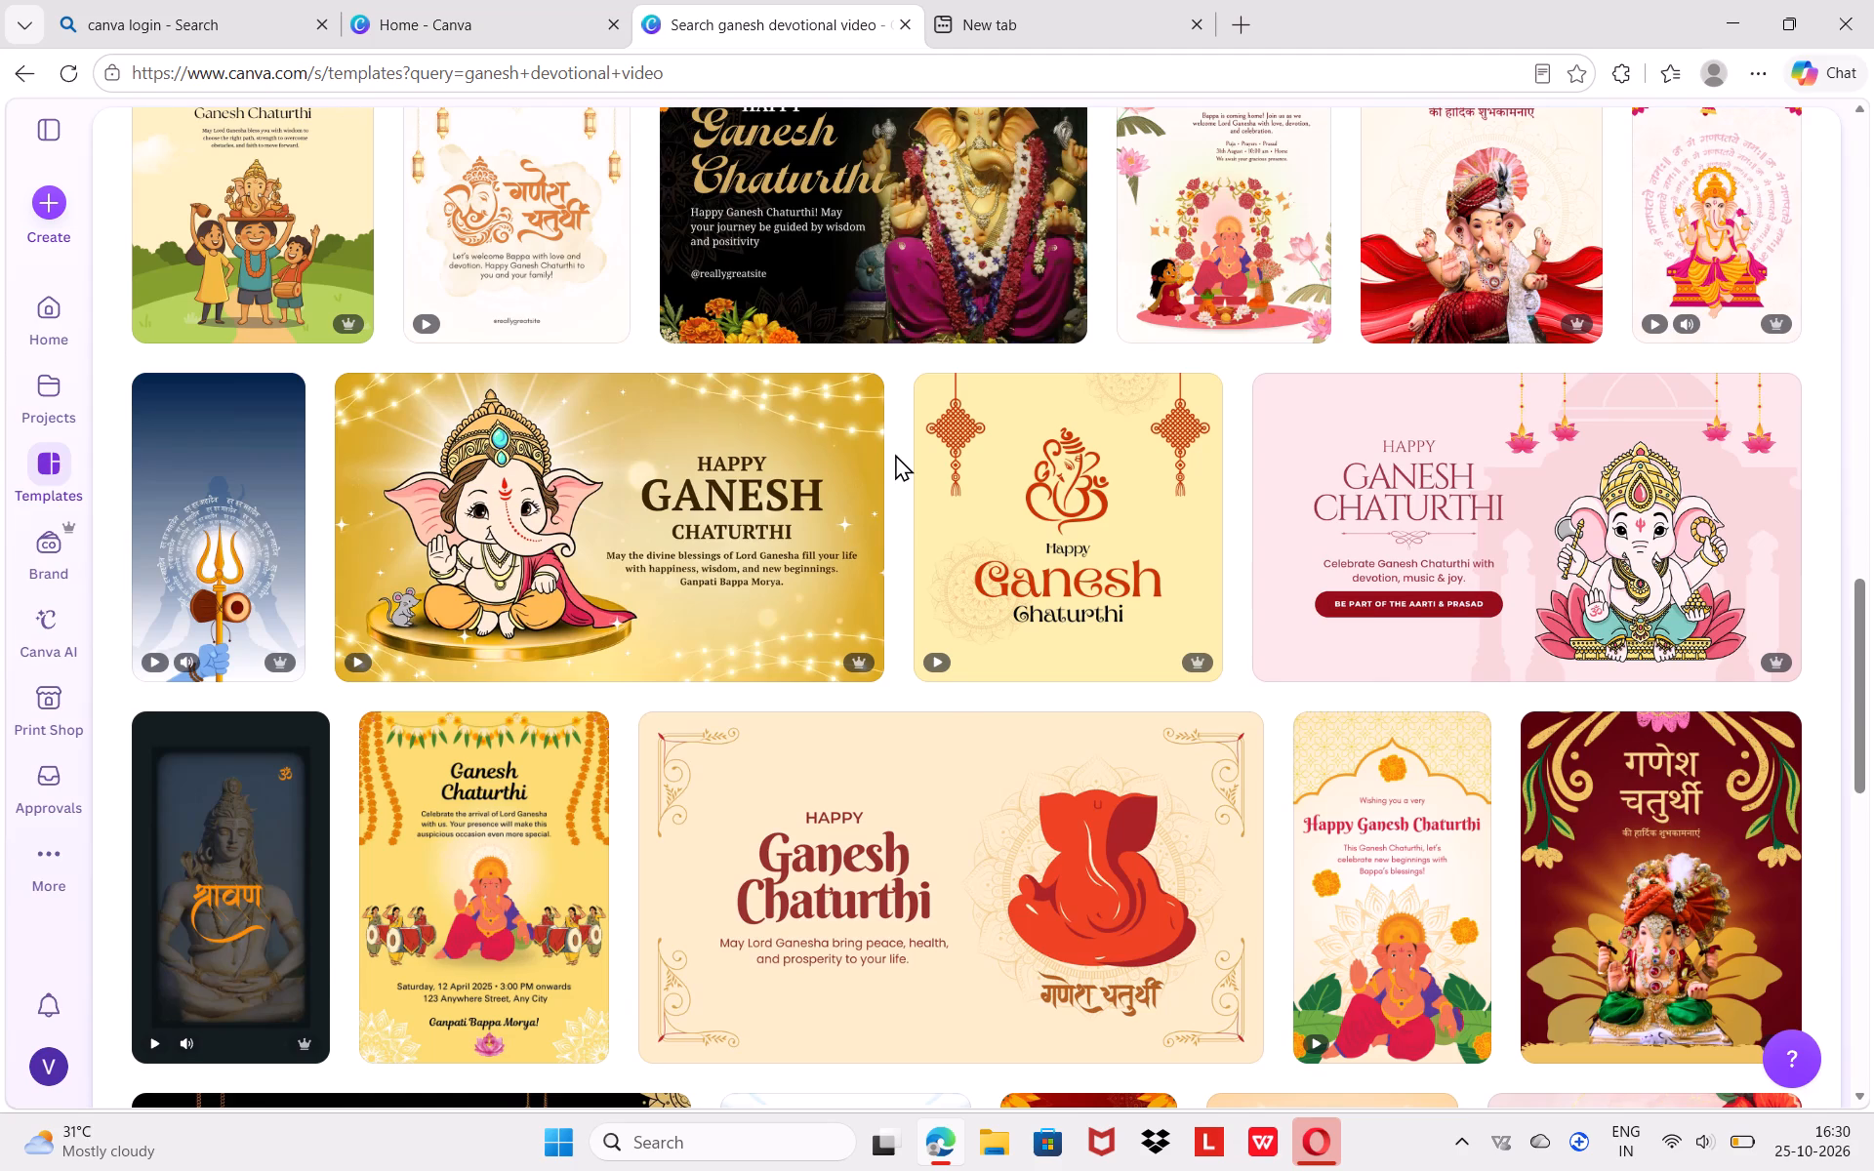
Replace the template search with "telugu invitation video" and run it.
scroll(895, 454, up, 10)
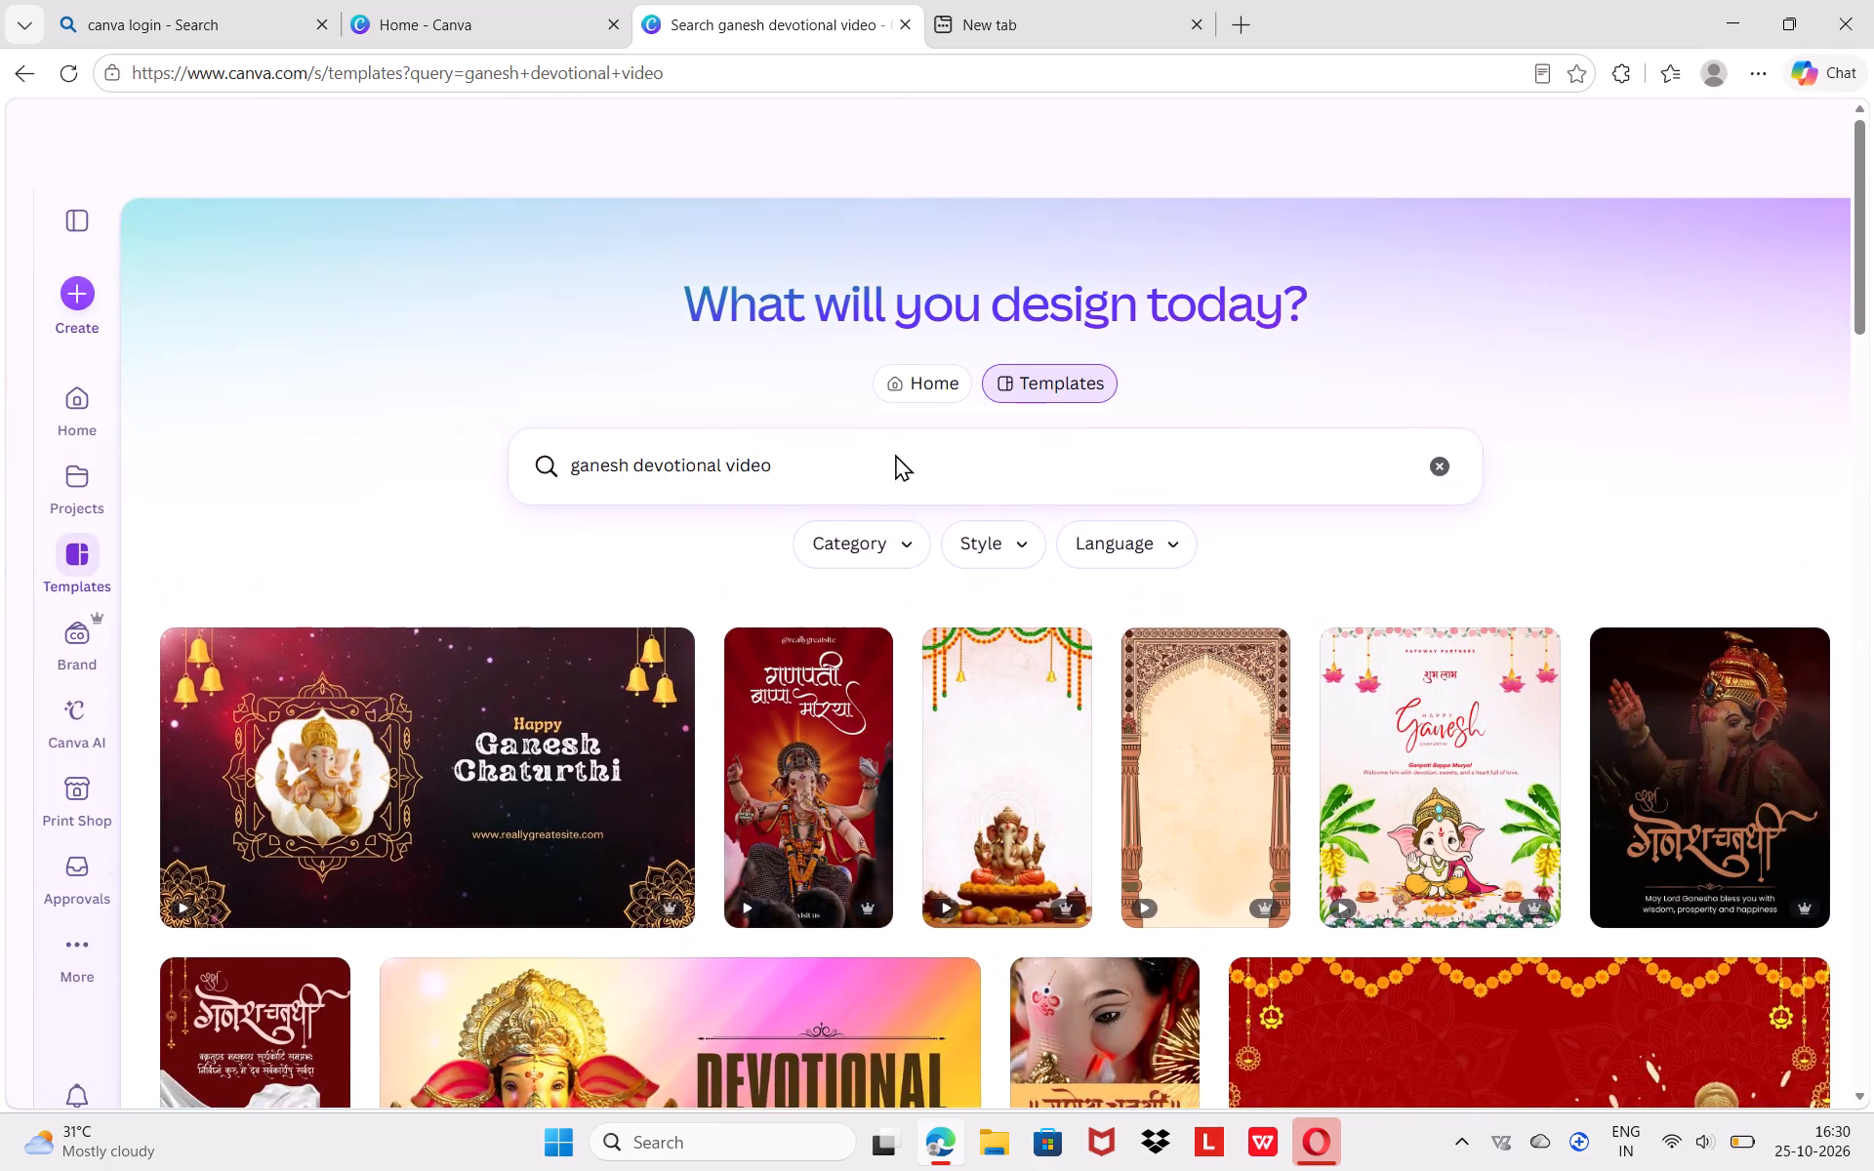
click(877, 382)
key(BackSpace)
key(BackSpace)
key(BackSpace)
key(BackSpace)
key(BackSpace)
key(BackSpace)
key(BackSpace)
key(BackSpace)
key(BackSpace)
key(BackSpace)
key(BackSpace)
key(BackSpace)
key(BackSpace)
key(BackSpace)
key(BackSpace)
key(BackSpace)
key(BackSpace)
key(BackSpace)
key(BackSpace)
key(BackSpace)
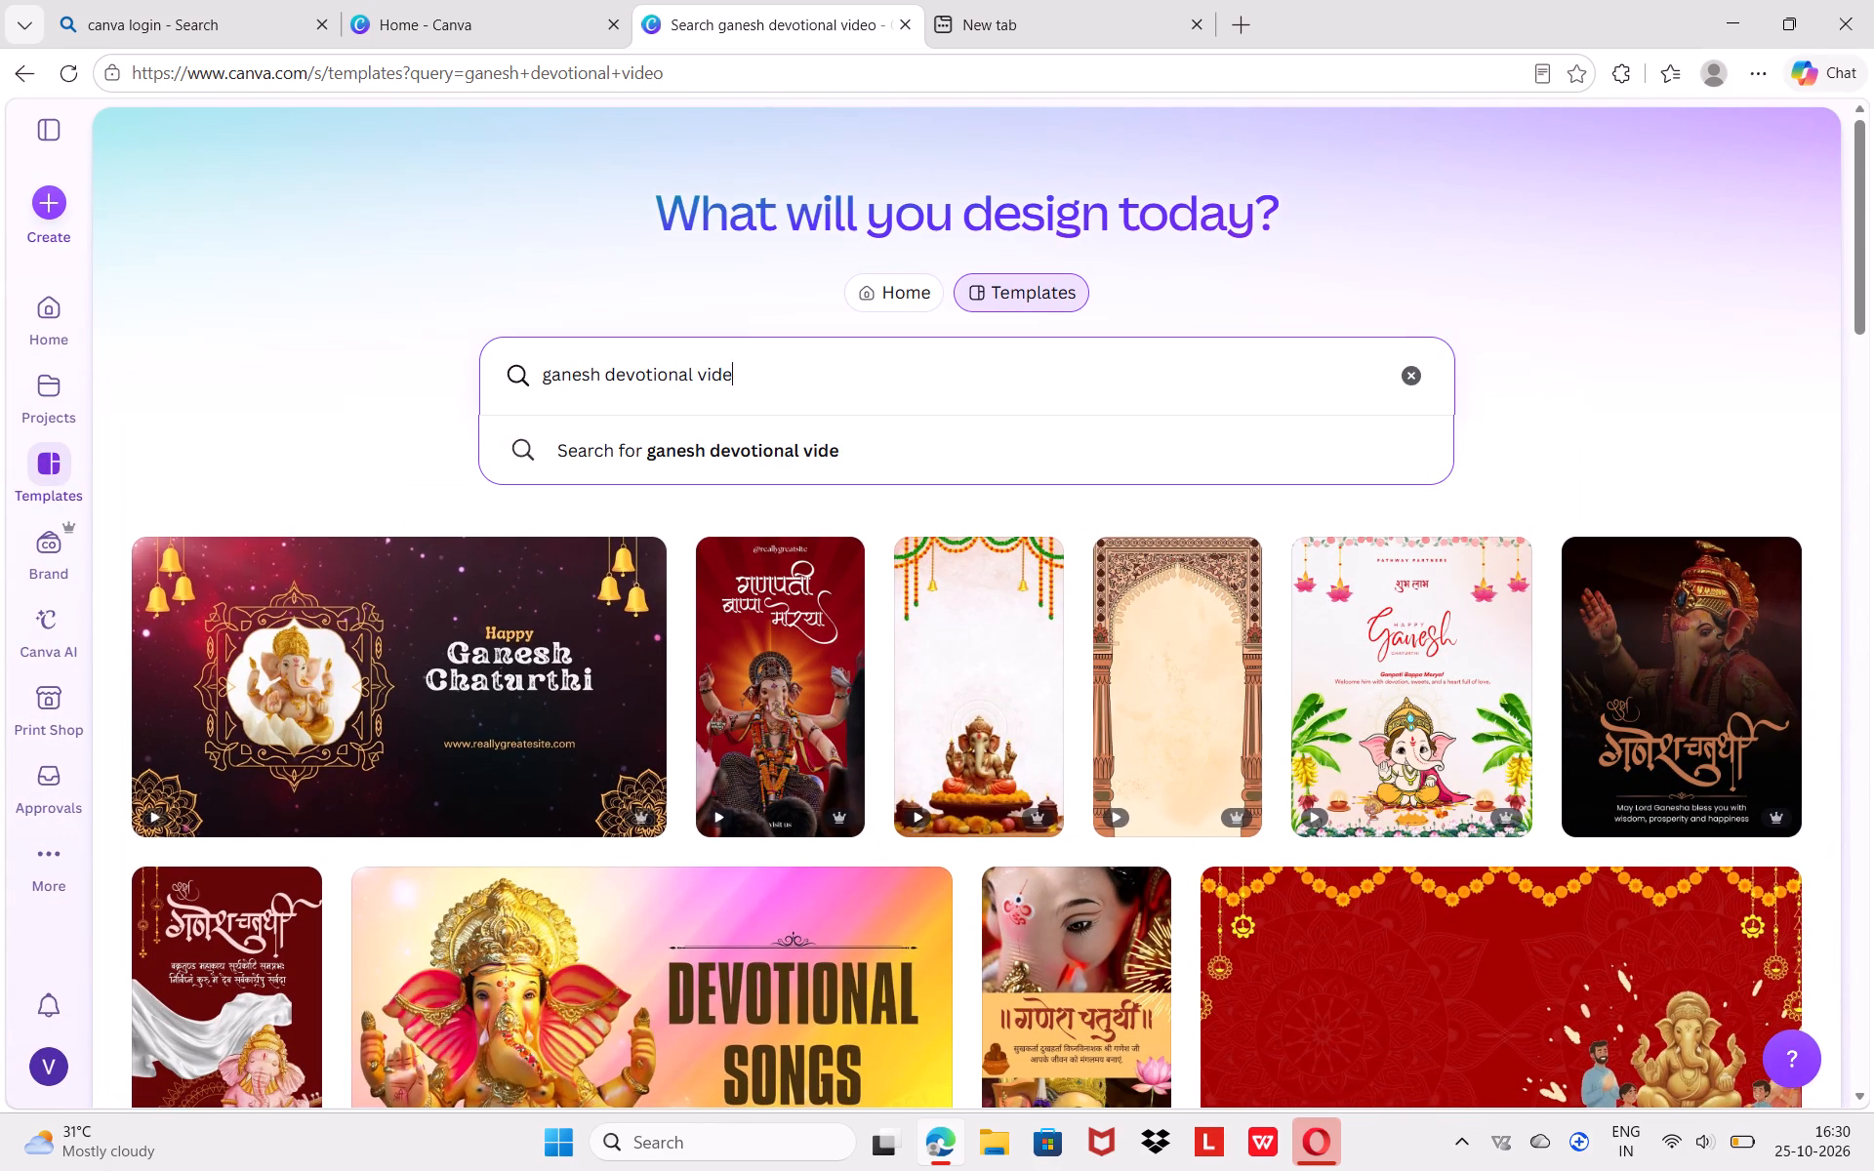
text(telugu invitation video)
key(Return)
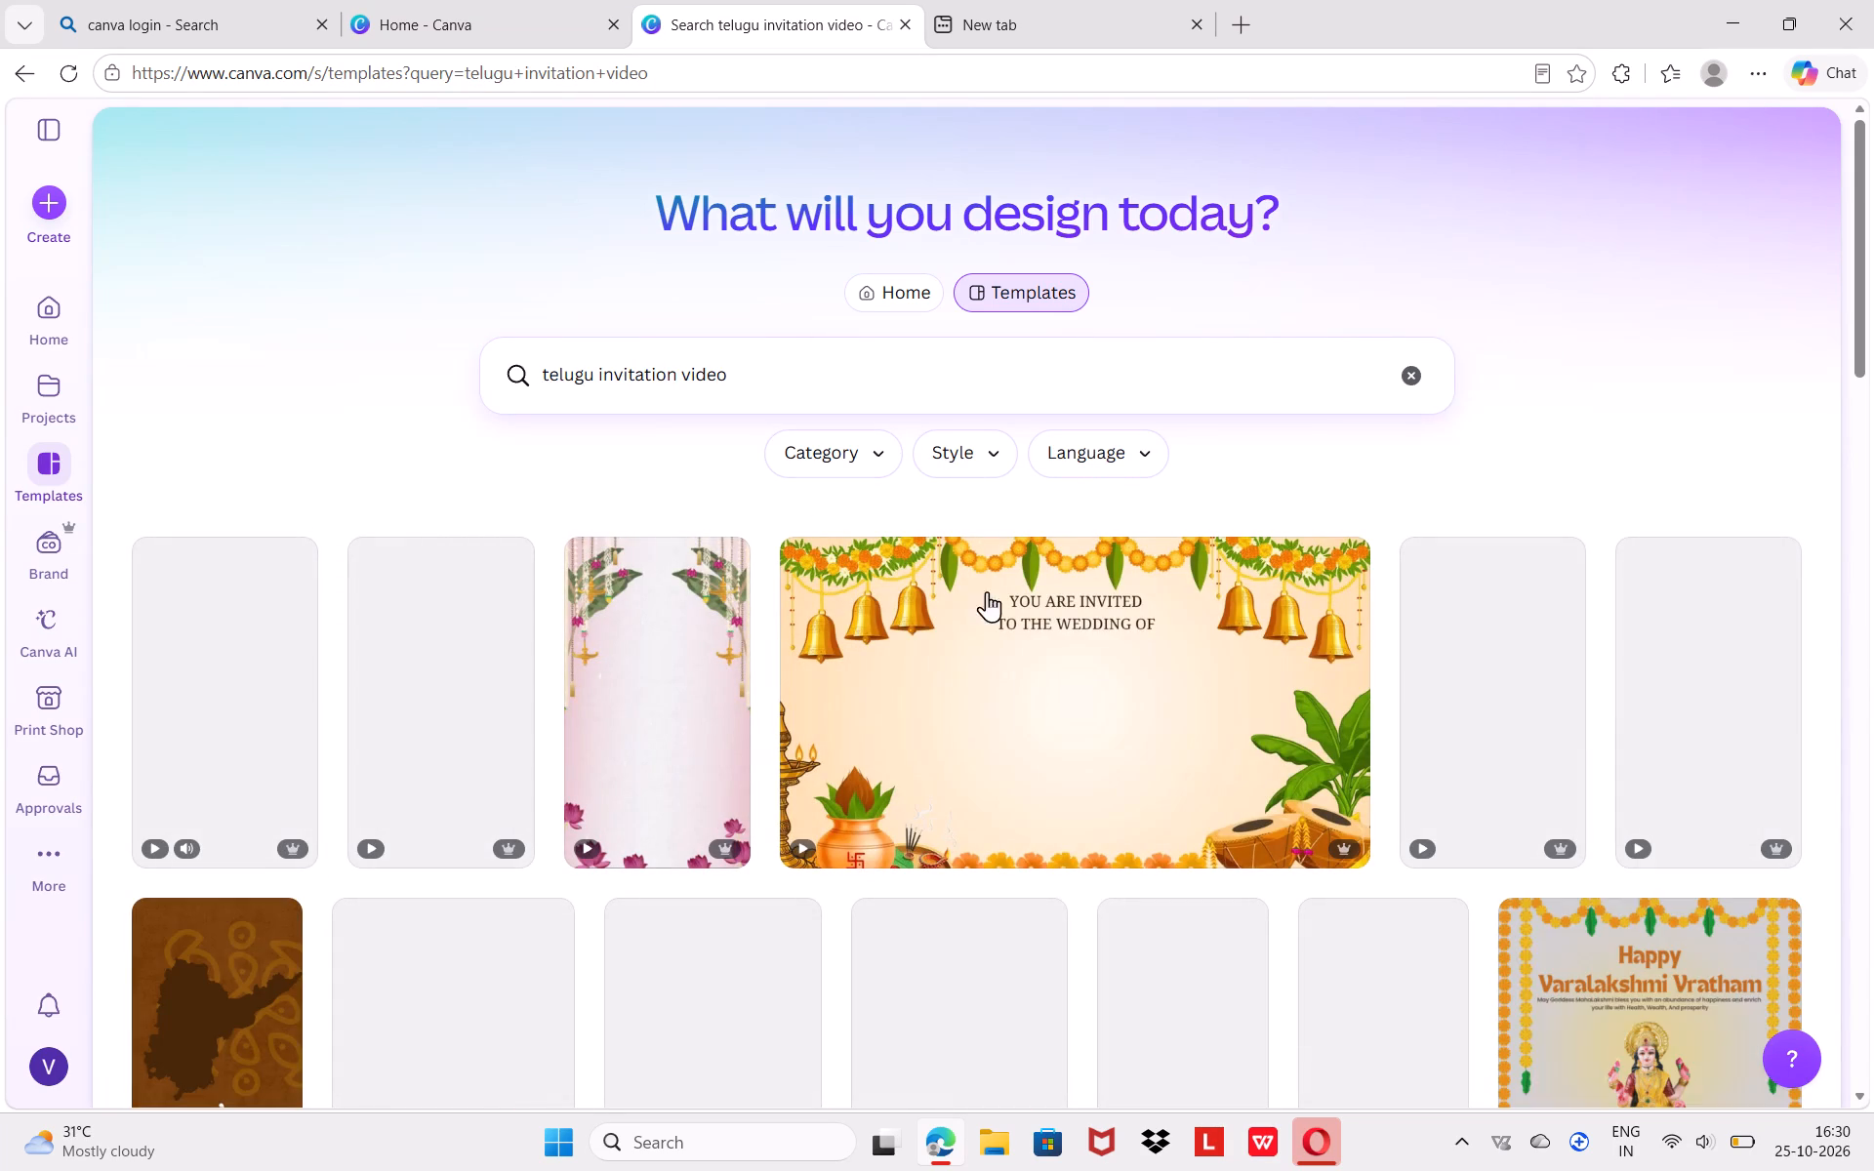
Look through the template results for a suitable Telugu invitation video design.
scroll(1121, 806, down, 2)
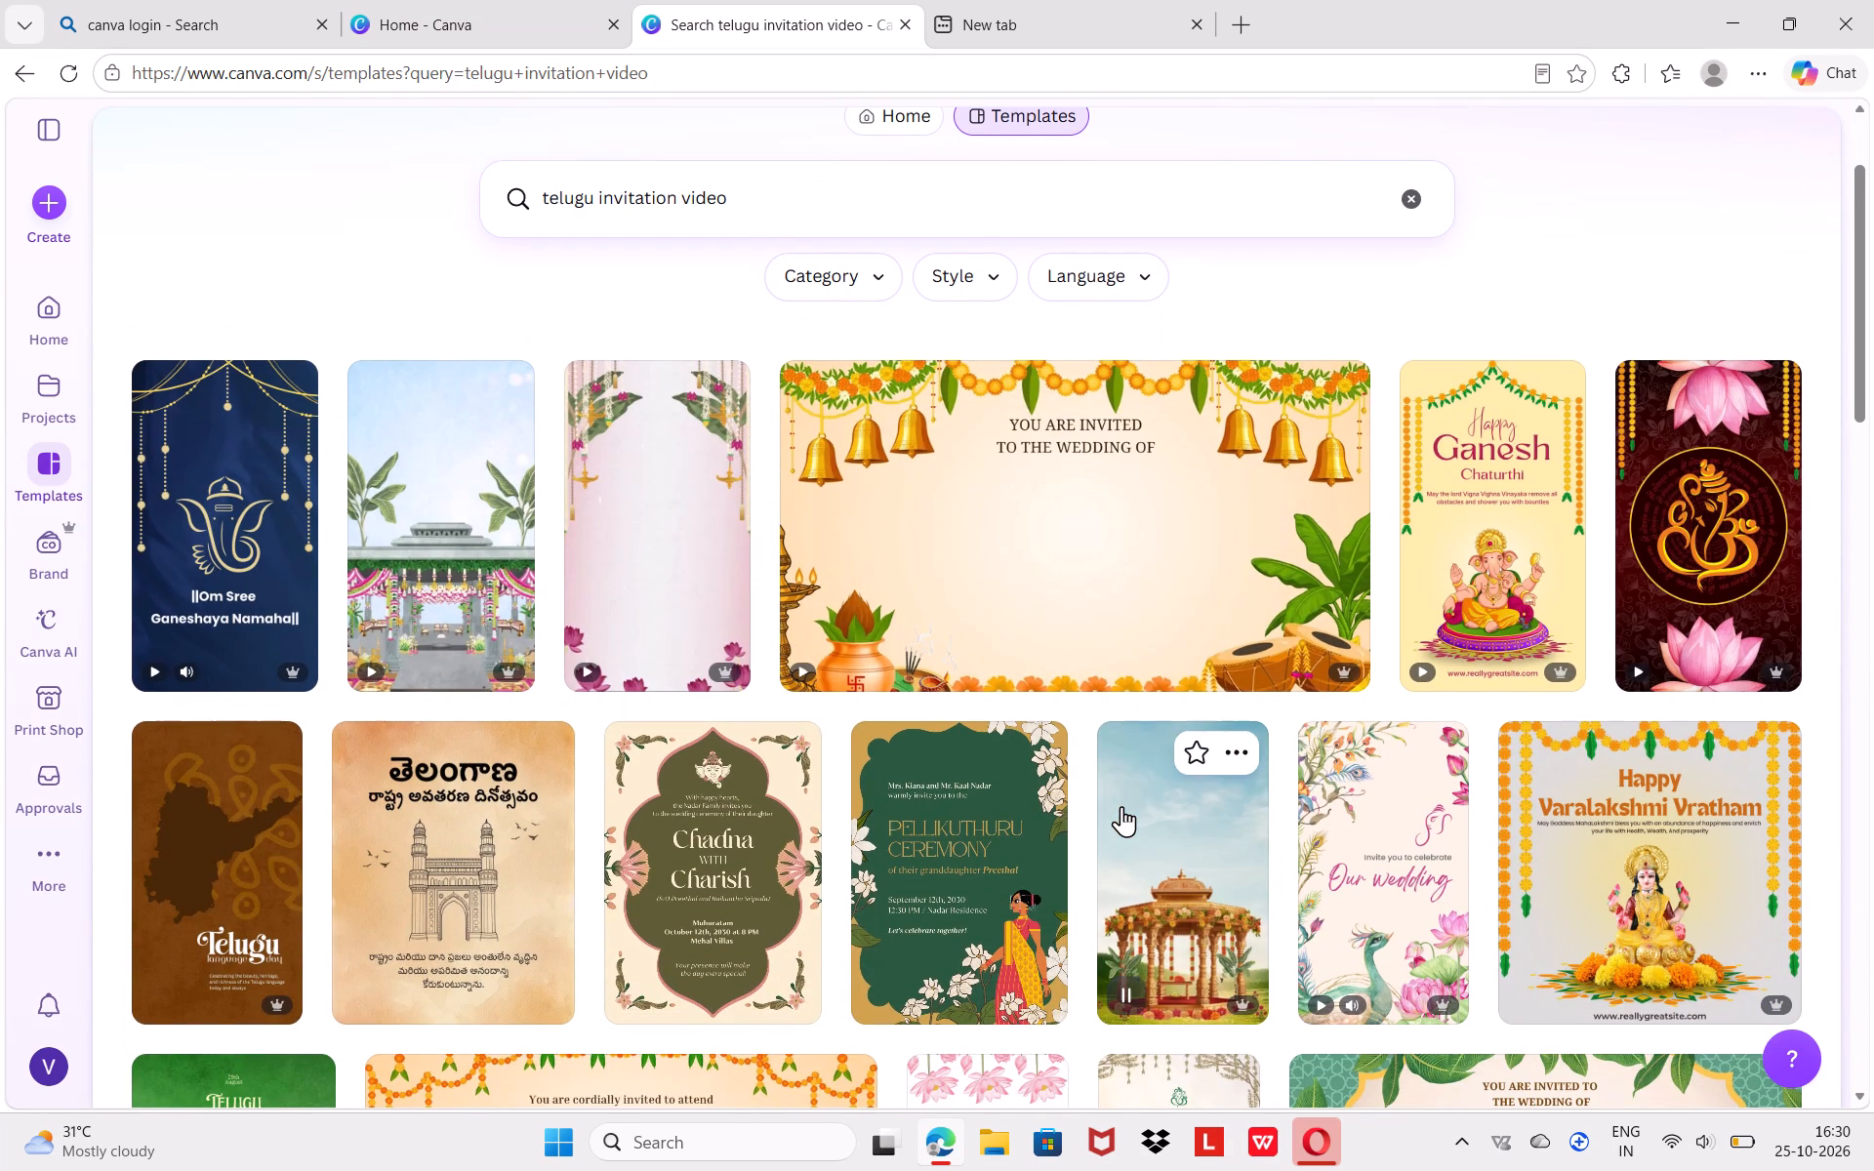
scroll(1121, 806, down, 2)
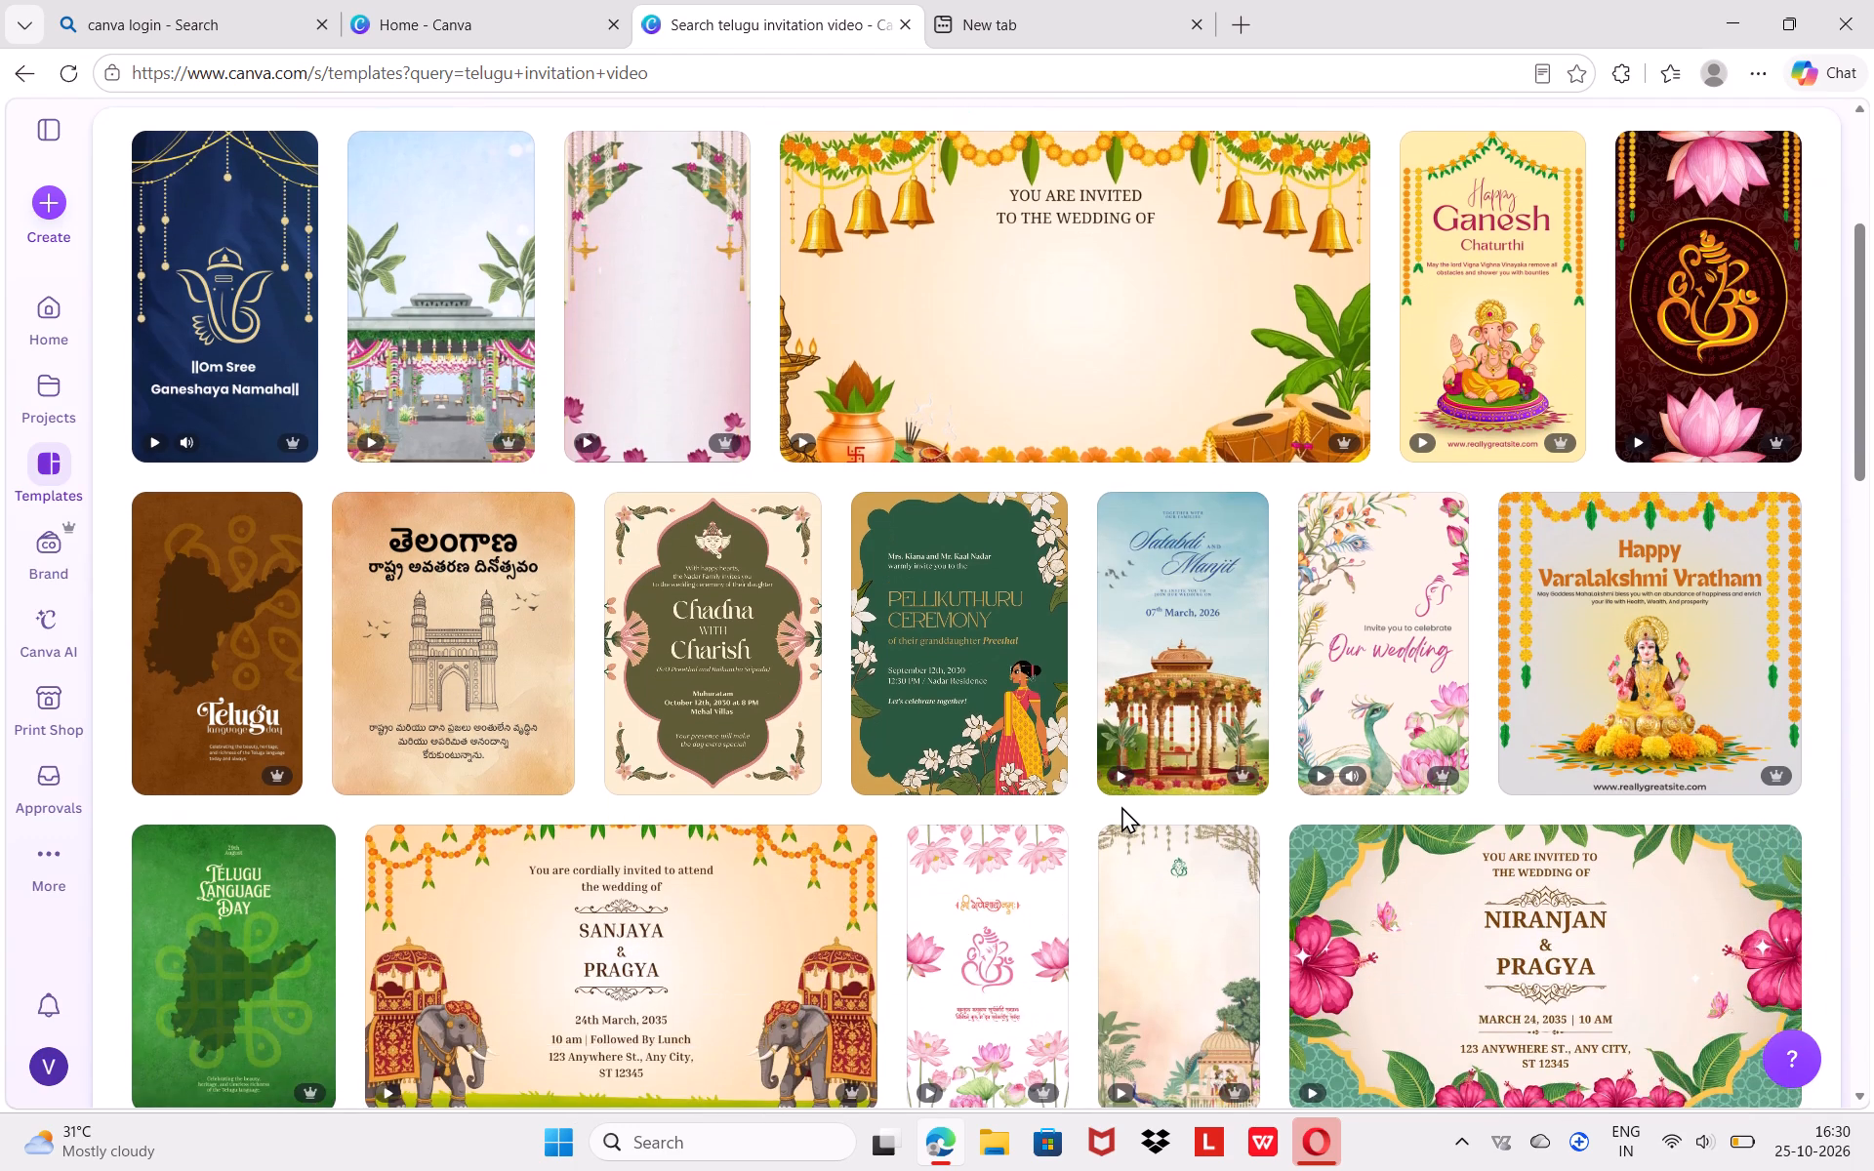
scroll(1121, 806, down, 5)
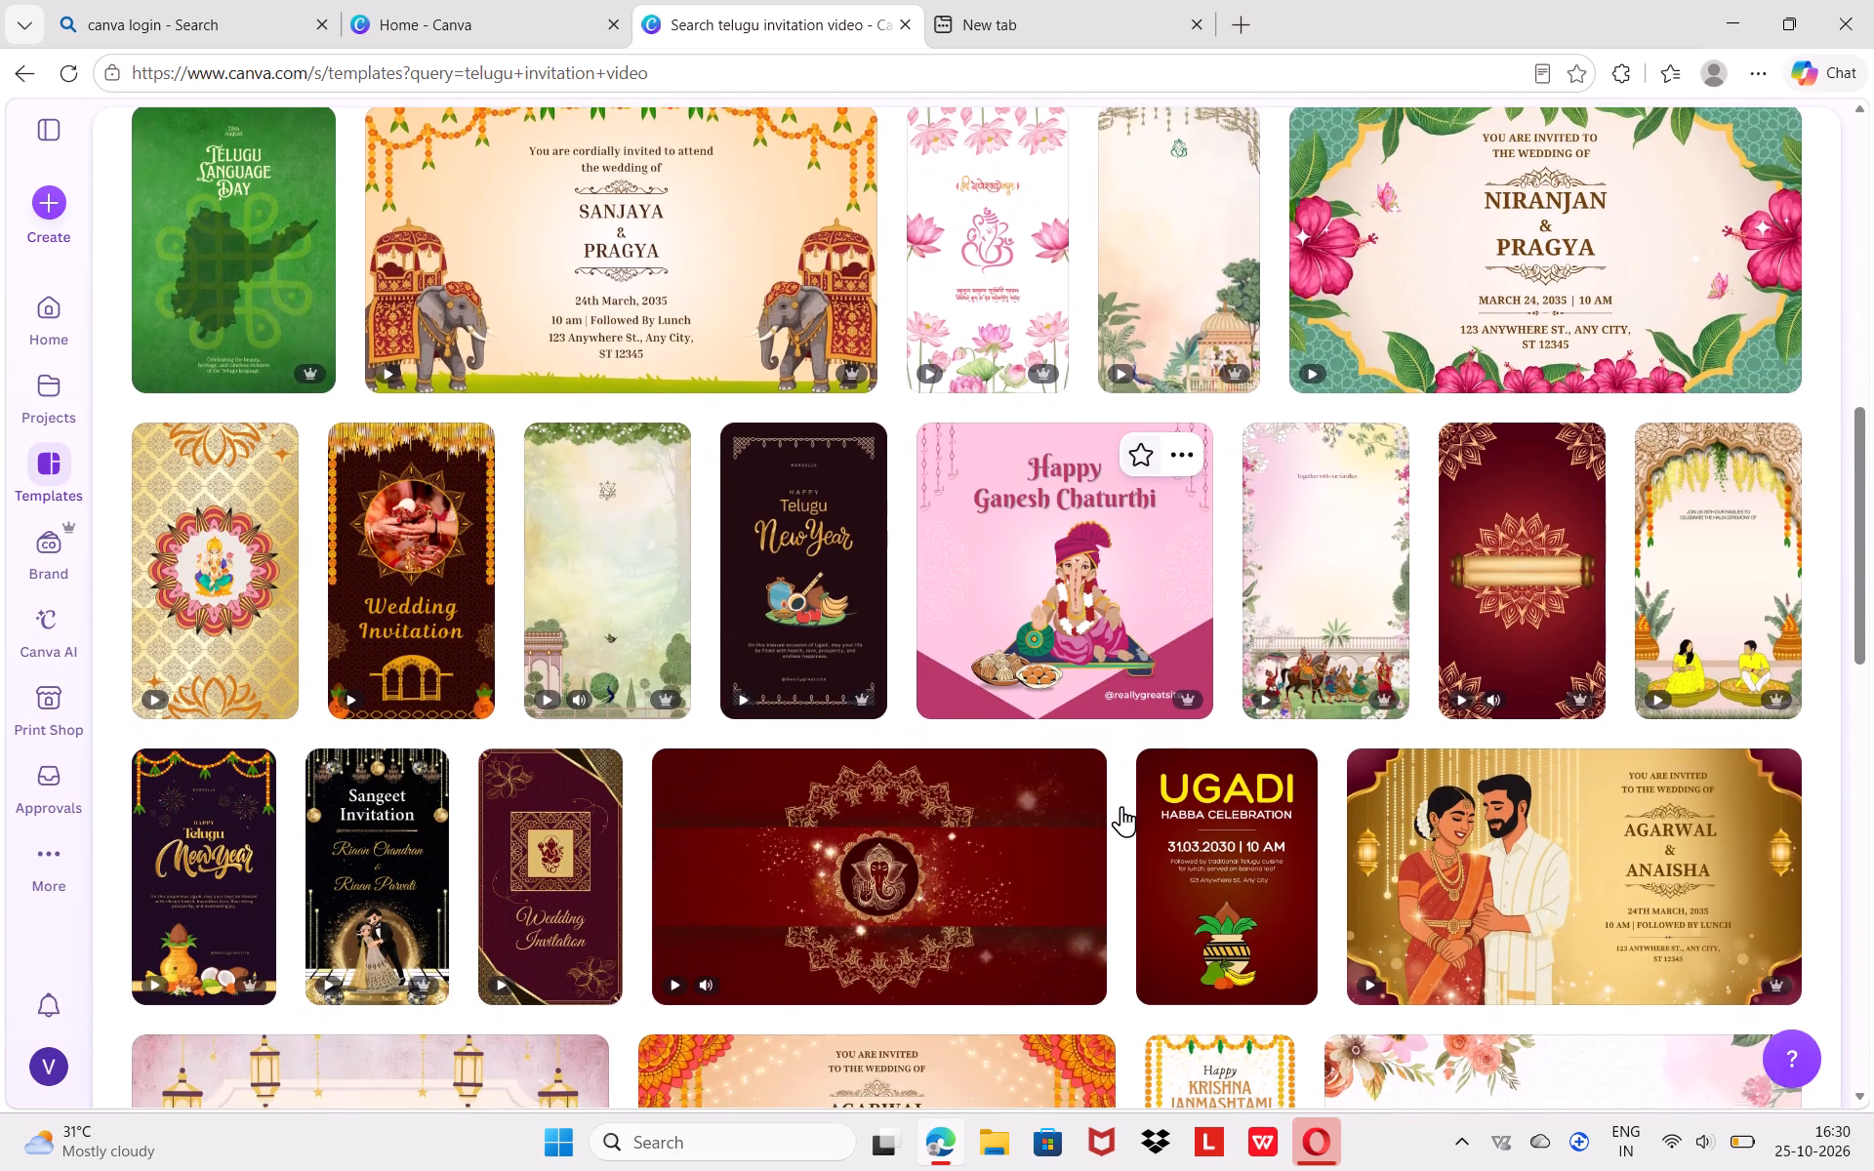
scroll(1121, 806, down, 6)
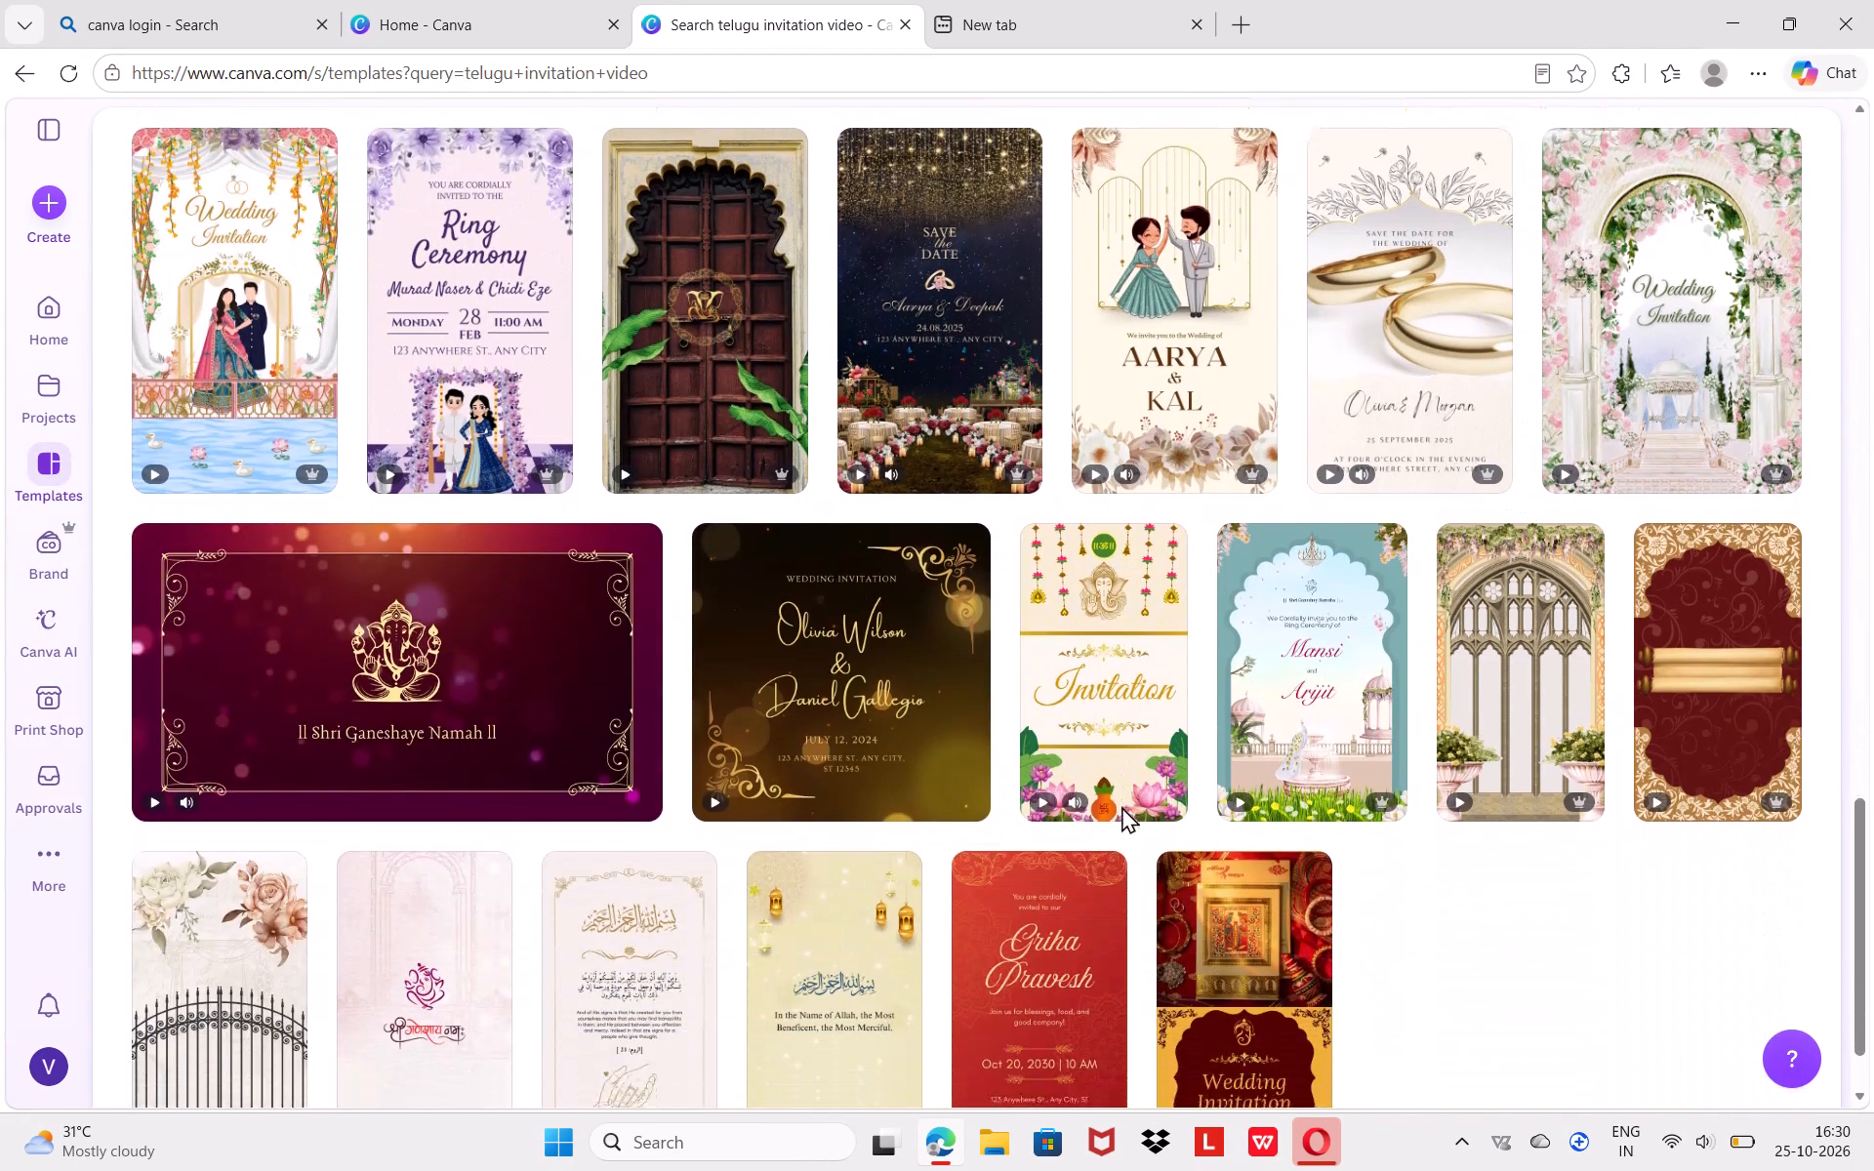
scroll(1121, 806, up, 8)
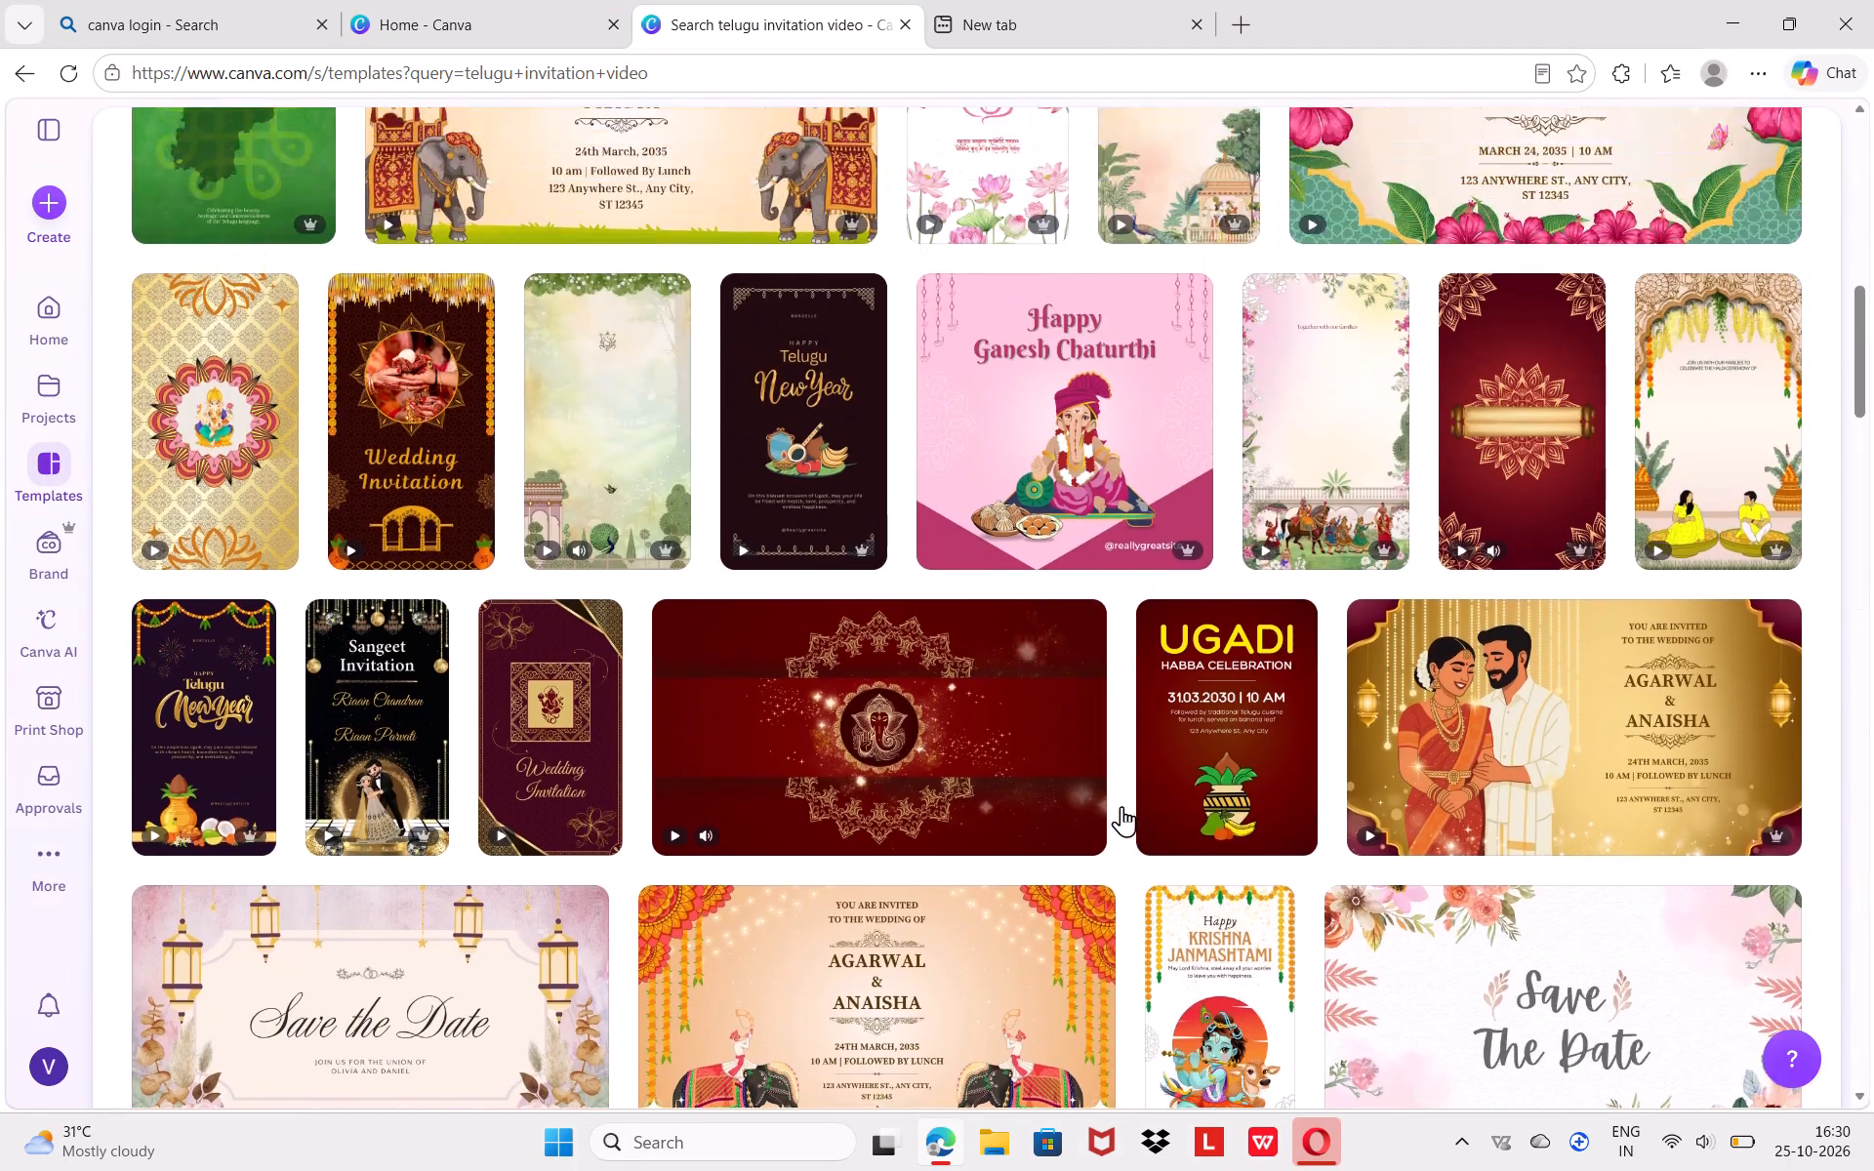
Extend the template search to "telugu invitation video gruhapravesa" and browse the results.
scroll(1121, 806, up, 3)
click(915, 368)
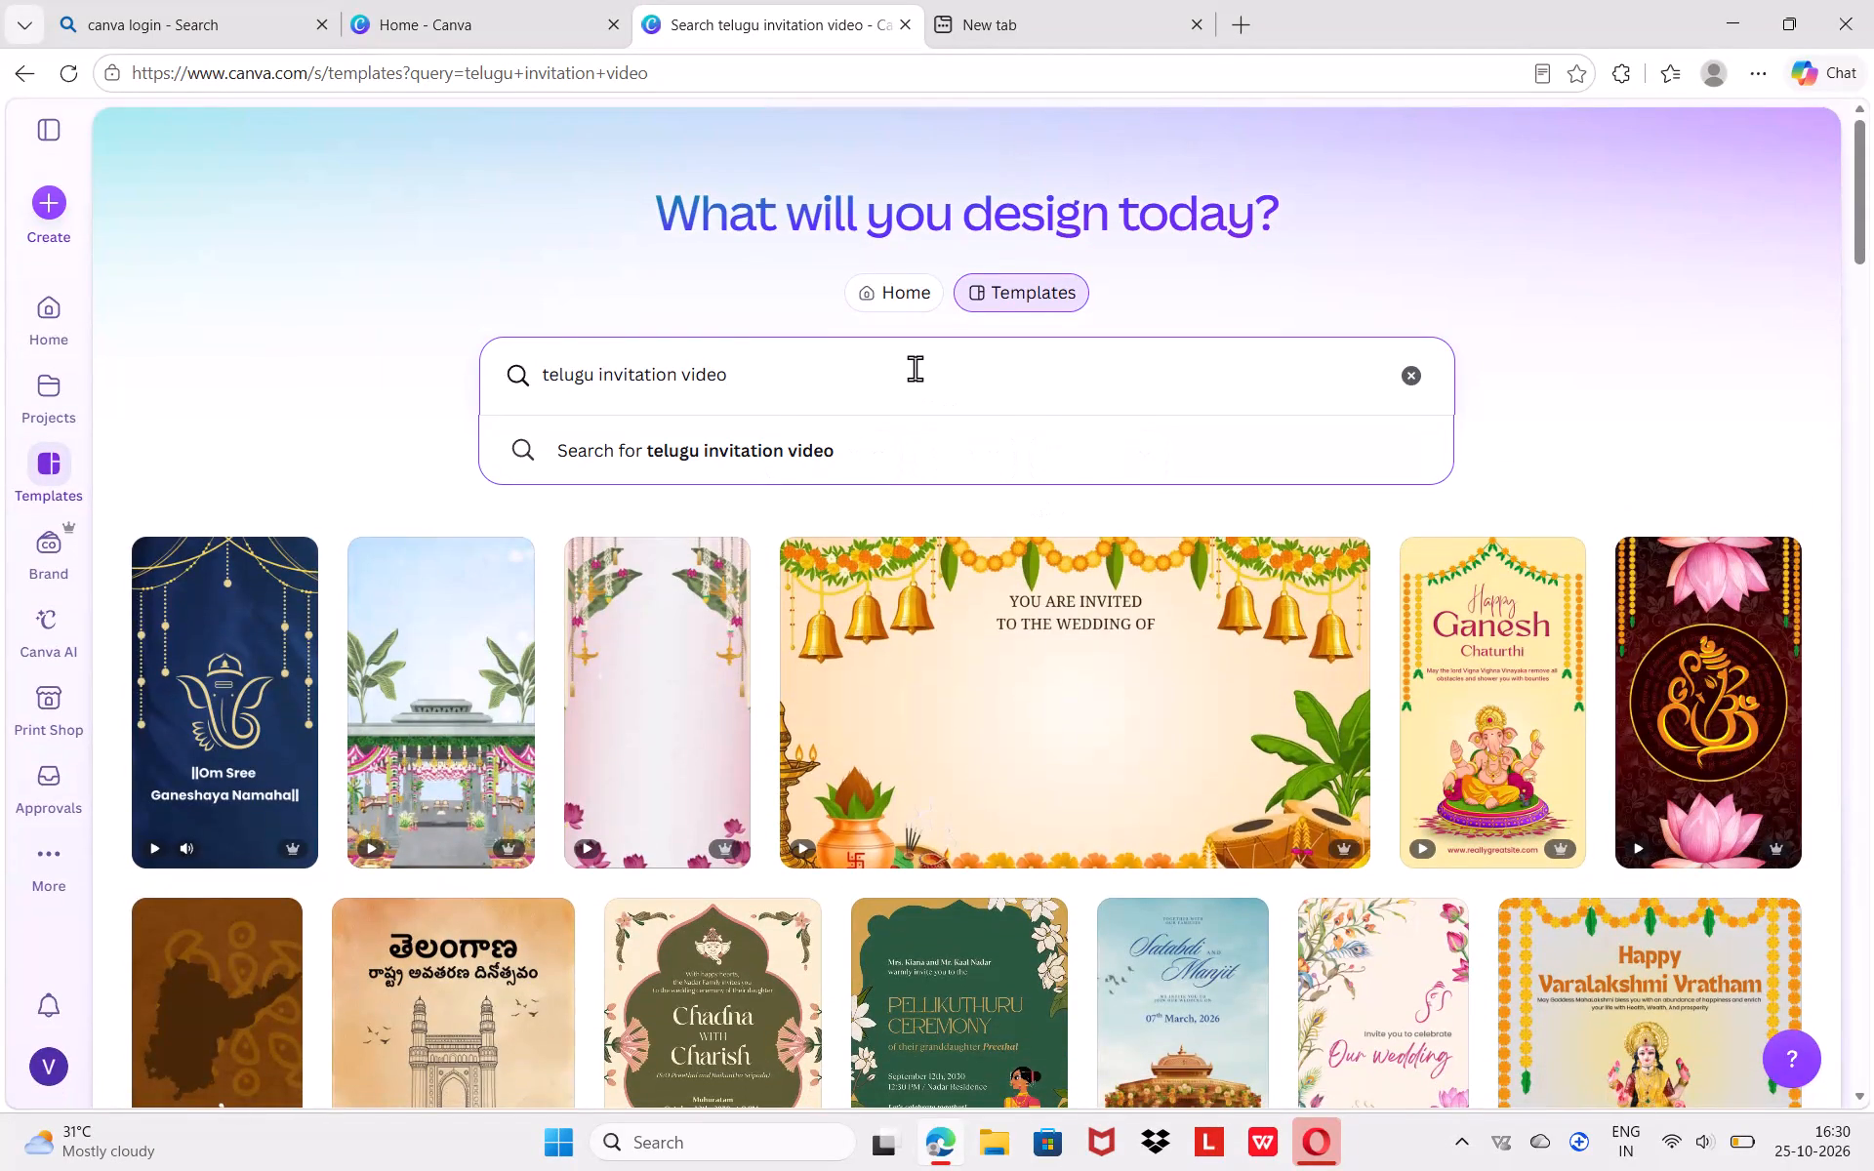
key(space)
text(grh)
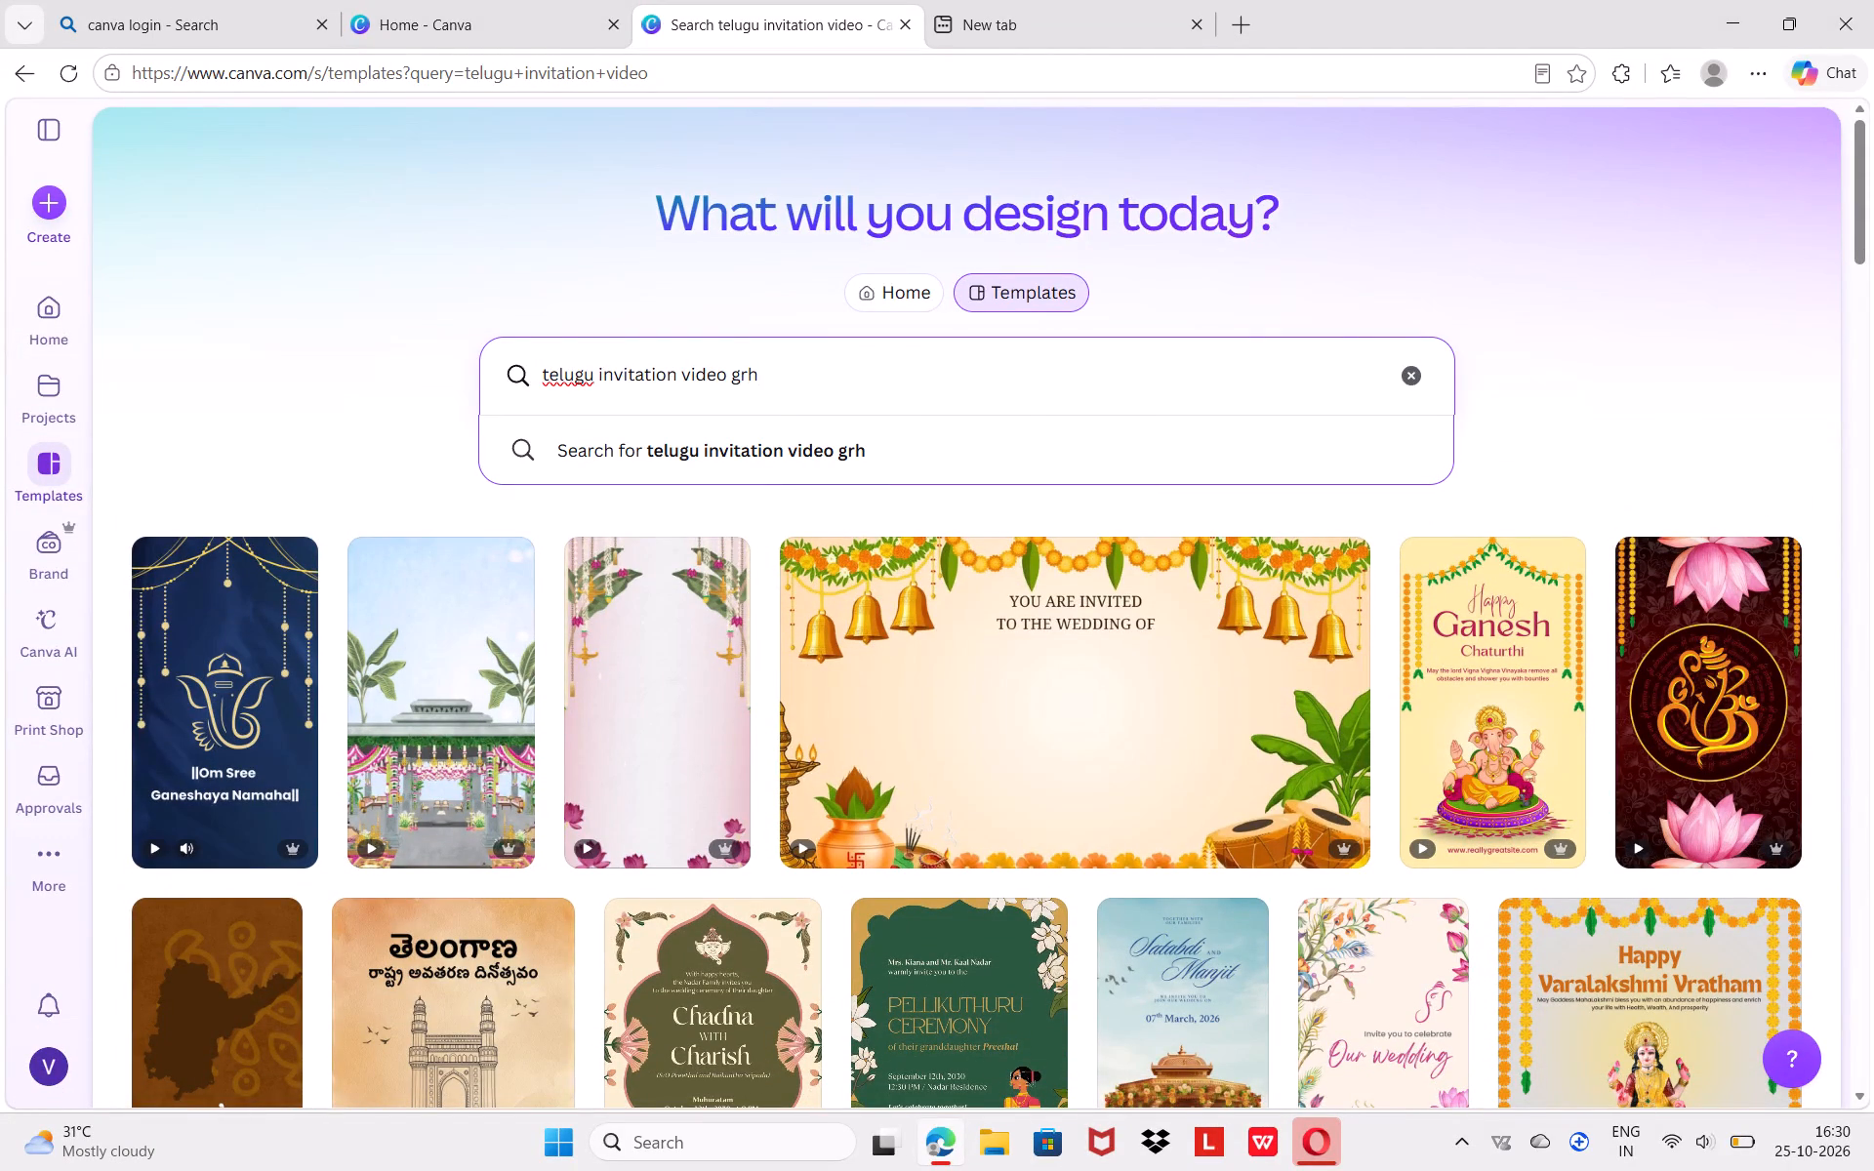
key(BackSpace)
text(uhapravesa)
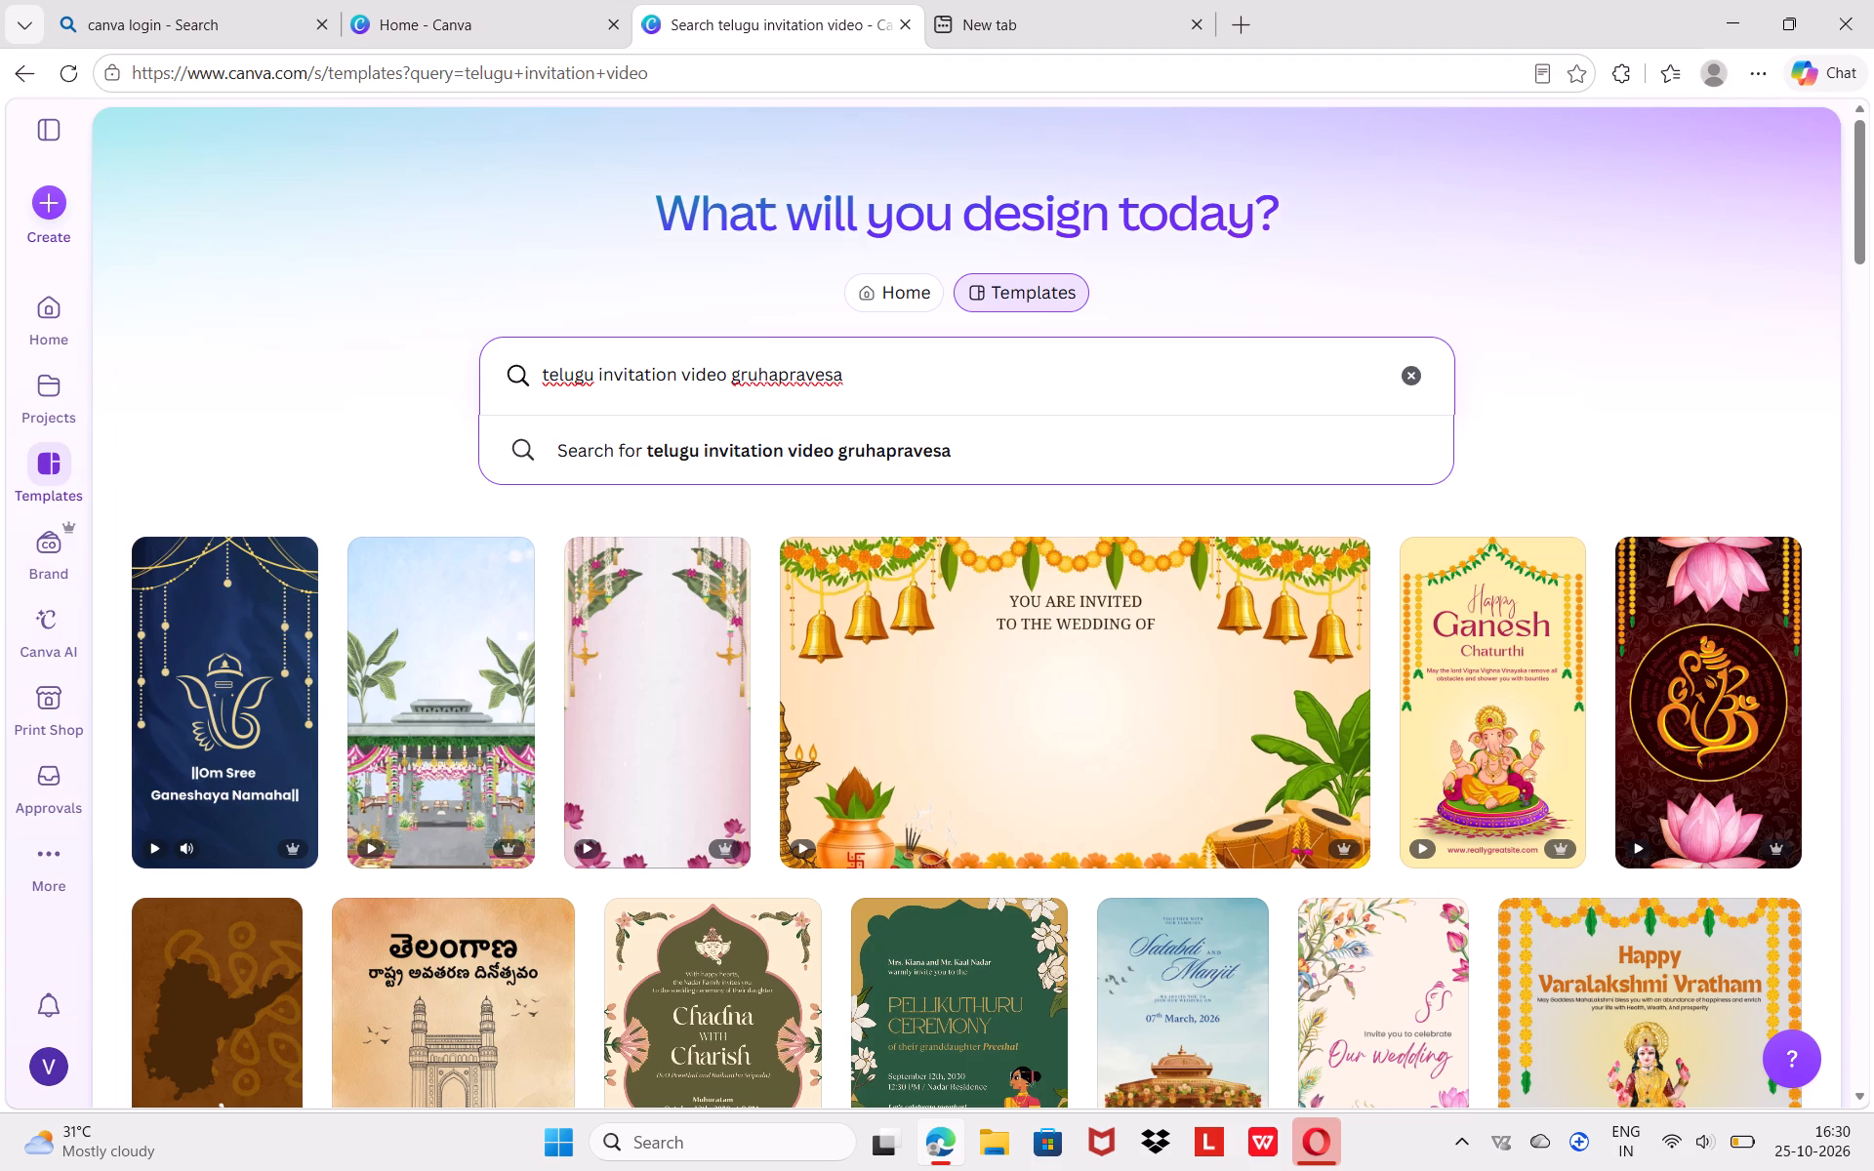
key(Return)
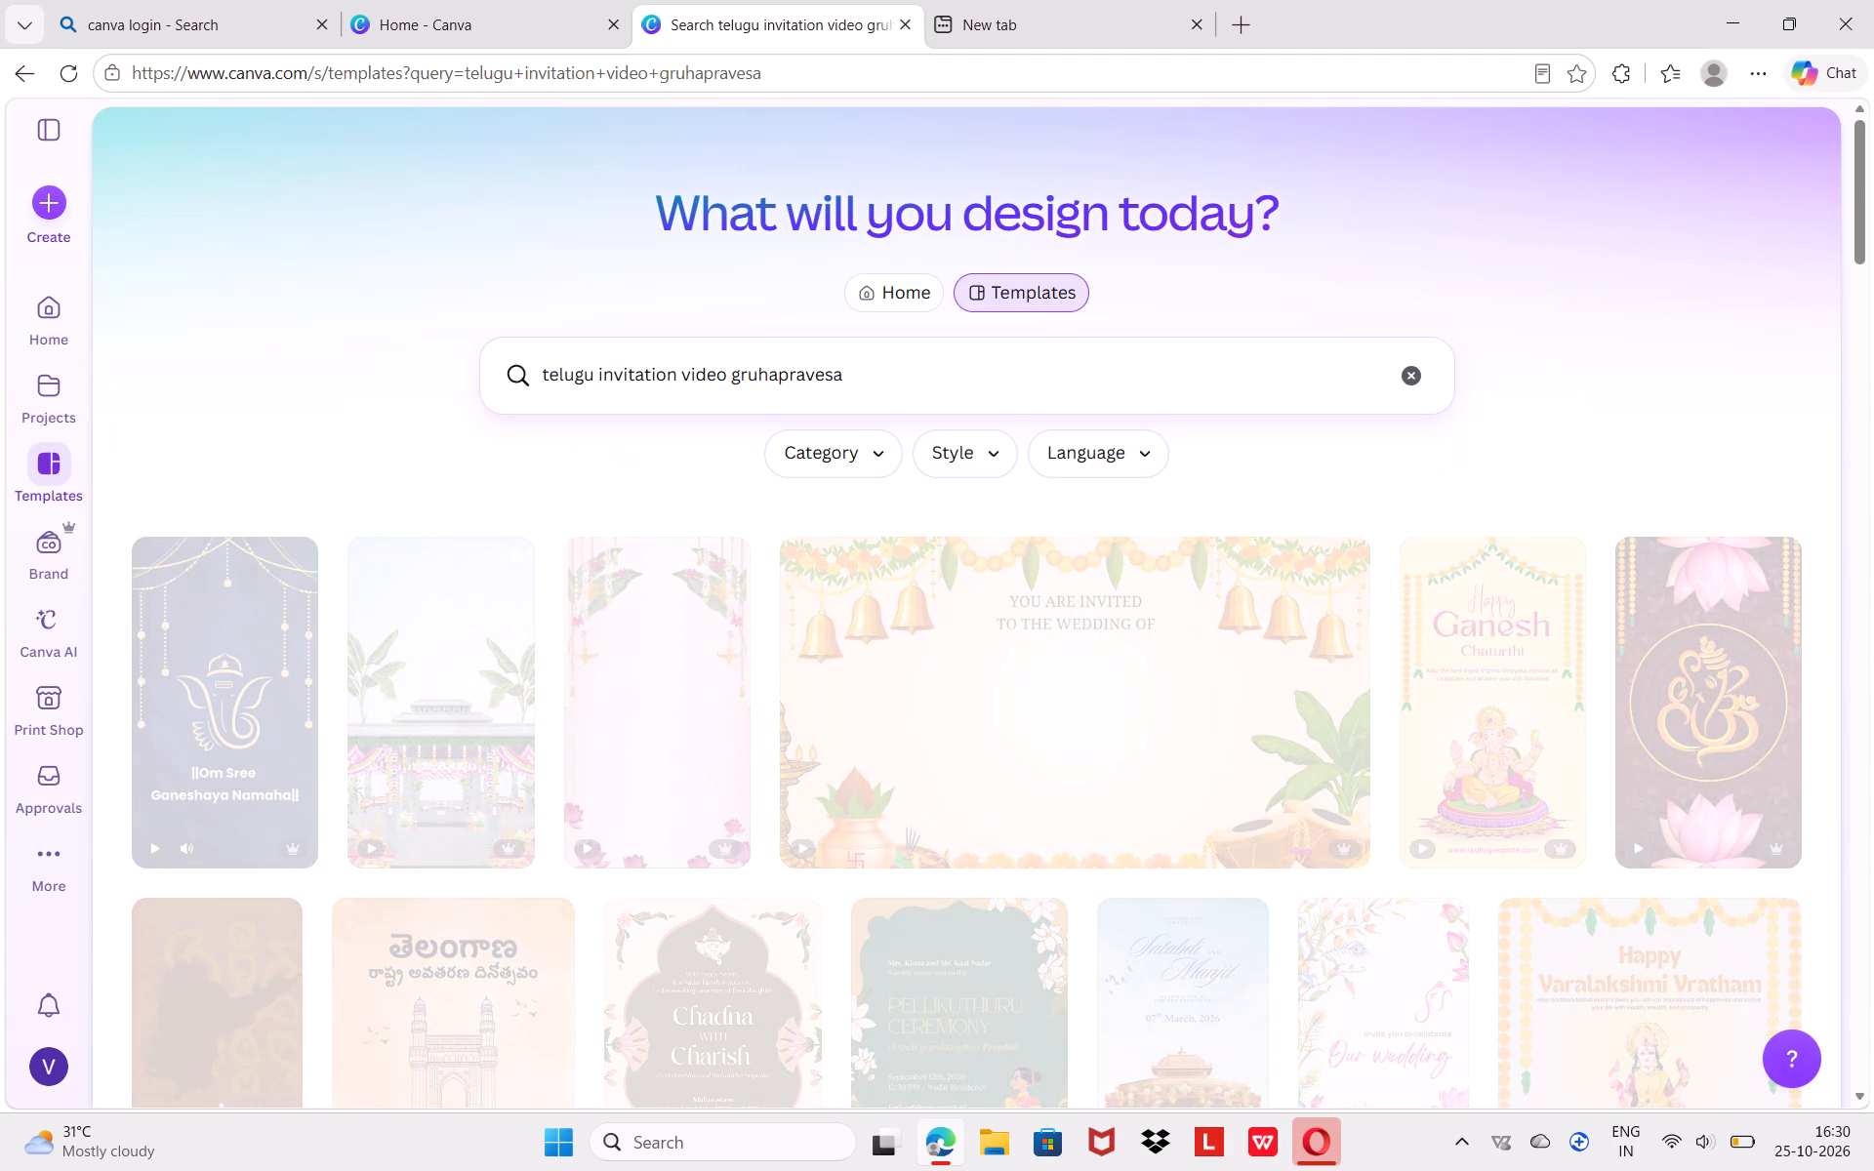
scroll(998, 634, down, 8)
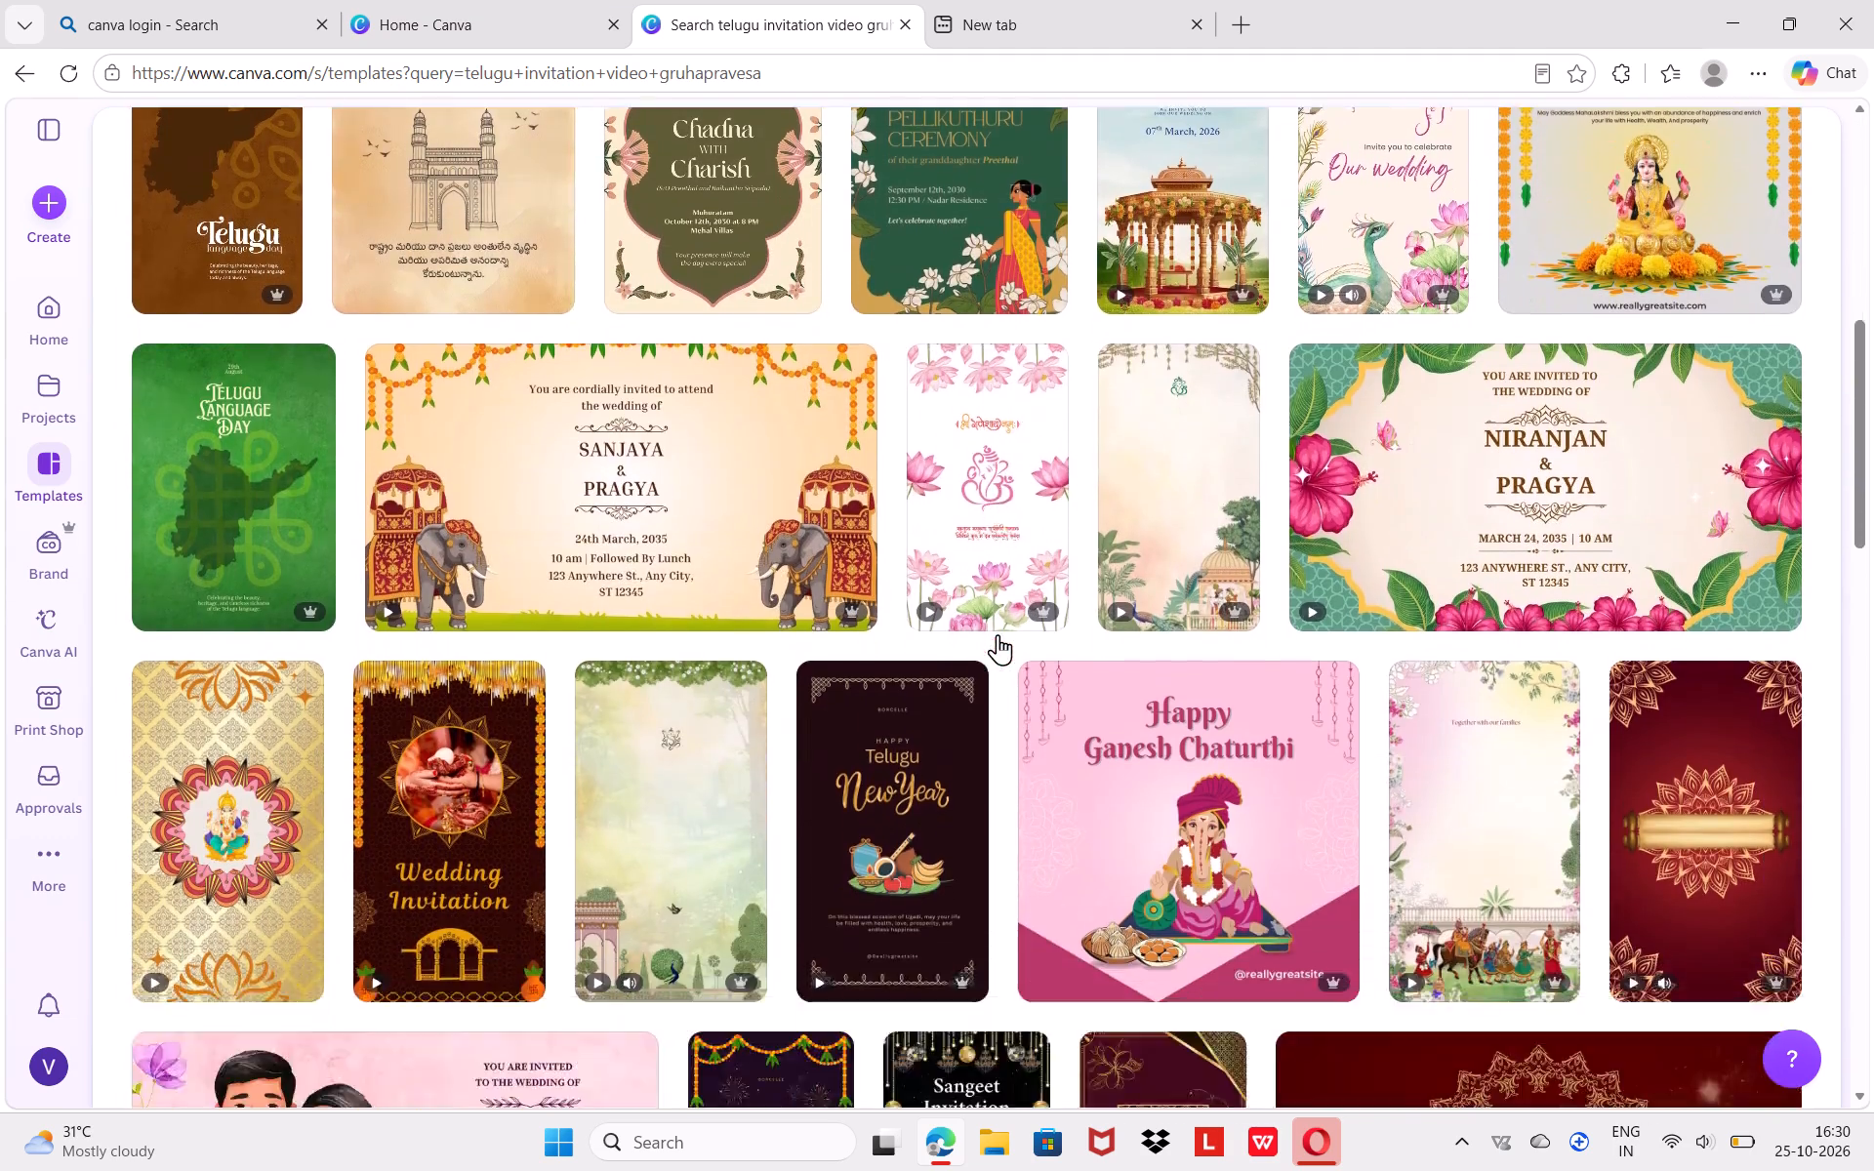
scroll(998, 634, down, 5)
scroll(998, 634, up, 2)
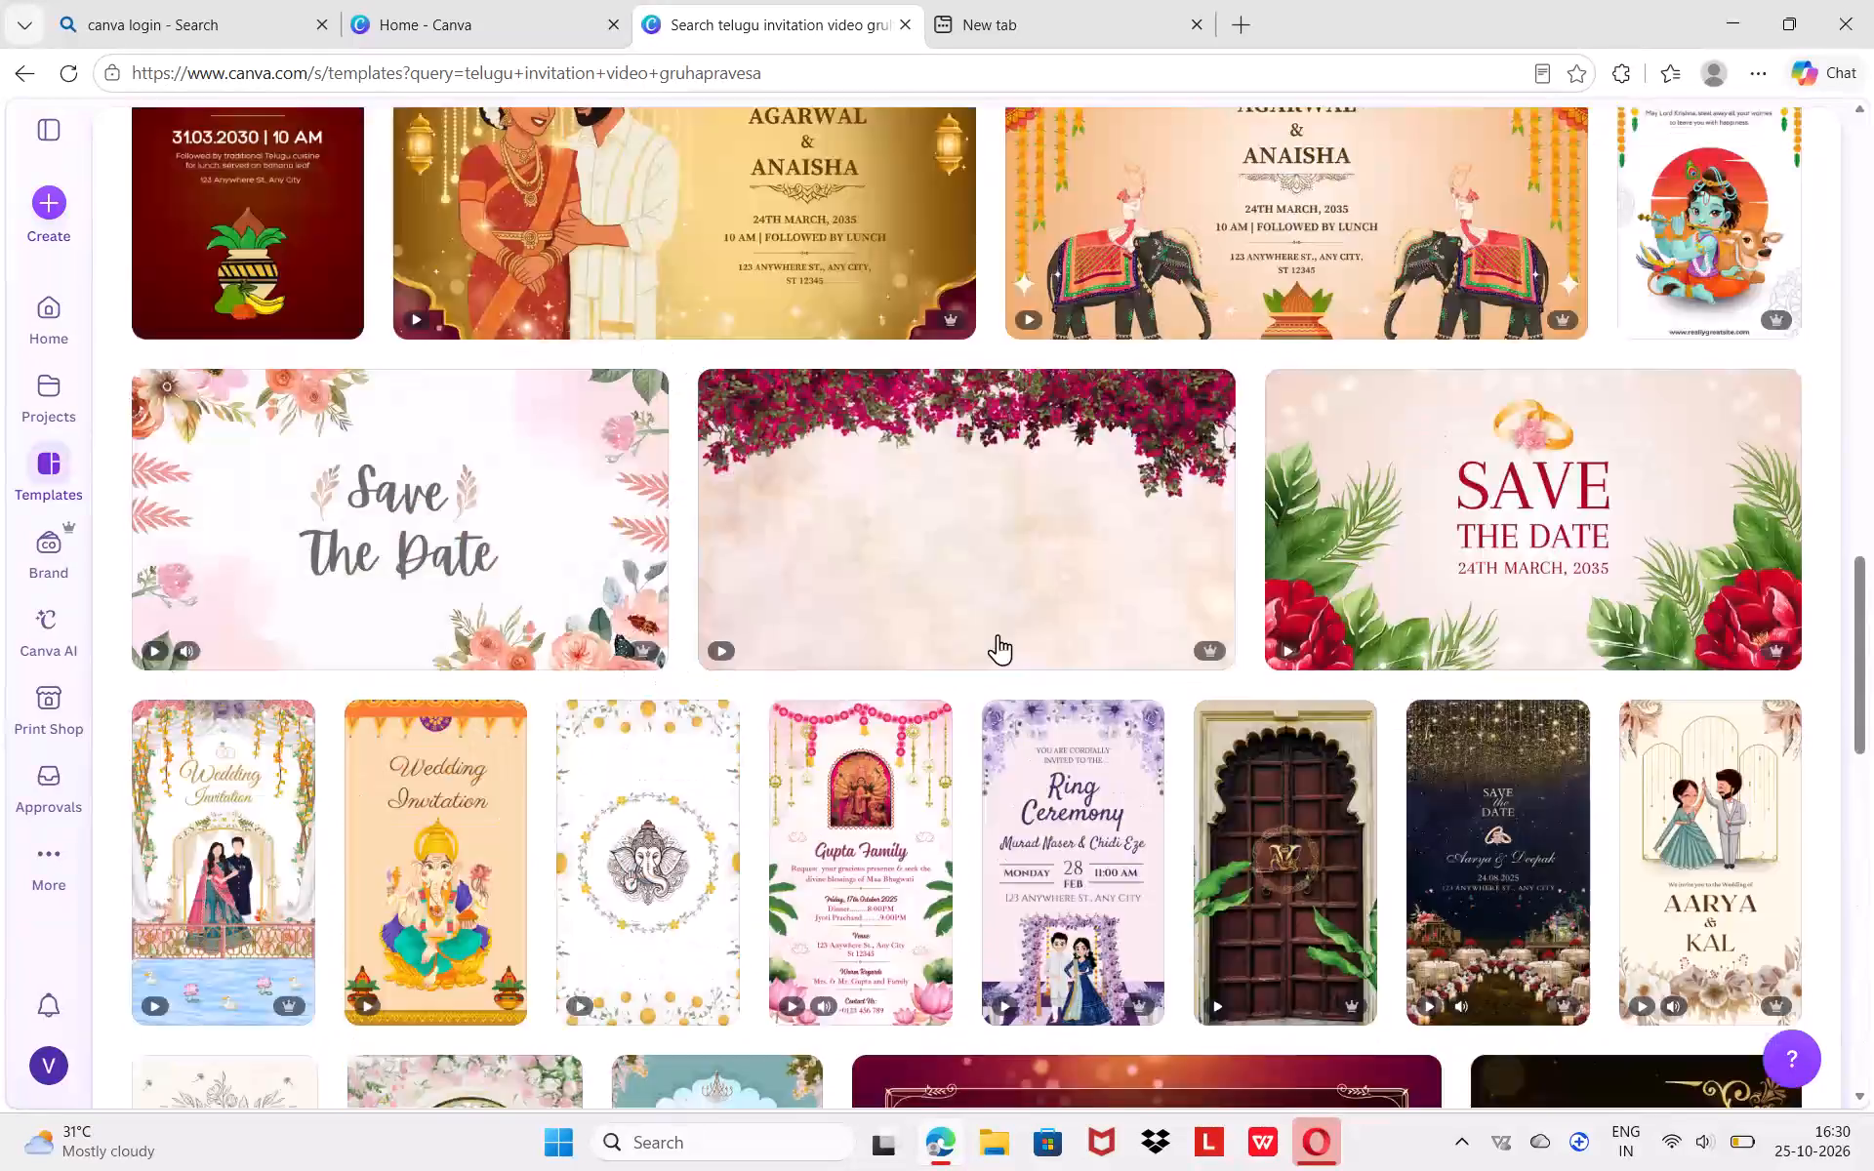
scroll(998, 634, up, 13)
Replace the template search with "house warming cermony video" and browse the results.
click(1411, 381)
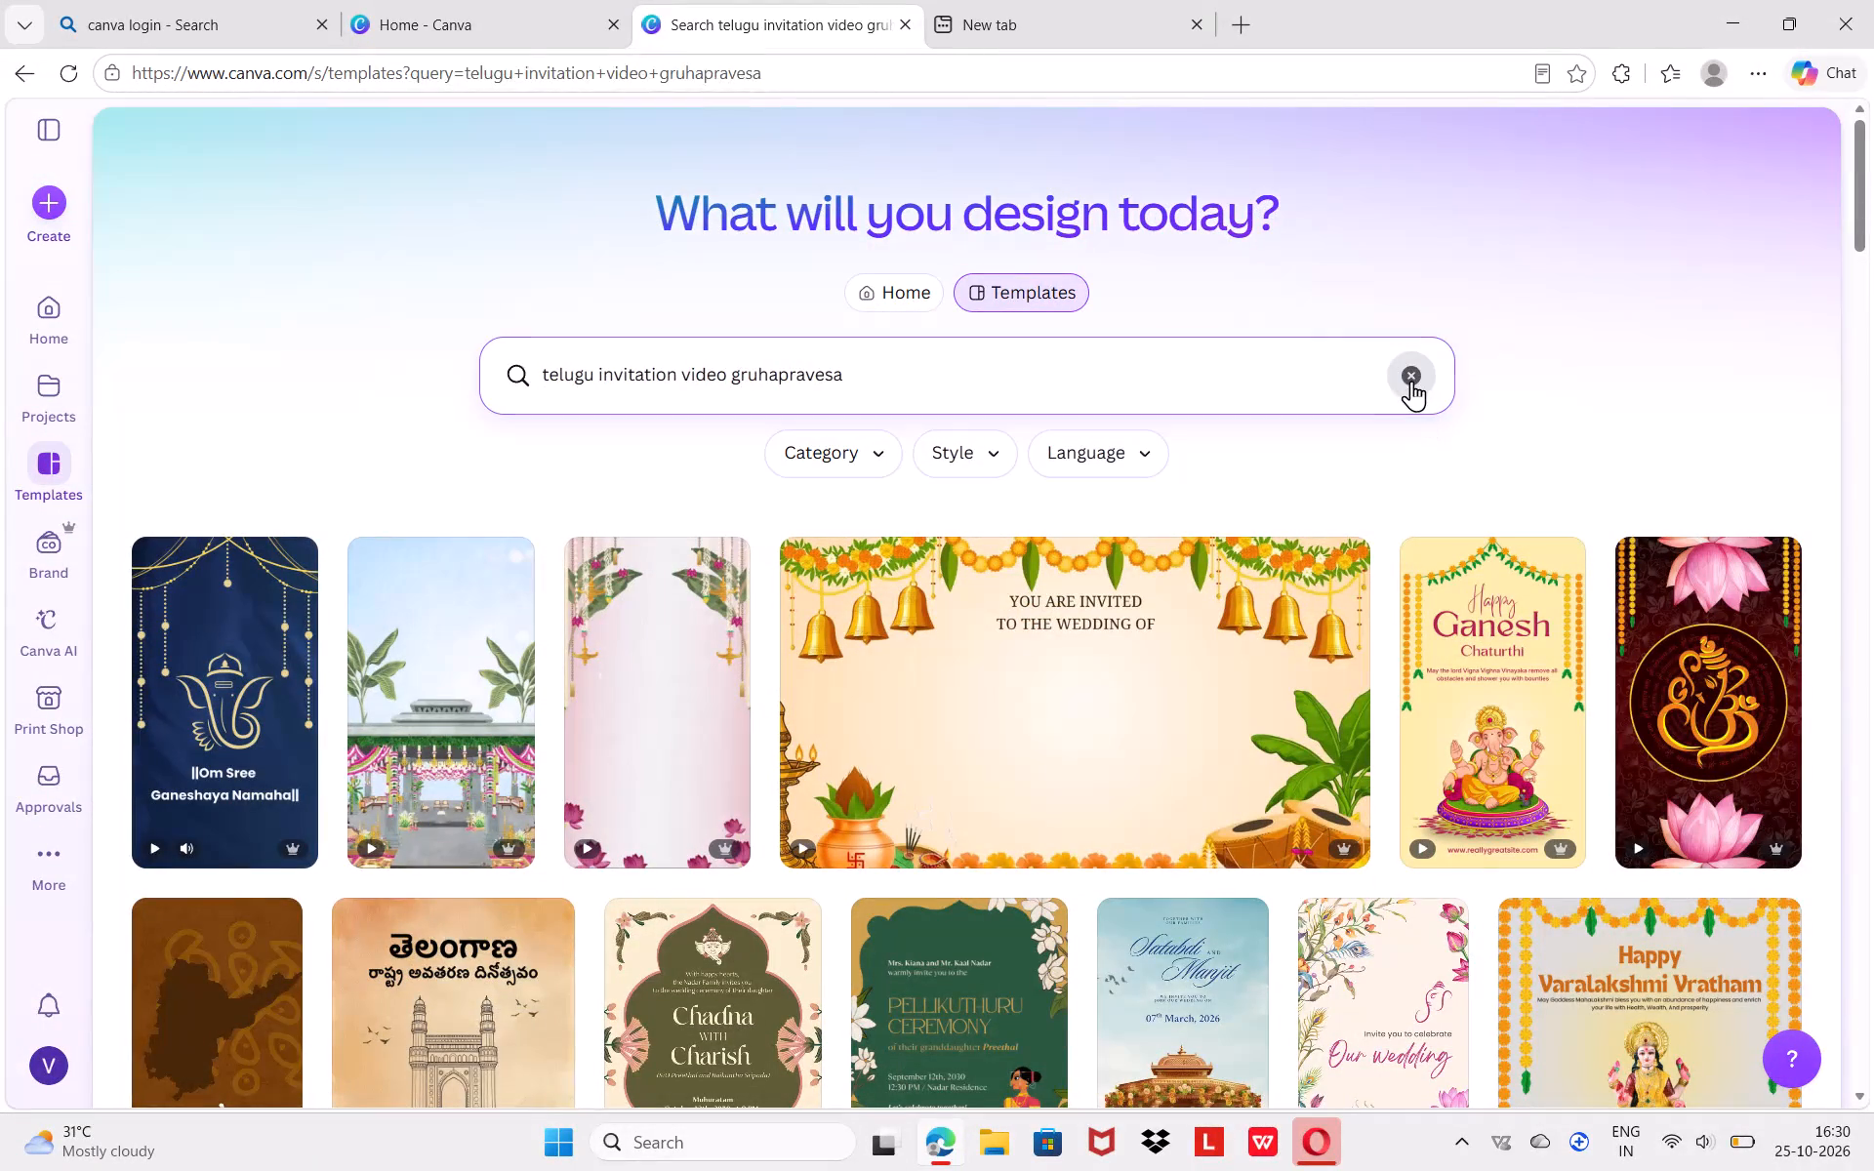
click(1027, 368)
text(house warming cermony video)
key(Return)
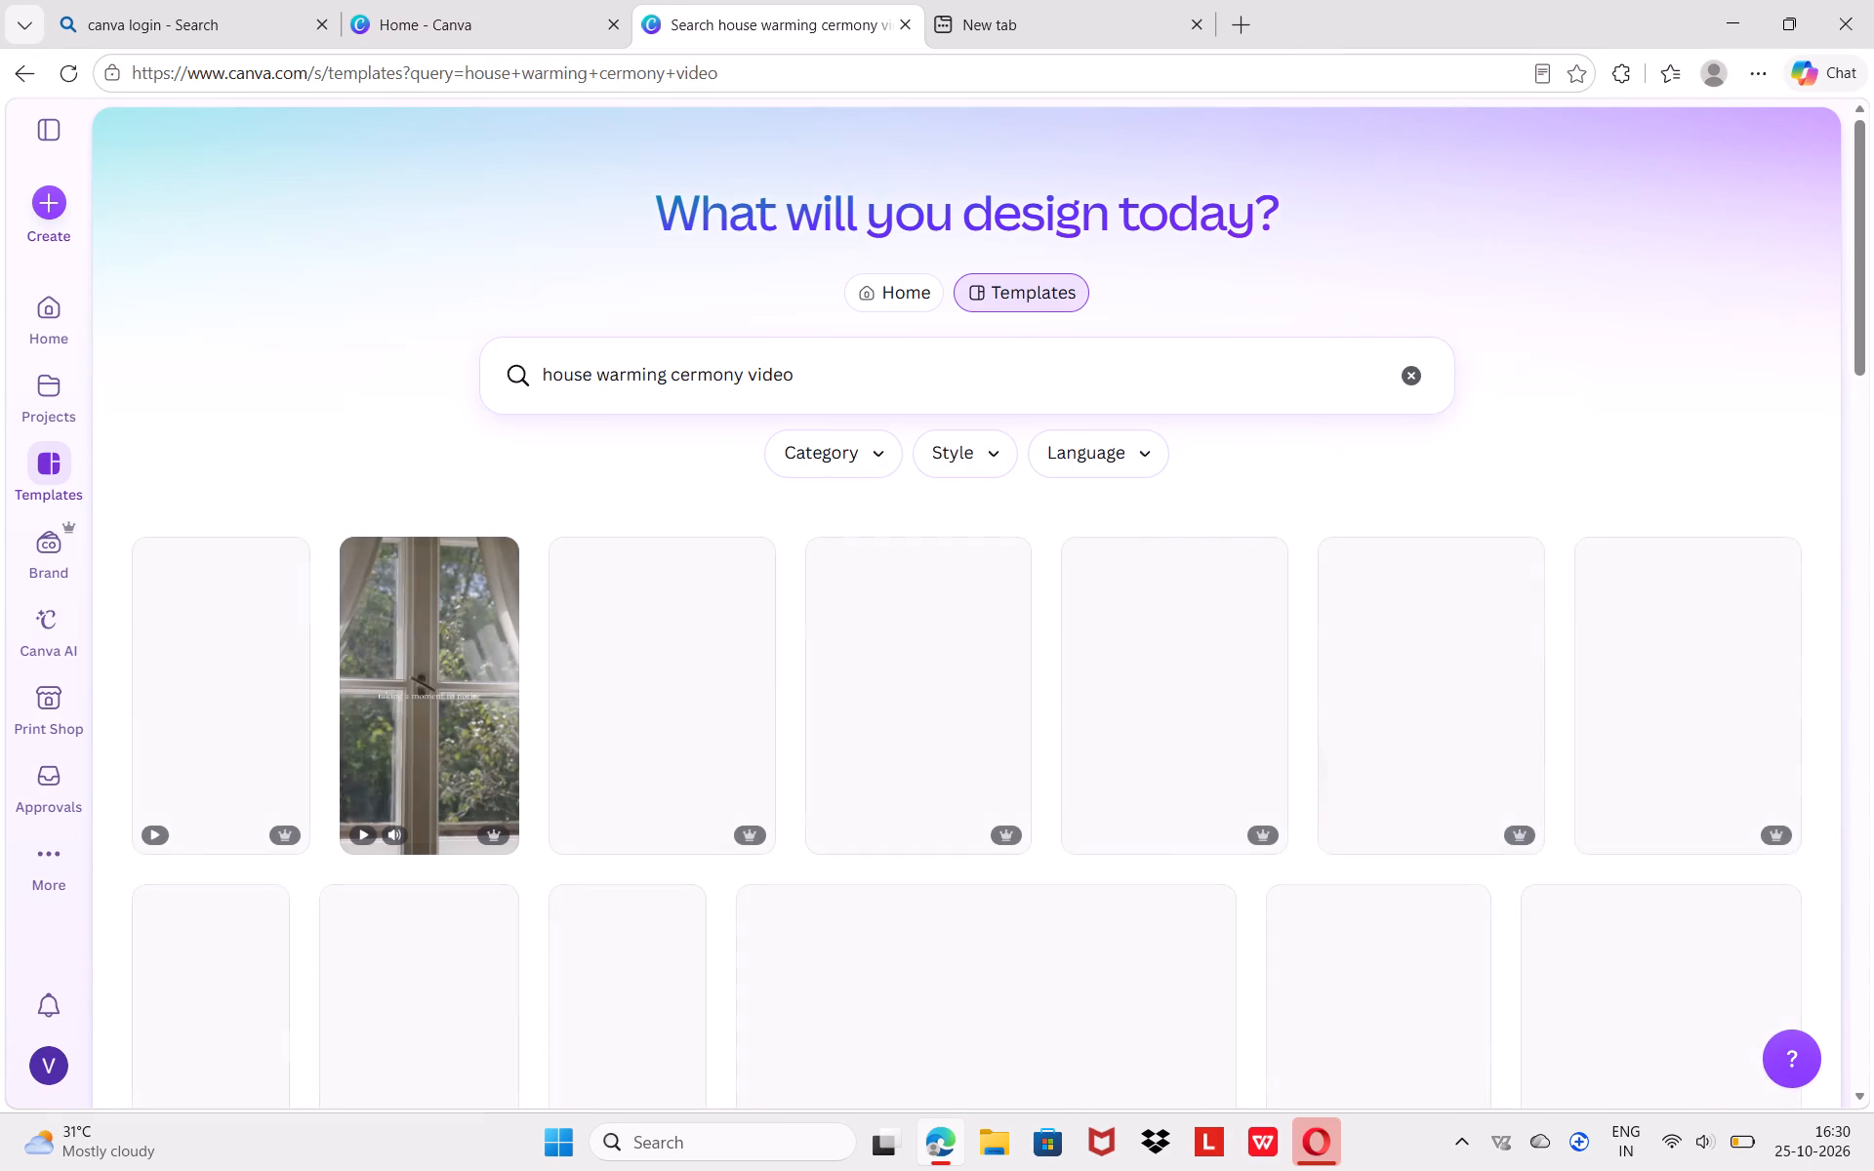
scroll(718, 857, down, 1)
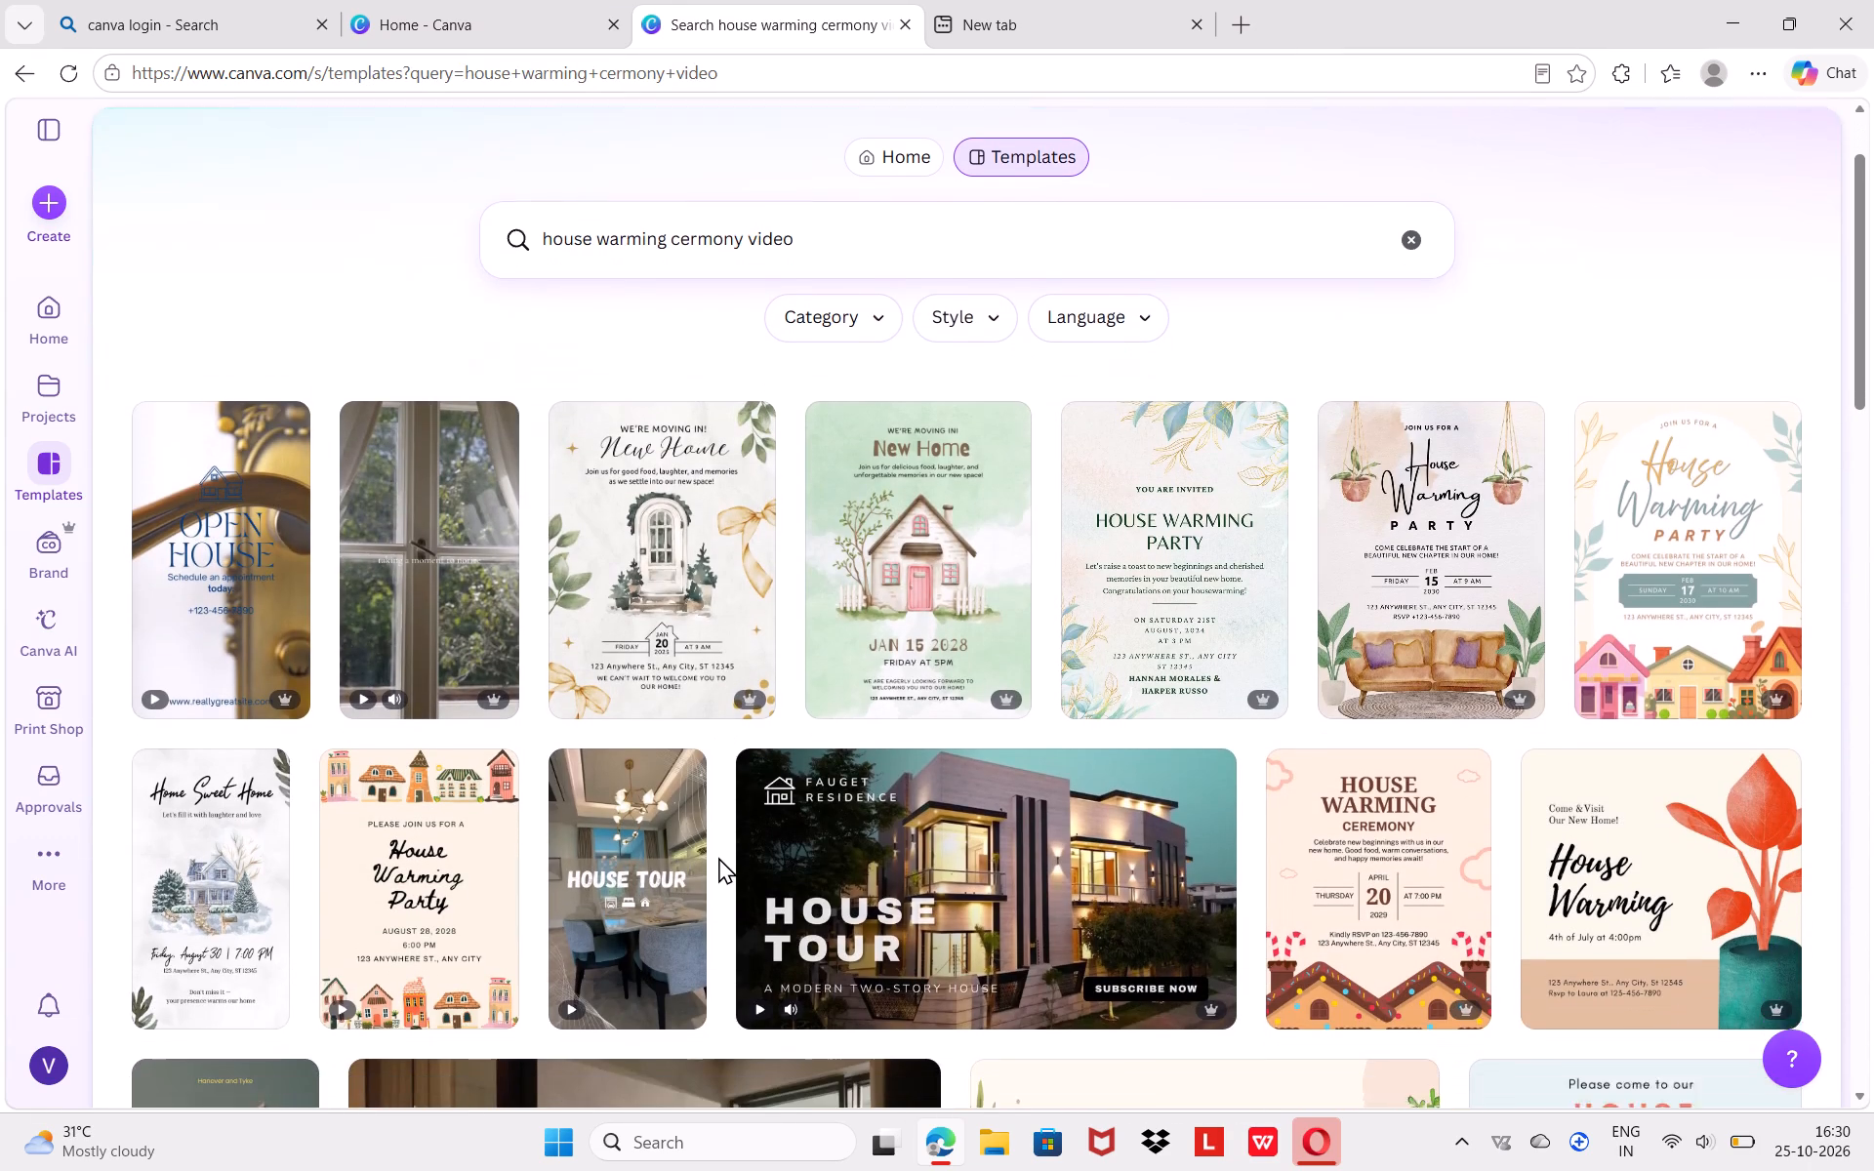
scroll(718, 857, down, 1)
scroll(718, 857, up, 1)
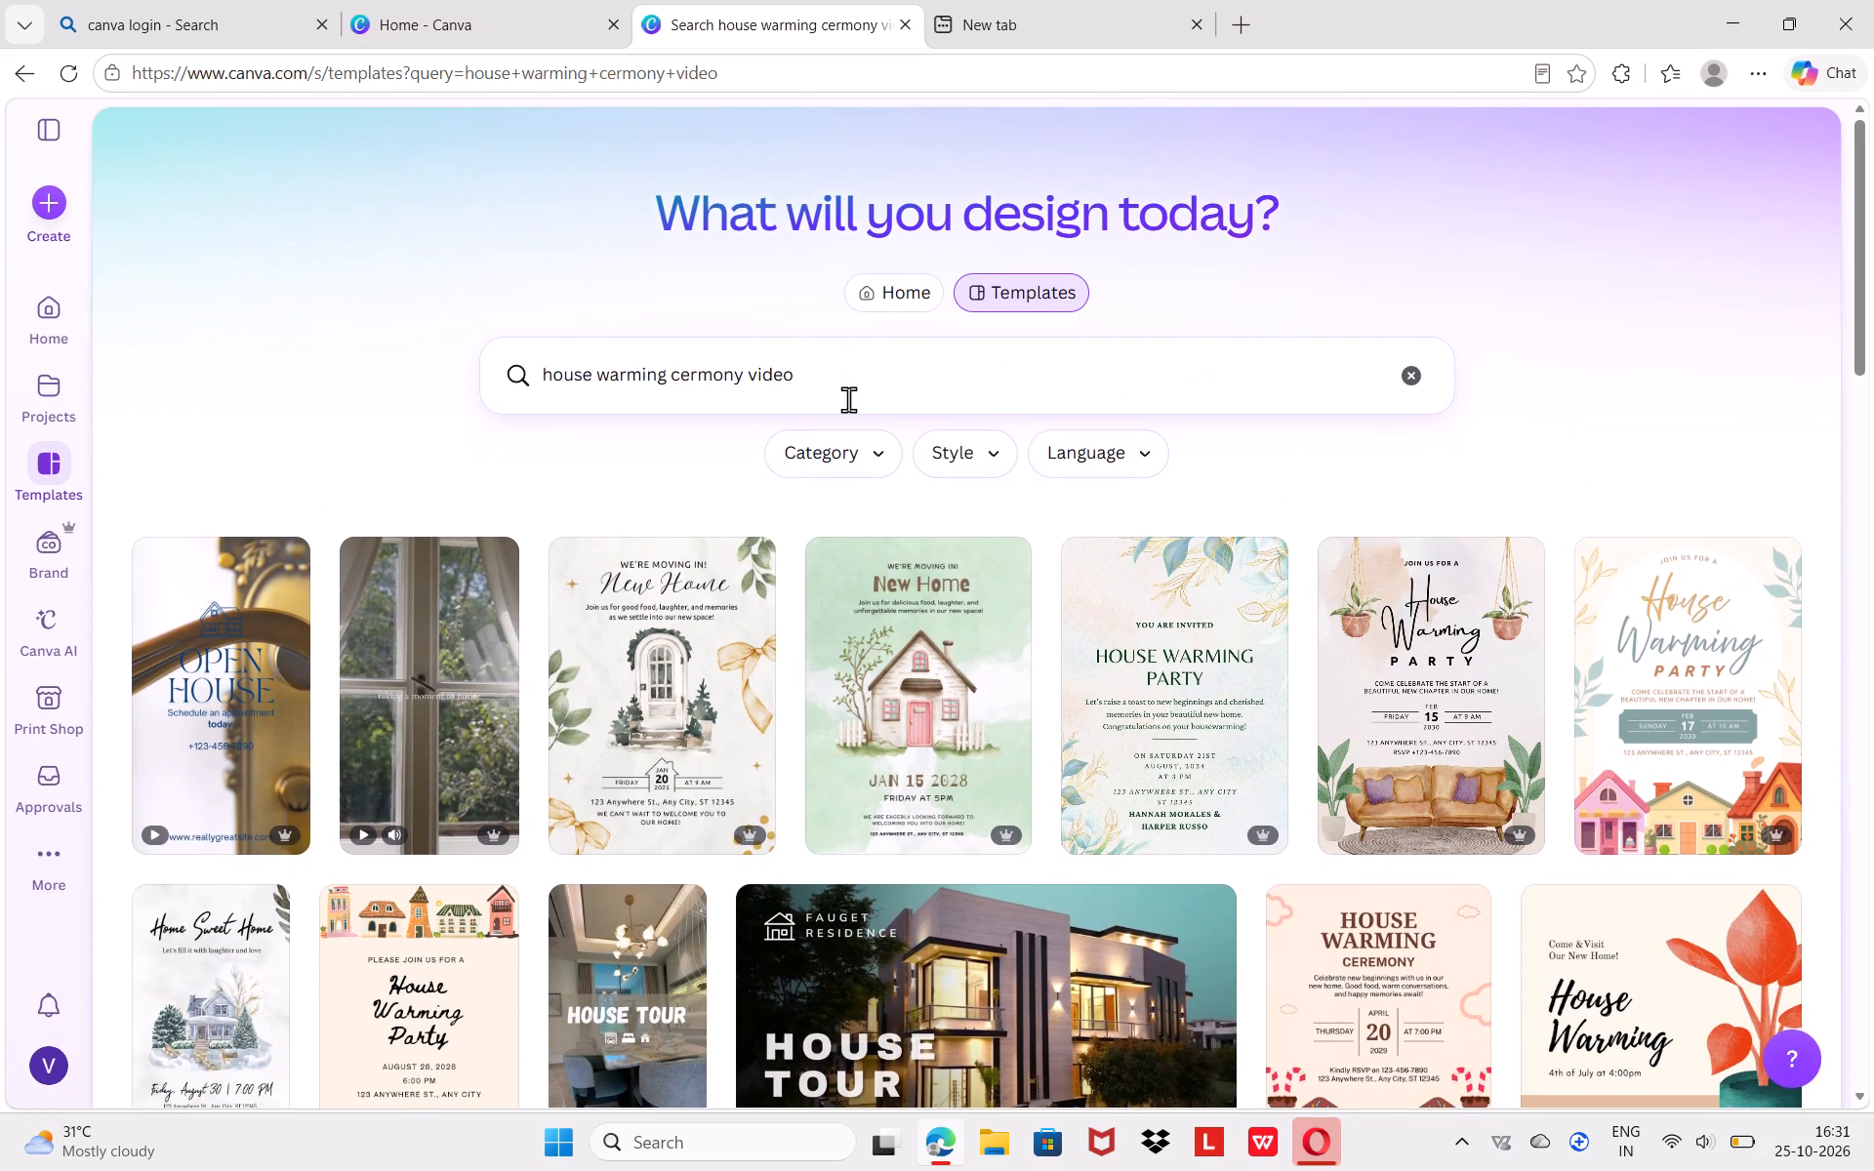
Add "telugu" to the end of the house warming template search and run it.
click(848, 399)
key(space)
text(telugu)
key(Return)
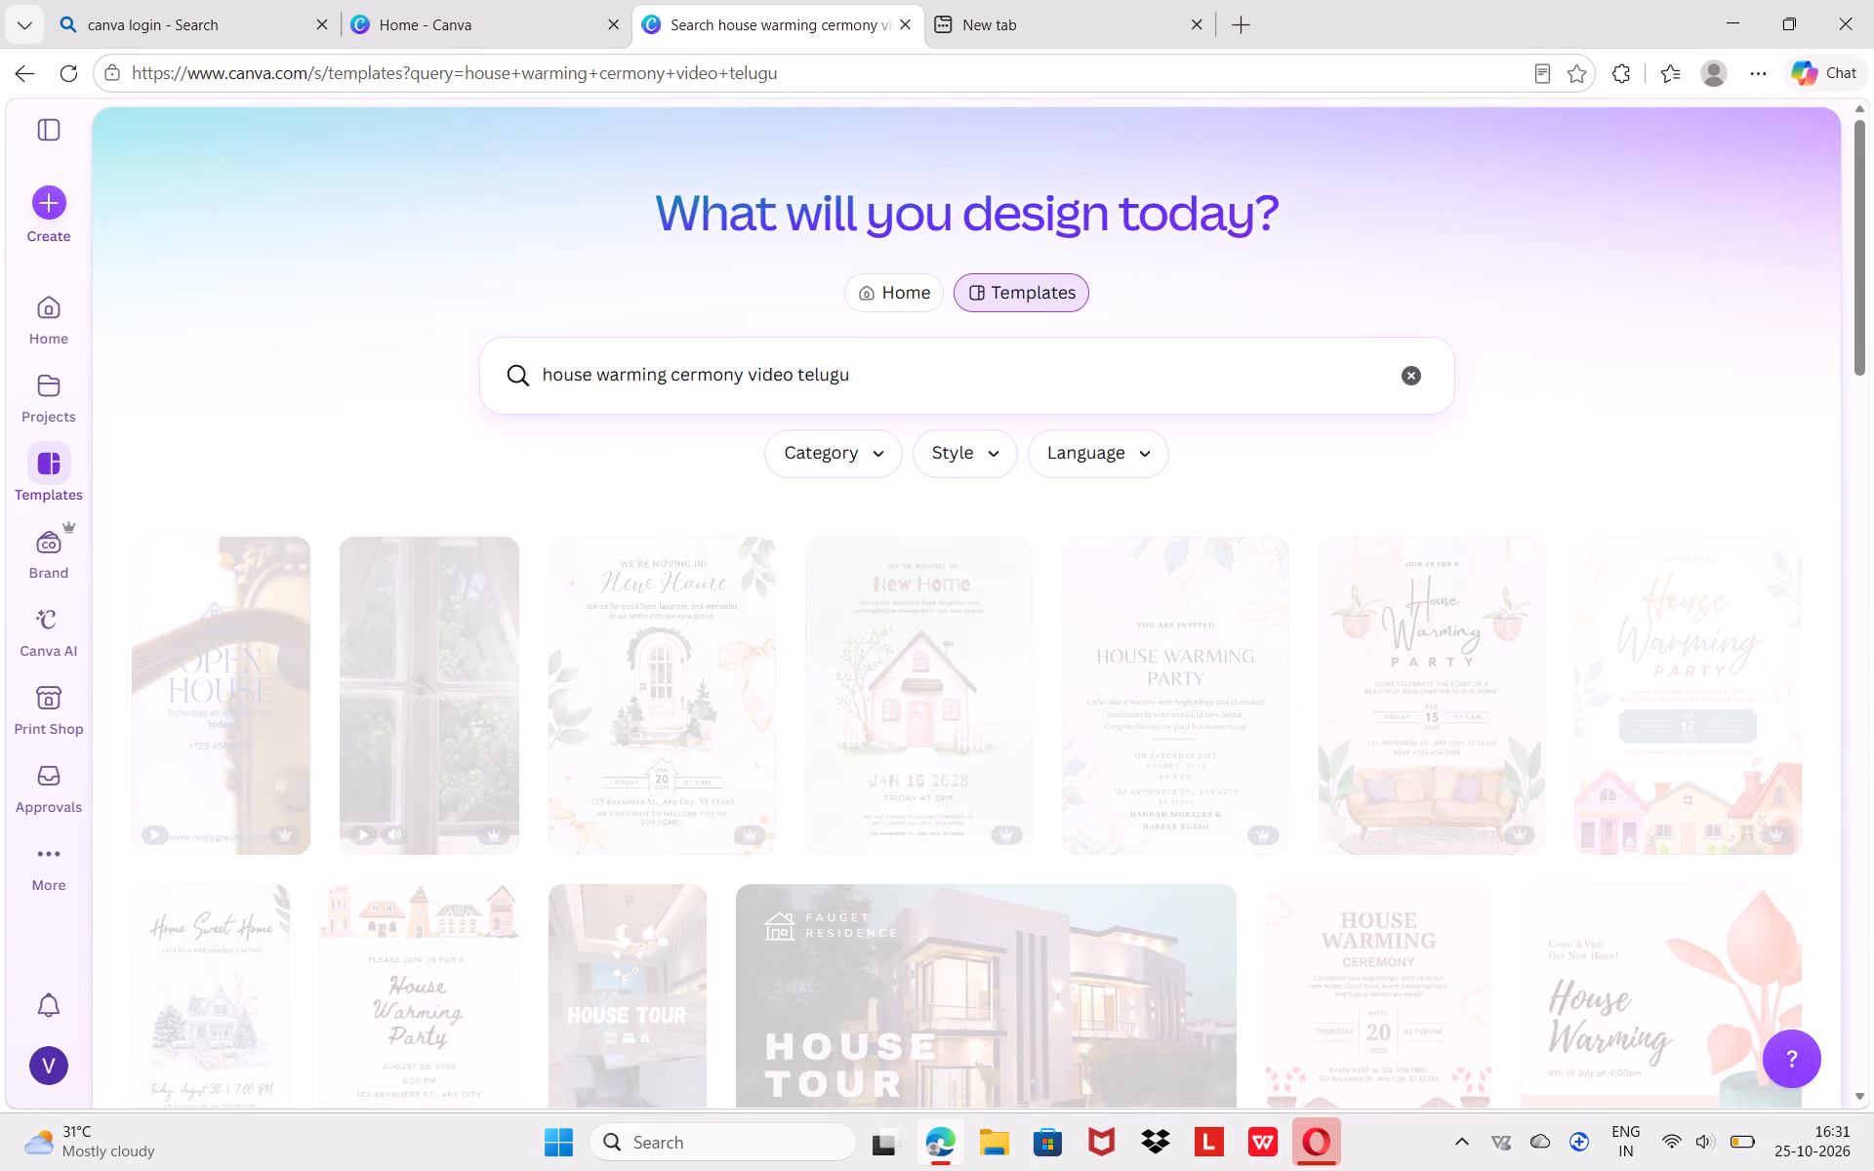
Look through the Telugu house warming results for a suitable invitation video design.
scroll(848, 399, down, 3)
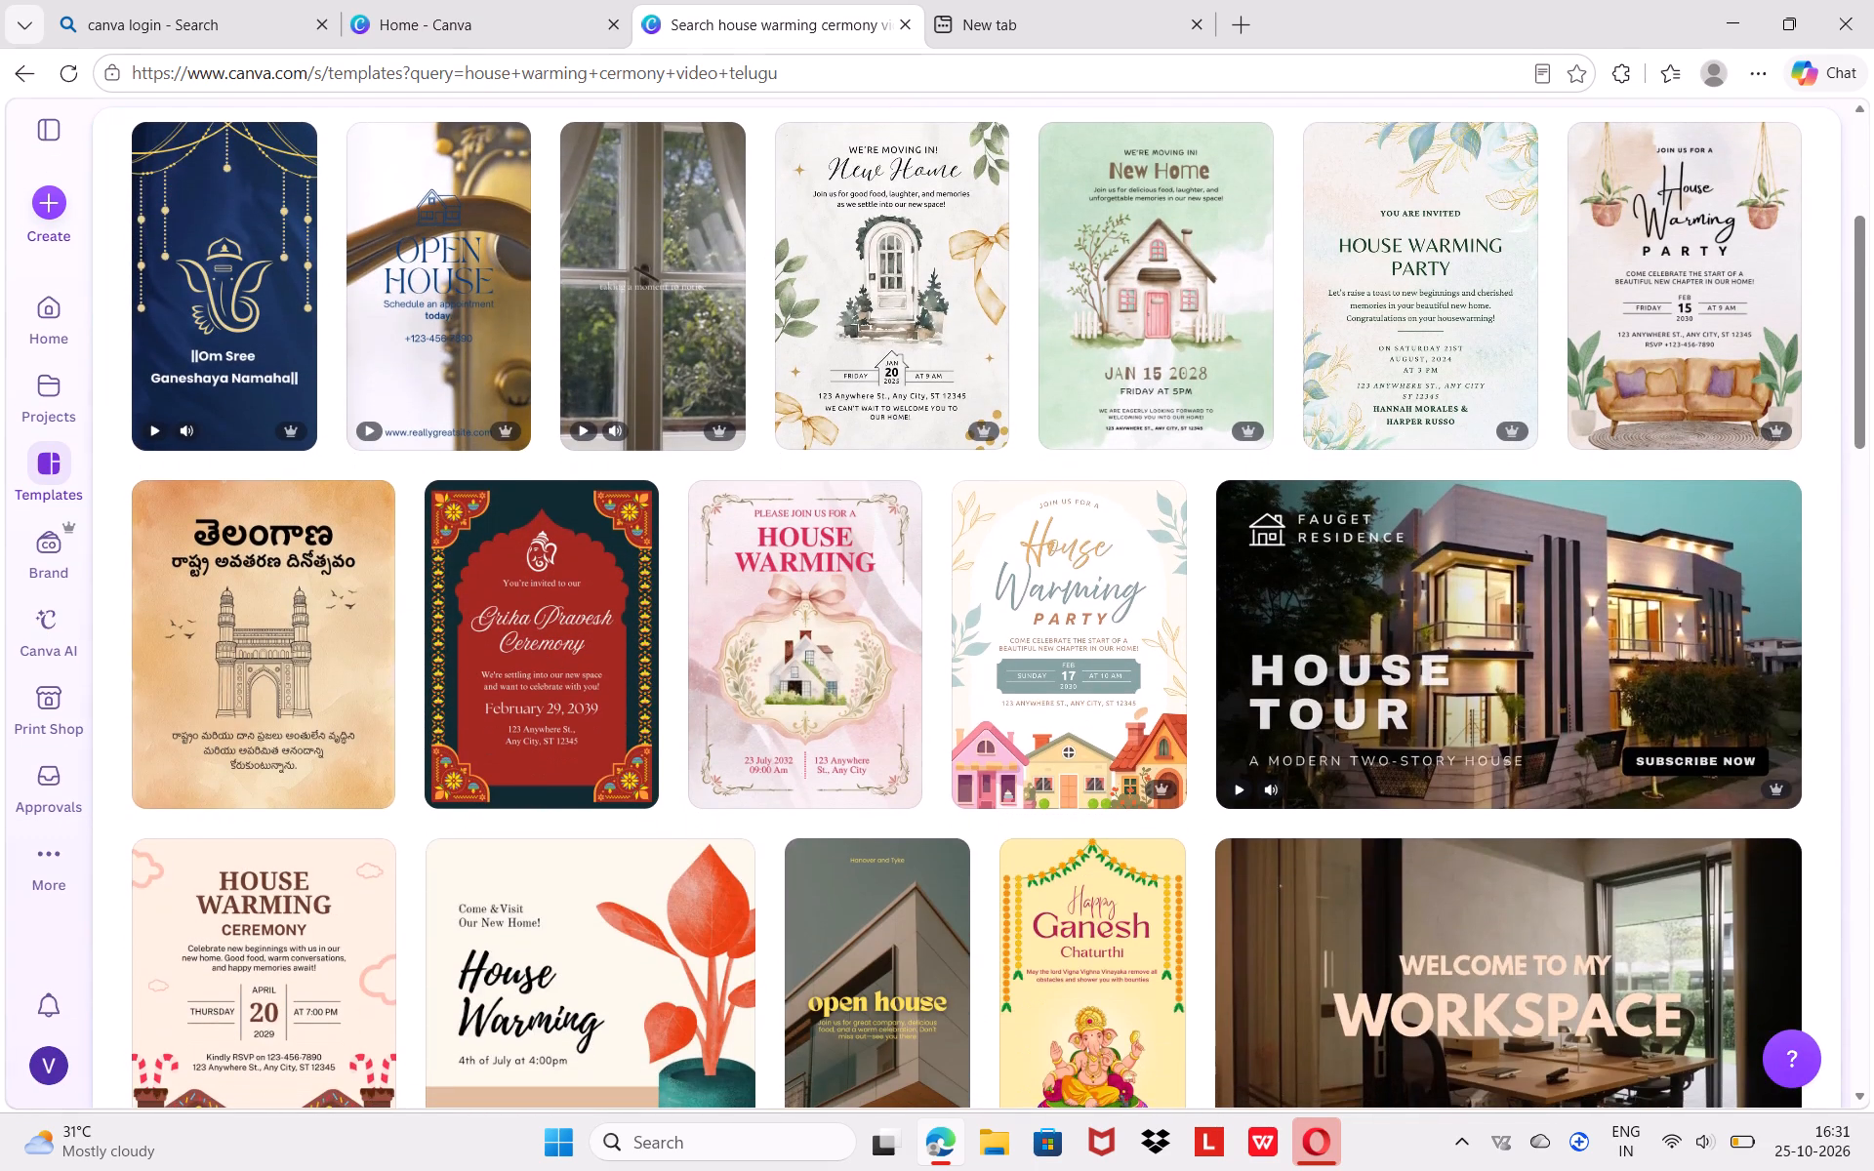
scroll(848, 399, down, 4)
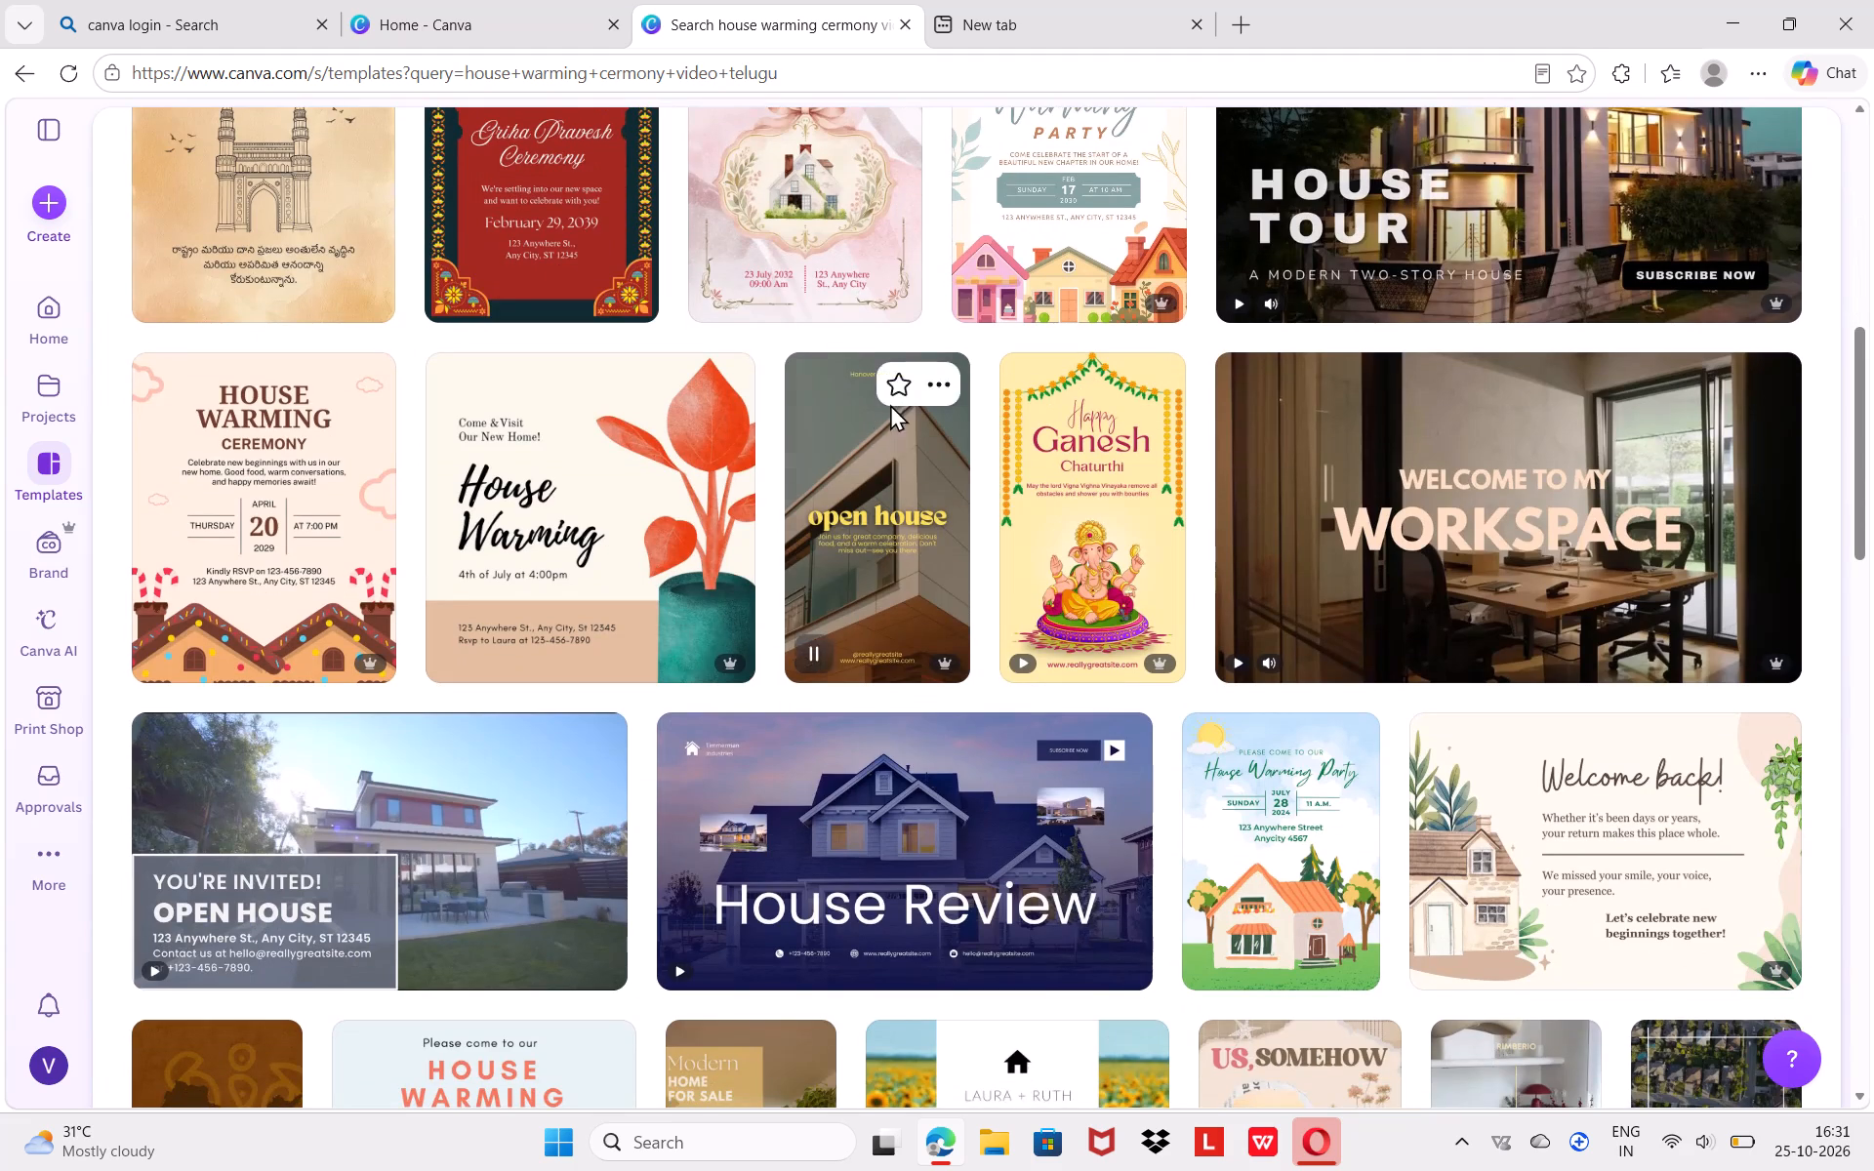
scroll(957, 597, down, 5)
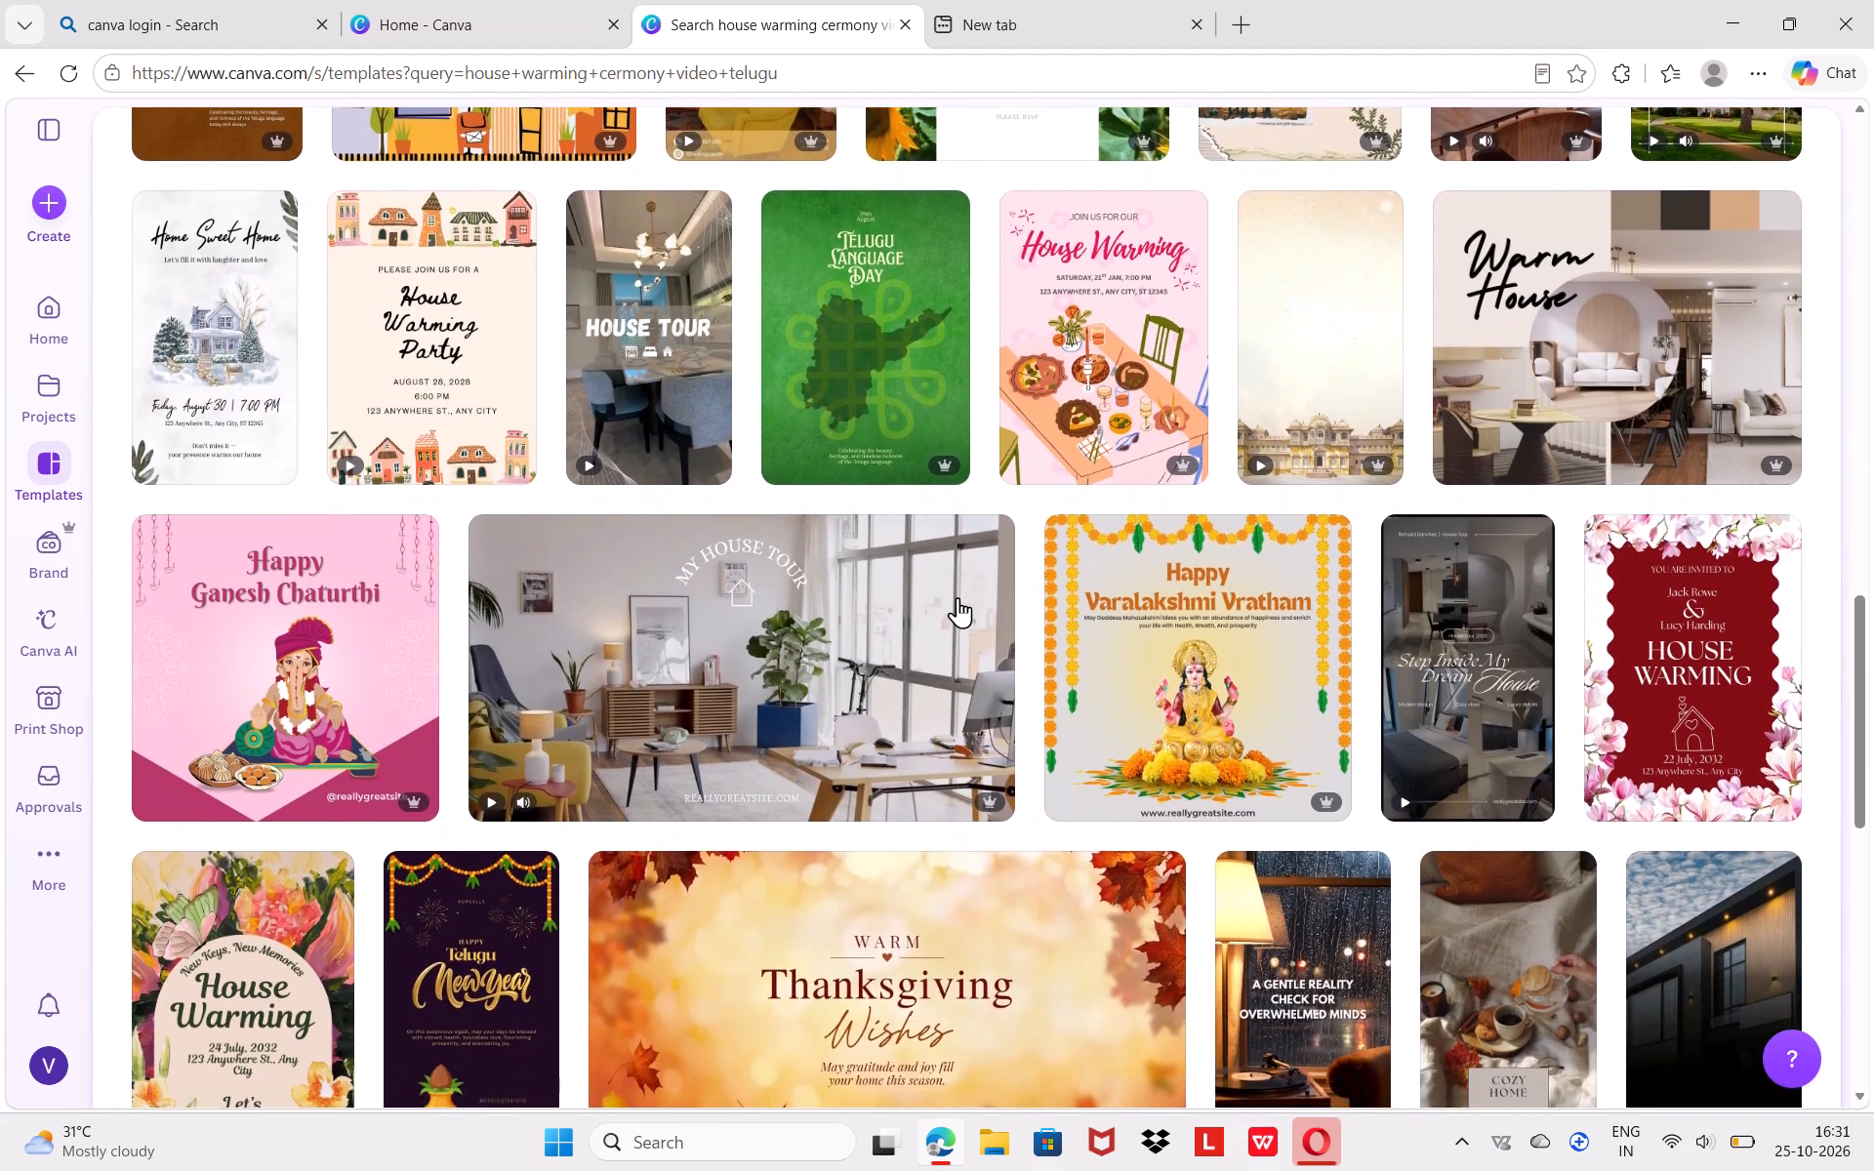
scroll(957, 597, down, 8)
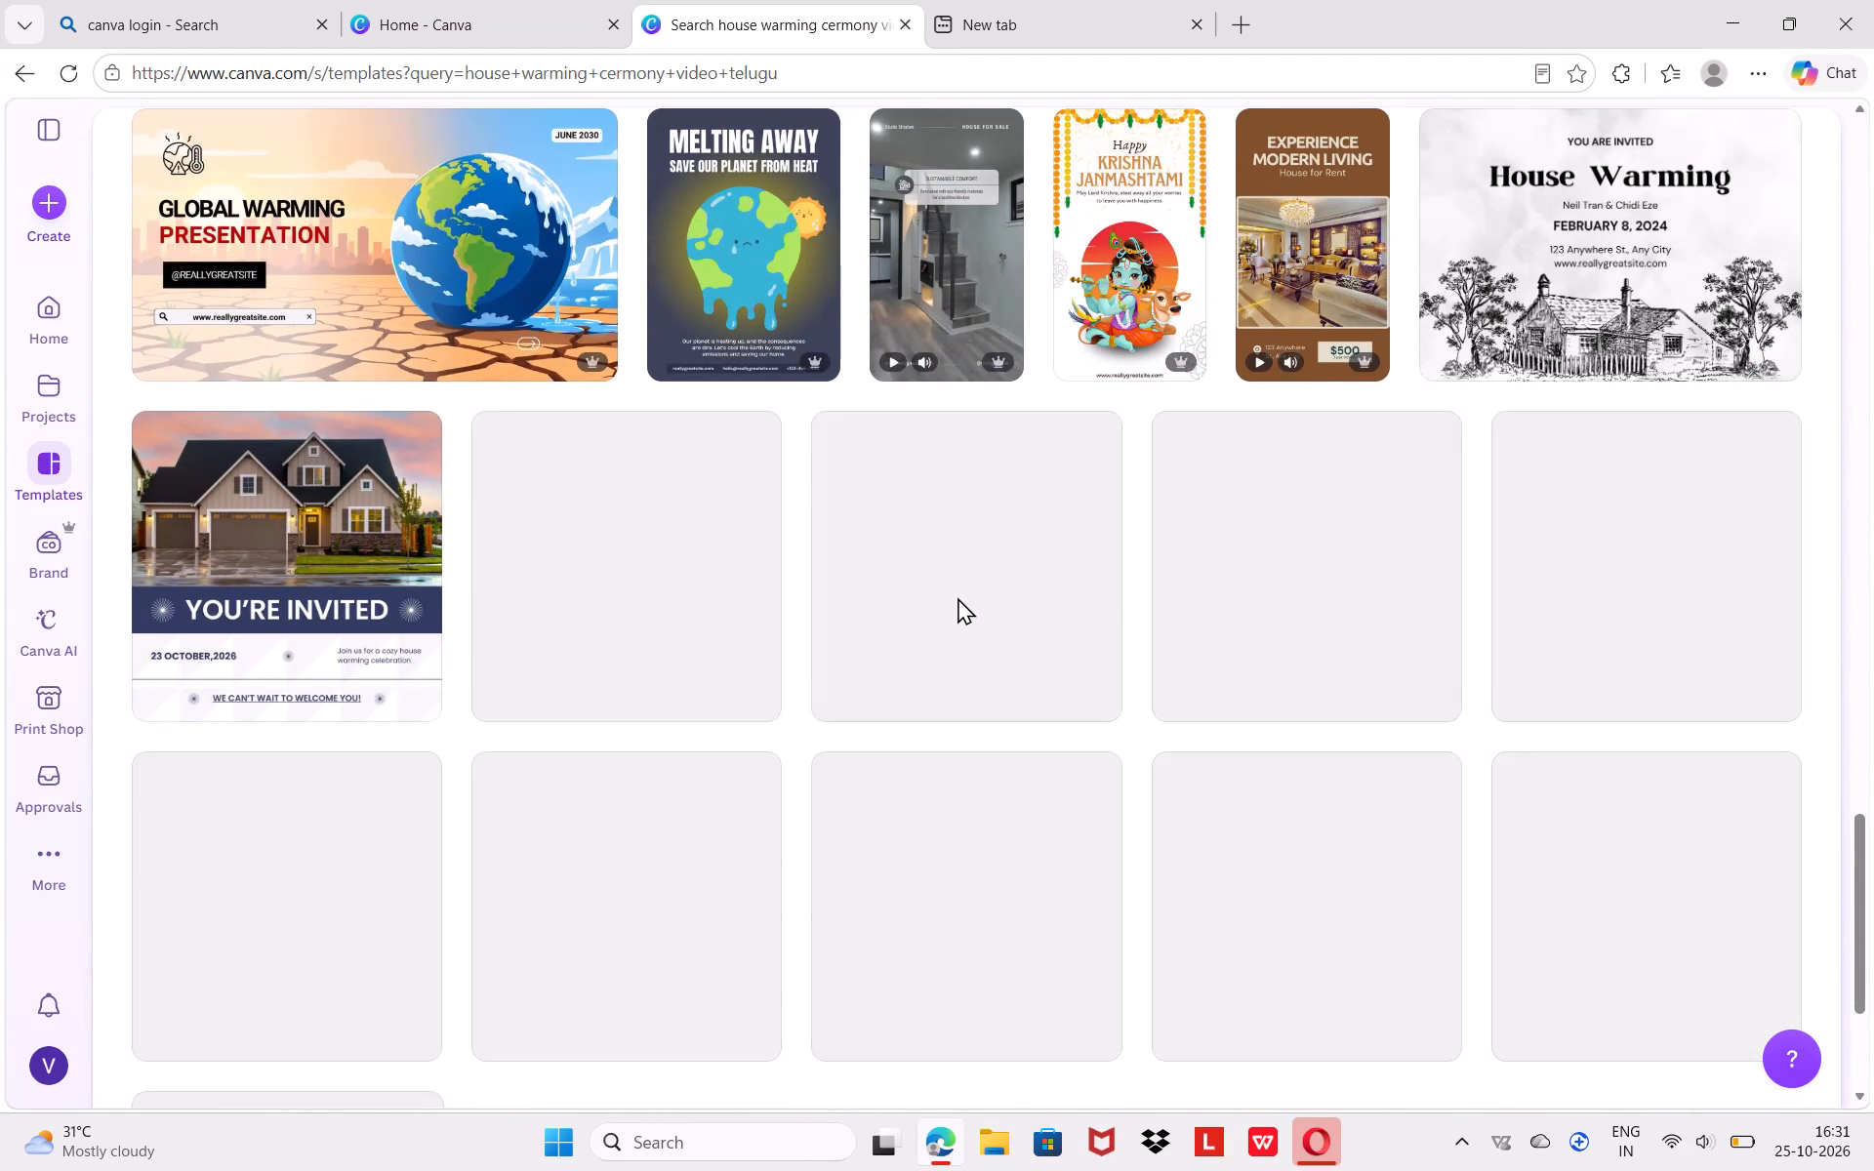
scroll(957, 597, down, 5)
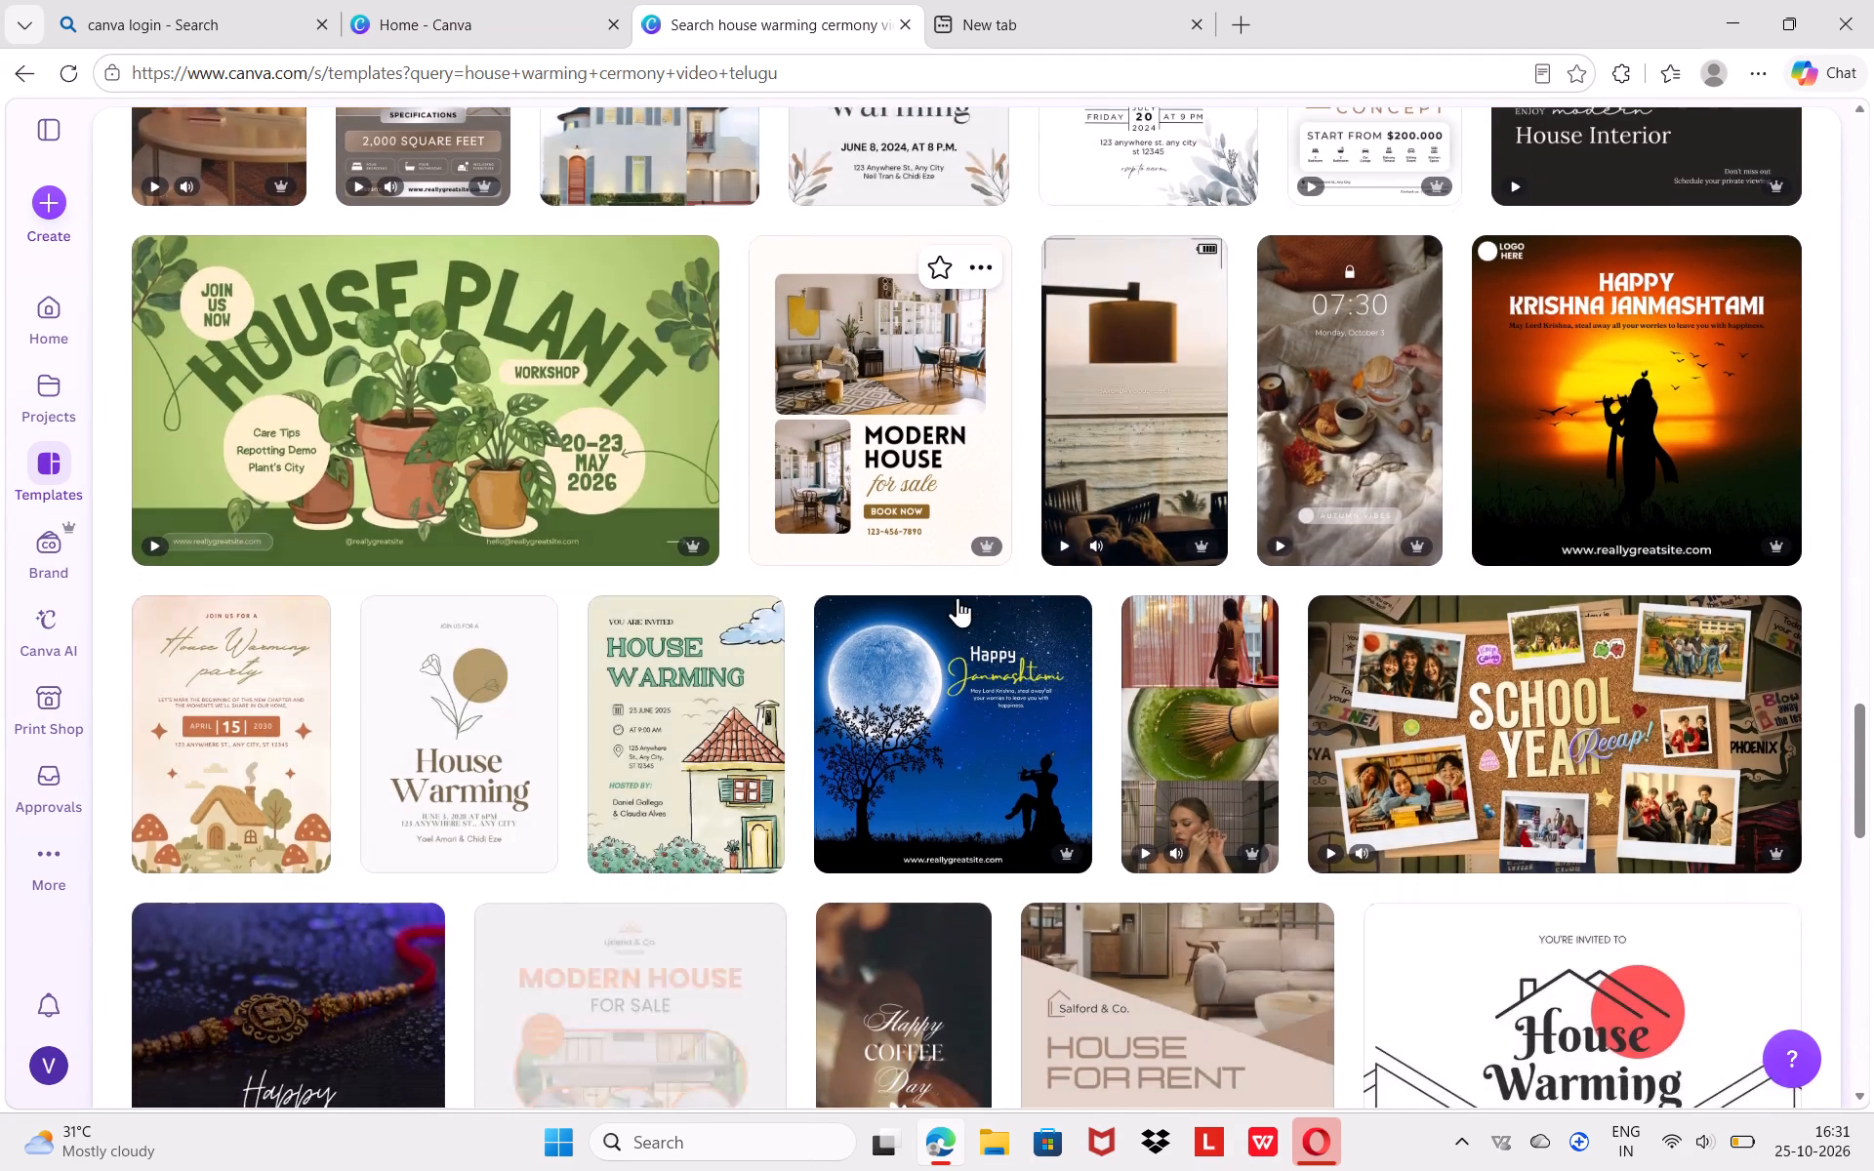
scroll(957, 597, up, 14)
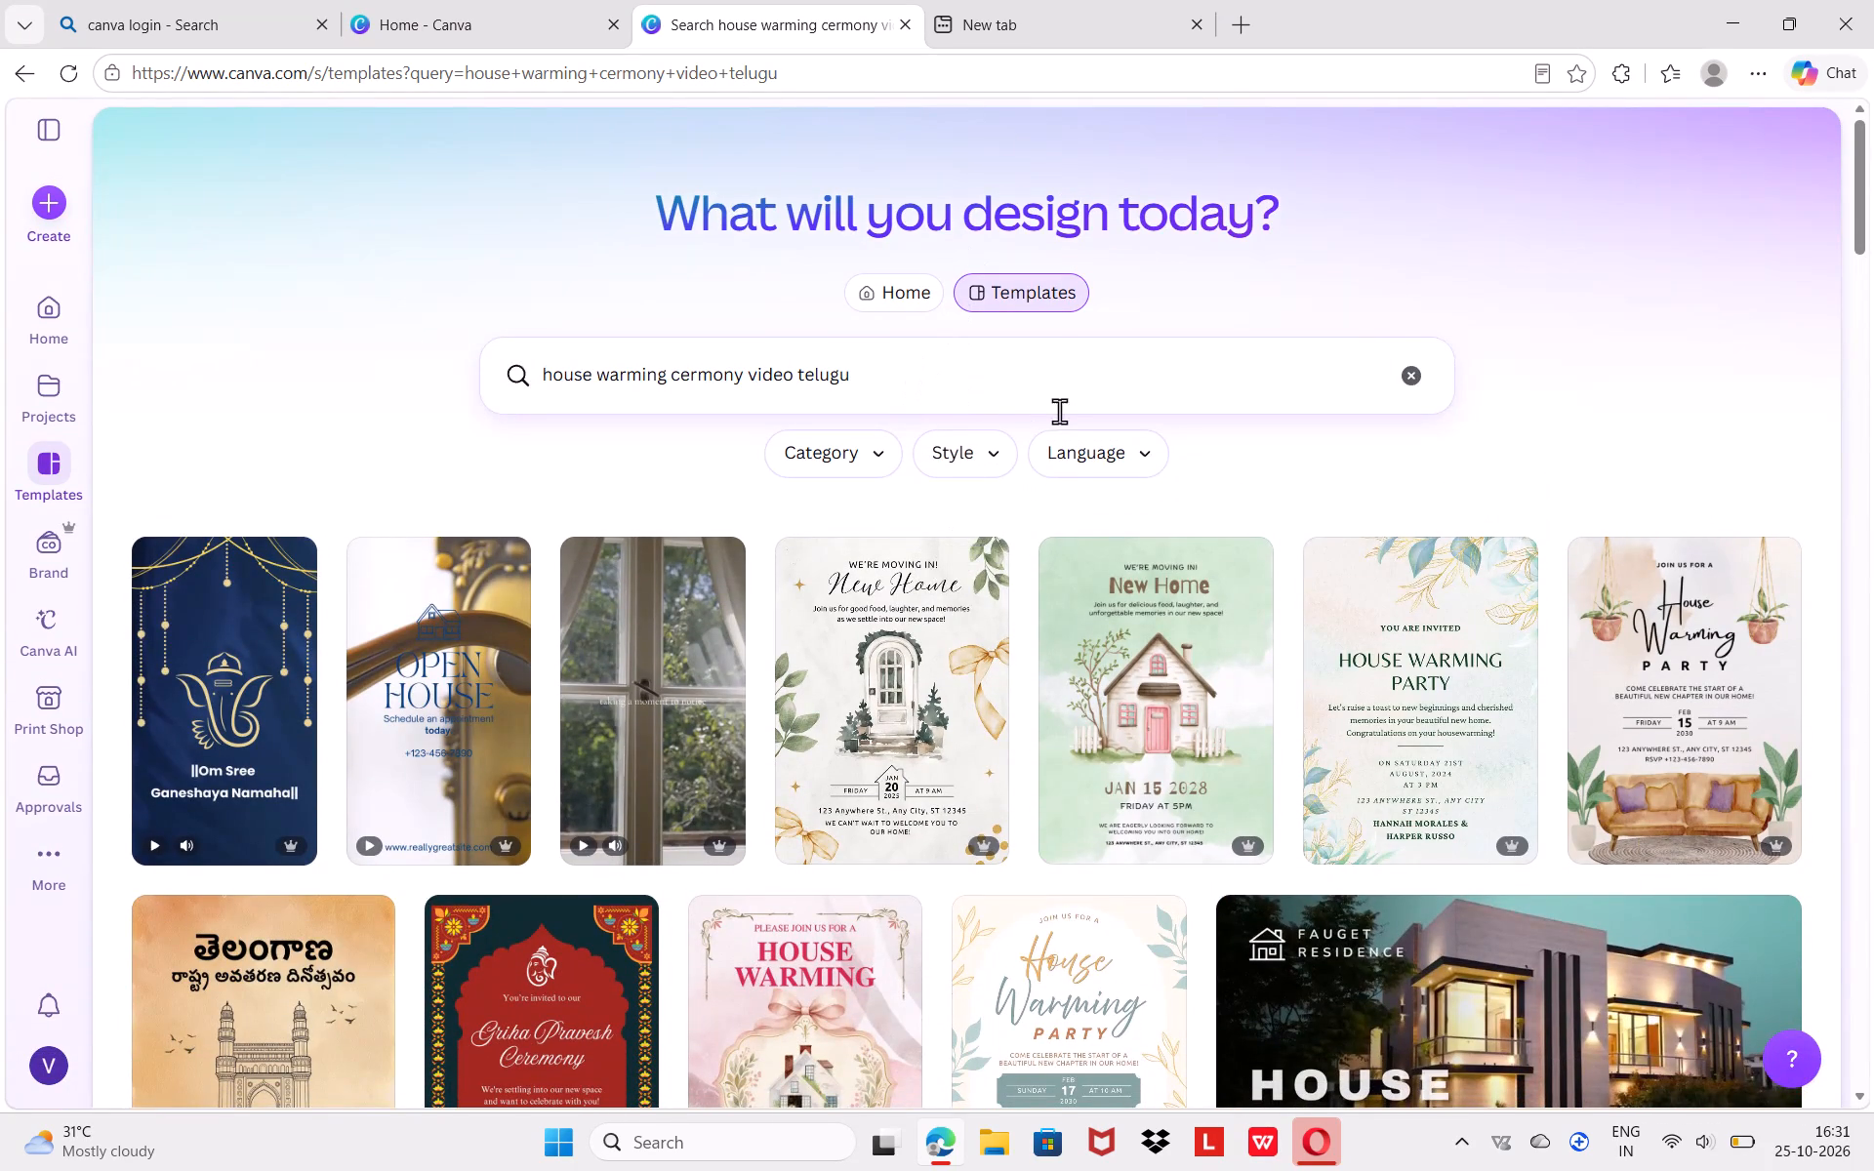
scroll(1243, 661, left, 1)
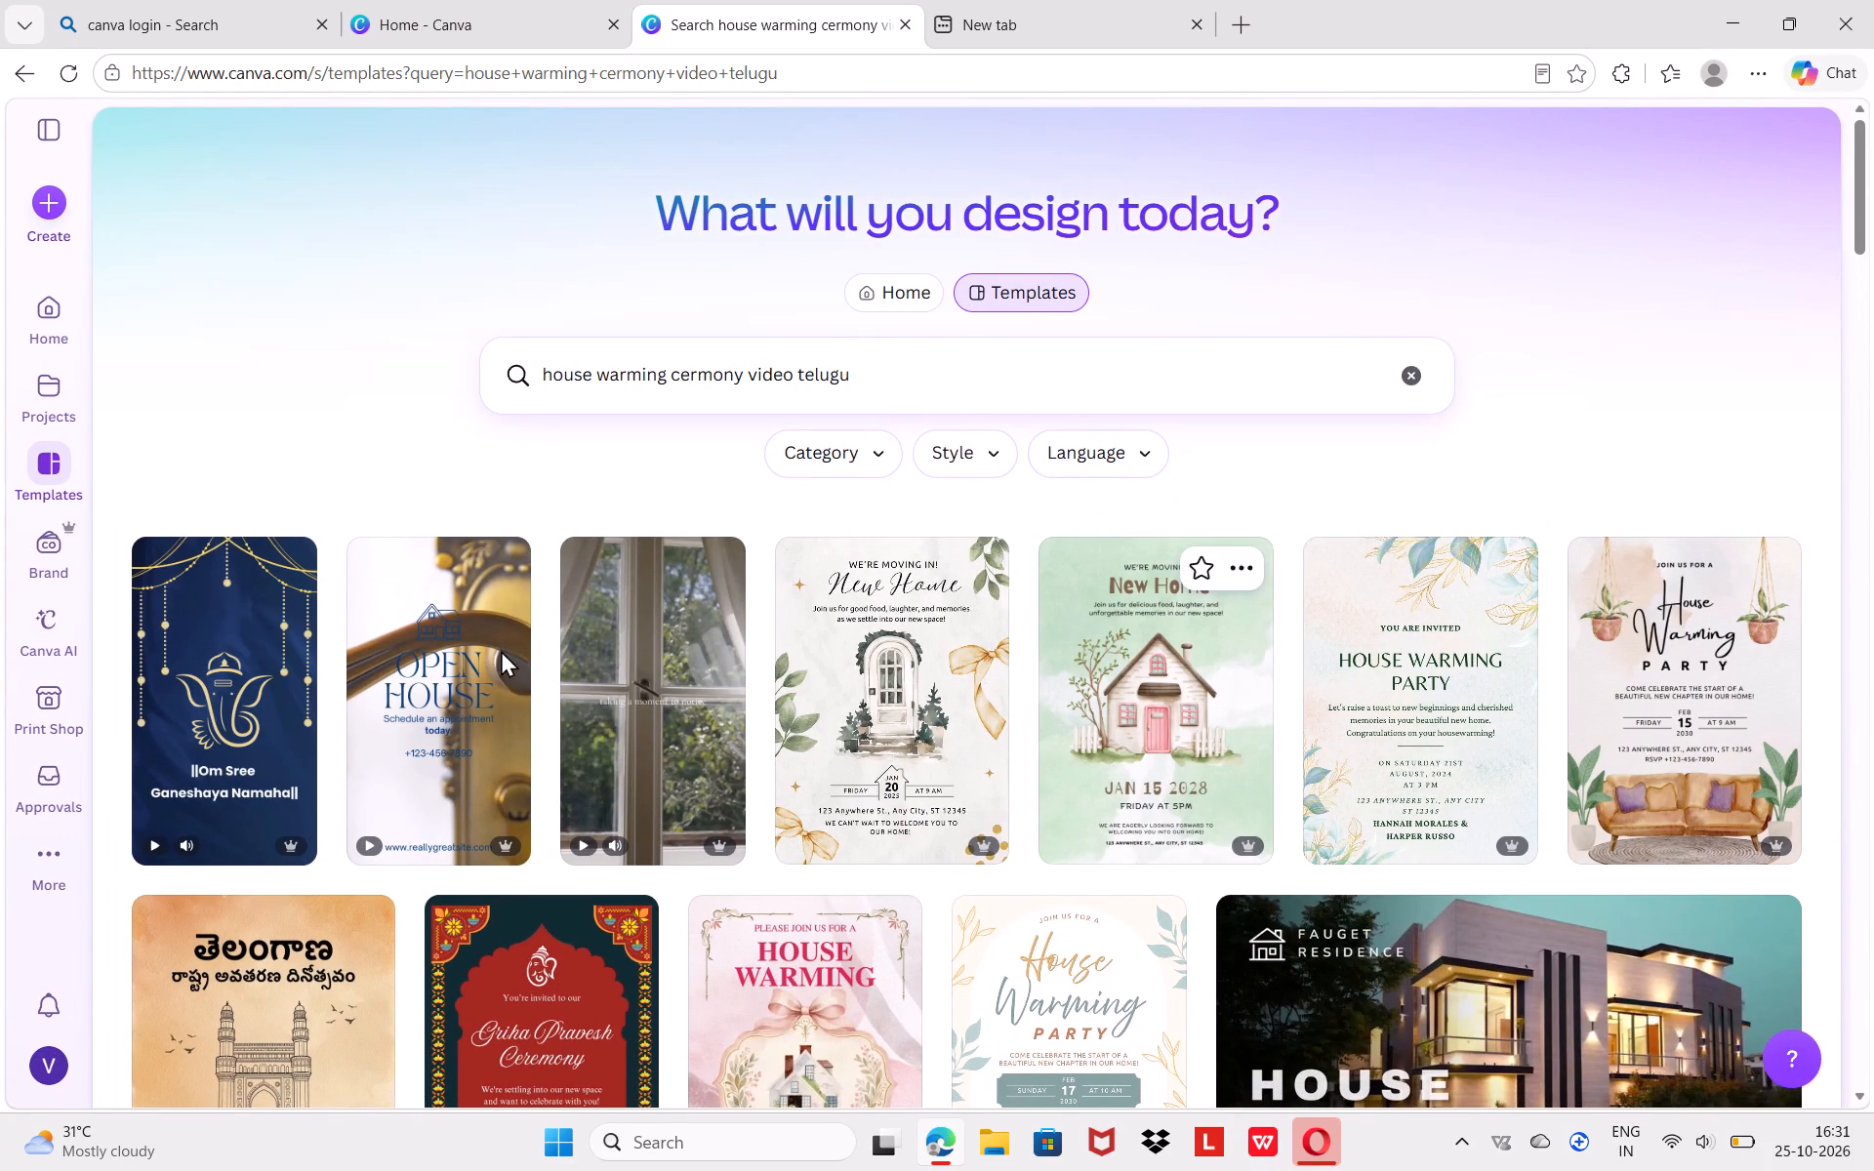
Preview the blue Ganesha Telugu wedding invitation mobile video, look through its similar templates, and close the preview.
click(258, 661)
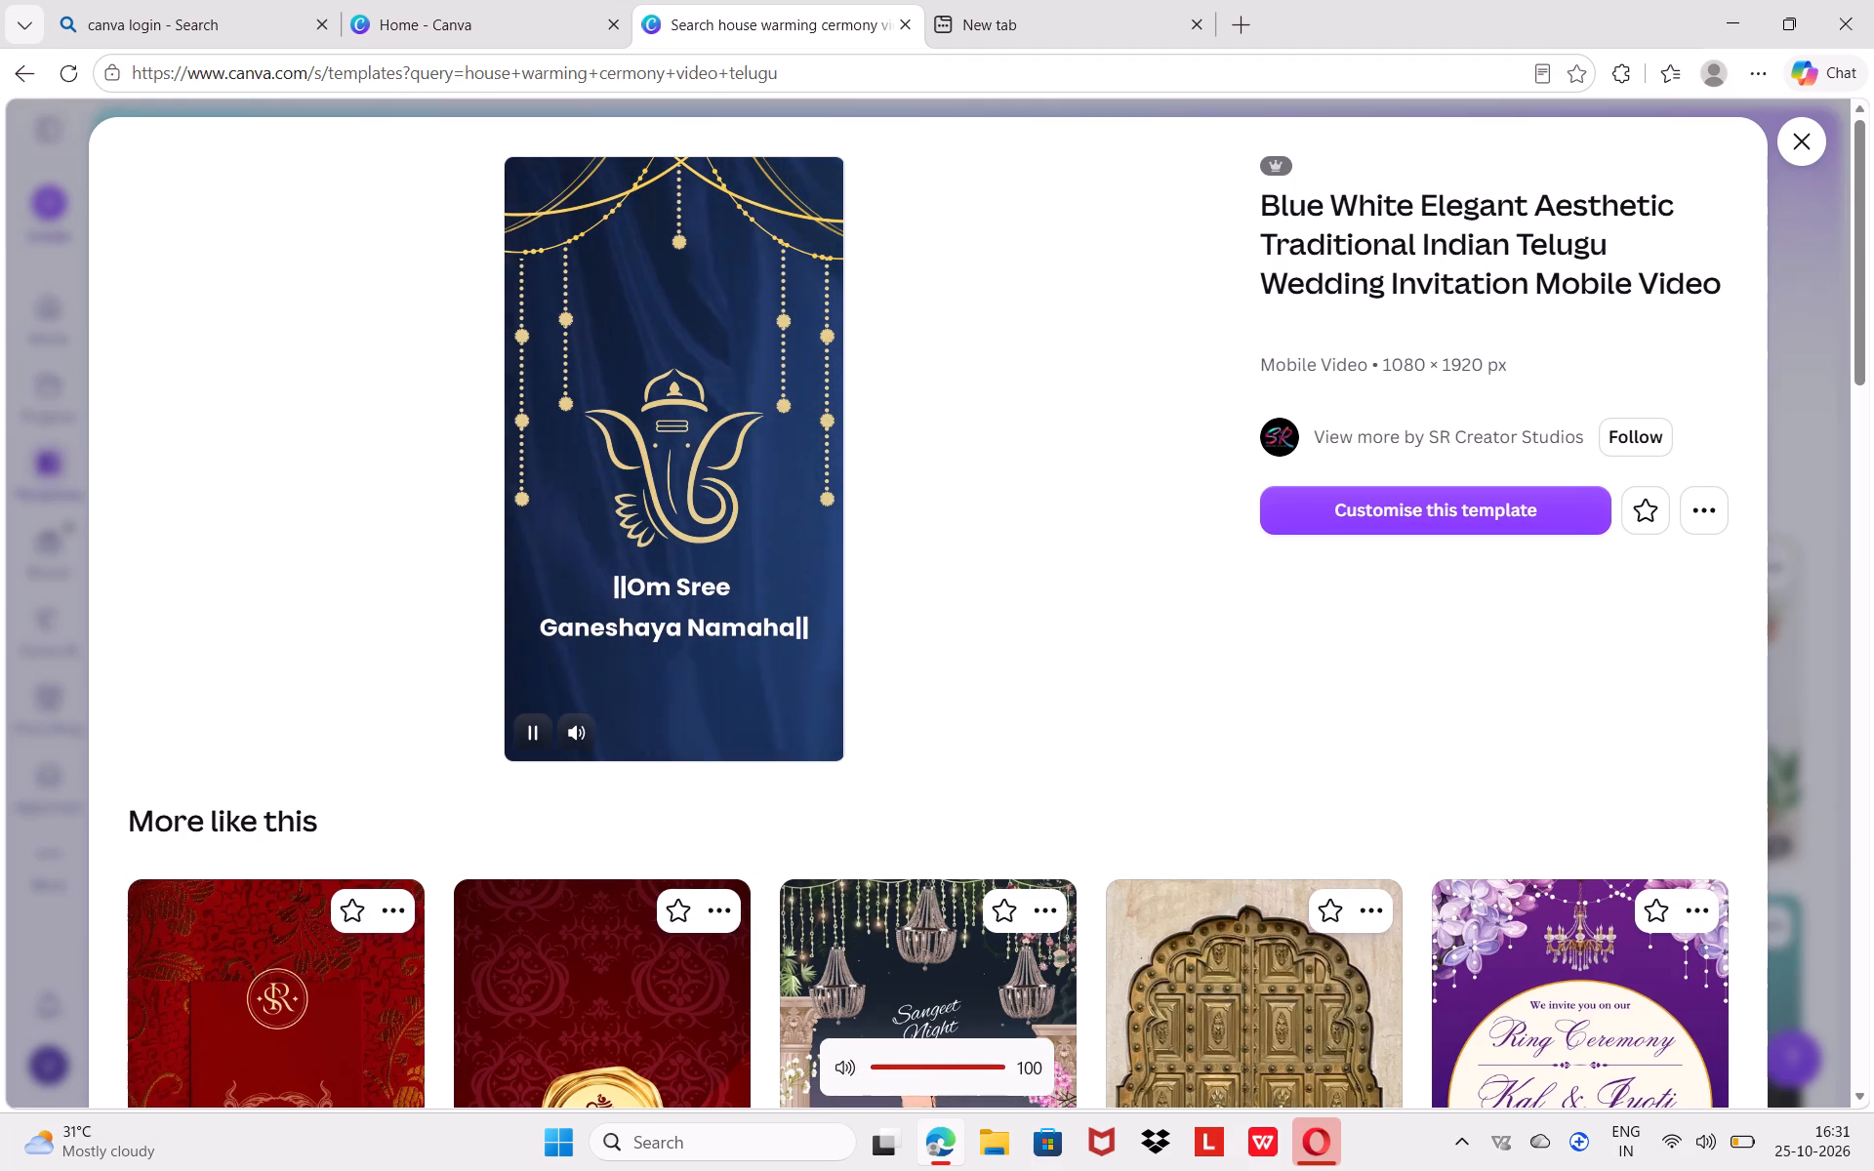
scroll(809, 970, down, 5)
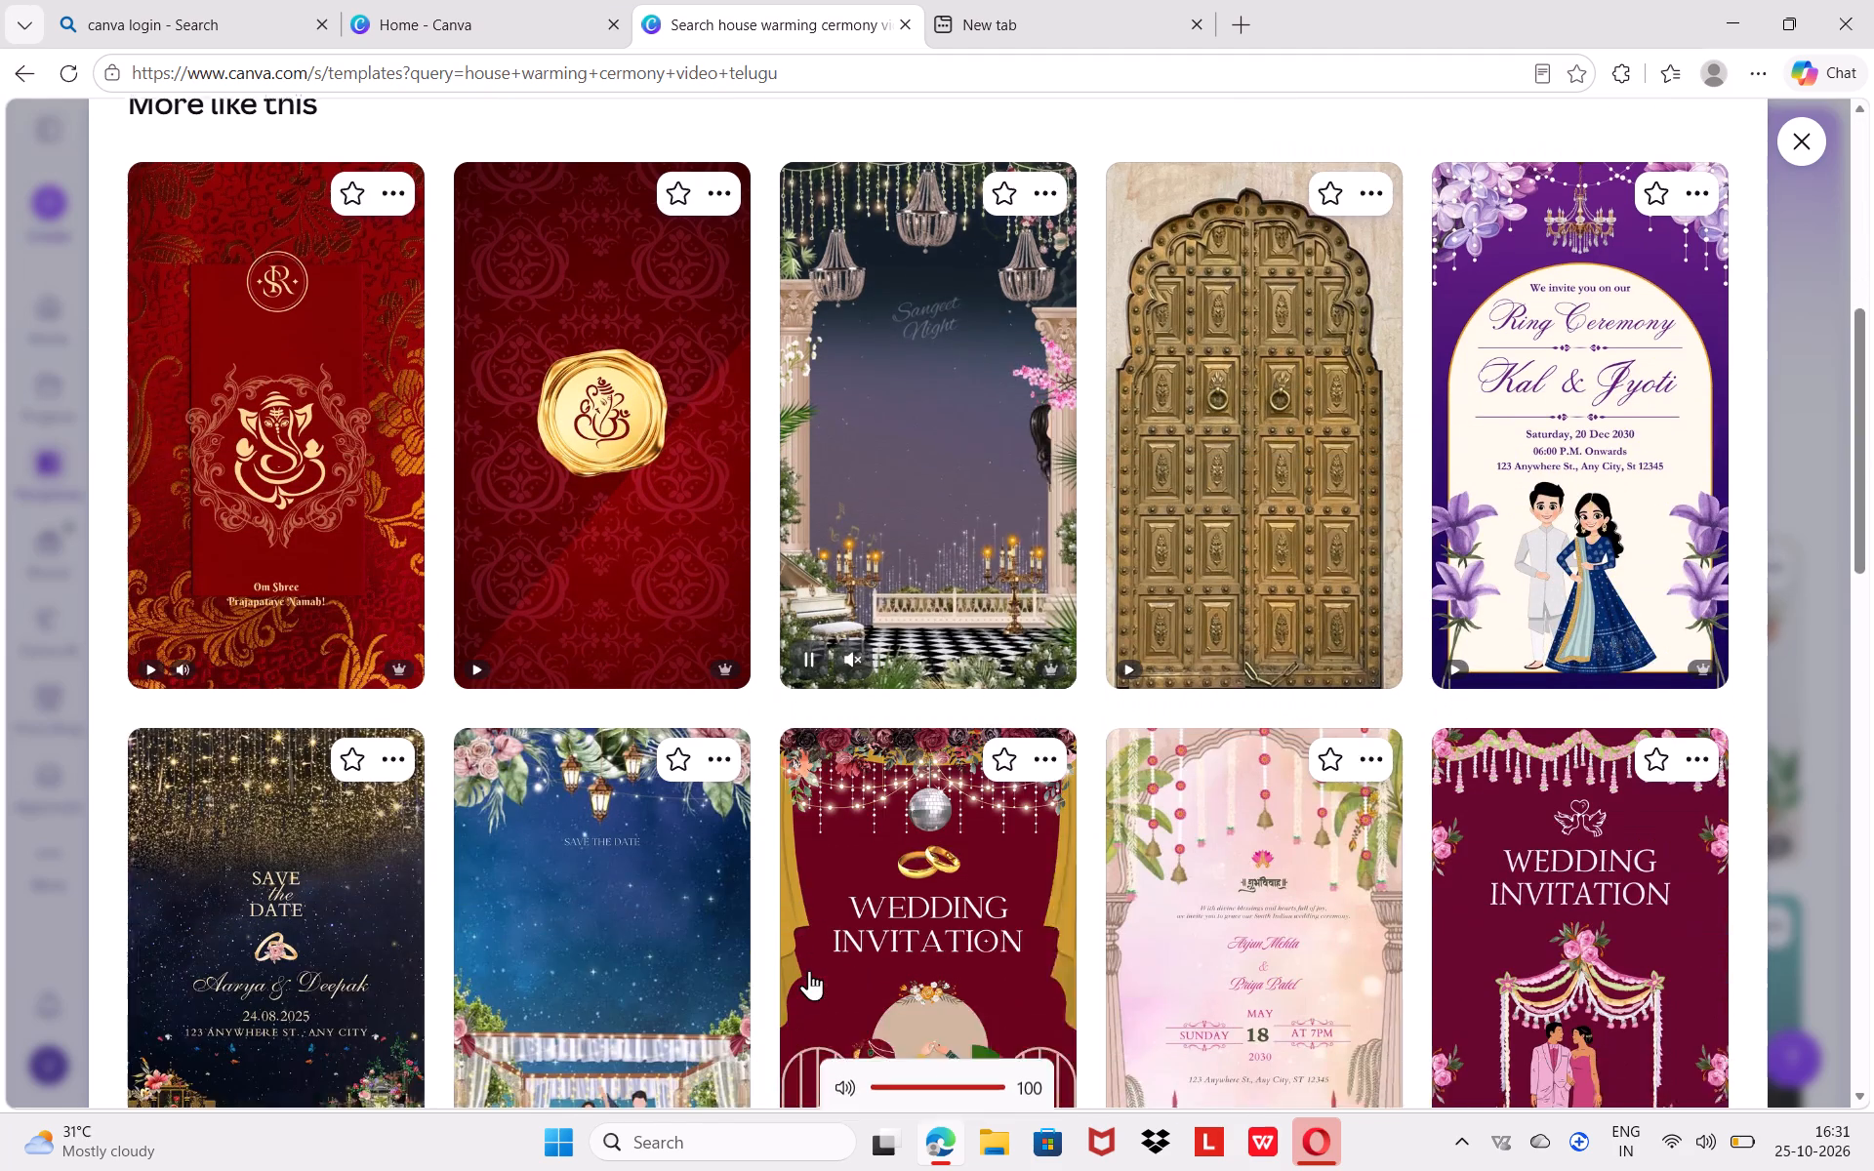
scroll(809, 970, down, 5)
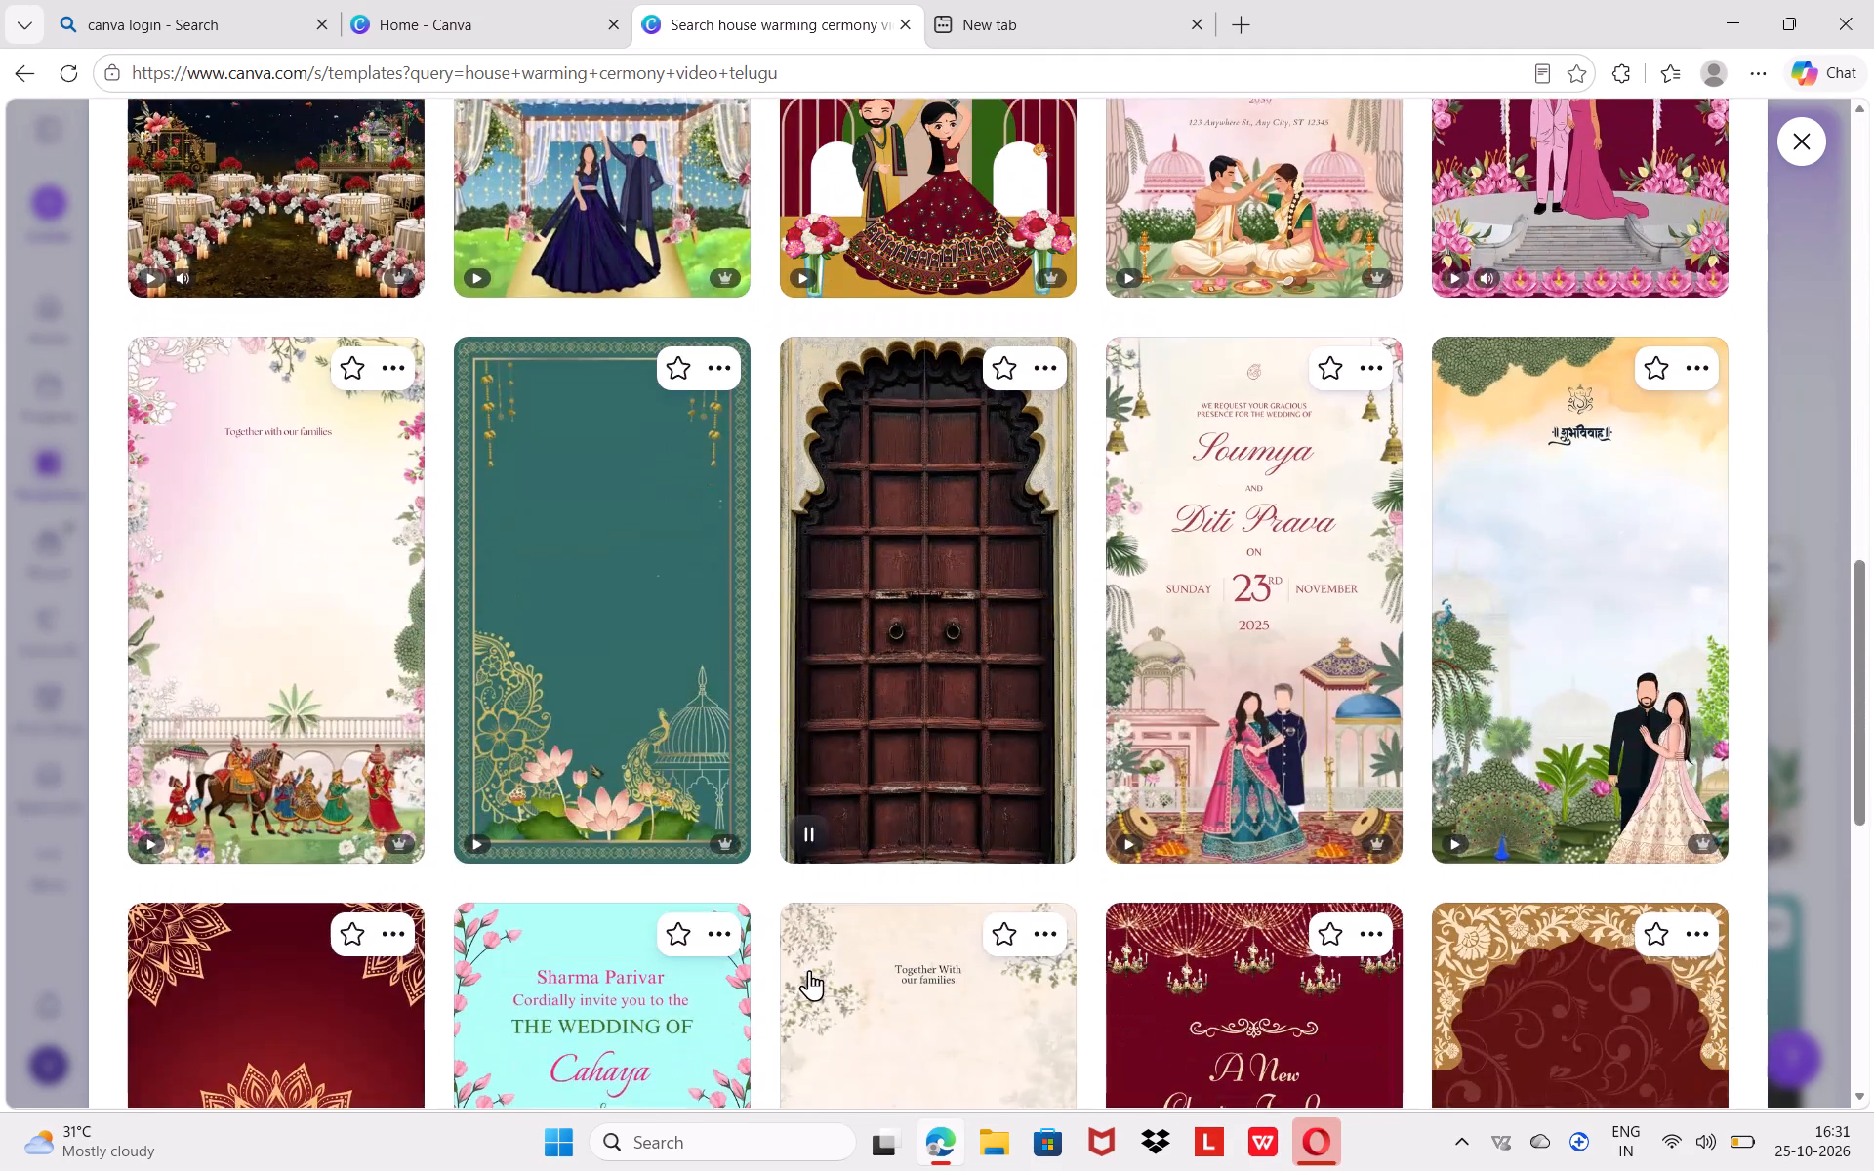
scroll(809, 970, down, 9)
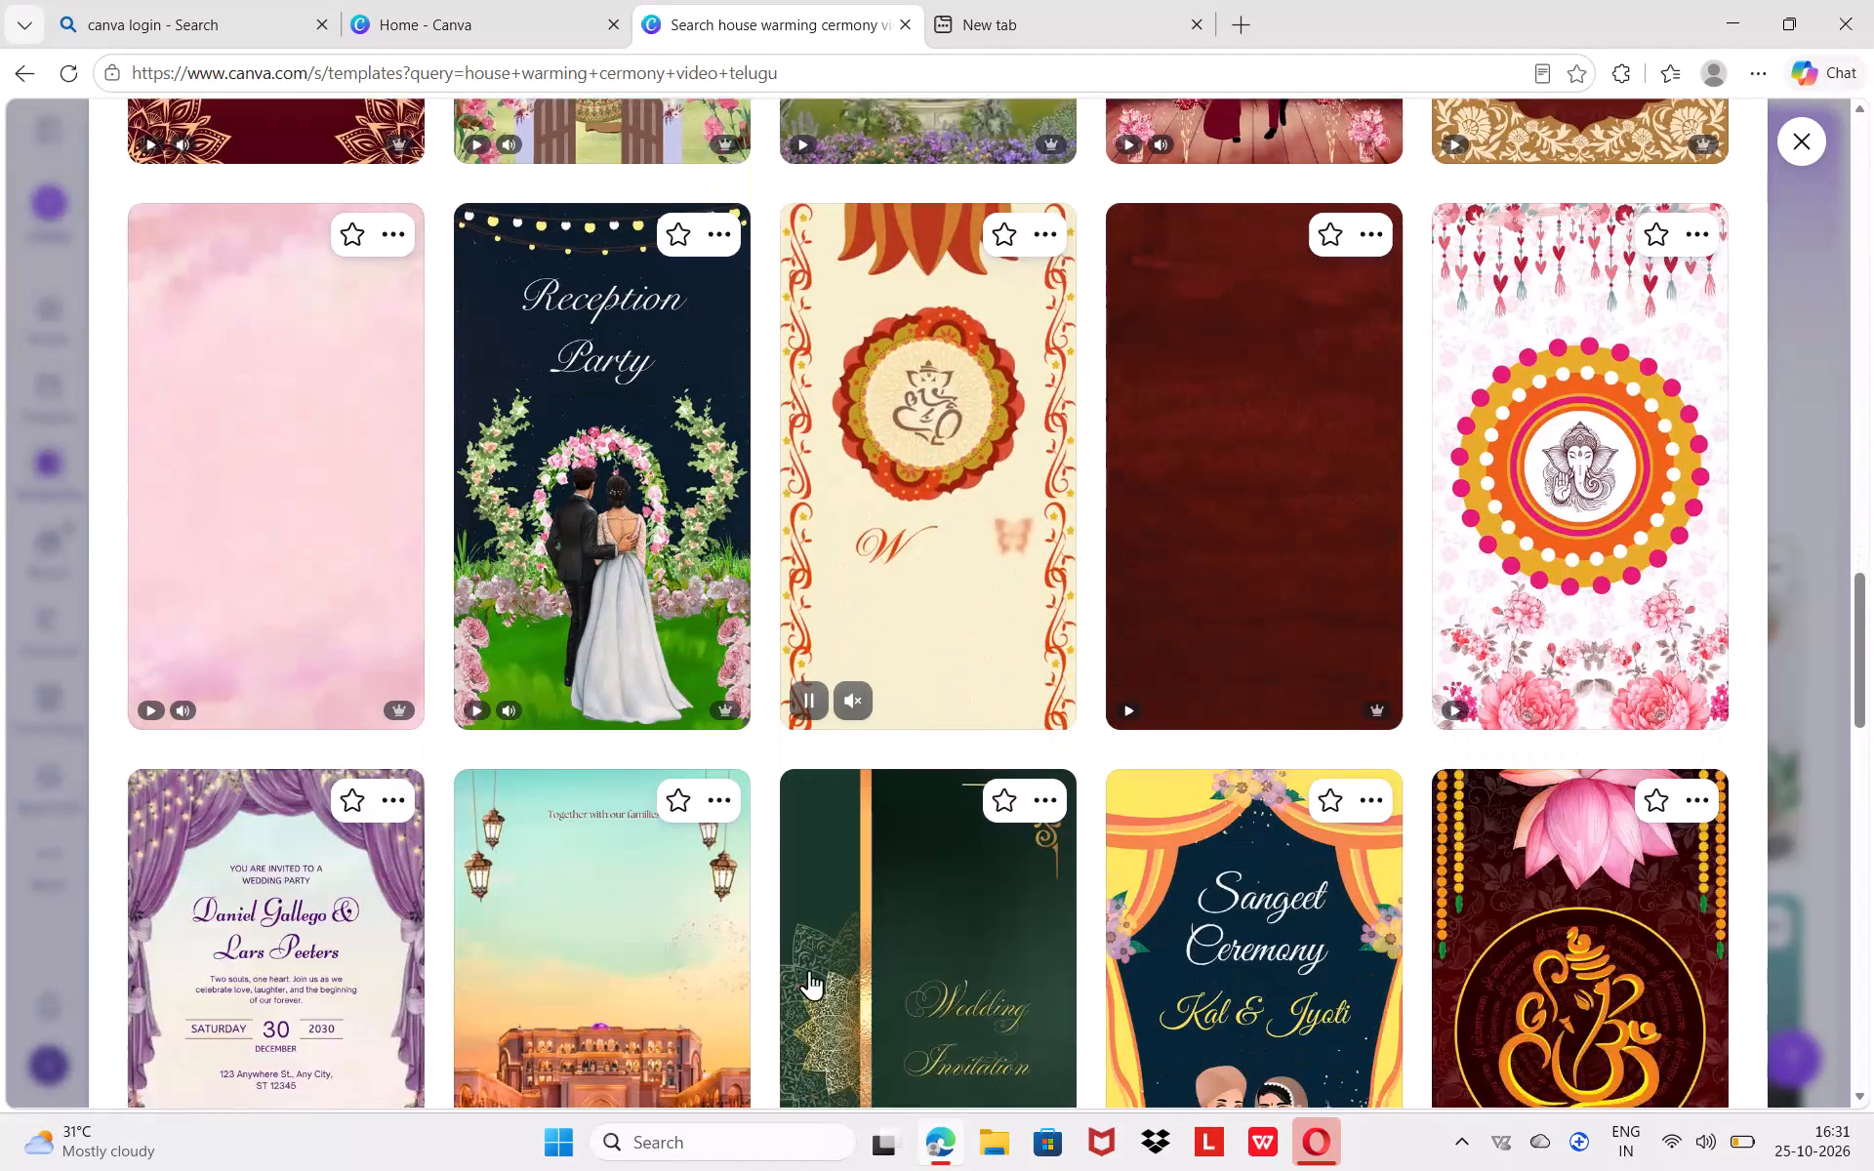
scroll(809, 970, down, 4)
scroll(809, 970, up, 6)
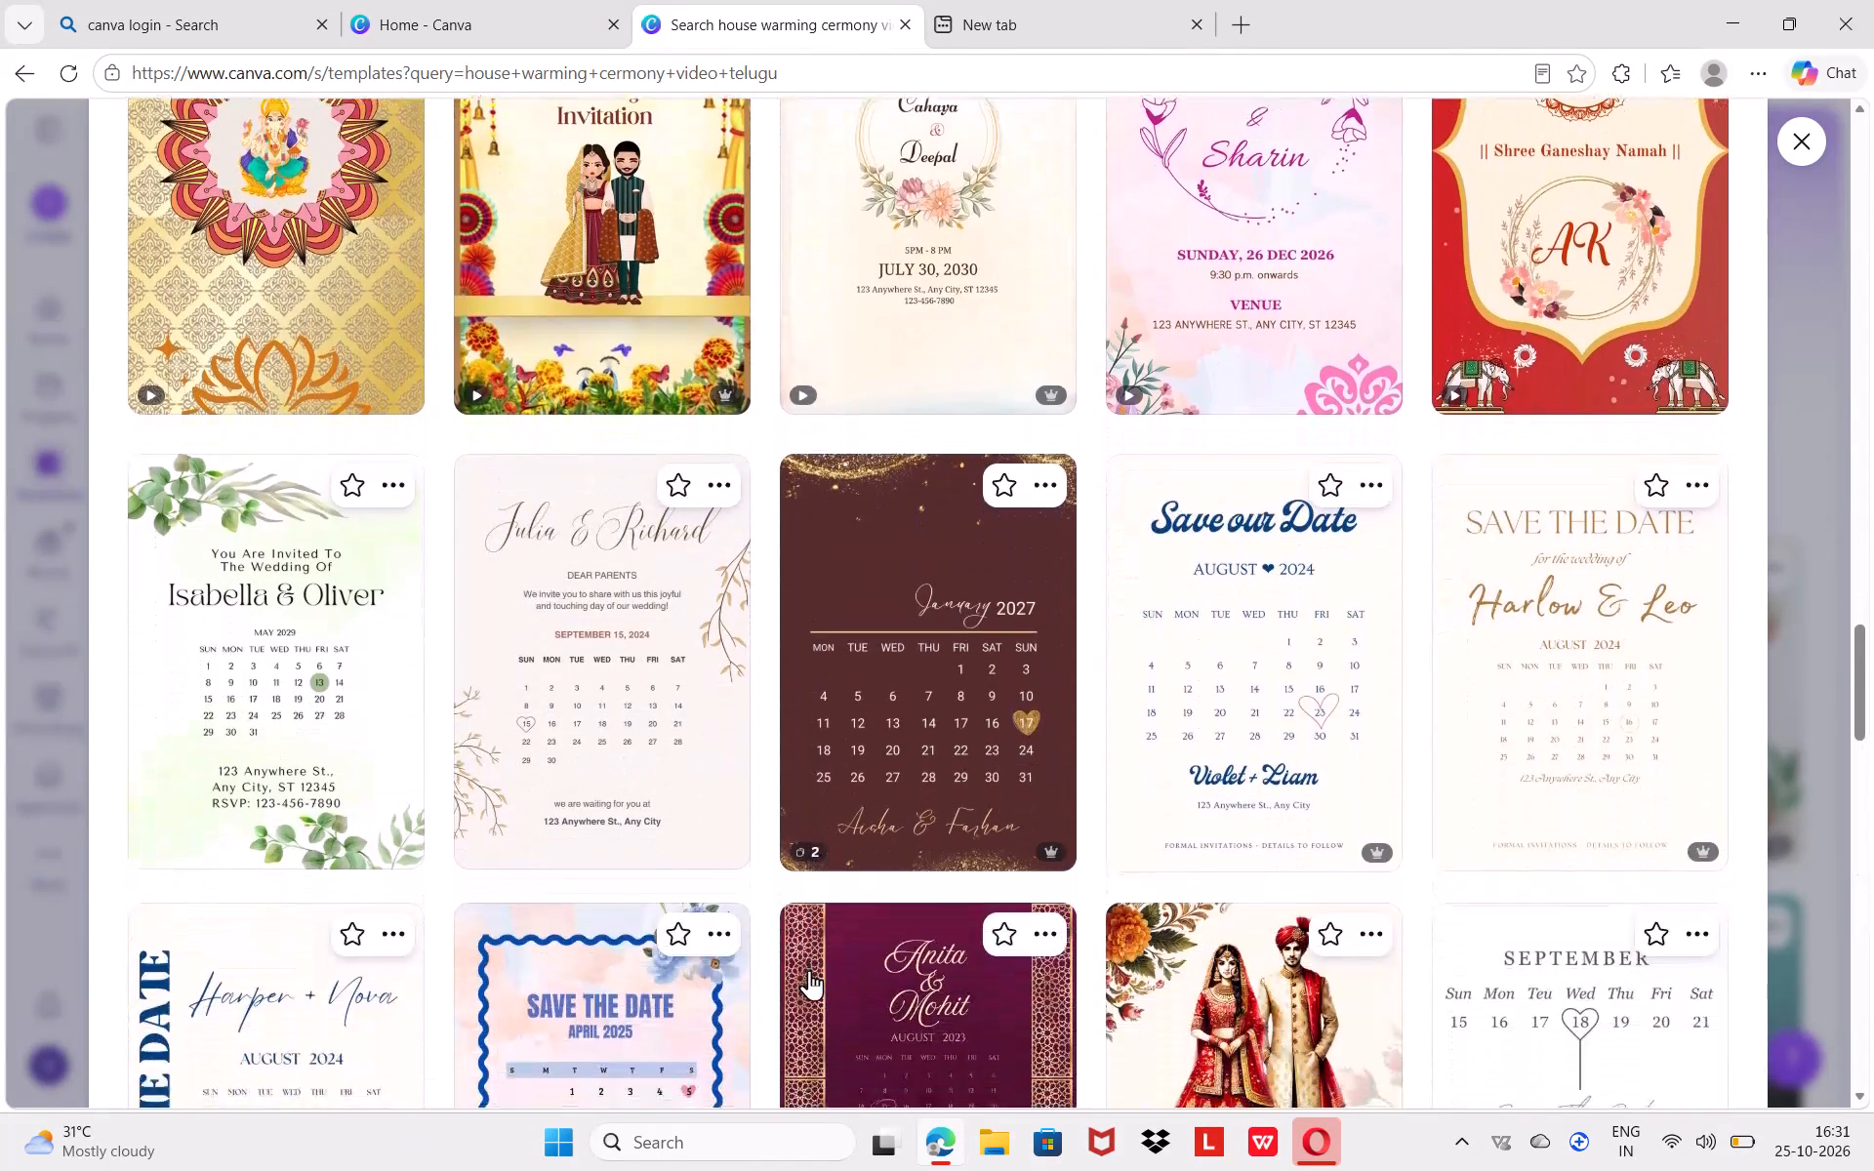
scroll(809, 970, up, 13)
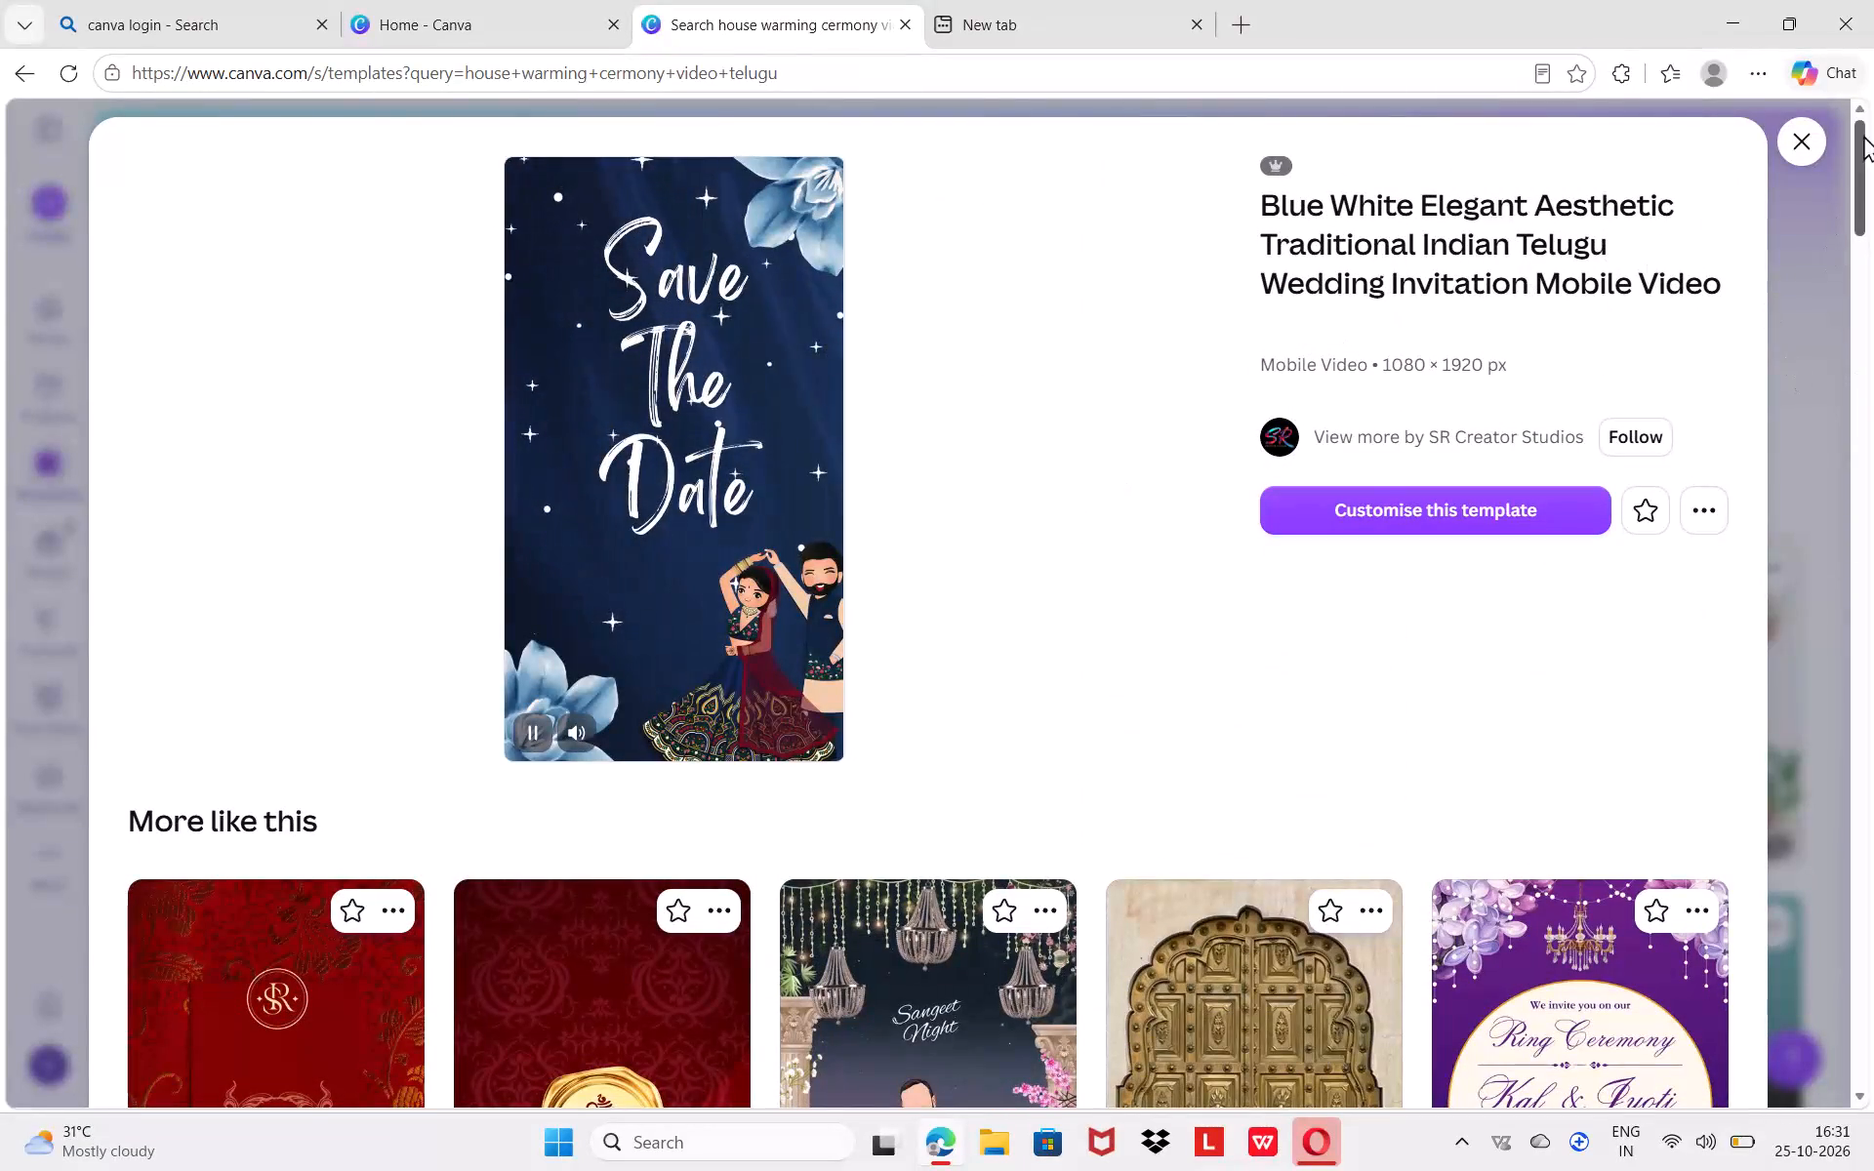
click(1793, 143)
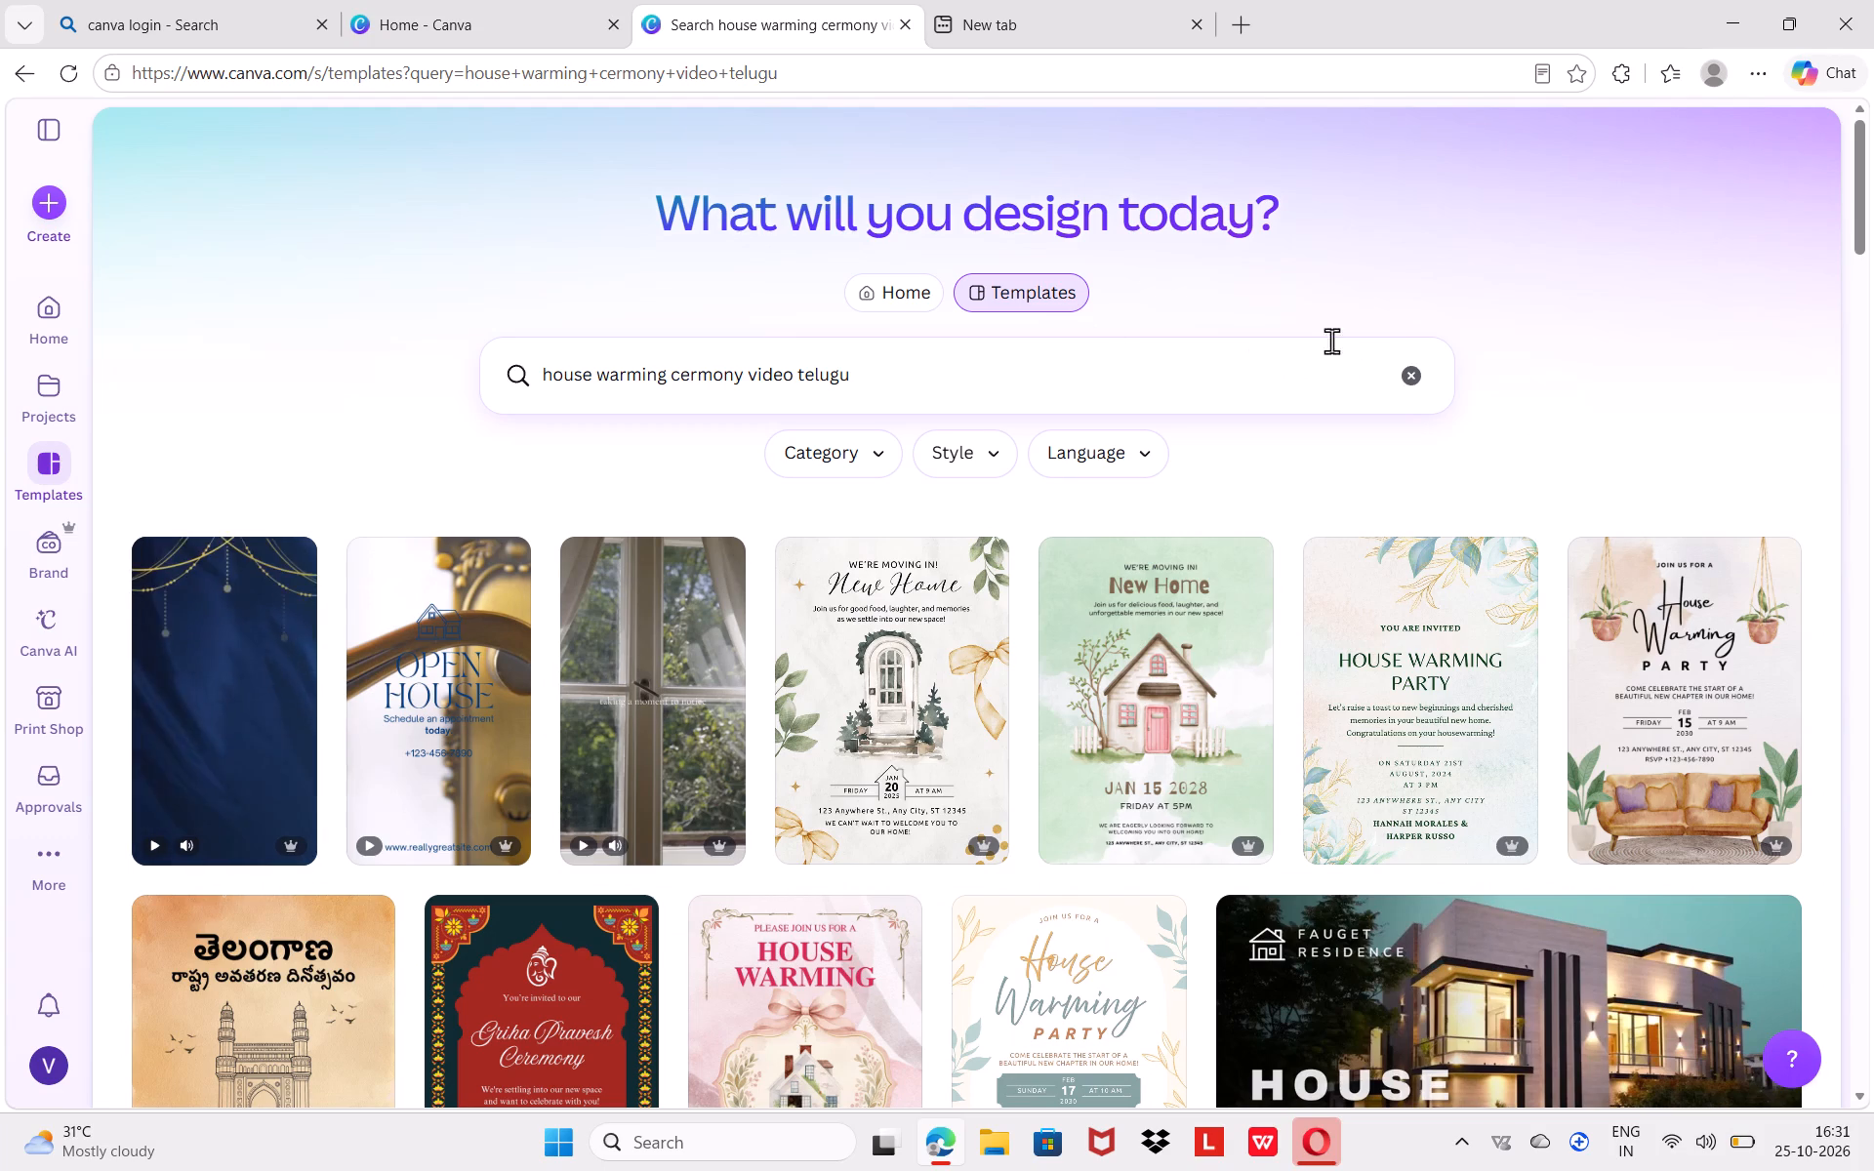
Search the templates for the suggested "gruhapravesam invitation video" instead and browse the results.
click(1417, 372)
click(1133, 368)
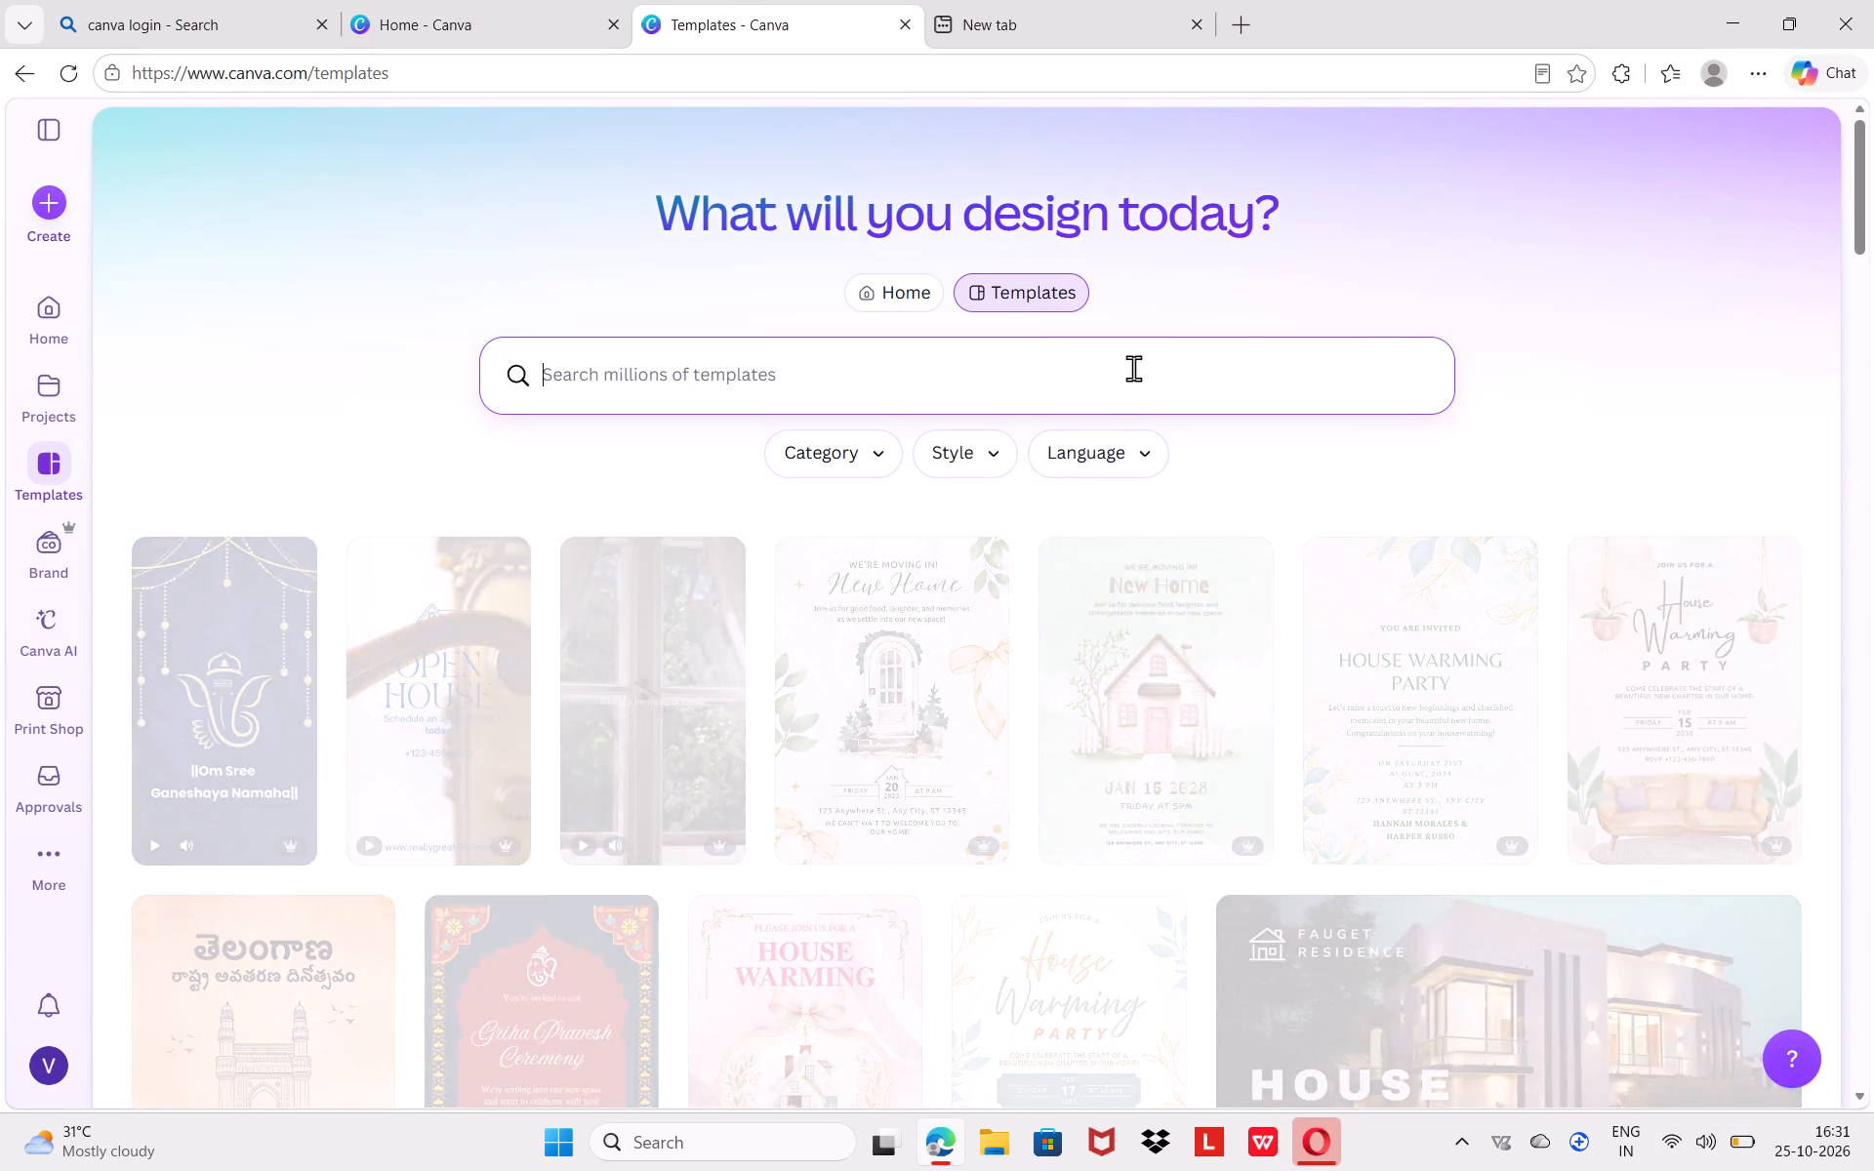
text(gruha)
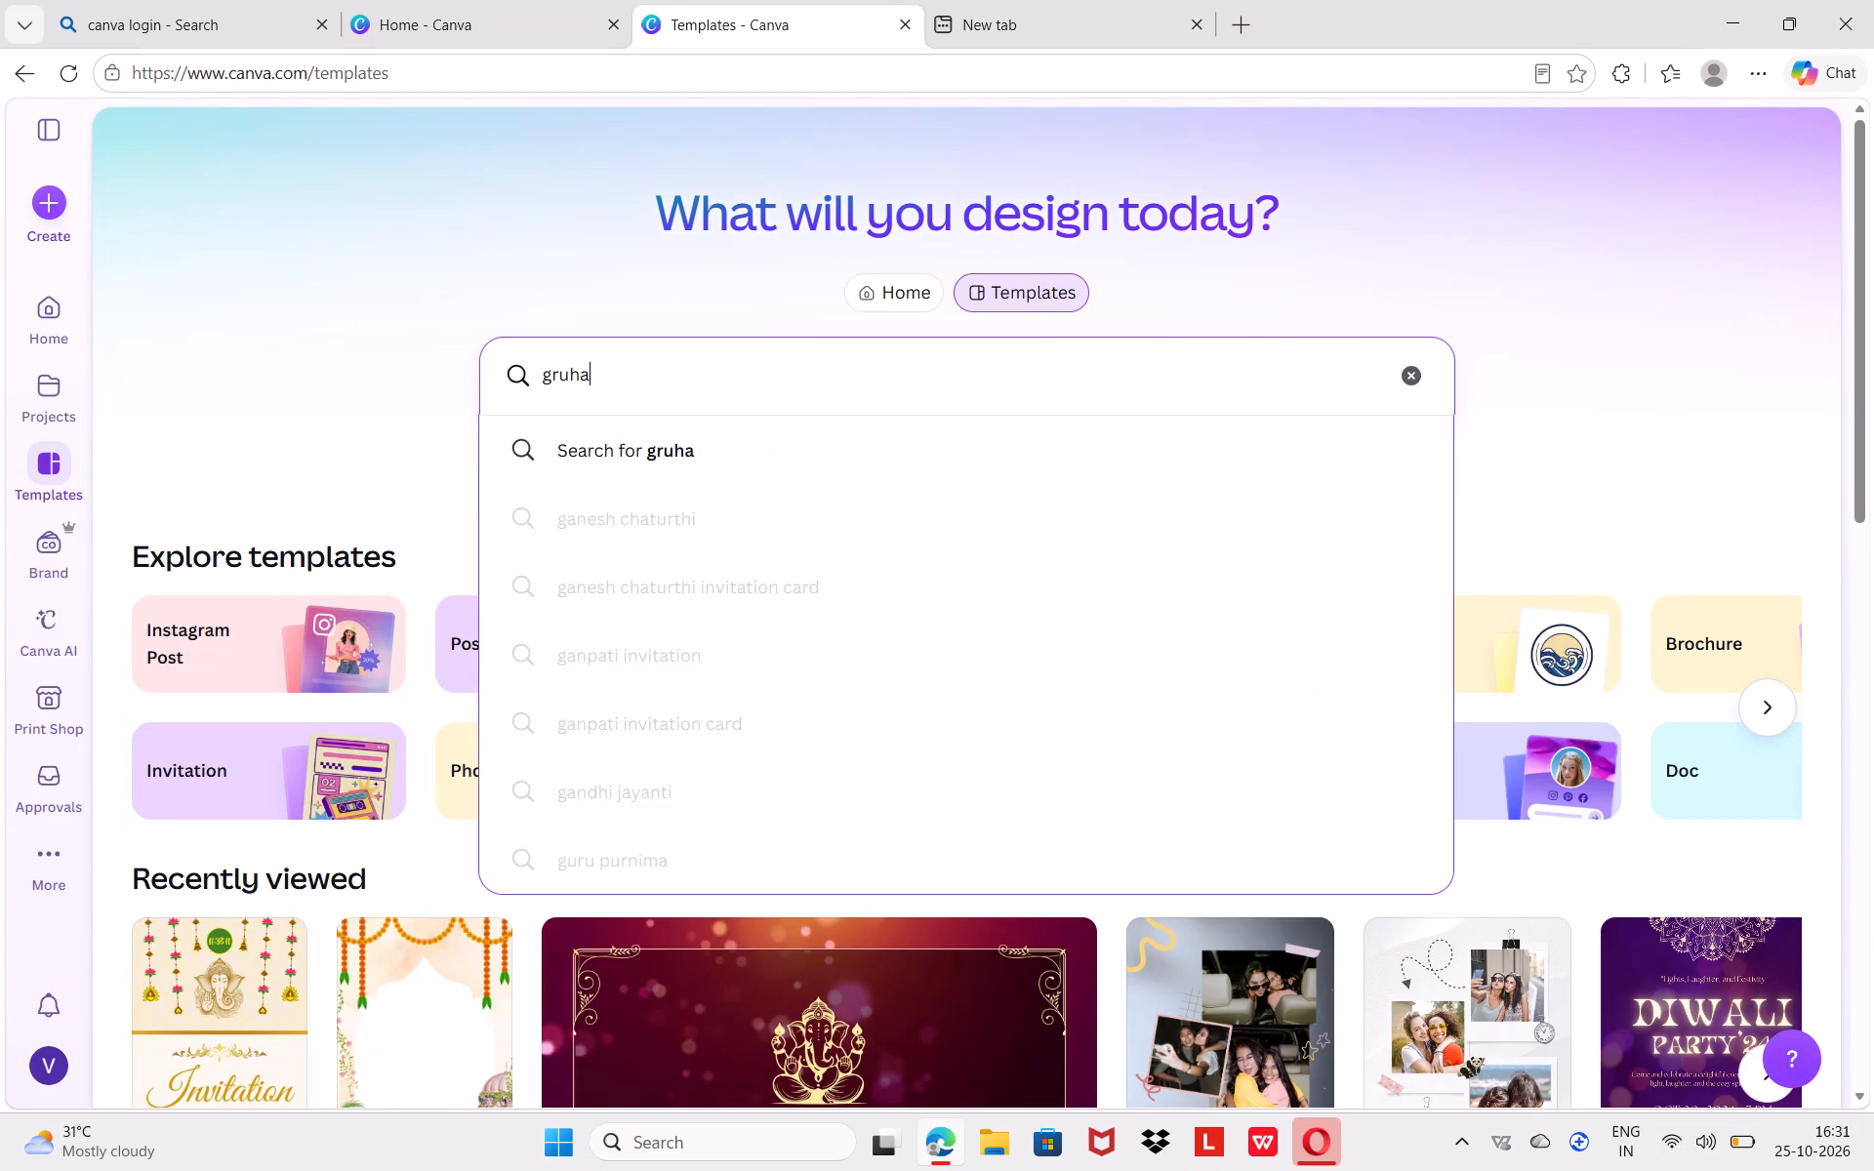
text(pravesa)
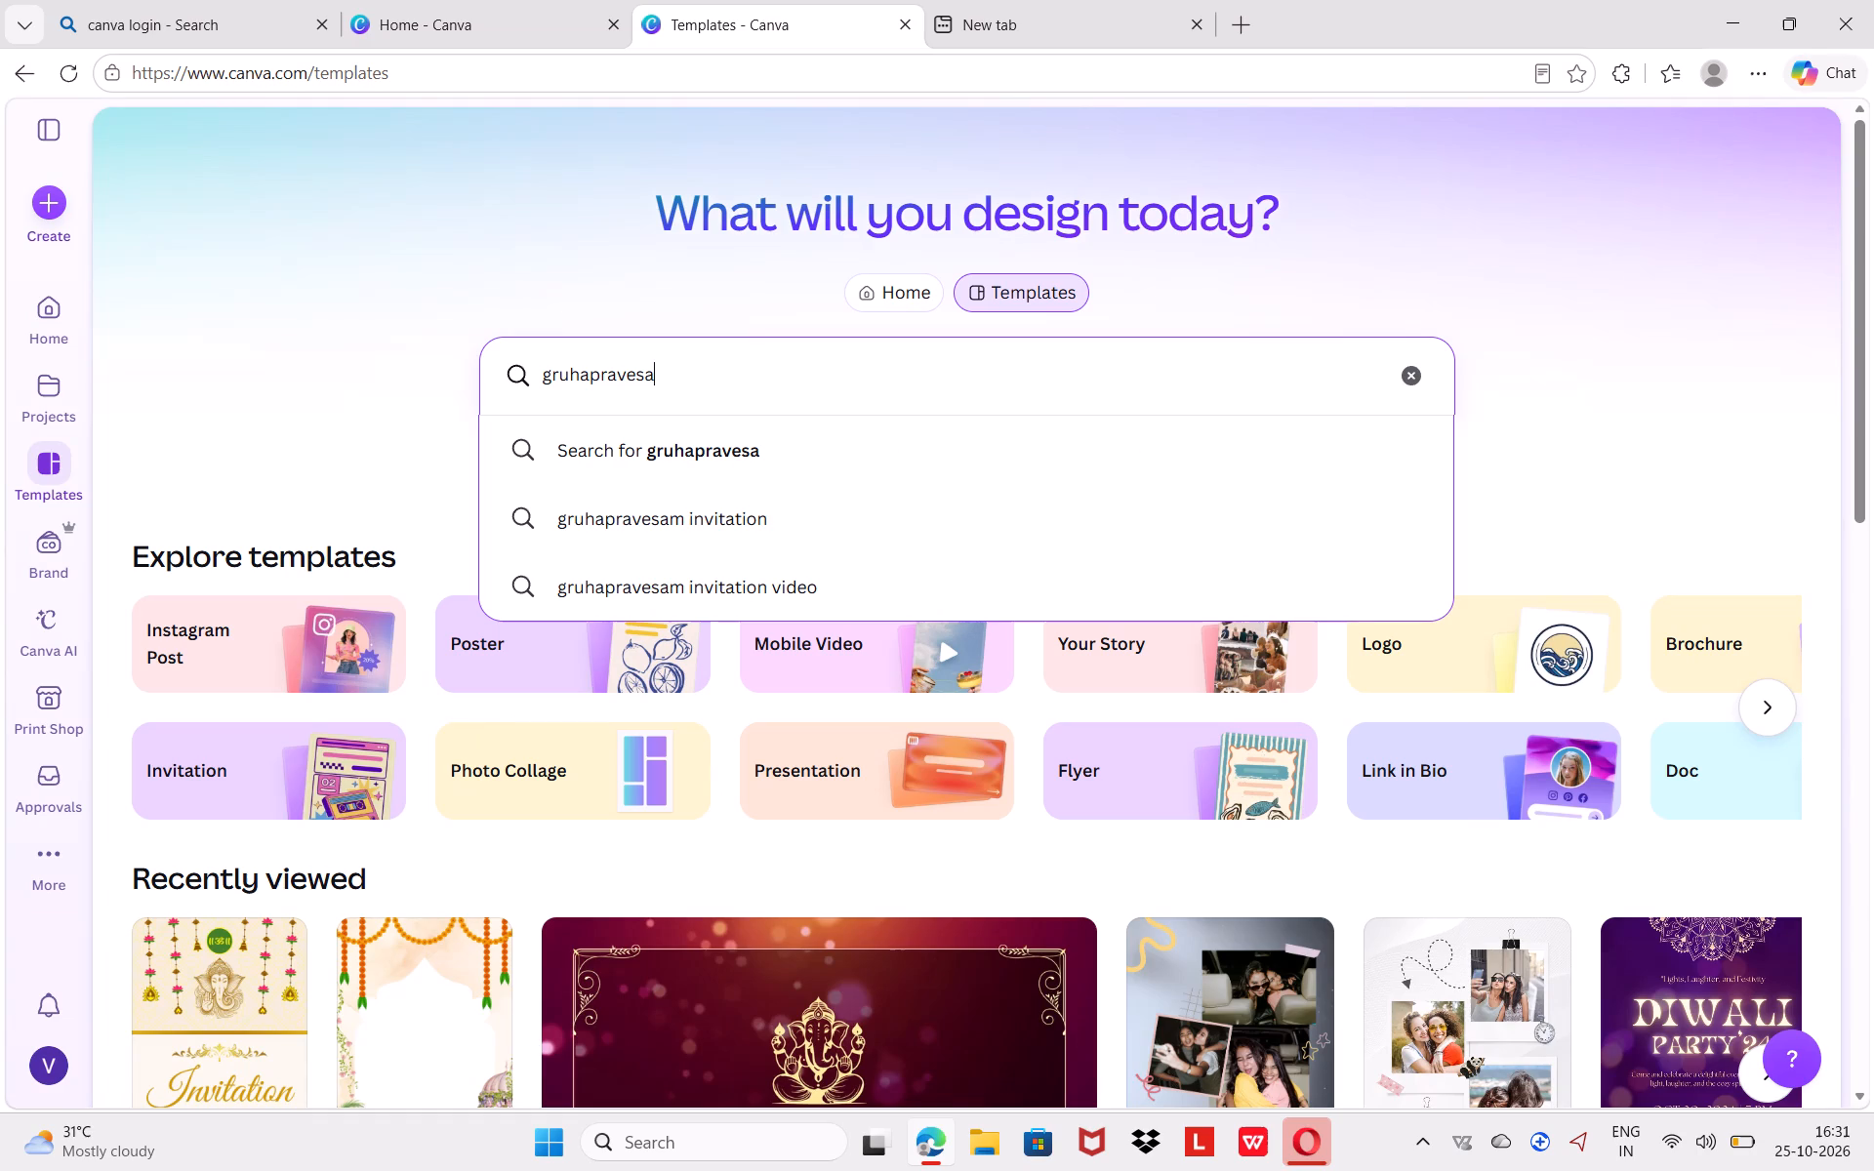
key(m)
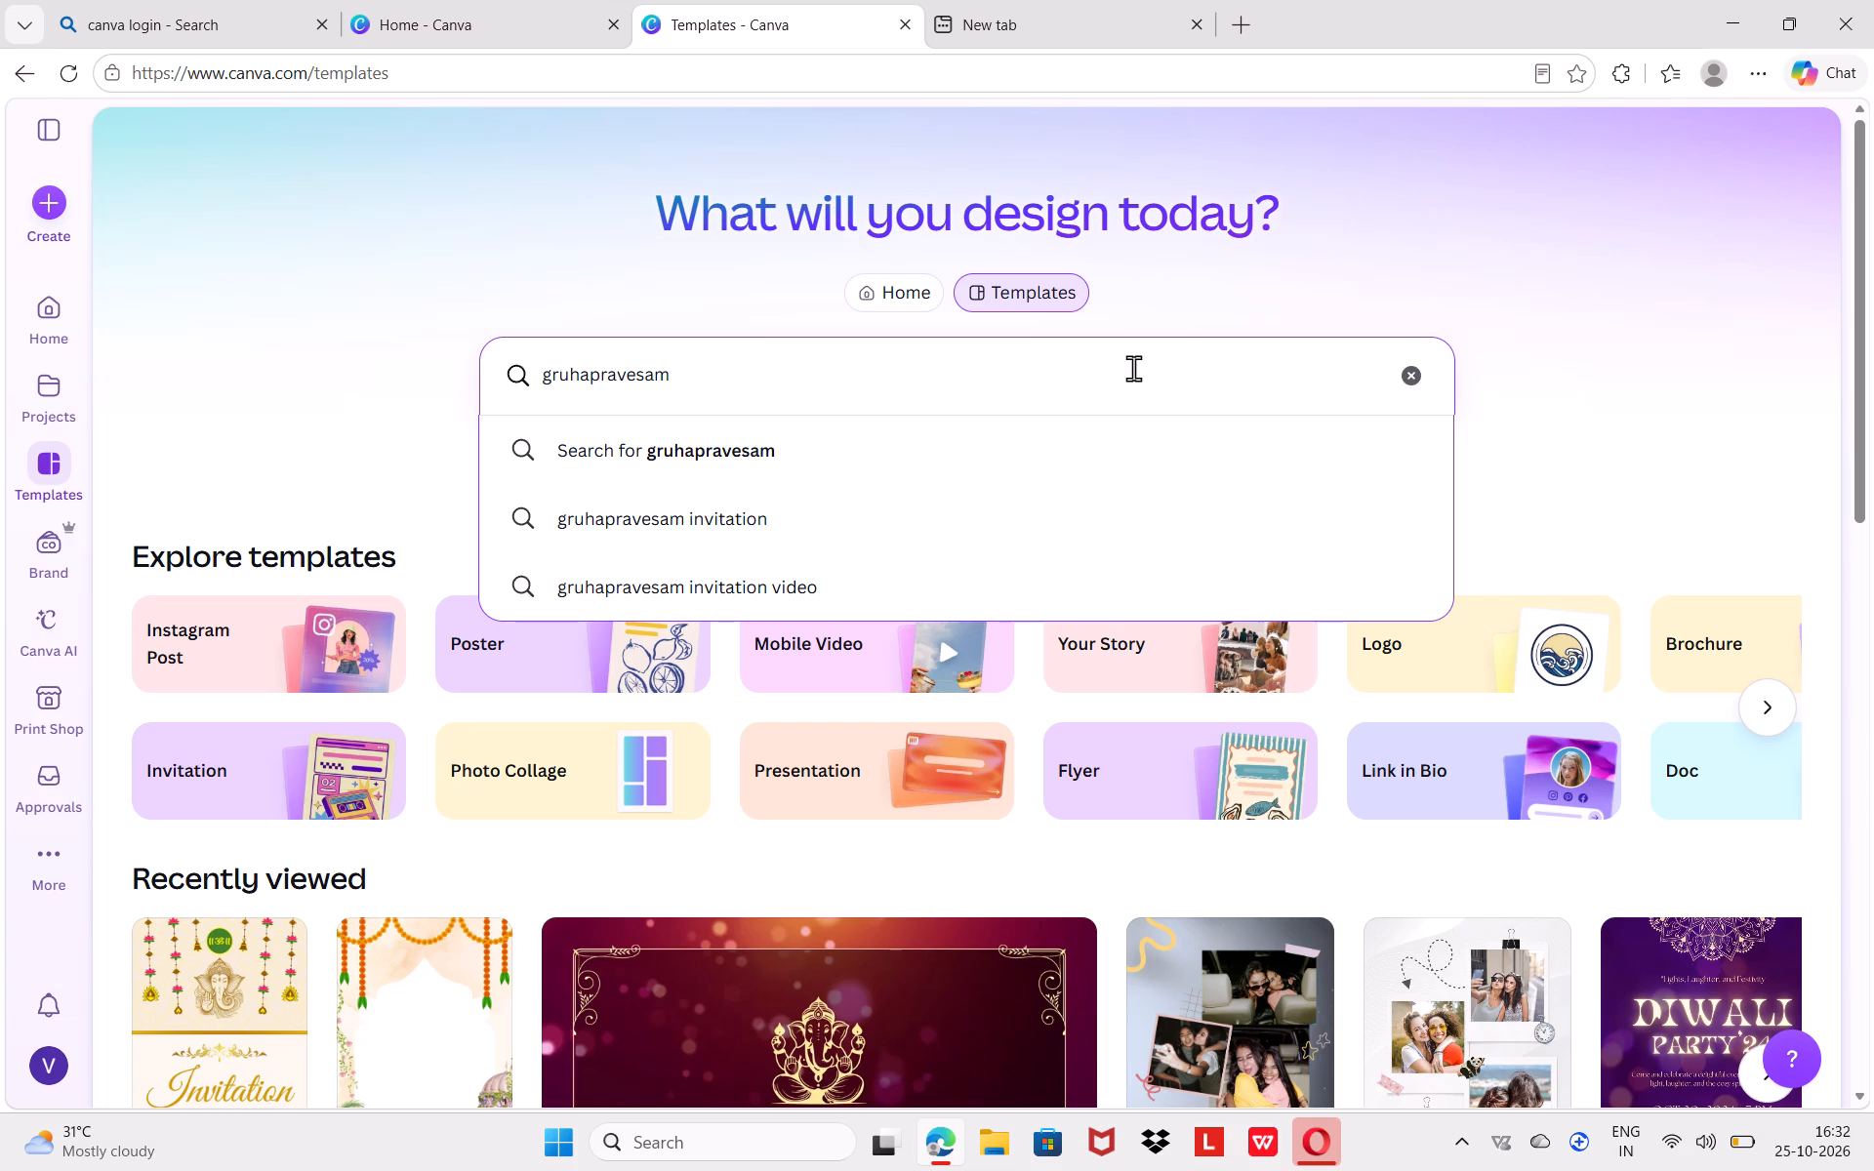
click(1001, 590)
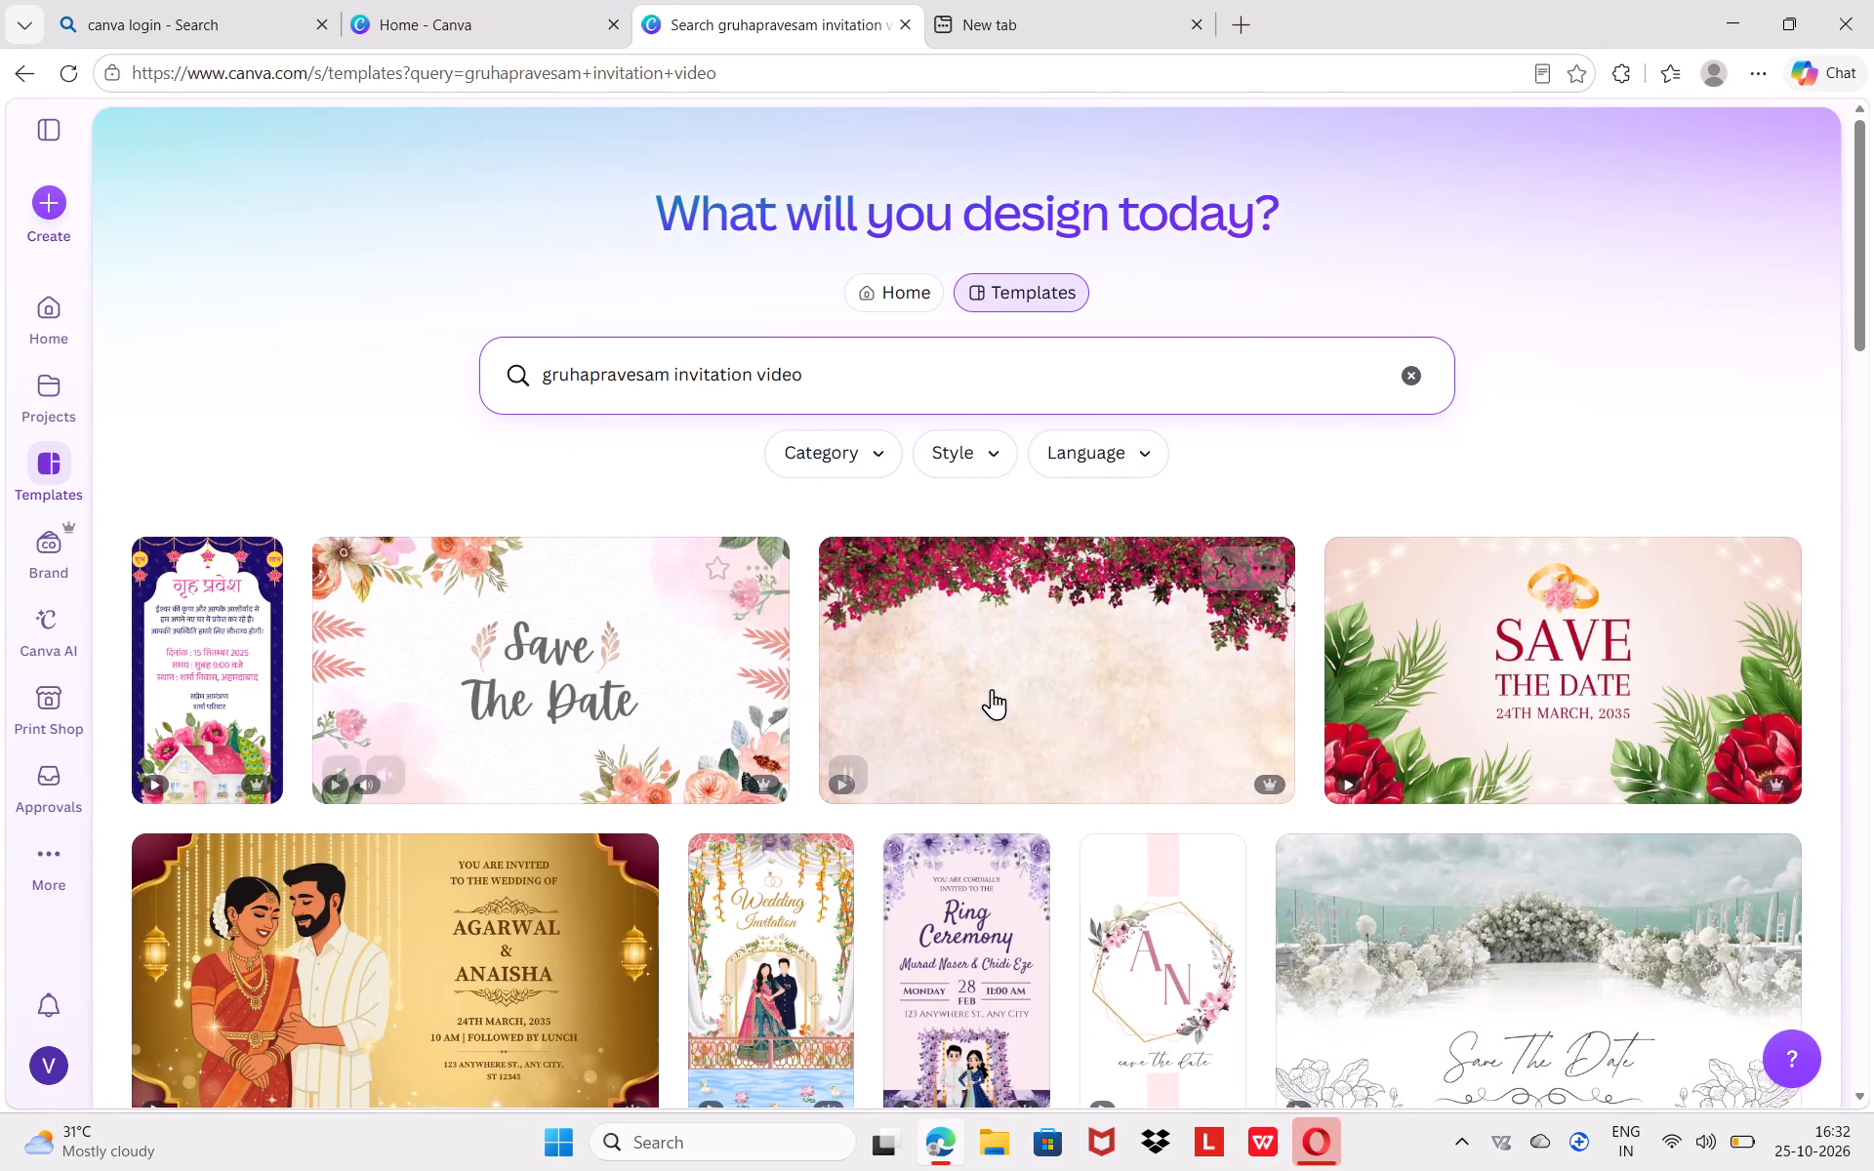
scroll(1007, 693, down, 2)
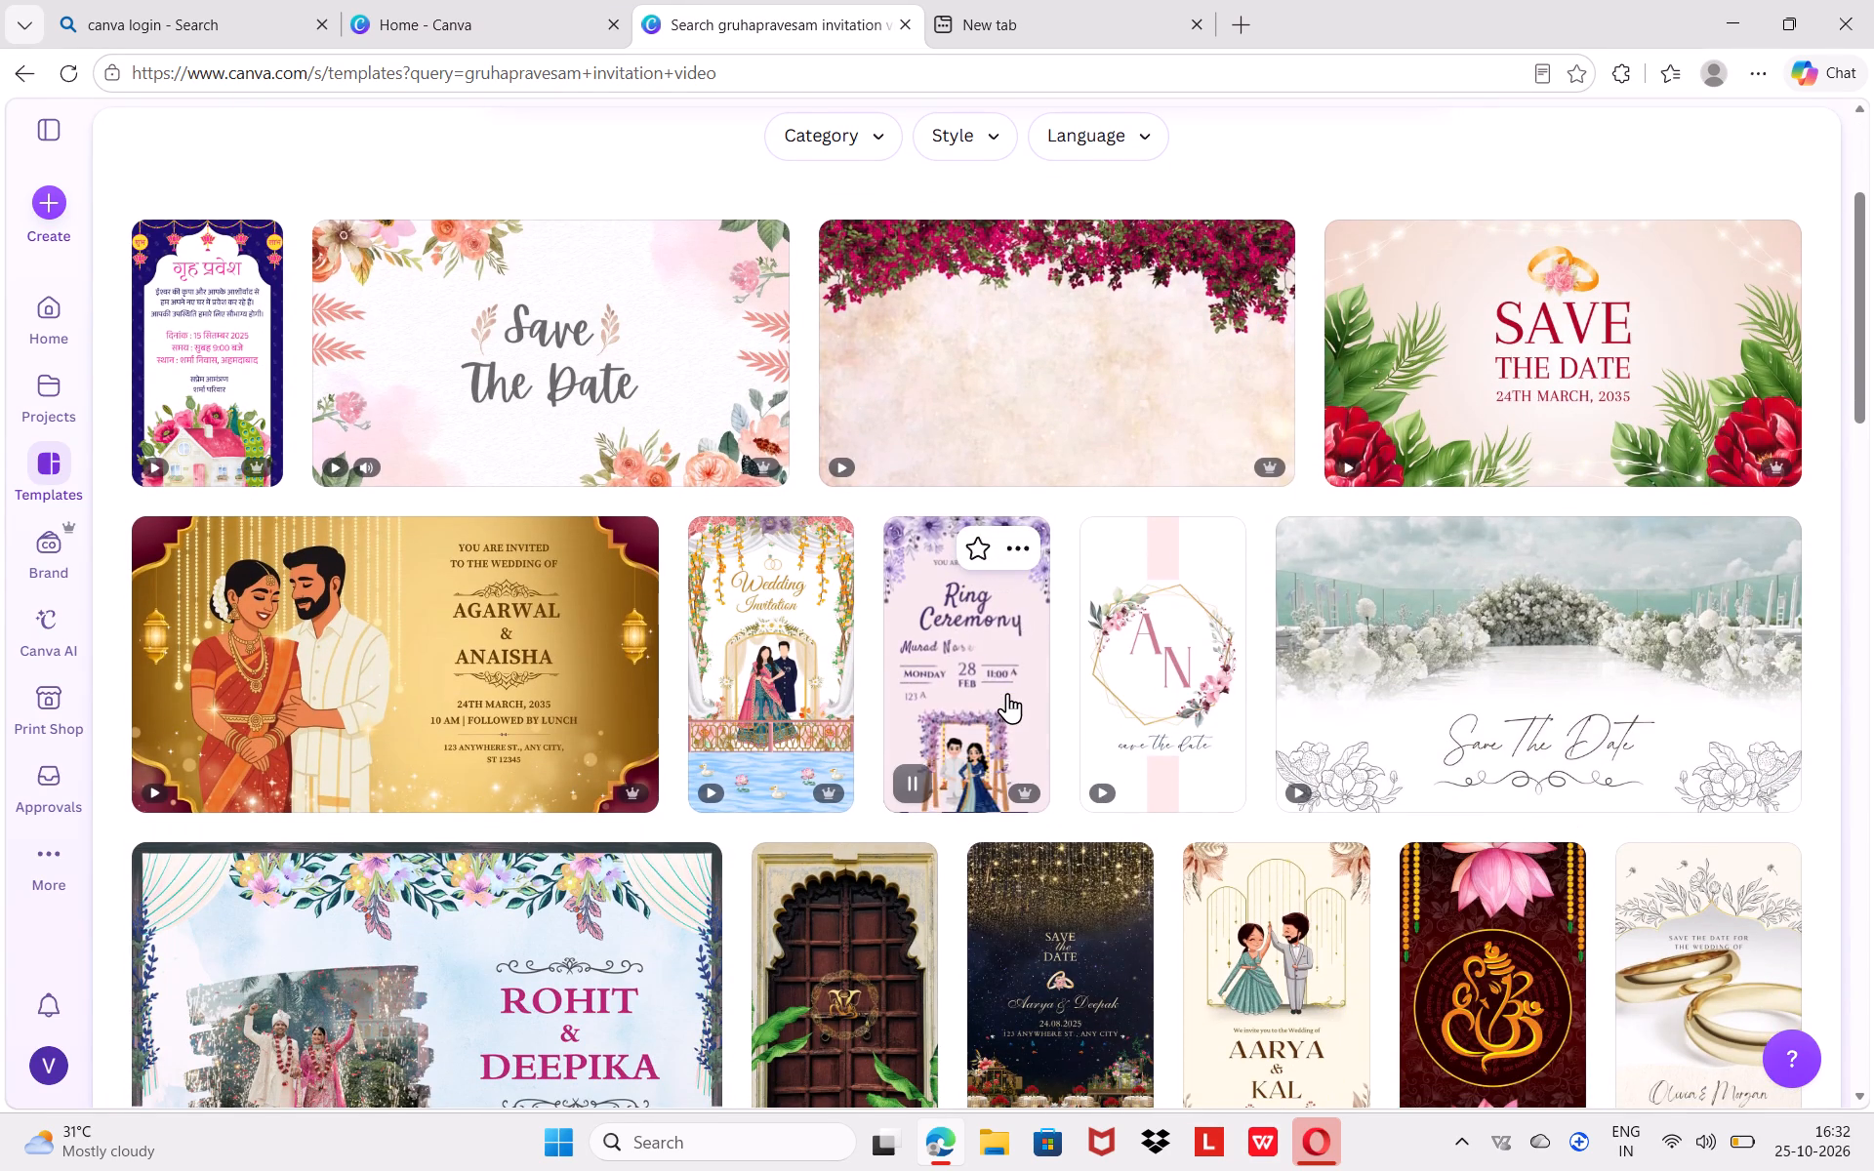
scroll(1007, 693, down, 5)
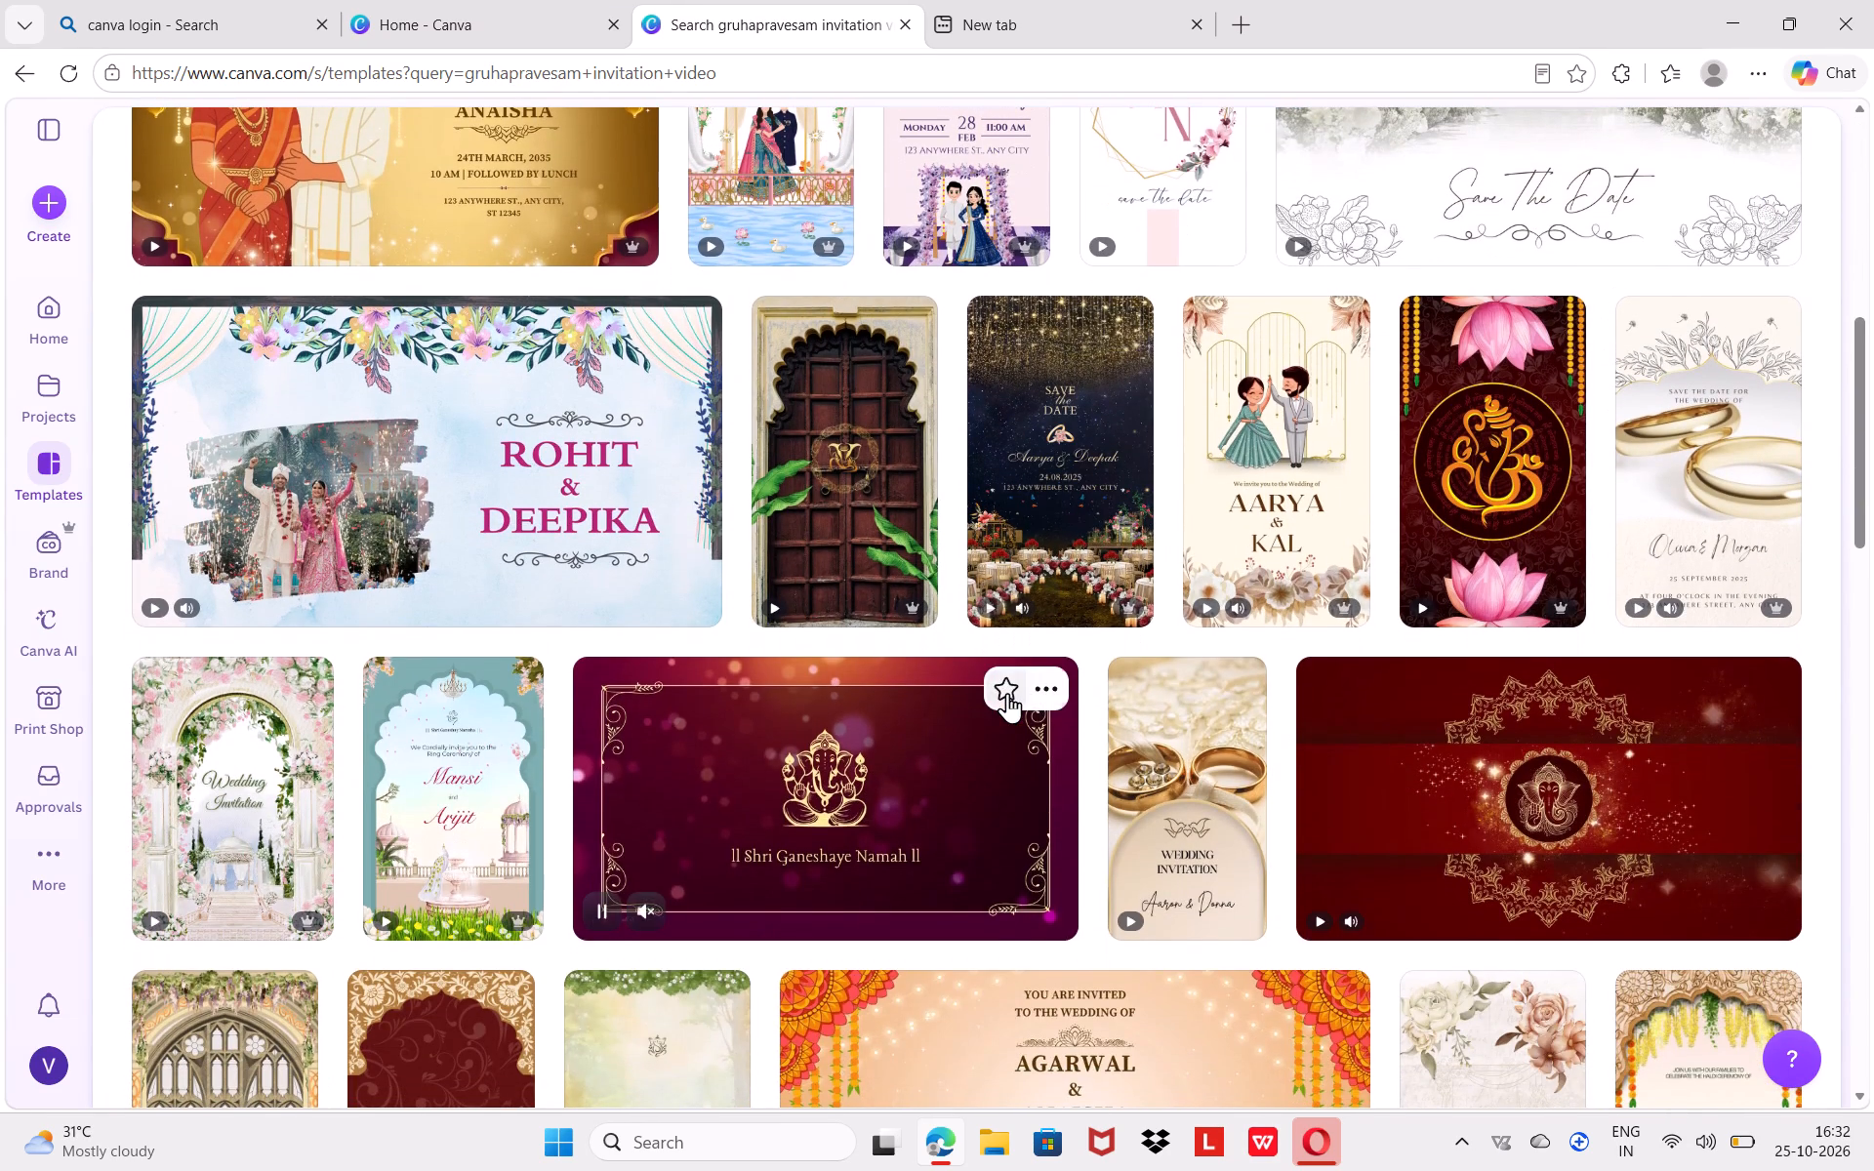
scroll(1007, 693, down, 3)
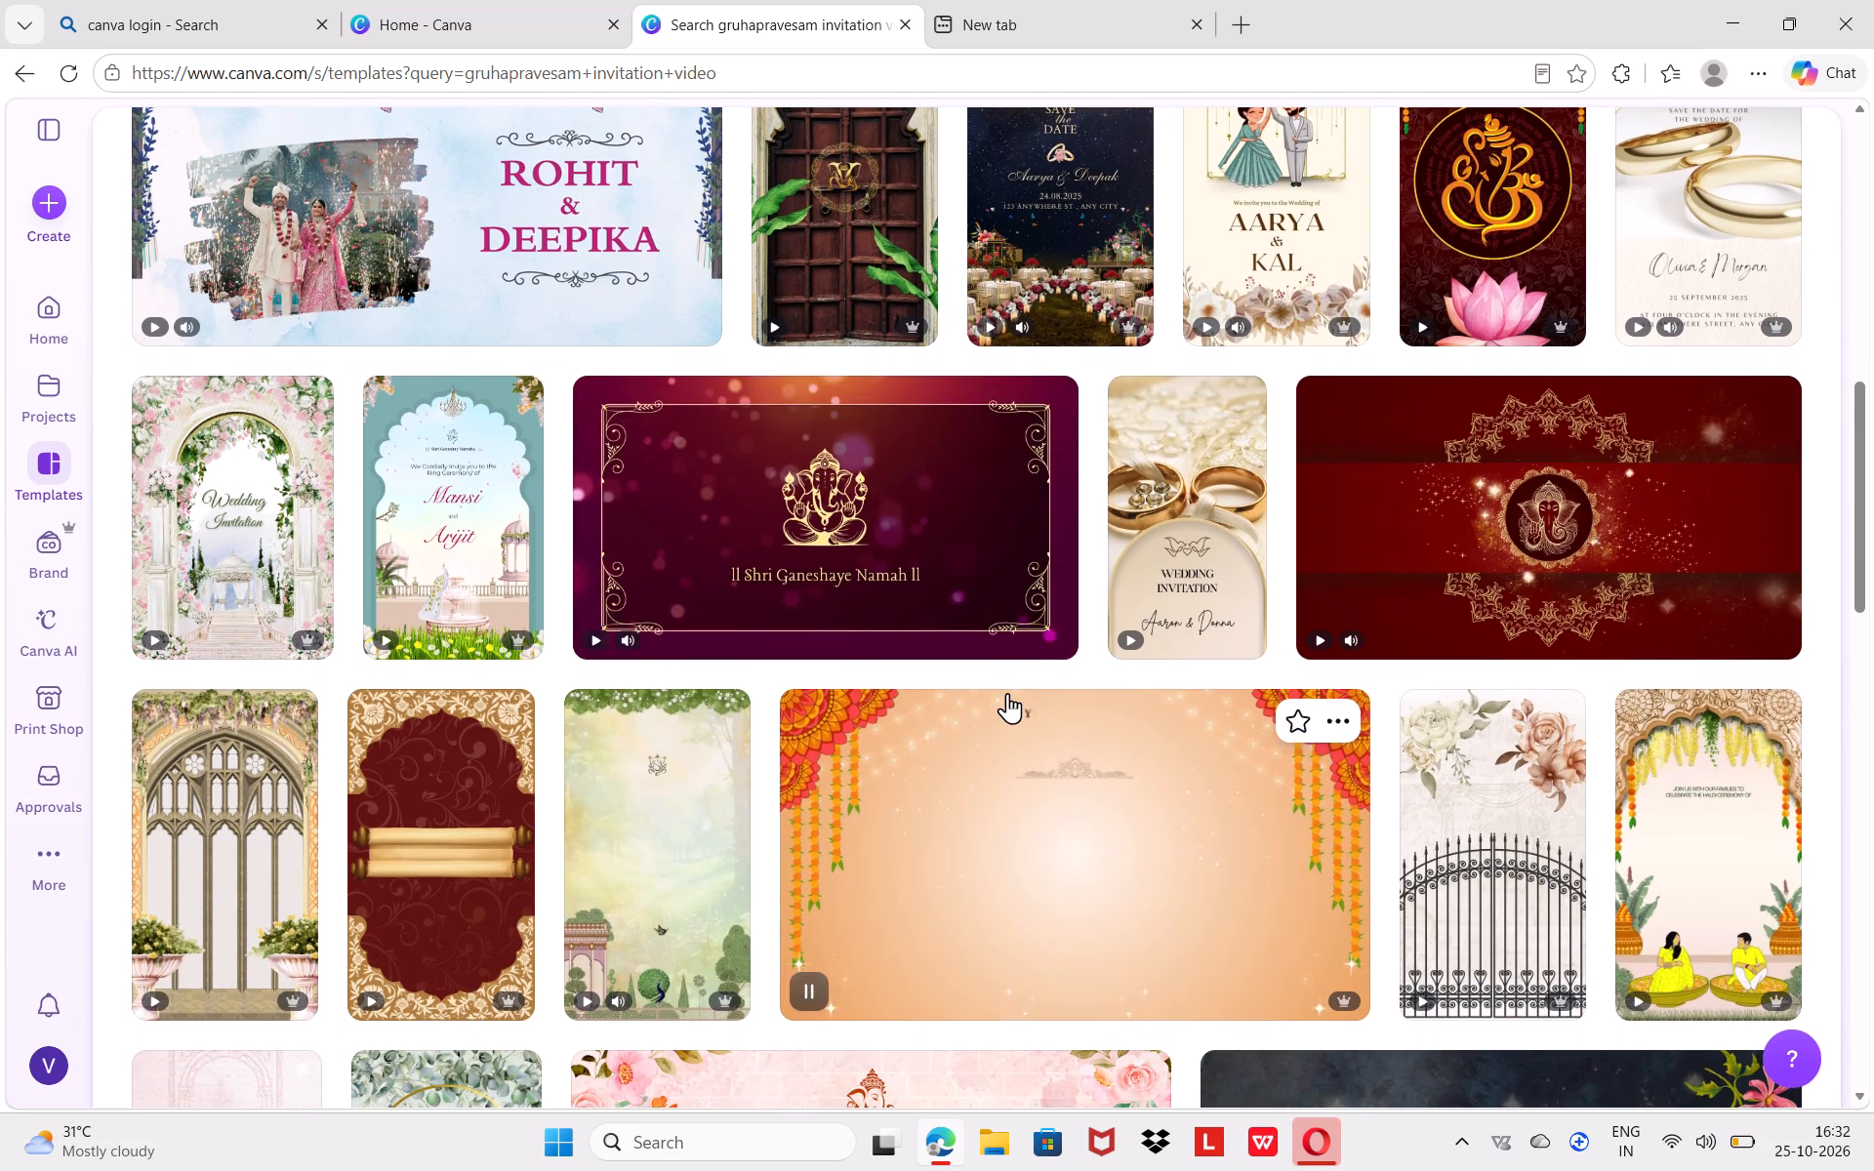
Preview the red and gold Ganesha landscape invitation video with its sound on.
click(1524, 537)
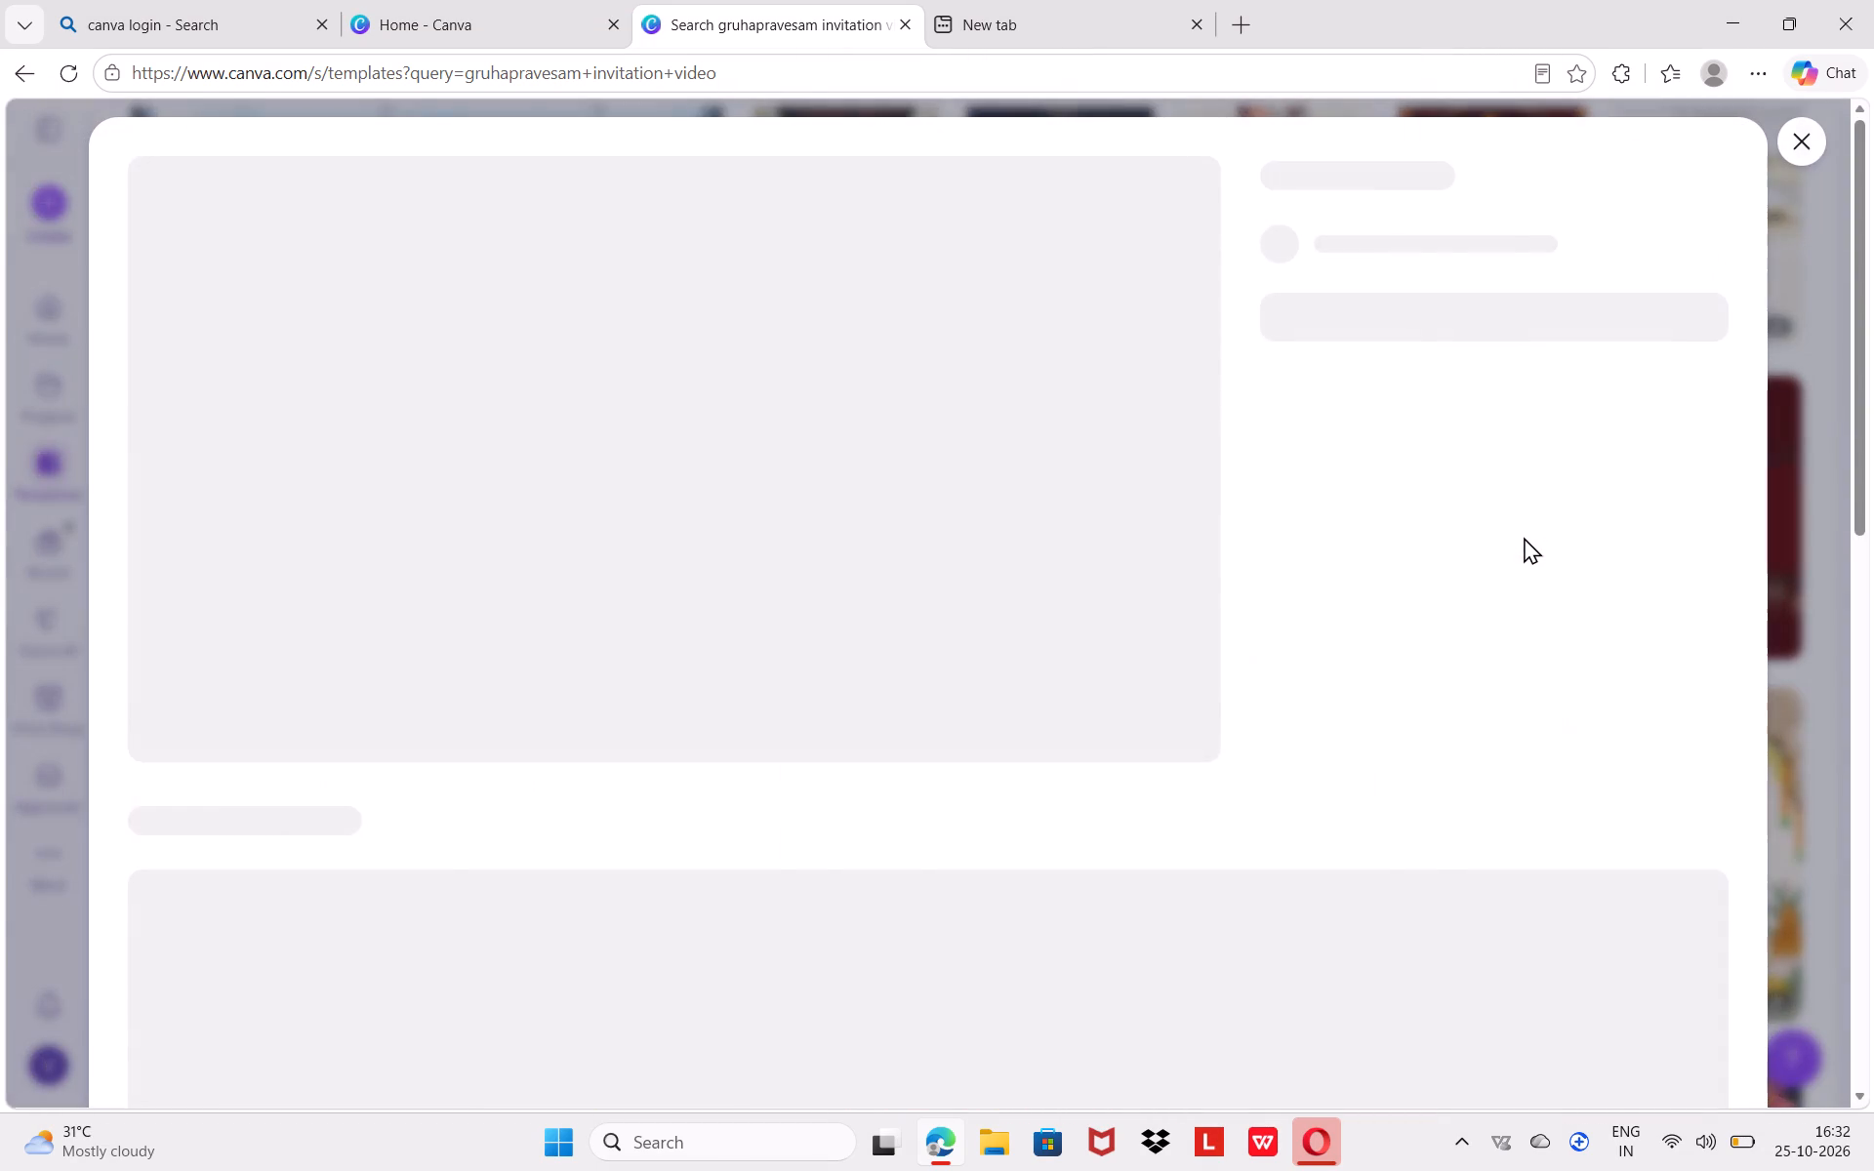
click(215, 723)
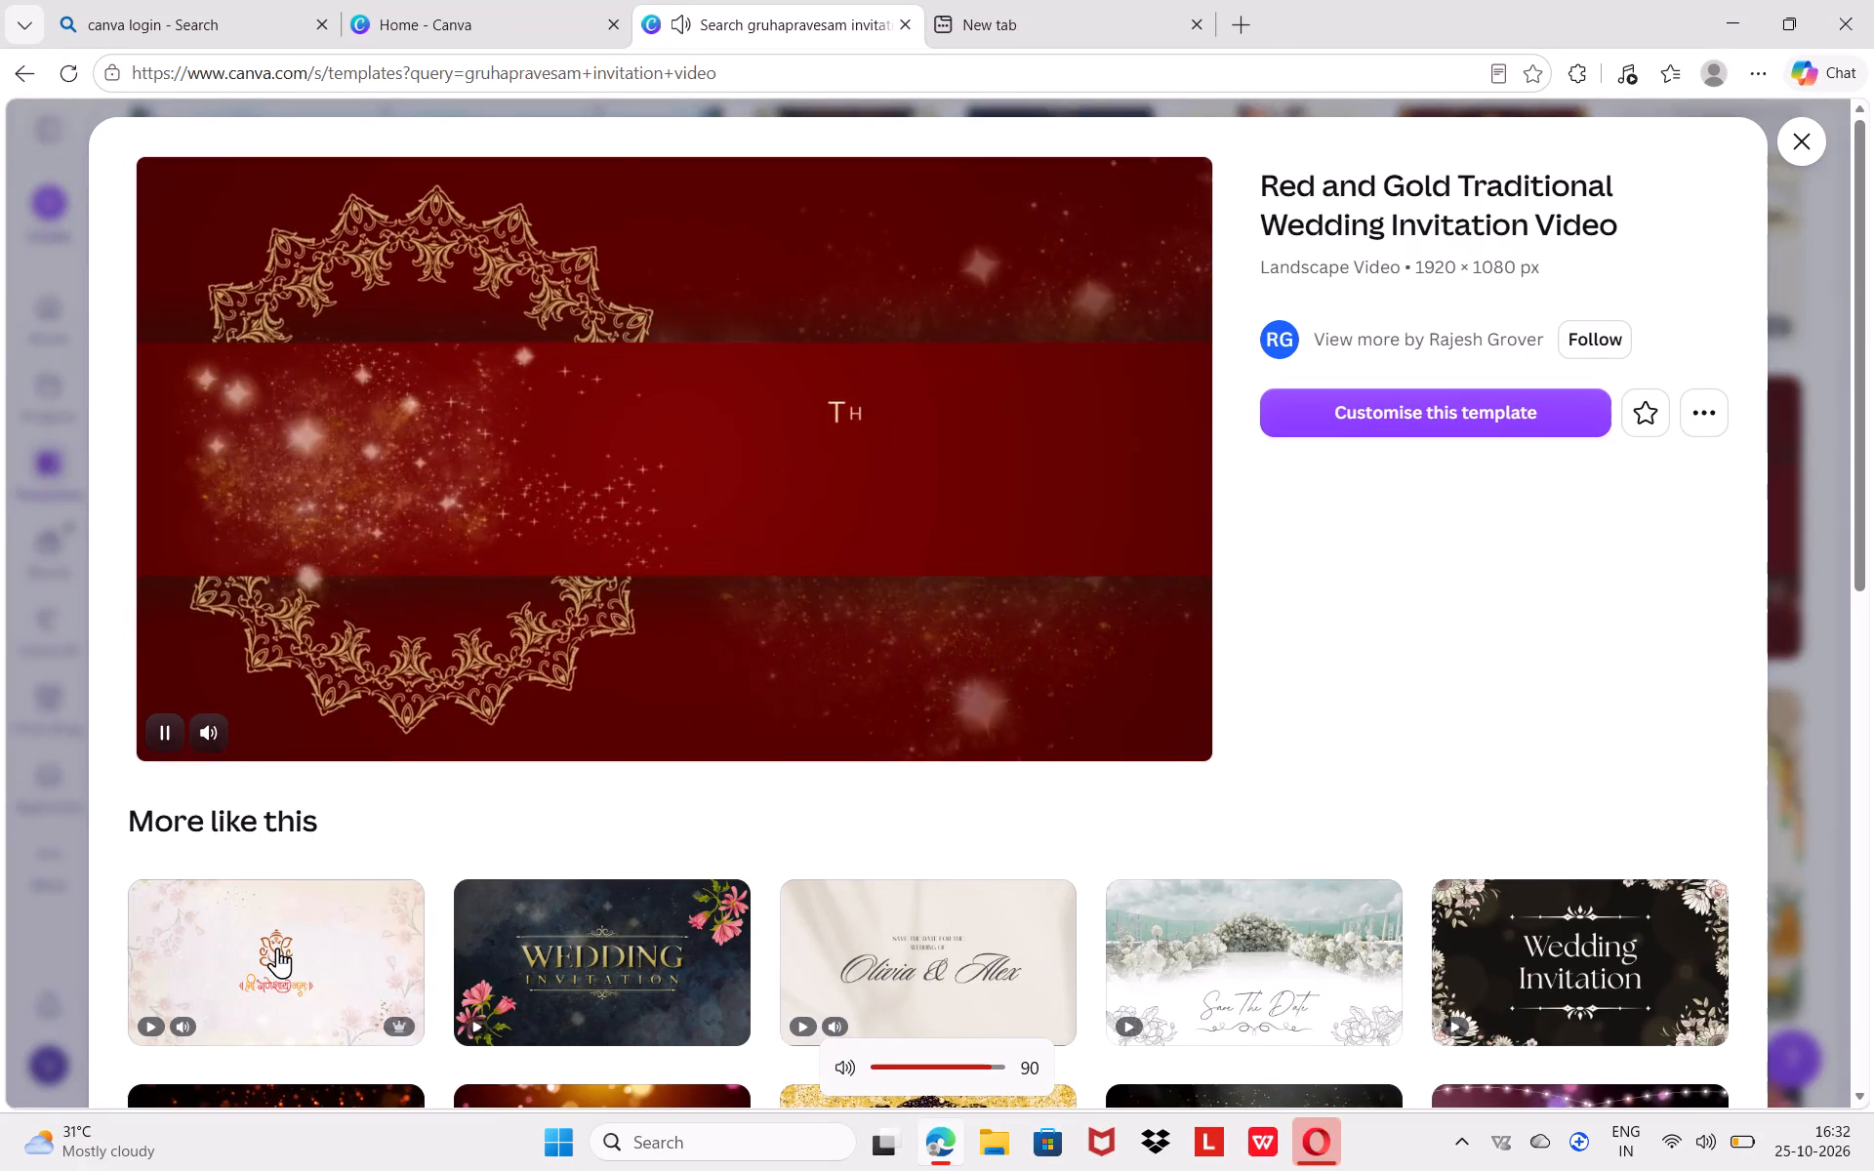
Preview the White and Gold Traditional Engagement Ceremony landscape video with its sound on and look through its similar templates.
click(283, 972)
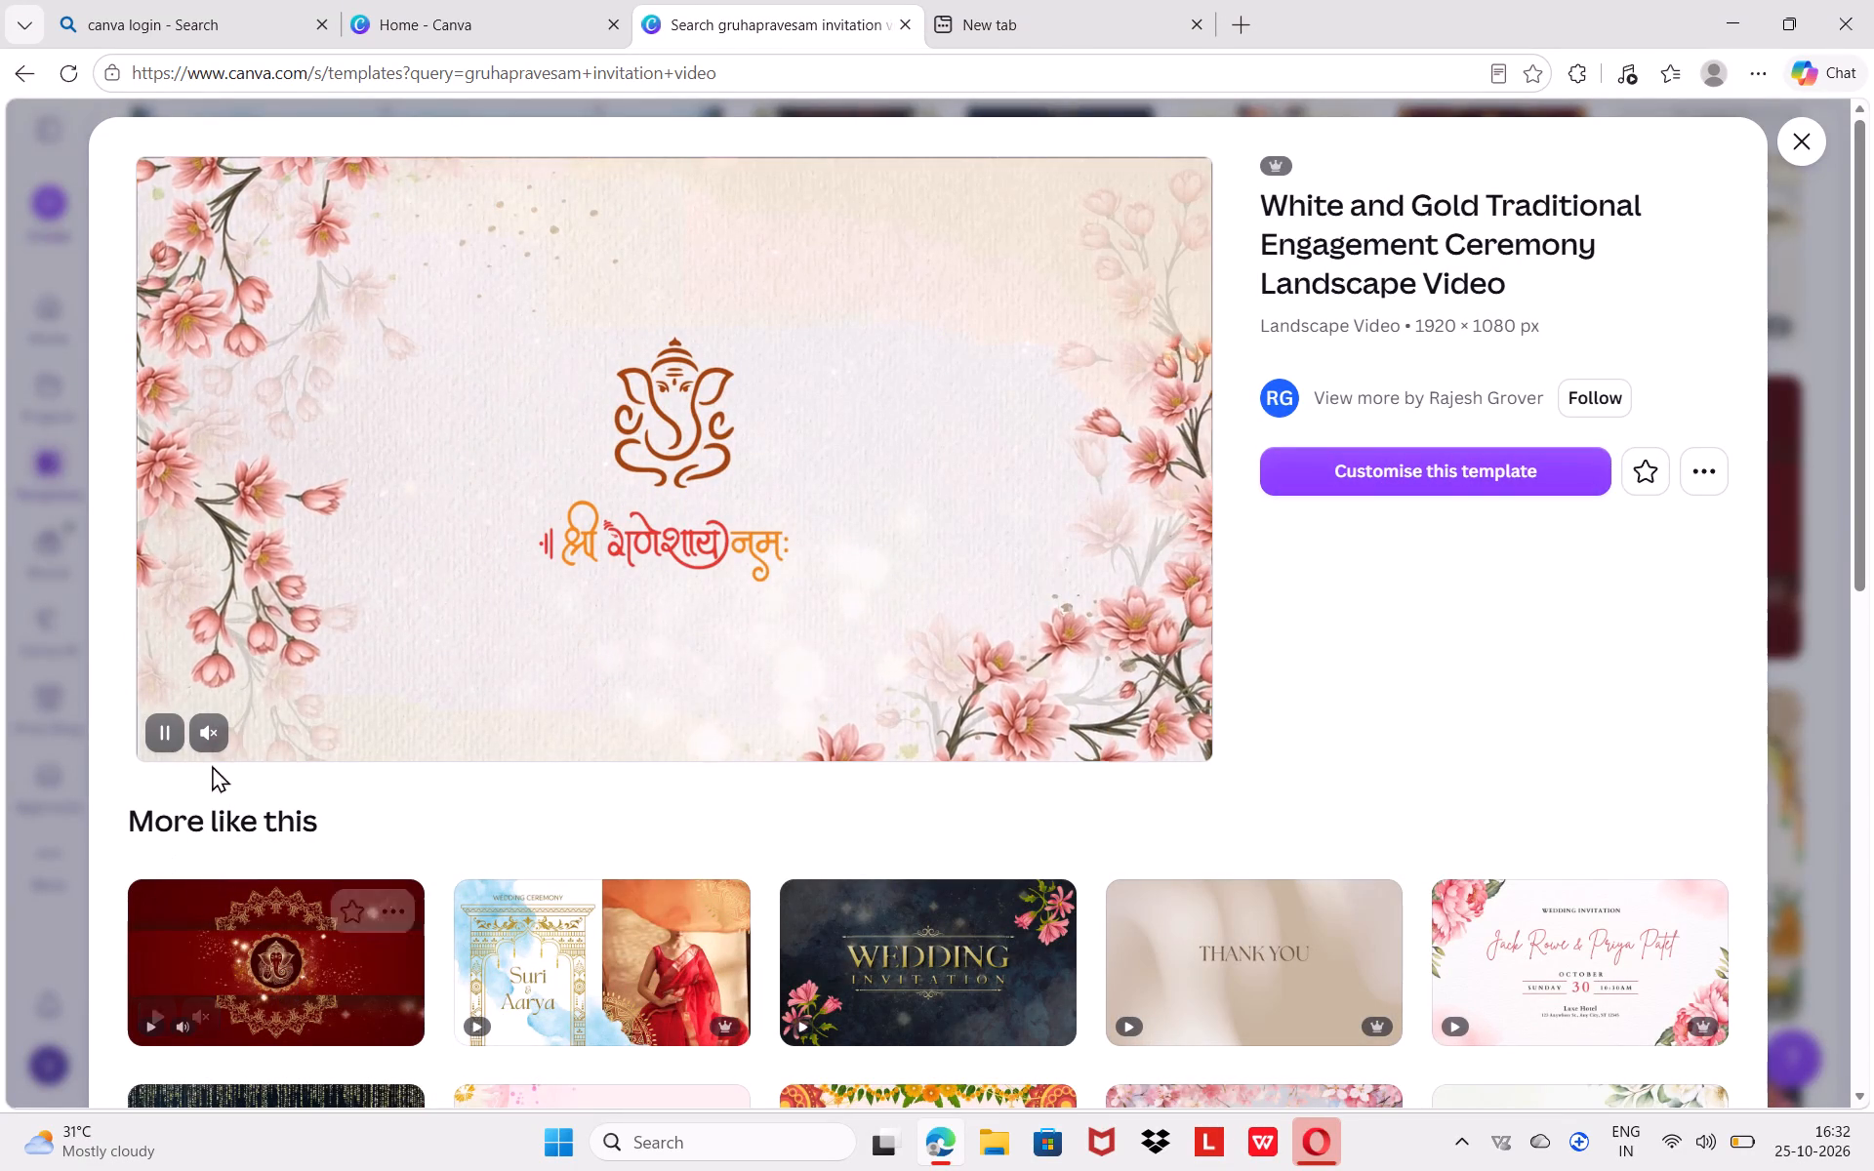
click(209, 726)
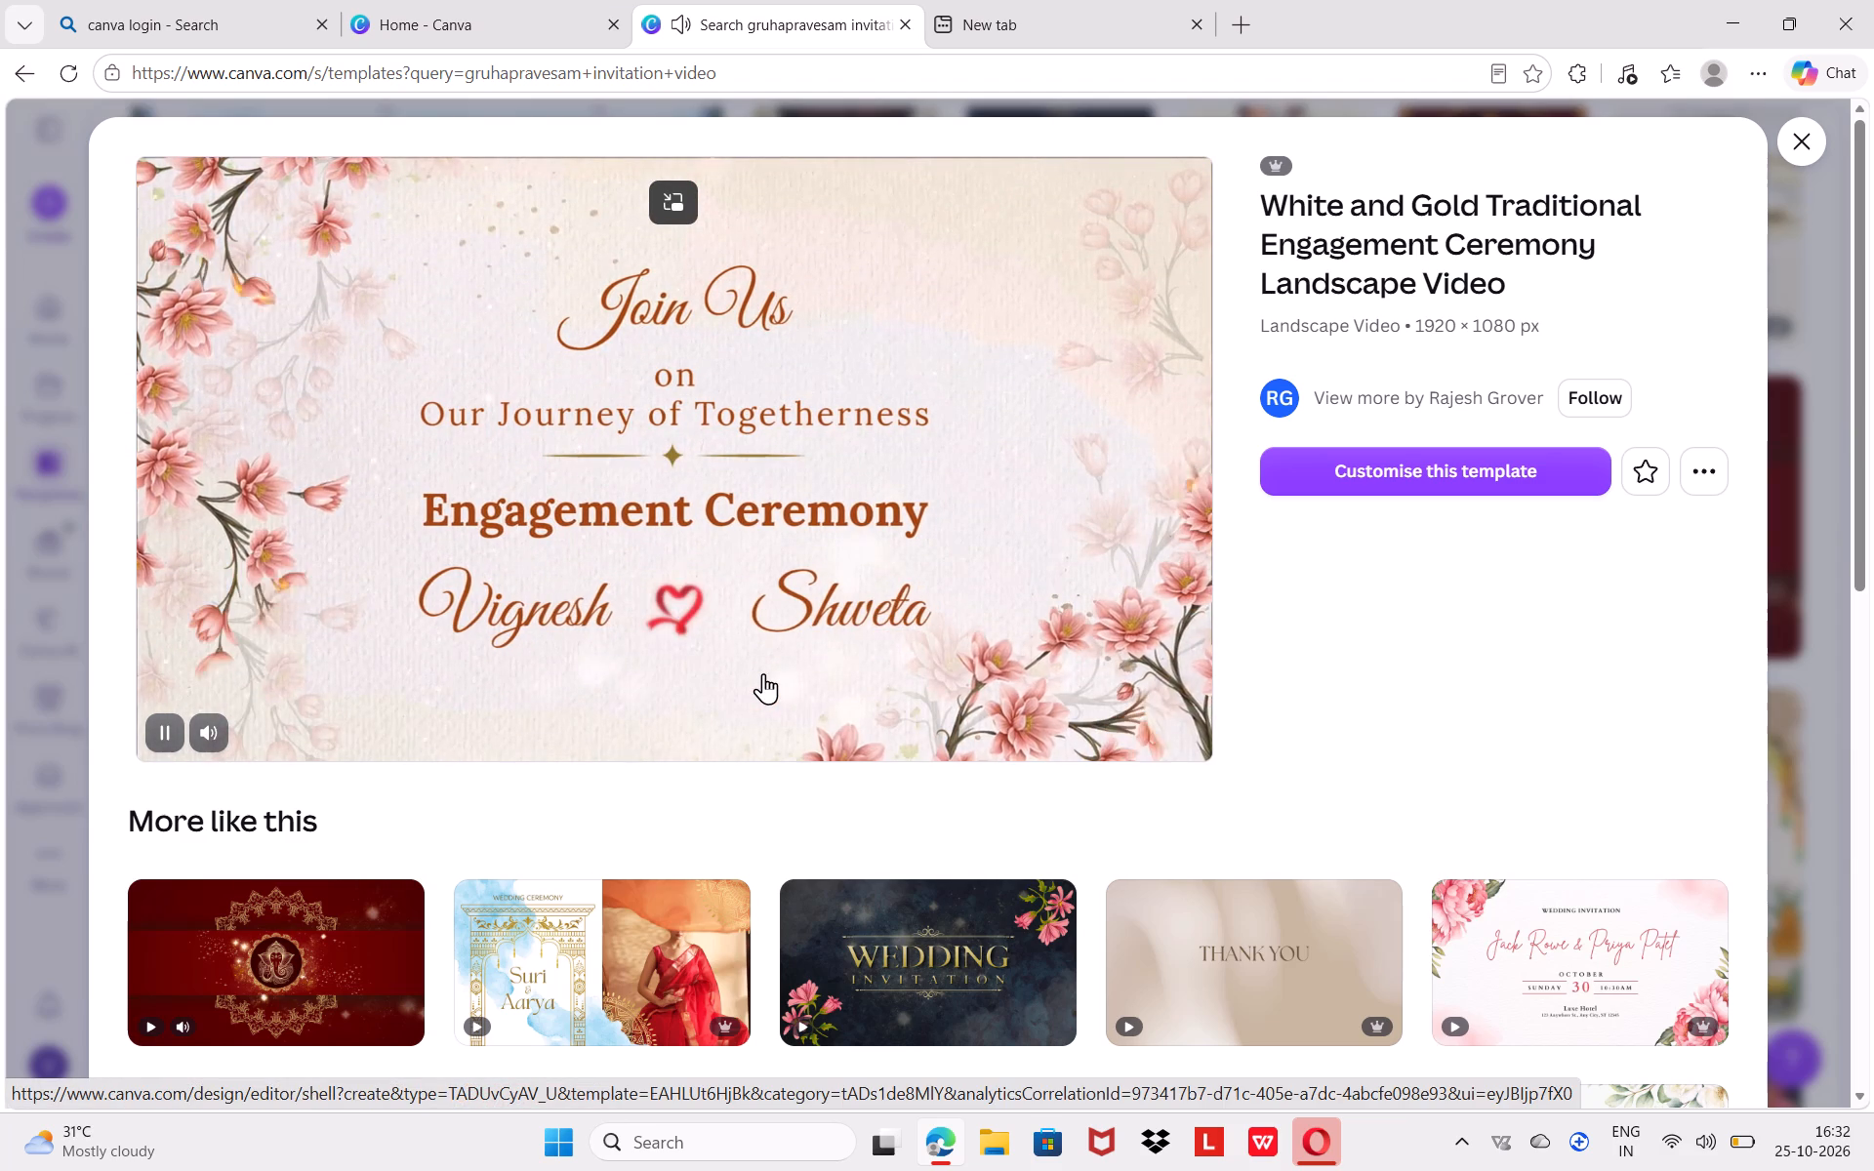
scroll(763, 673, down, 1)
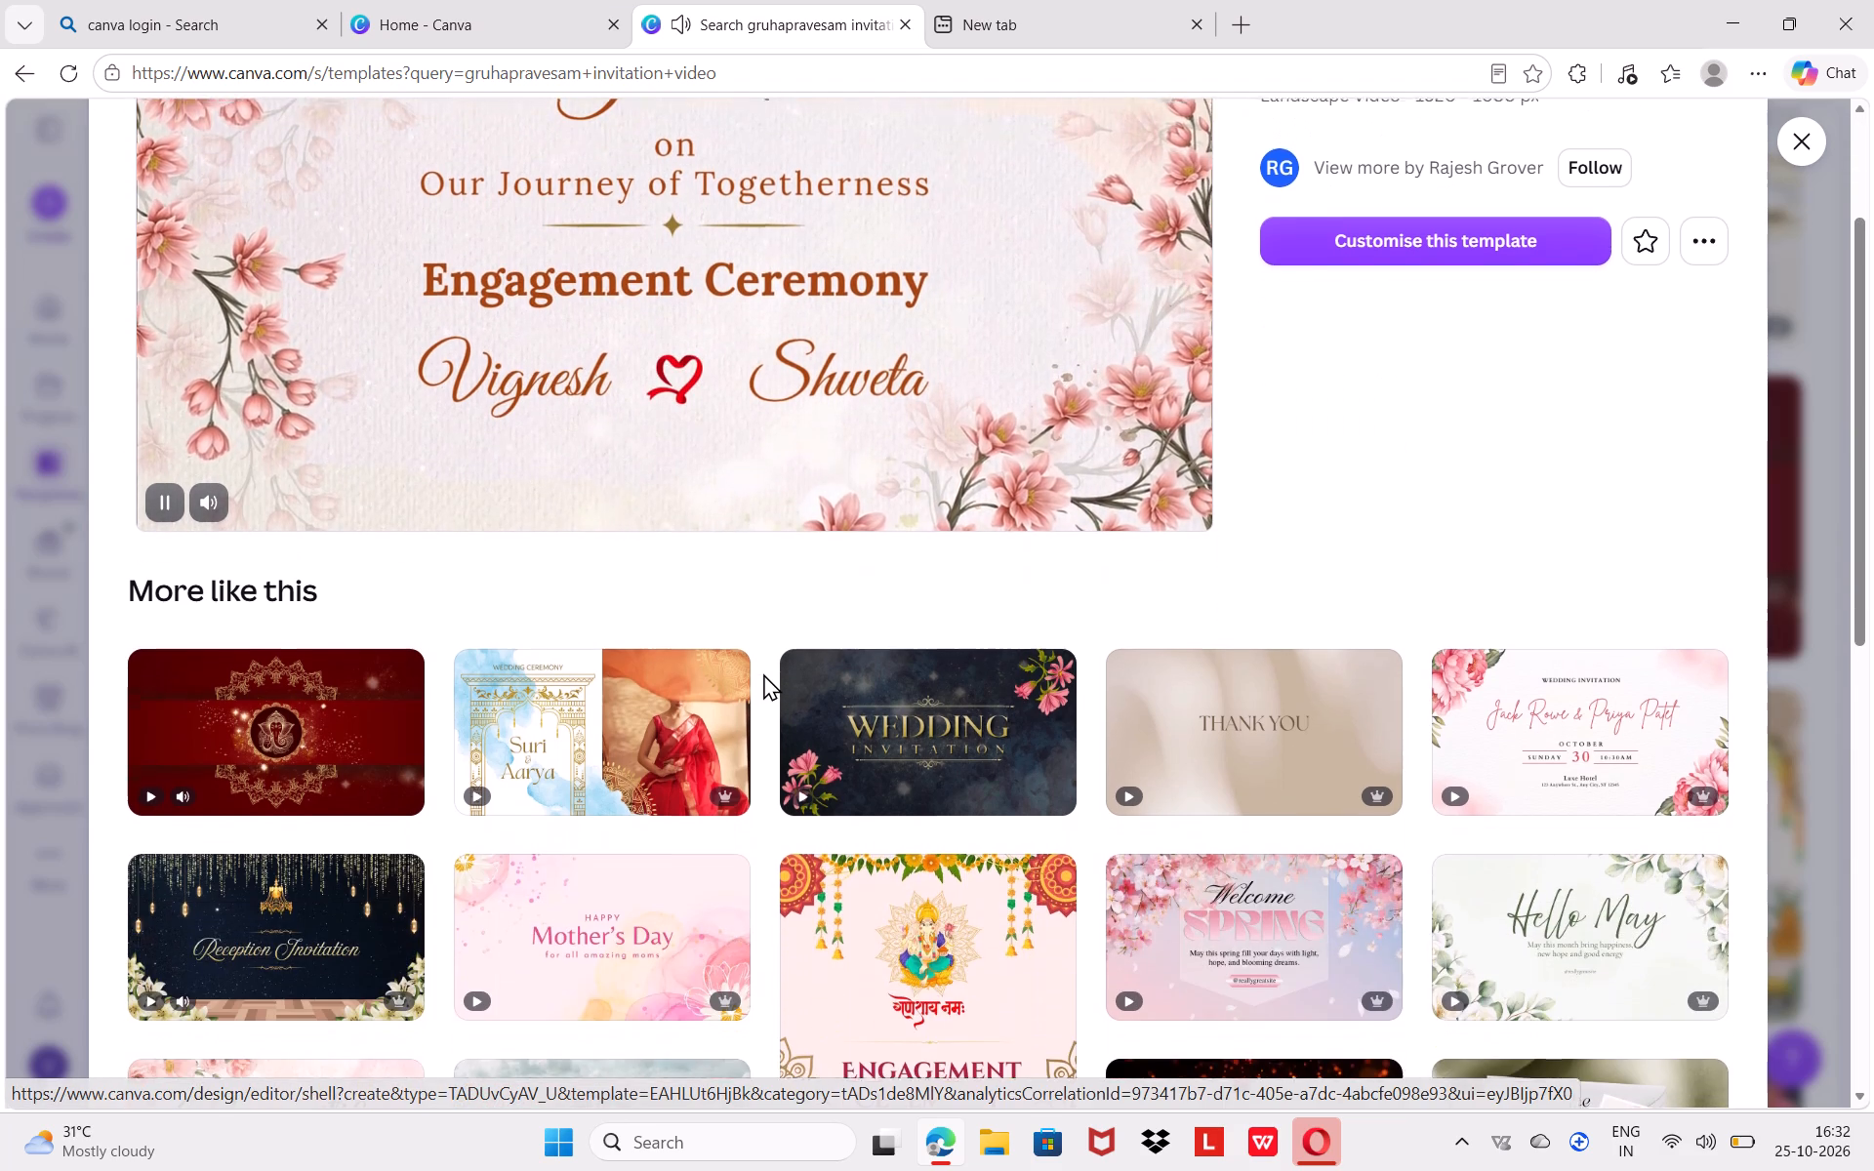
scroll(763, 673, down, 5)
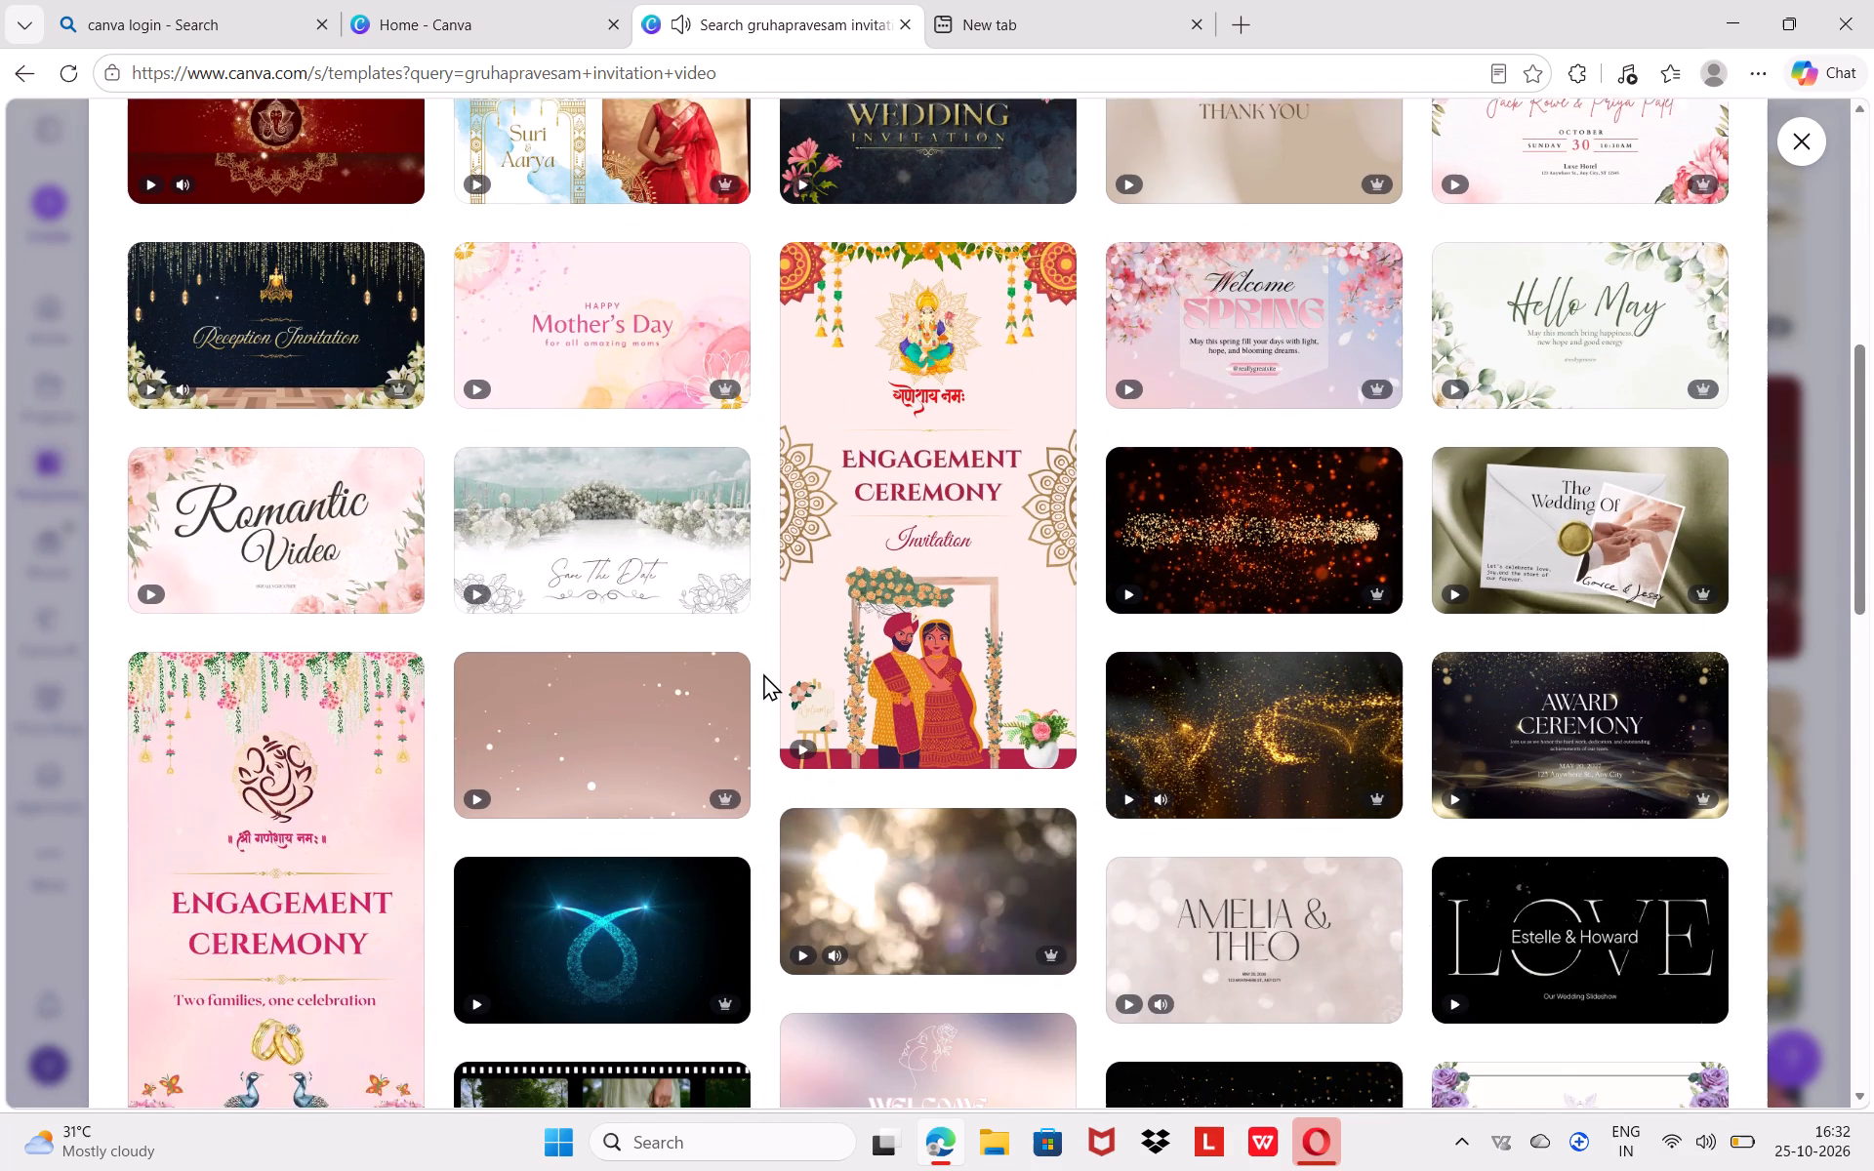
scroll(763, 673, down, 2)
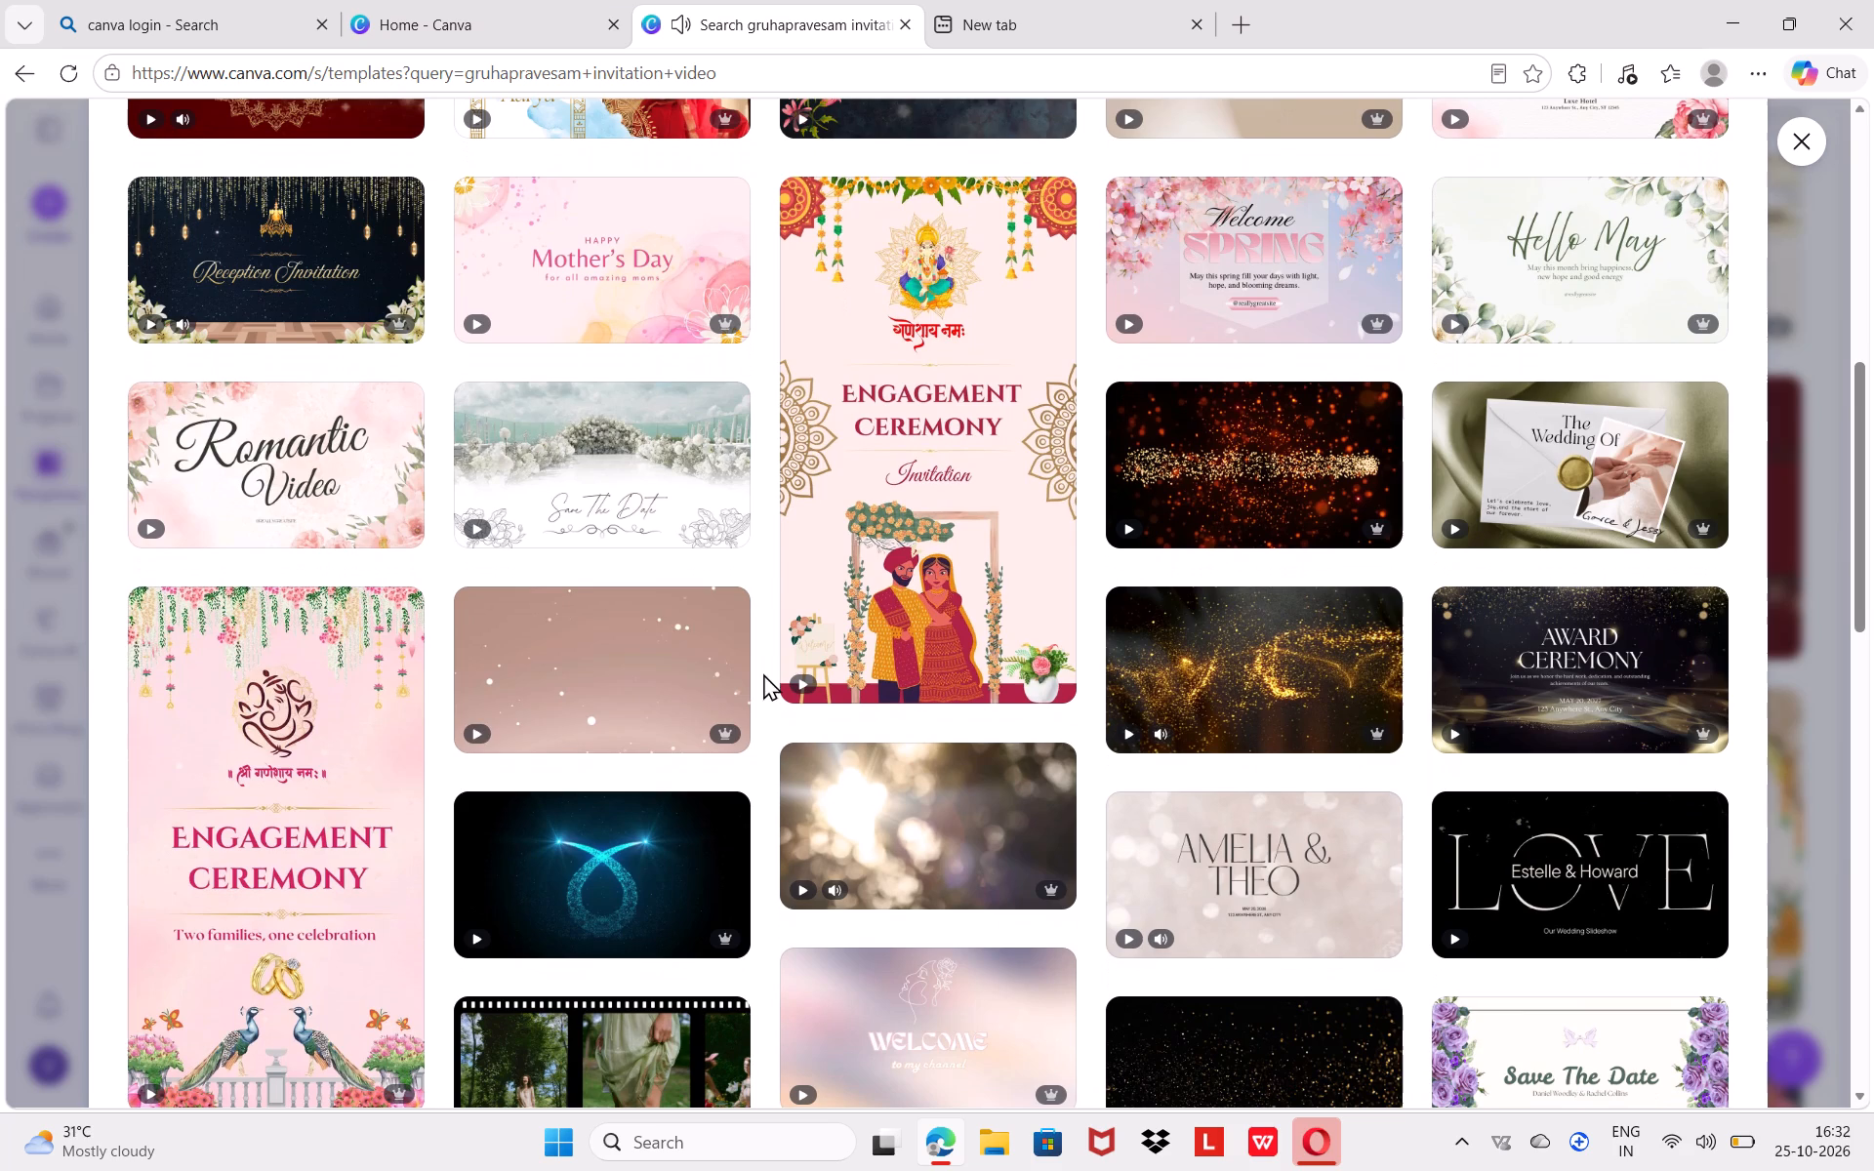
Preview the Gold Beige White Luxury Welcome to My Channel video from the similar templates, and close the preview.
click(684, 671)
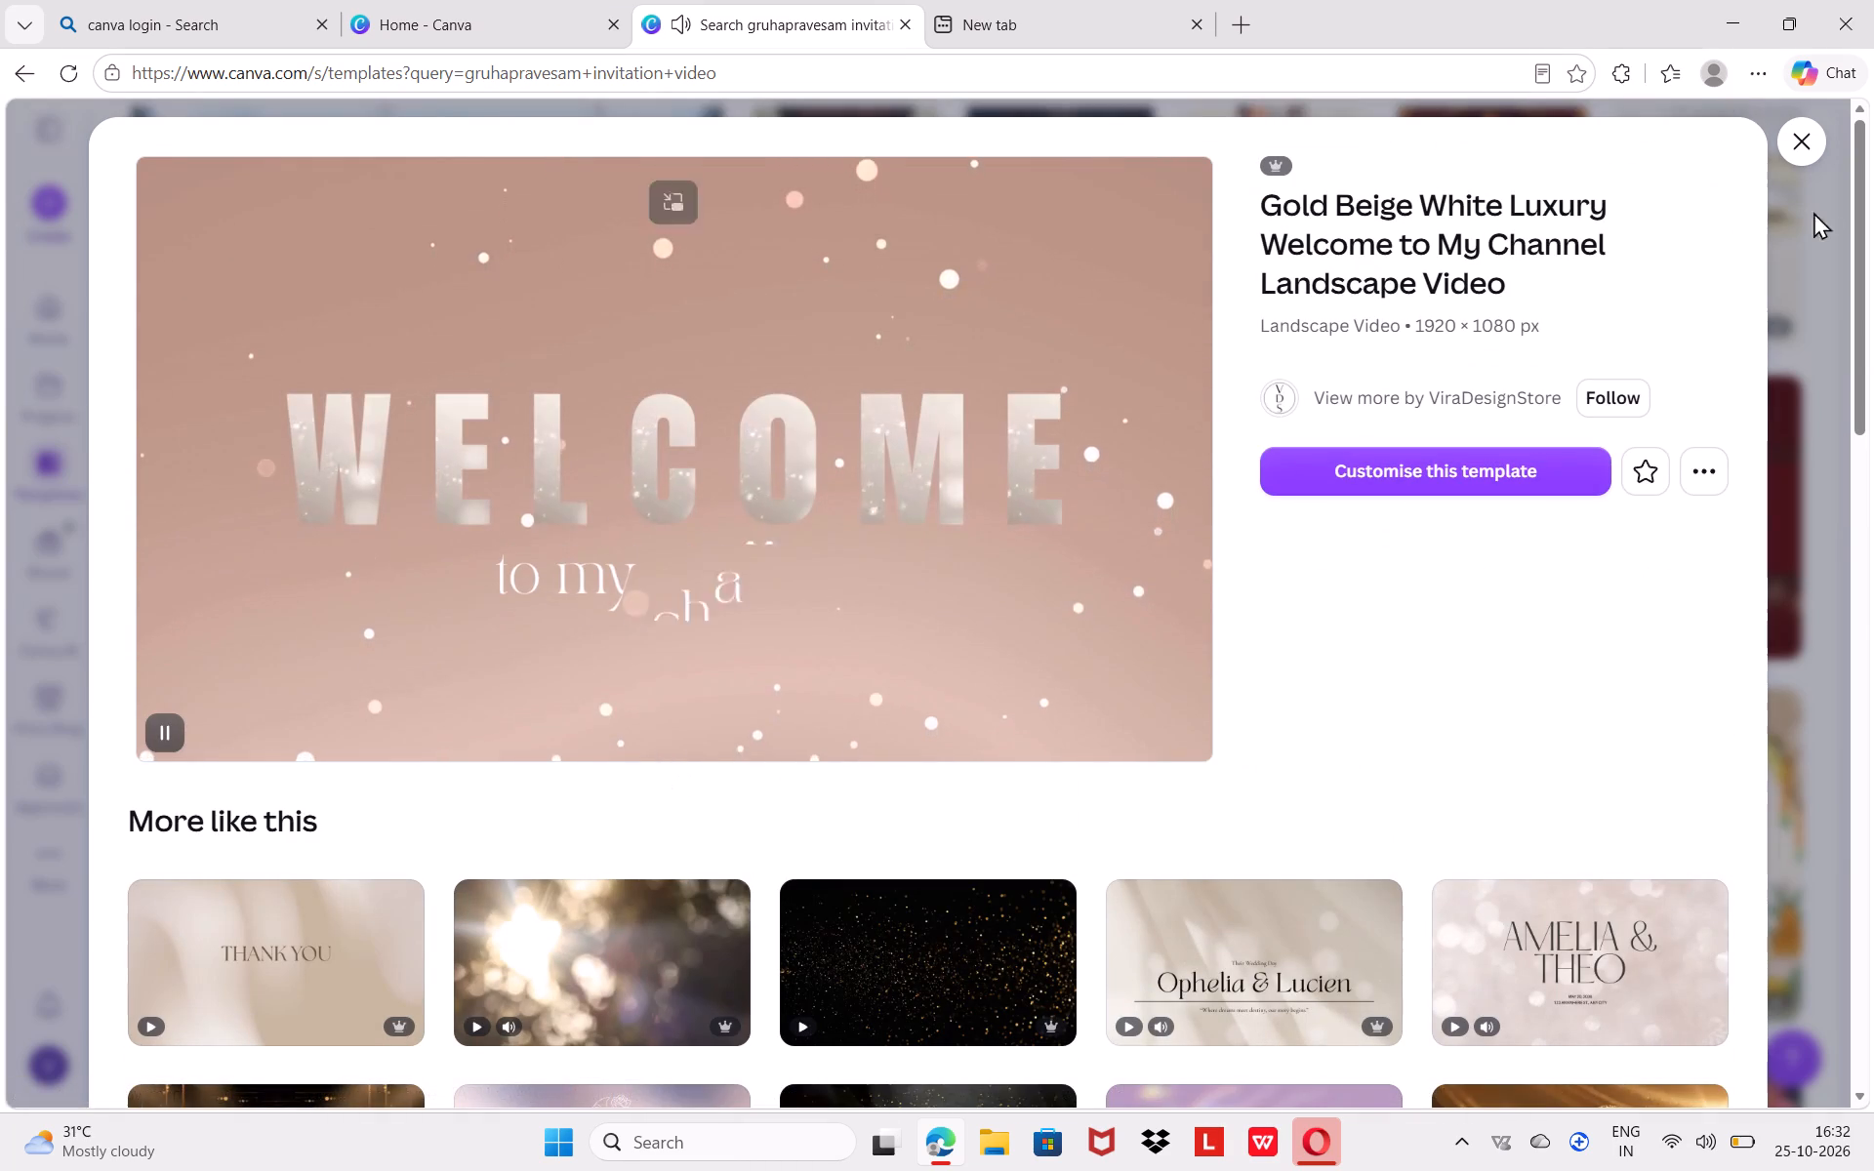
click(1801, 141)
Look through more of the gruhapravesam invitation video results for a suitable design.
scroll(1171, 604, down, 1)
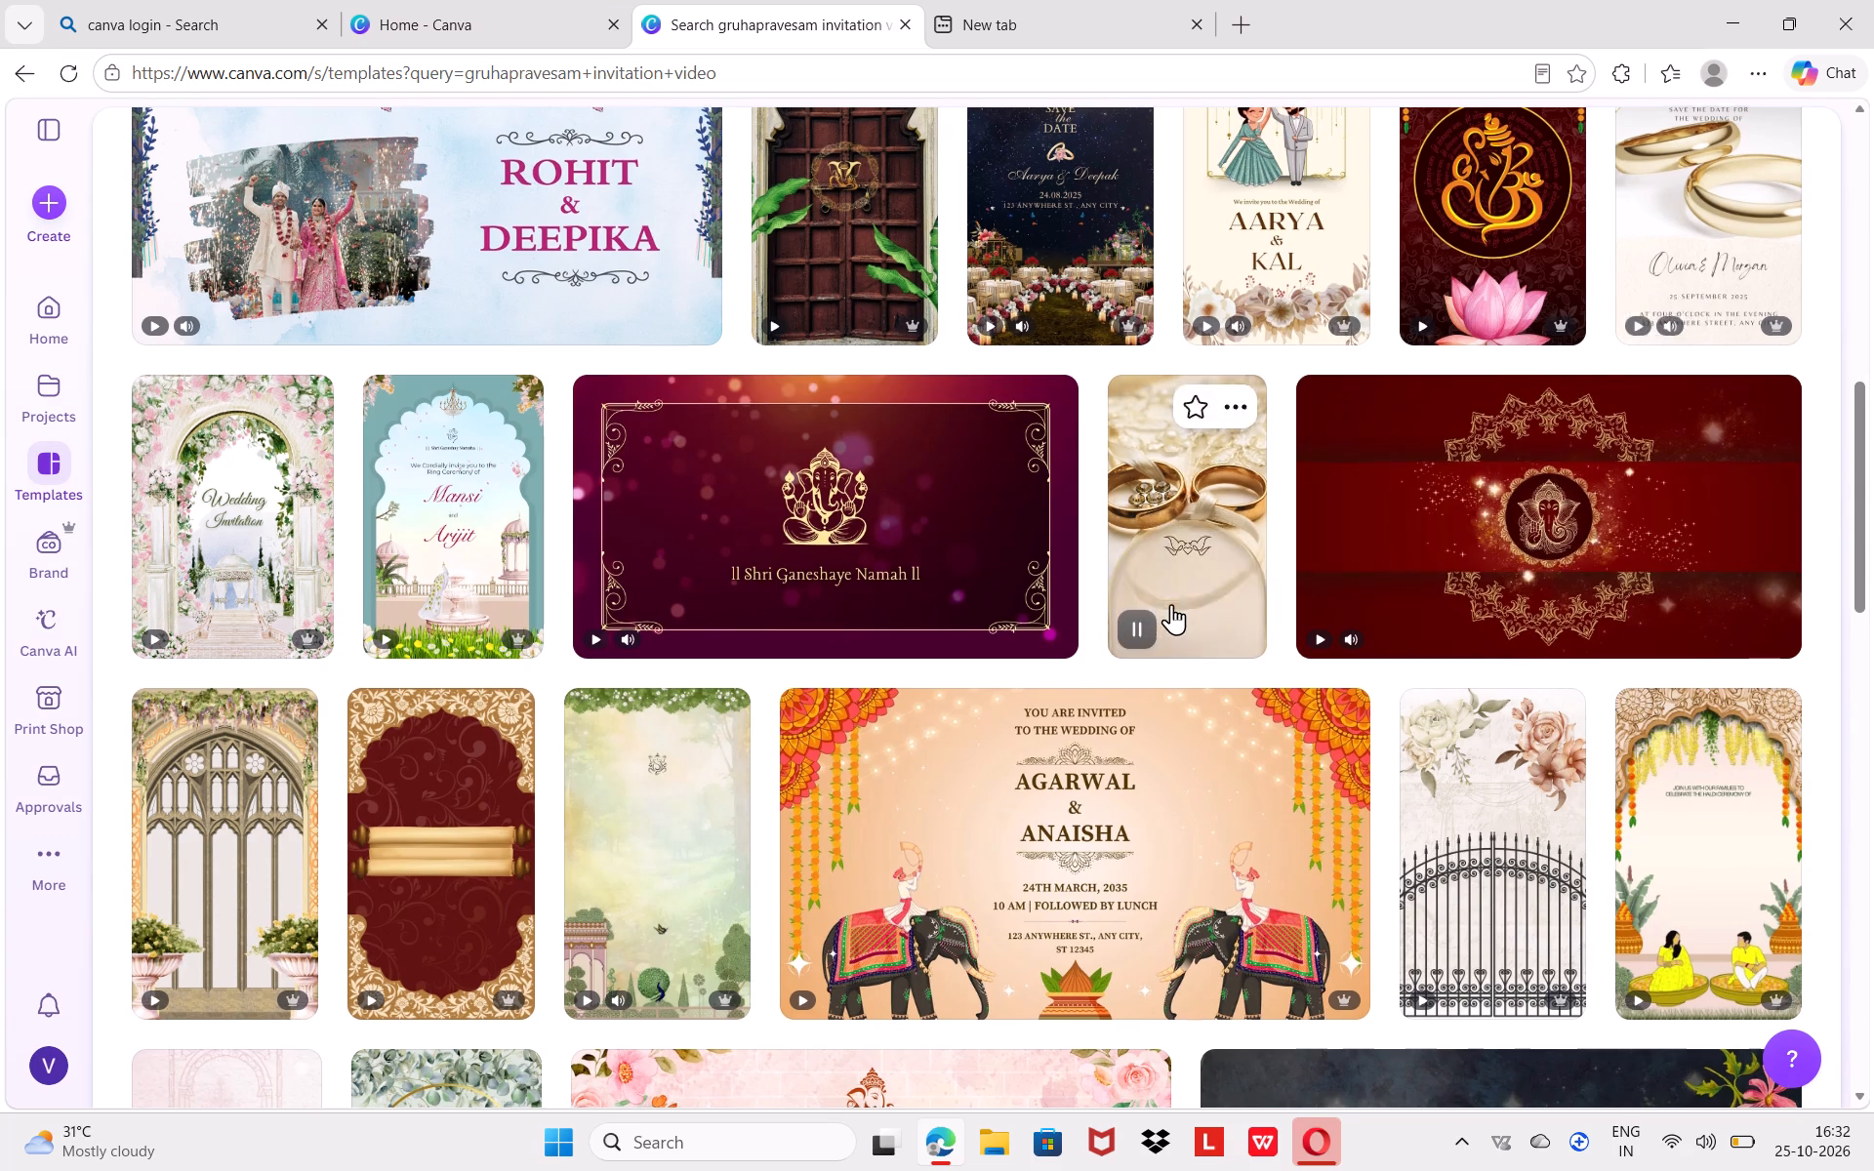
scroll(1171, 604, down, 6)
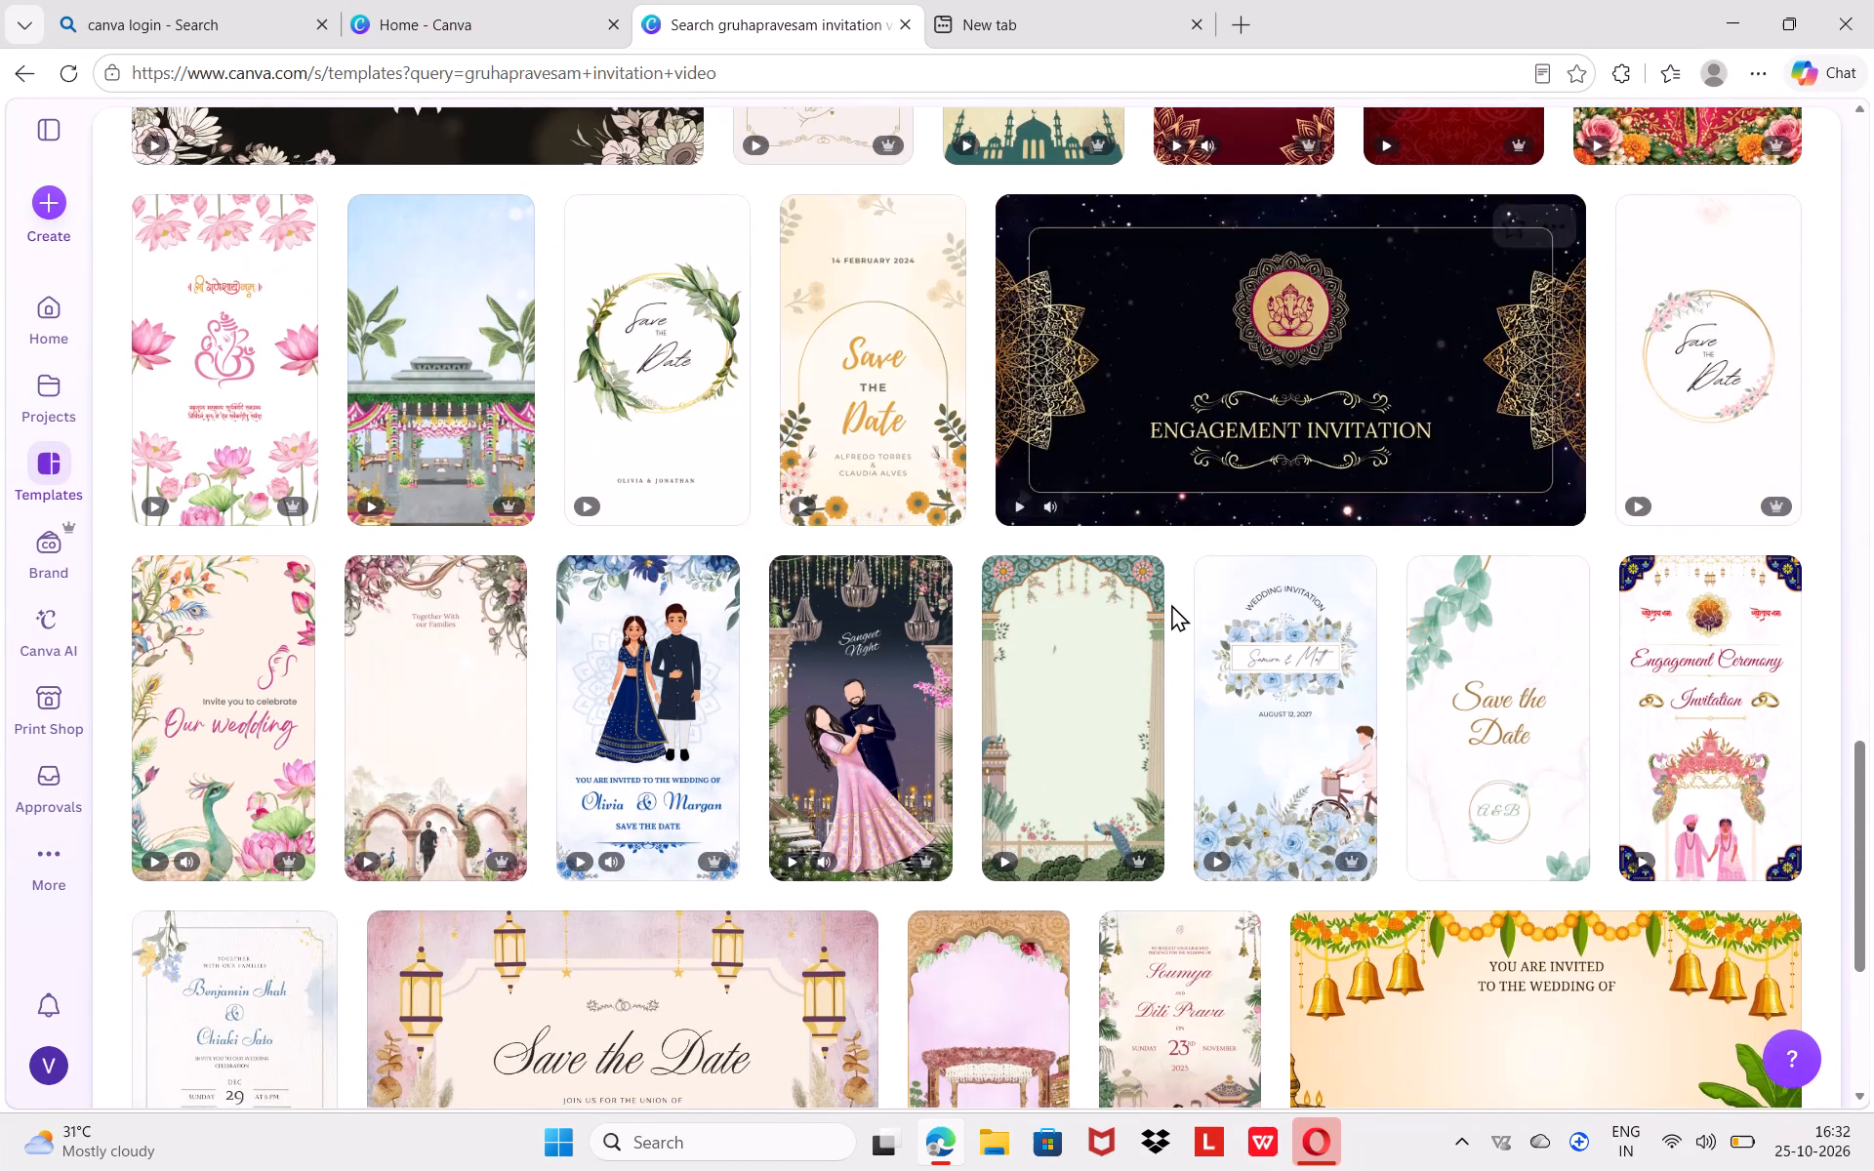
scroll(1171, 604, down, 5)
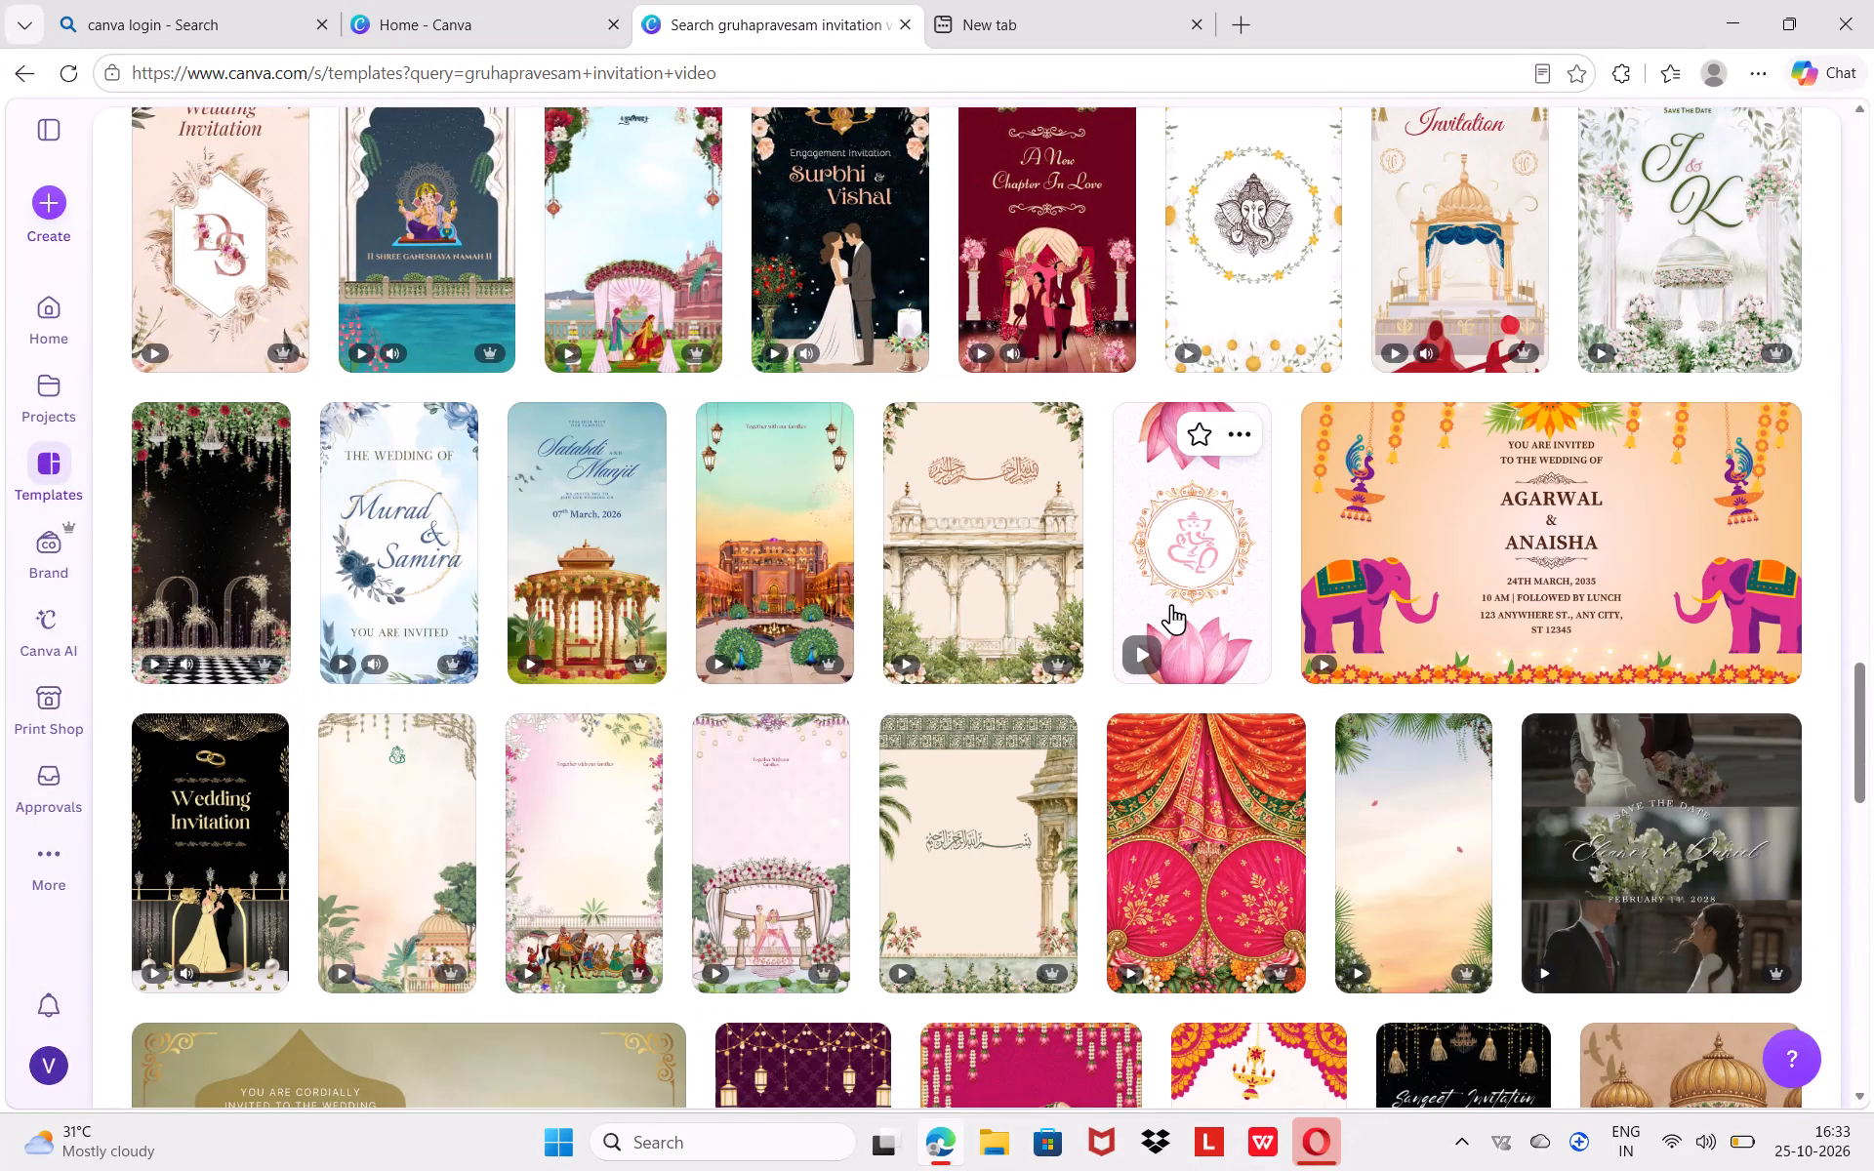
scroll(1171, 604, down, 3)
scroll(1171, 604, up, 3)
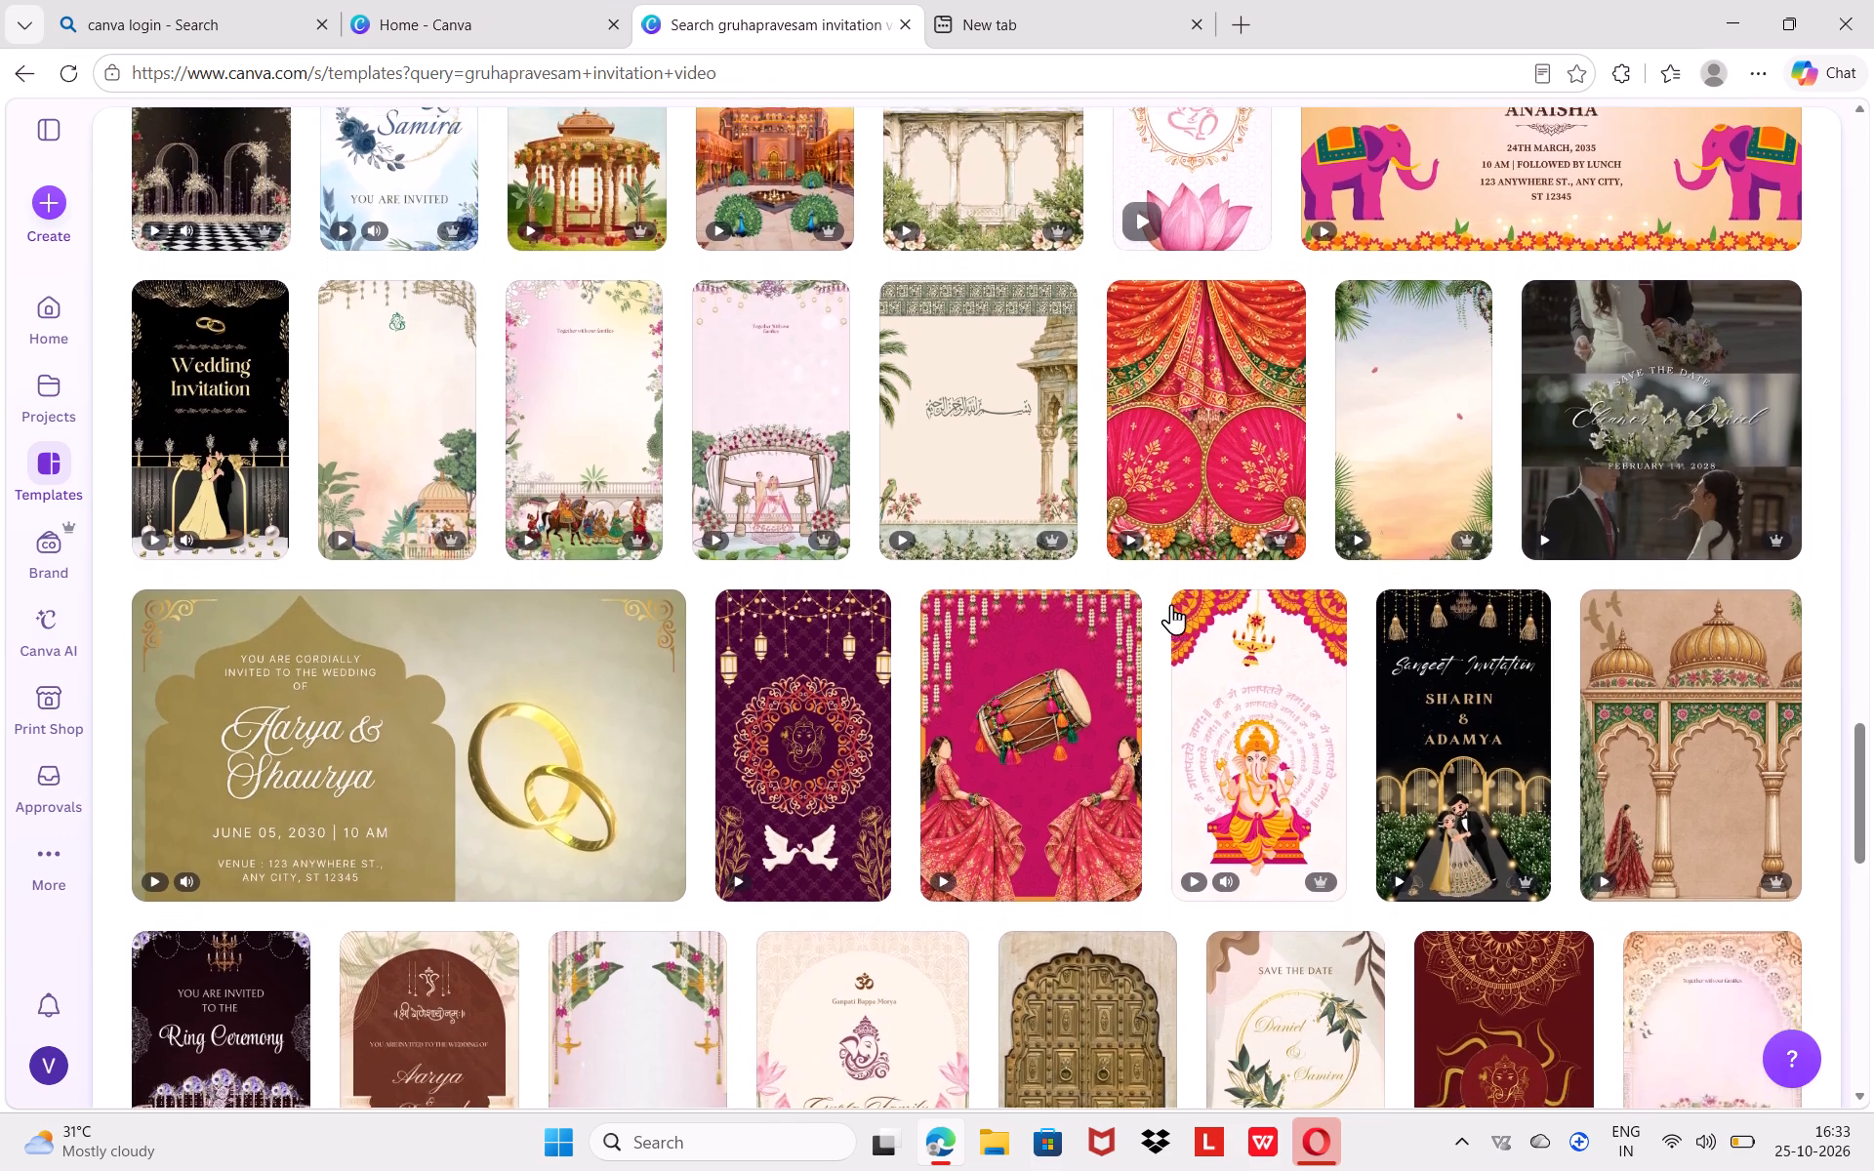
scroll(1171, 604, up, 13)
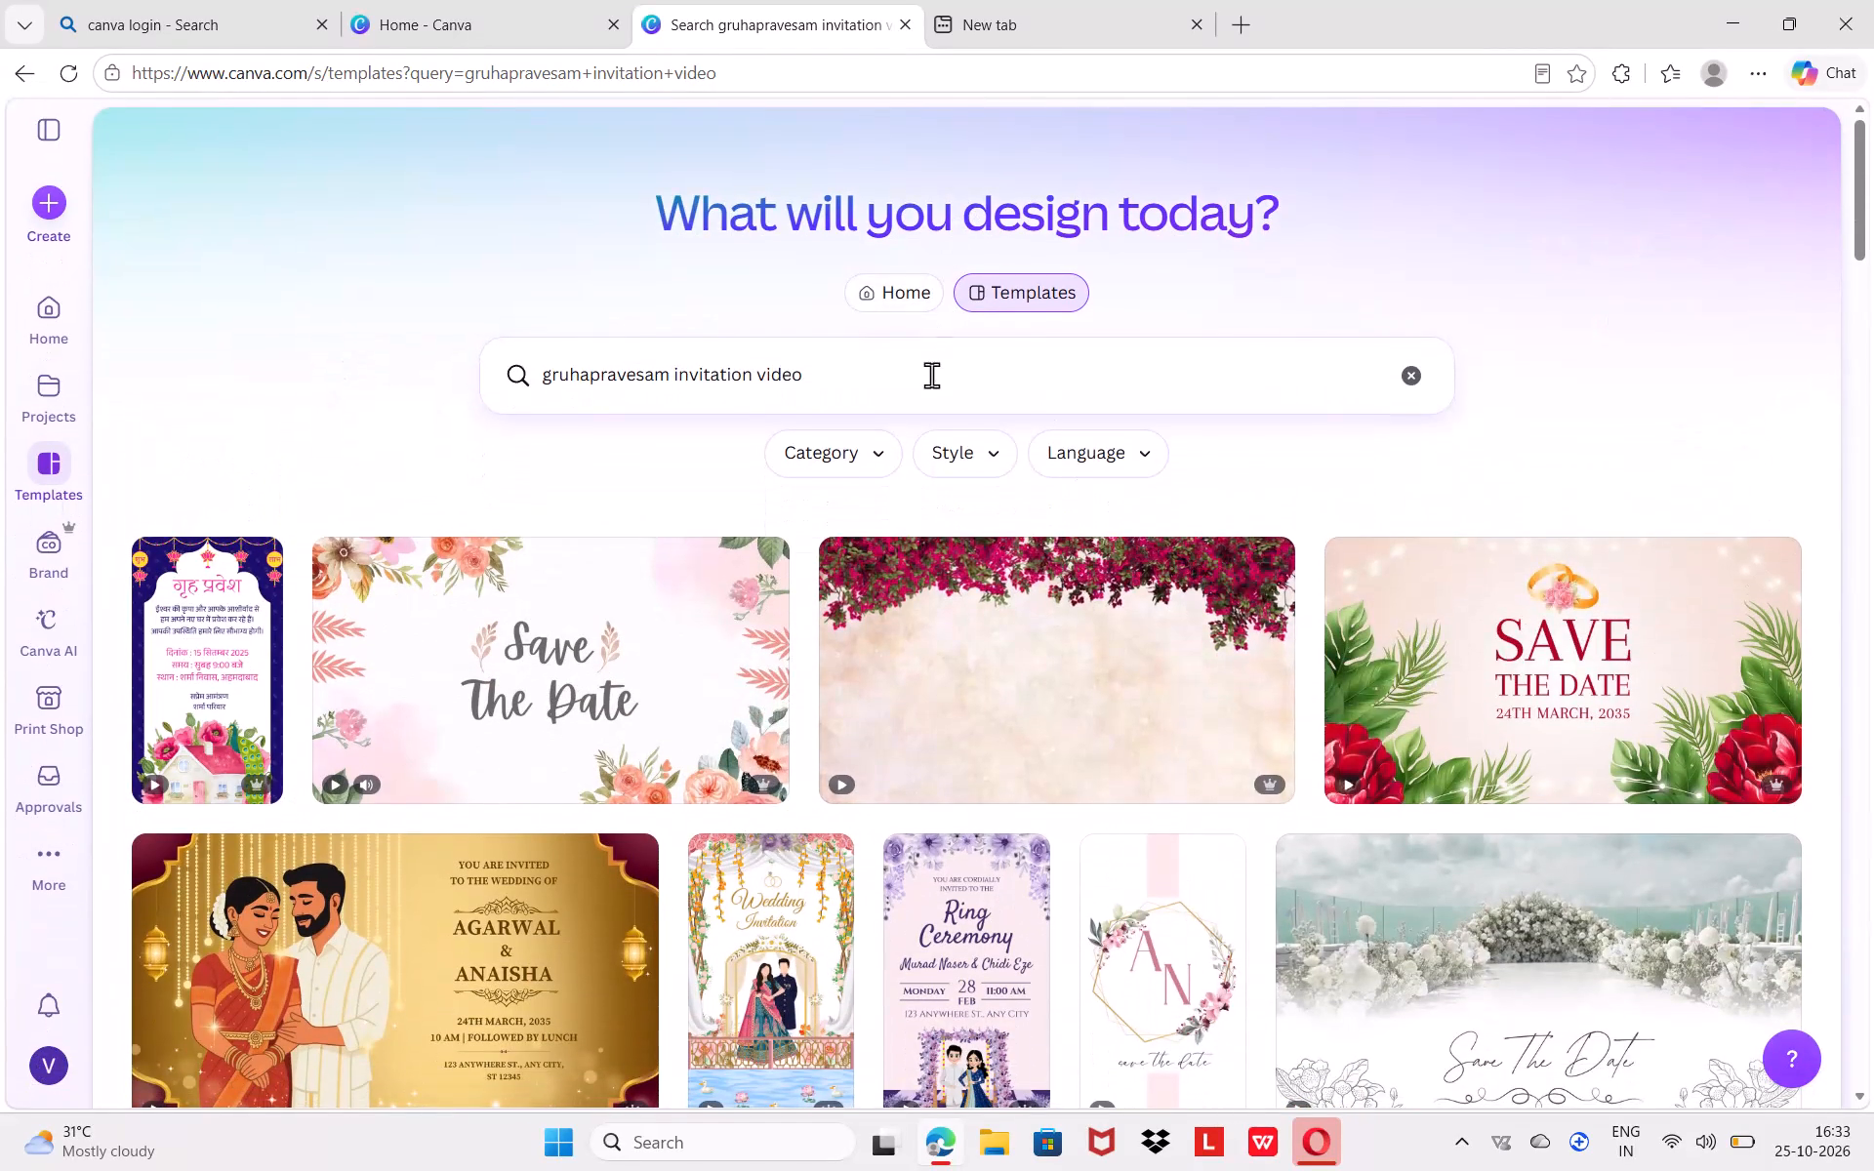
Extend the template search to "gruhapravesam invitation video ganesh" and browse the results.
click(931, 375)
key(space)
text(ganesh)
key(Return)
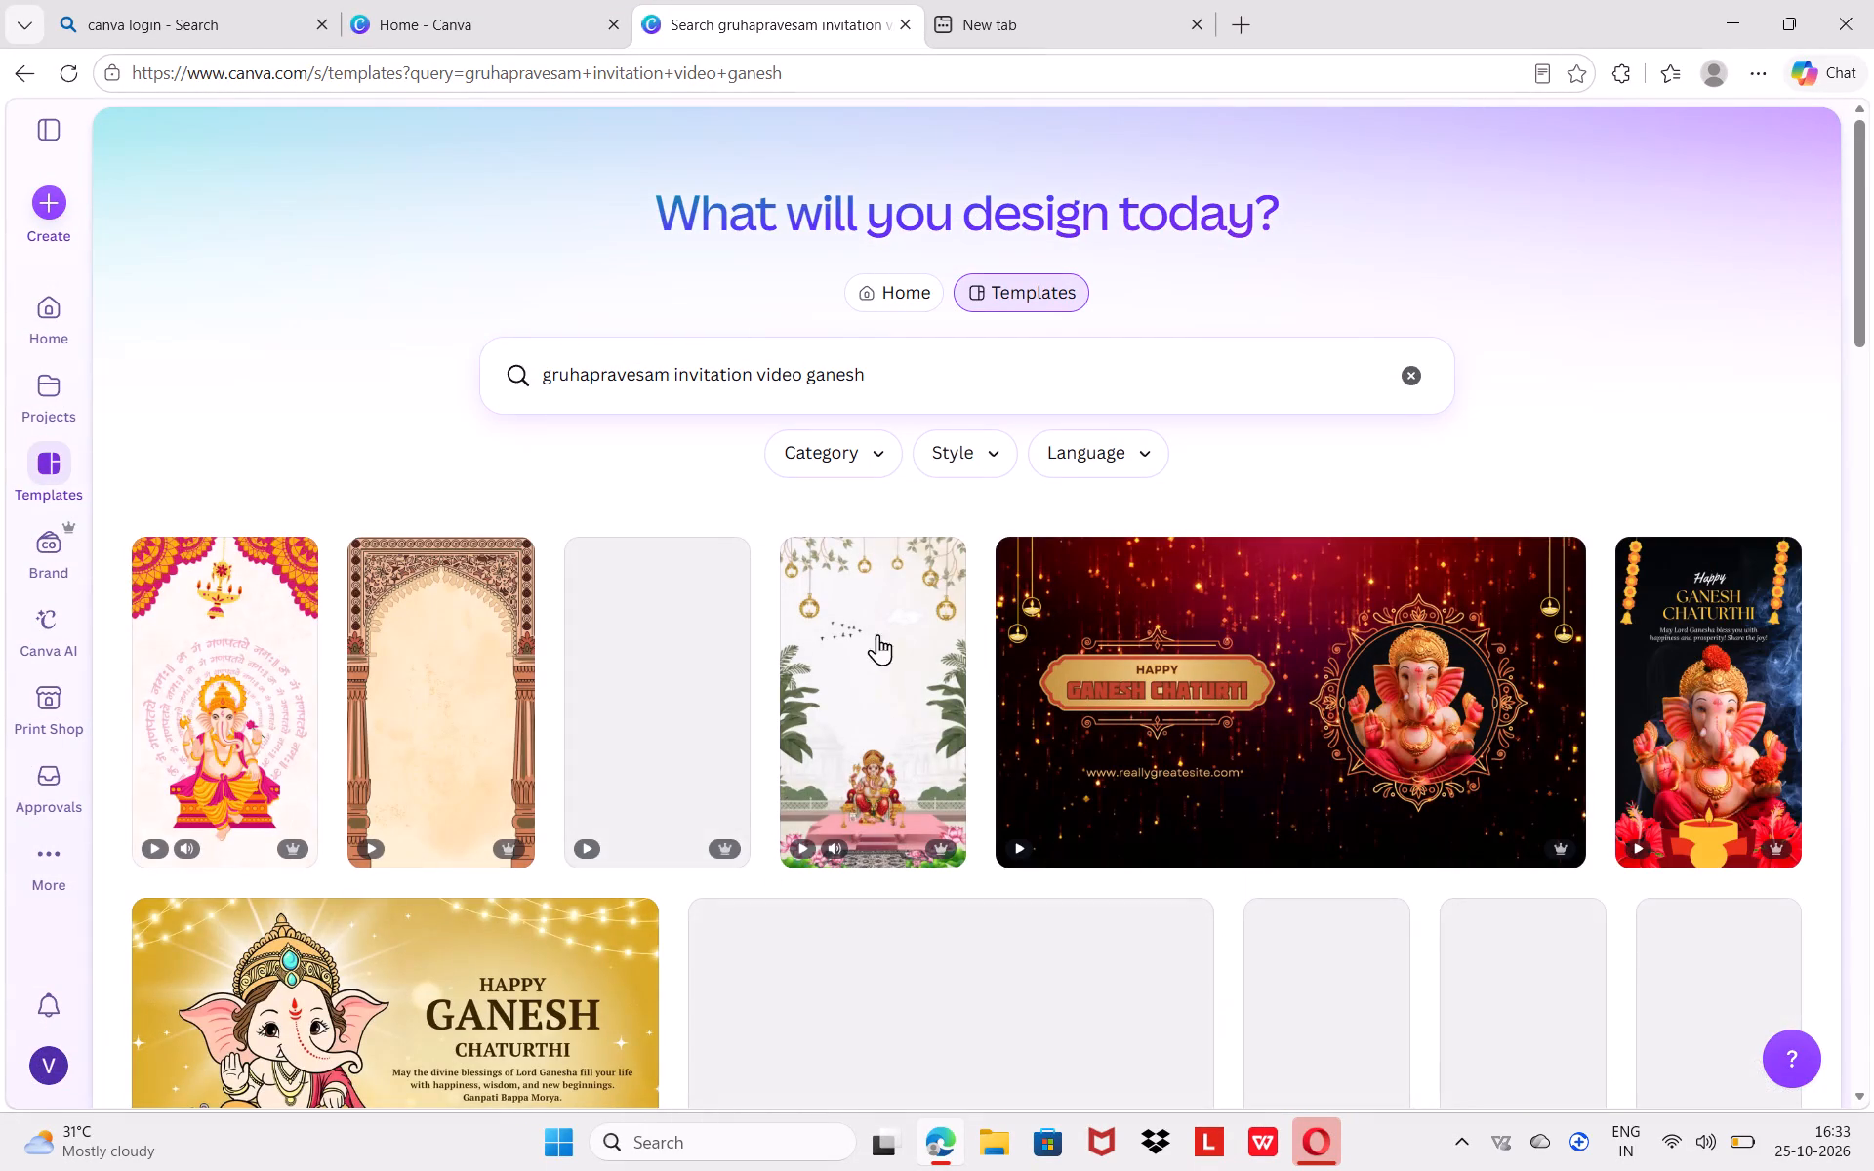
scroll(925, 924, down, 5)
scroll(925, 924, up, 2)
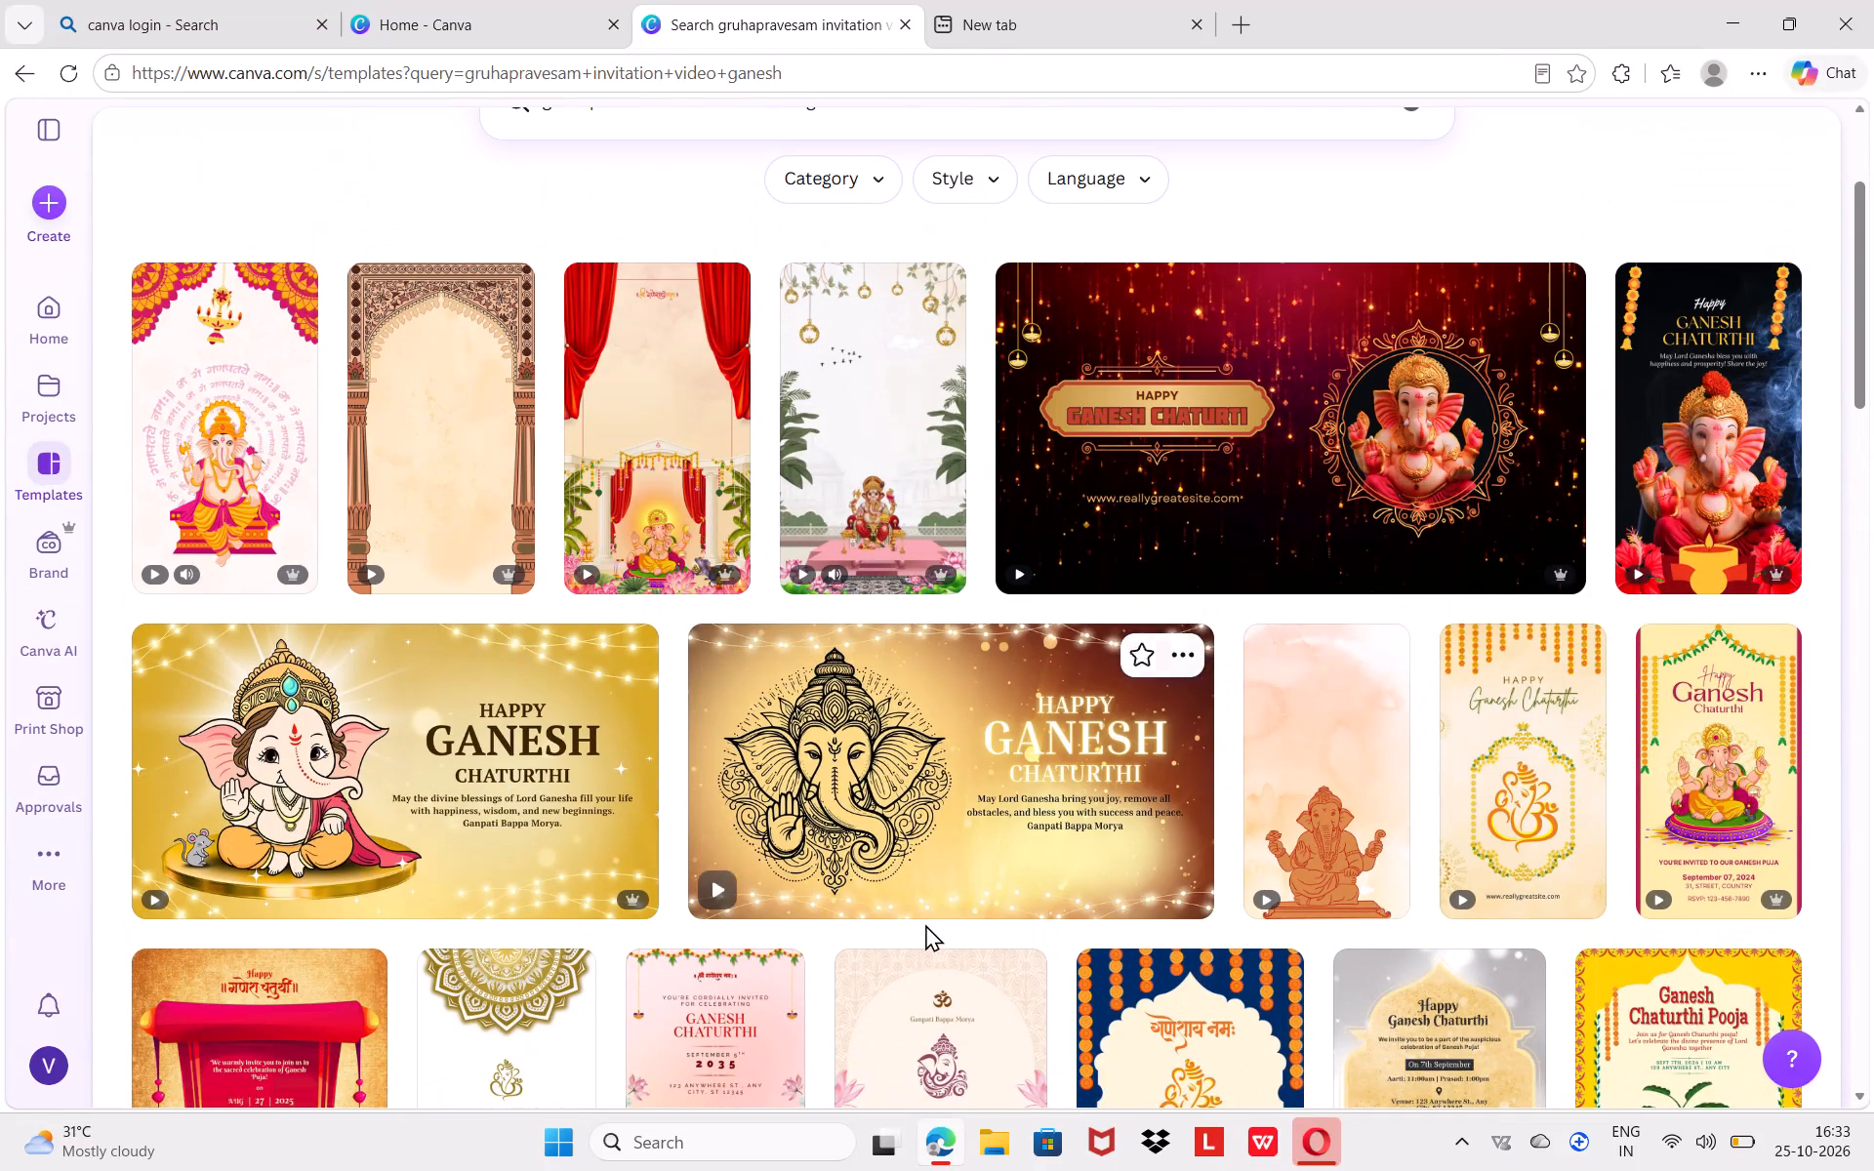
scroll(925, 924, up, 1)
scroll(925, 924, down, 4)
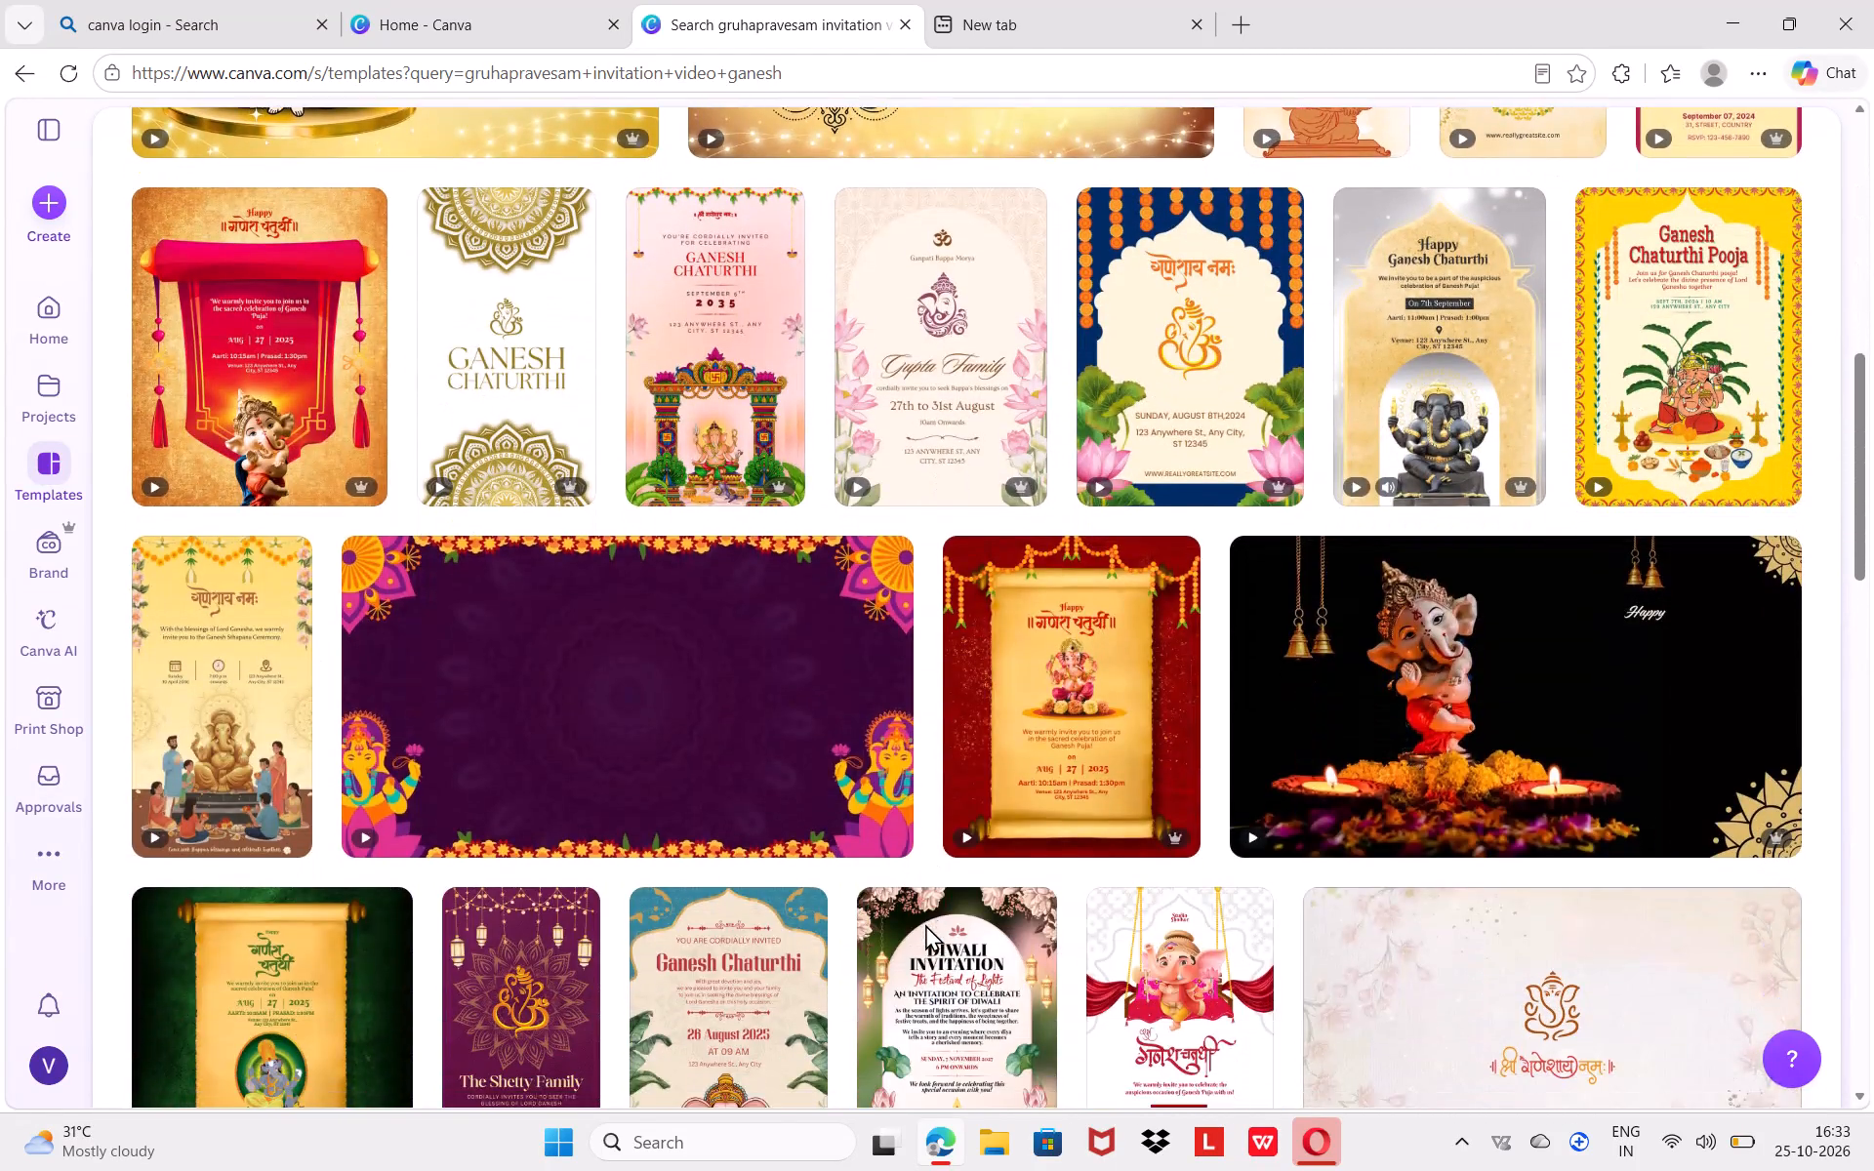
scroll(925, 924, up, 9)
Search the templates for "telugu invitation video" instead.
click(1030, 354)
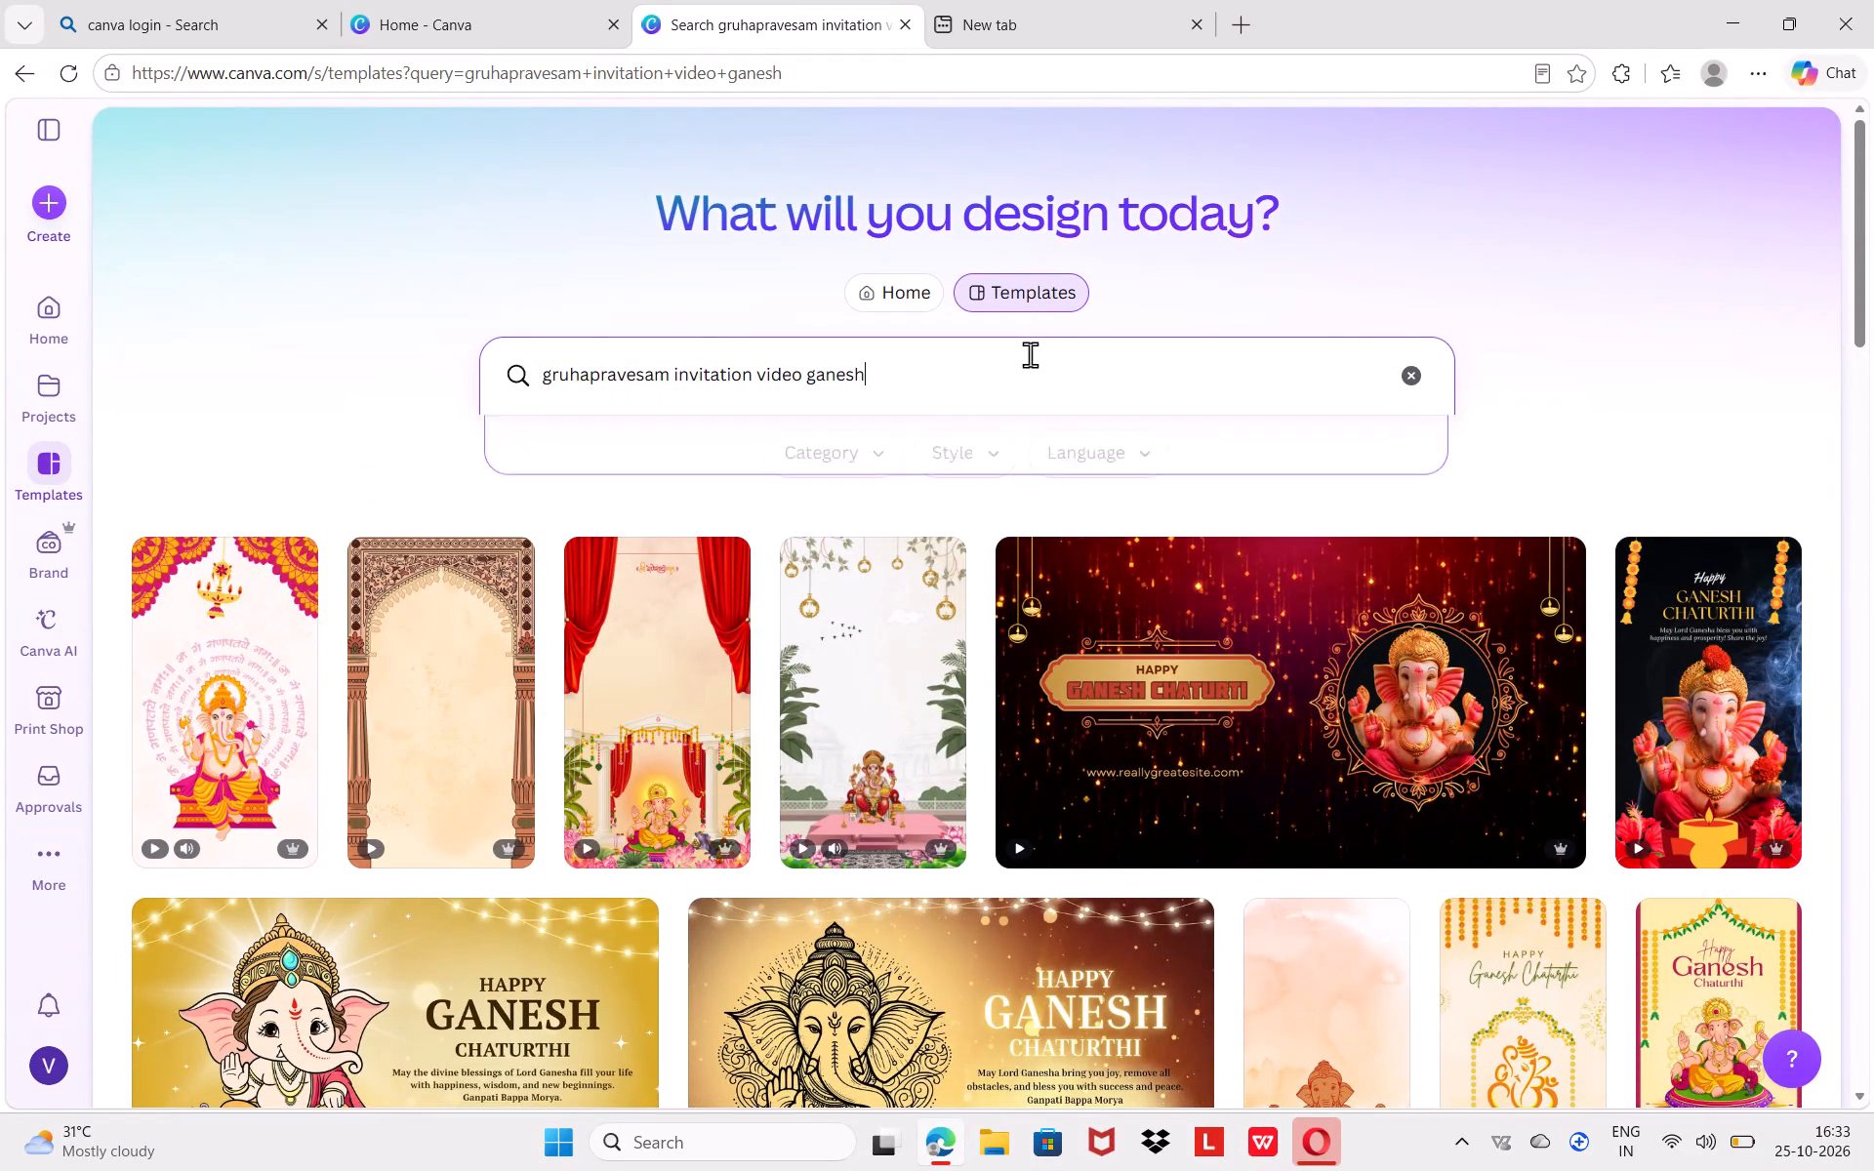
key(BackSpace)
key(BackSpace)
key(BackSpace)
key(BackSpace)
key(BackSpace)
key(BackSpace)
key(BackSpace)
key(BackSpace)
key(BackSpace)
key(BackSpace)
key(BackSpace)
key(BackSpace)
key(BackSpace)
key(BackSpace)
key(BackSpace)
key(BackSpace)
key(BackSpace)
key(BackSpace)
key(BackSpace)
key(BackSpace)
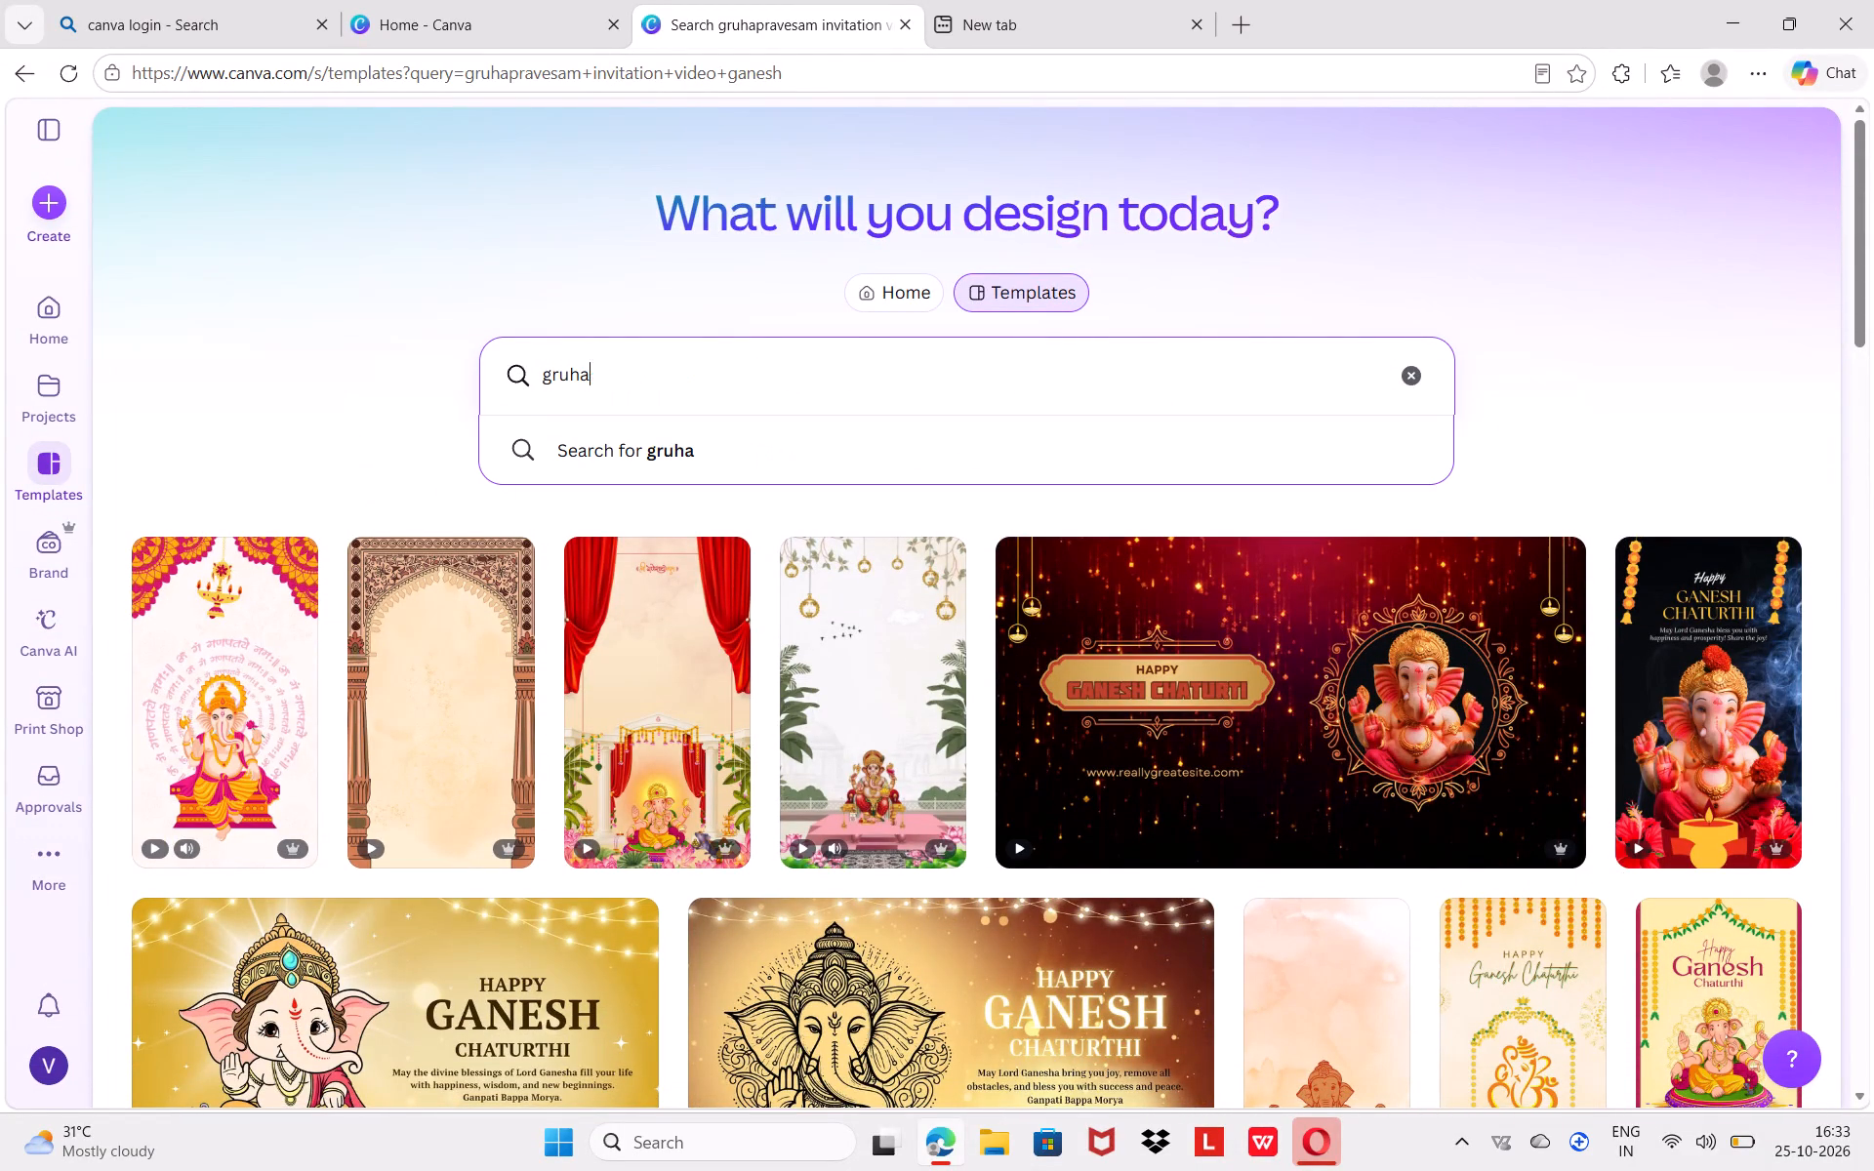
text(te;)
key(BackSpace)
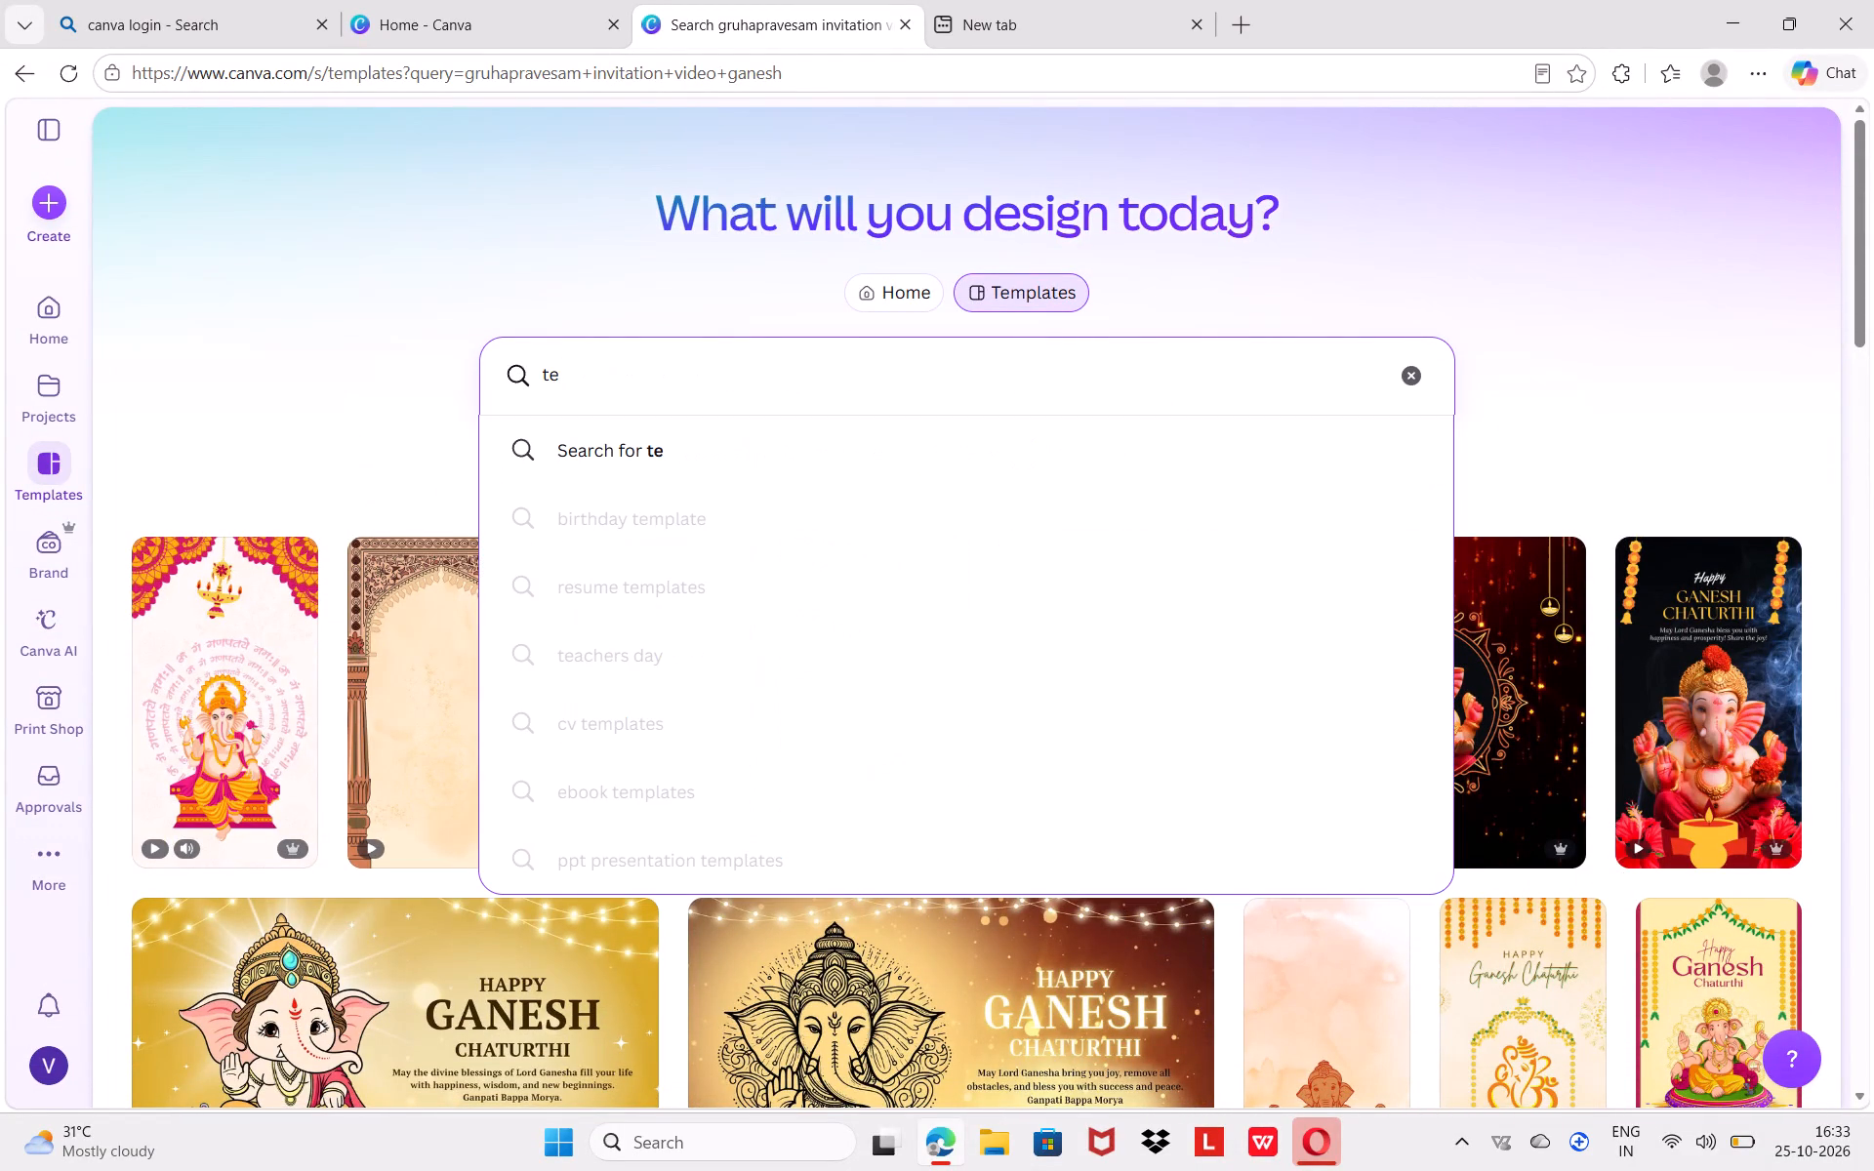
text(lugu invitation video)
key(Return)
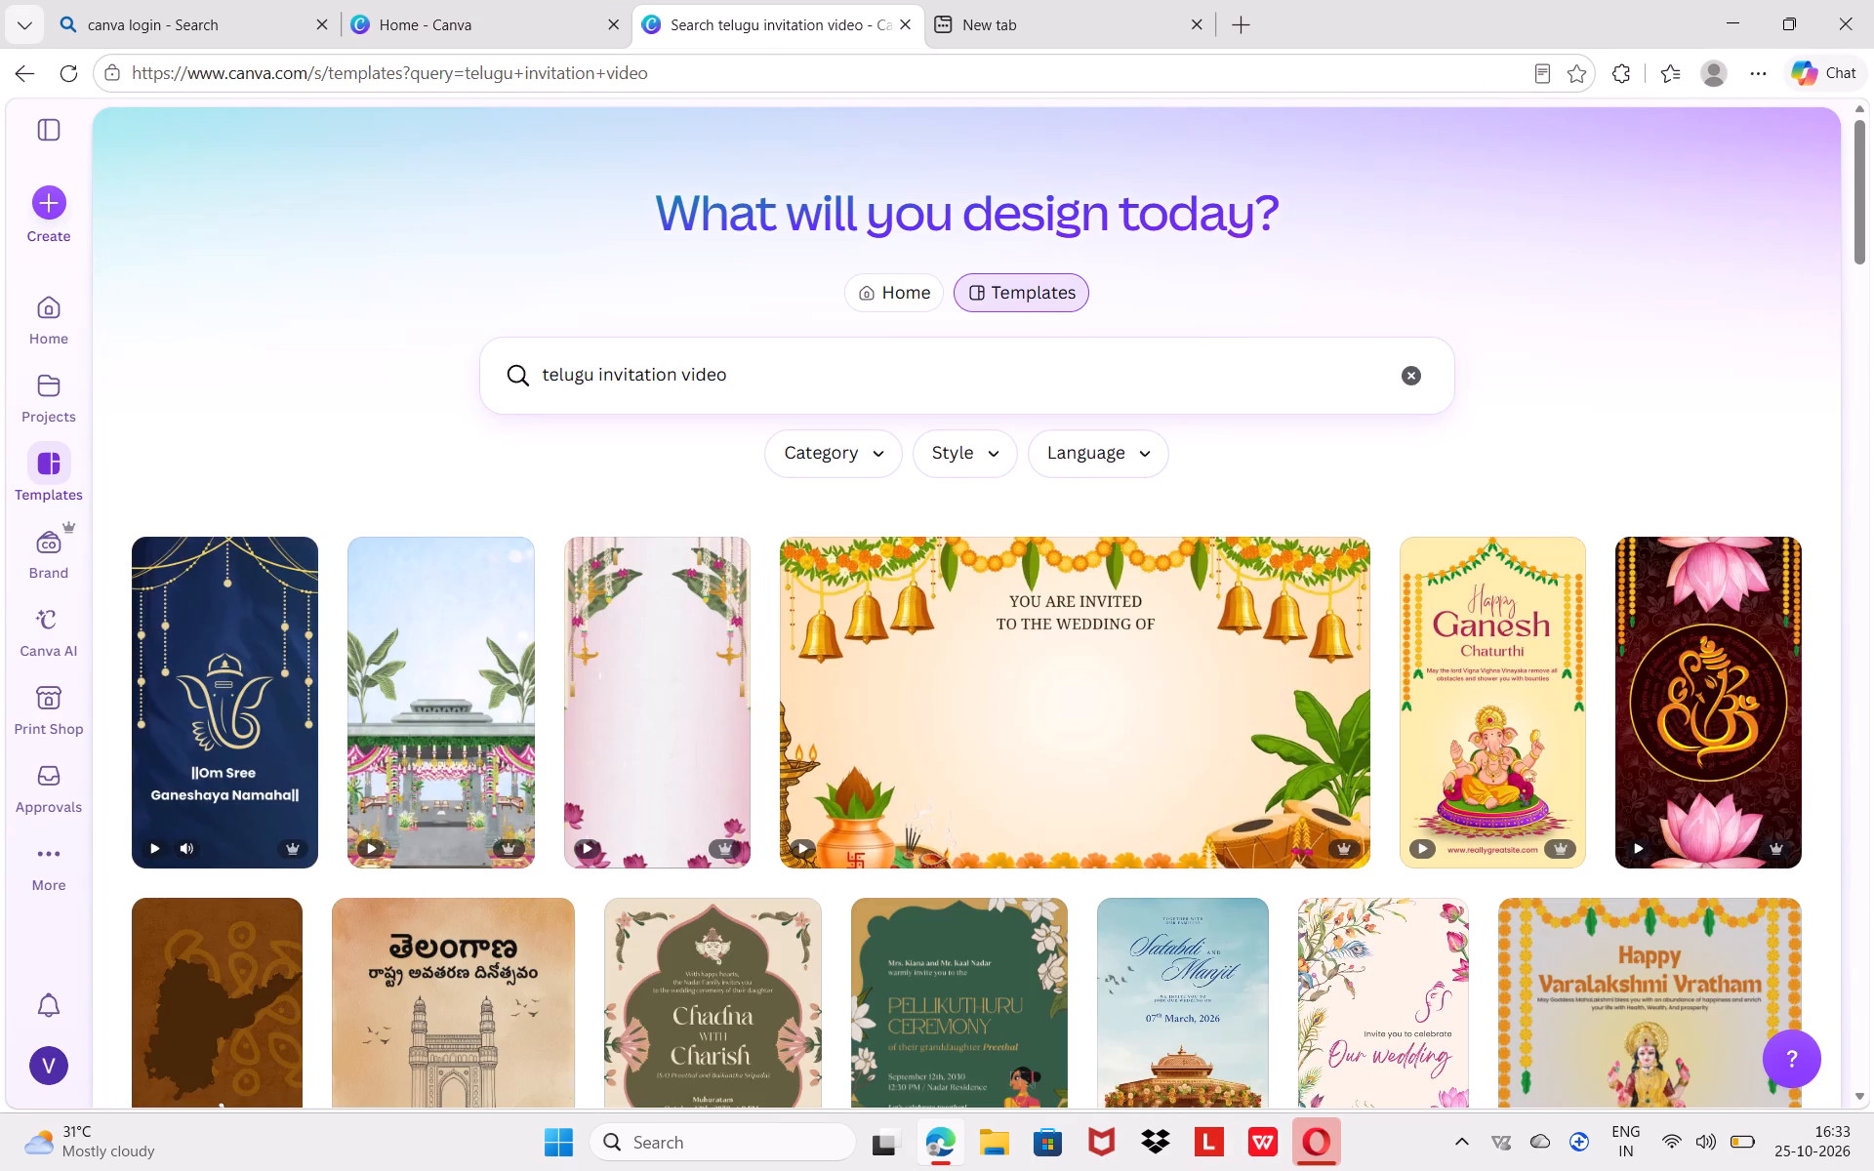
Look through the Telugu invitation video results for a design that suits a house warming ceremony.
scroll(1030, 354, down, 3)
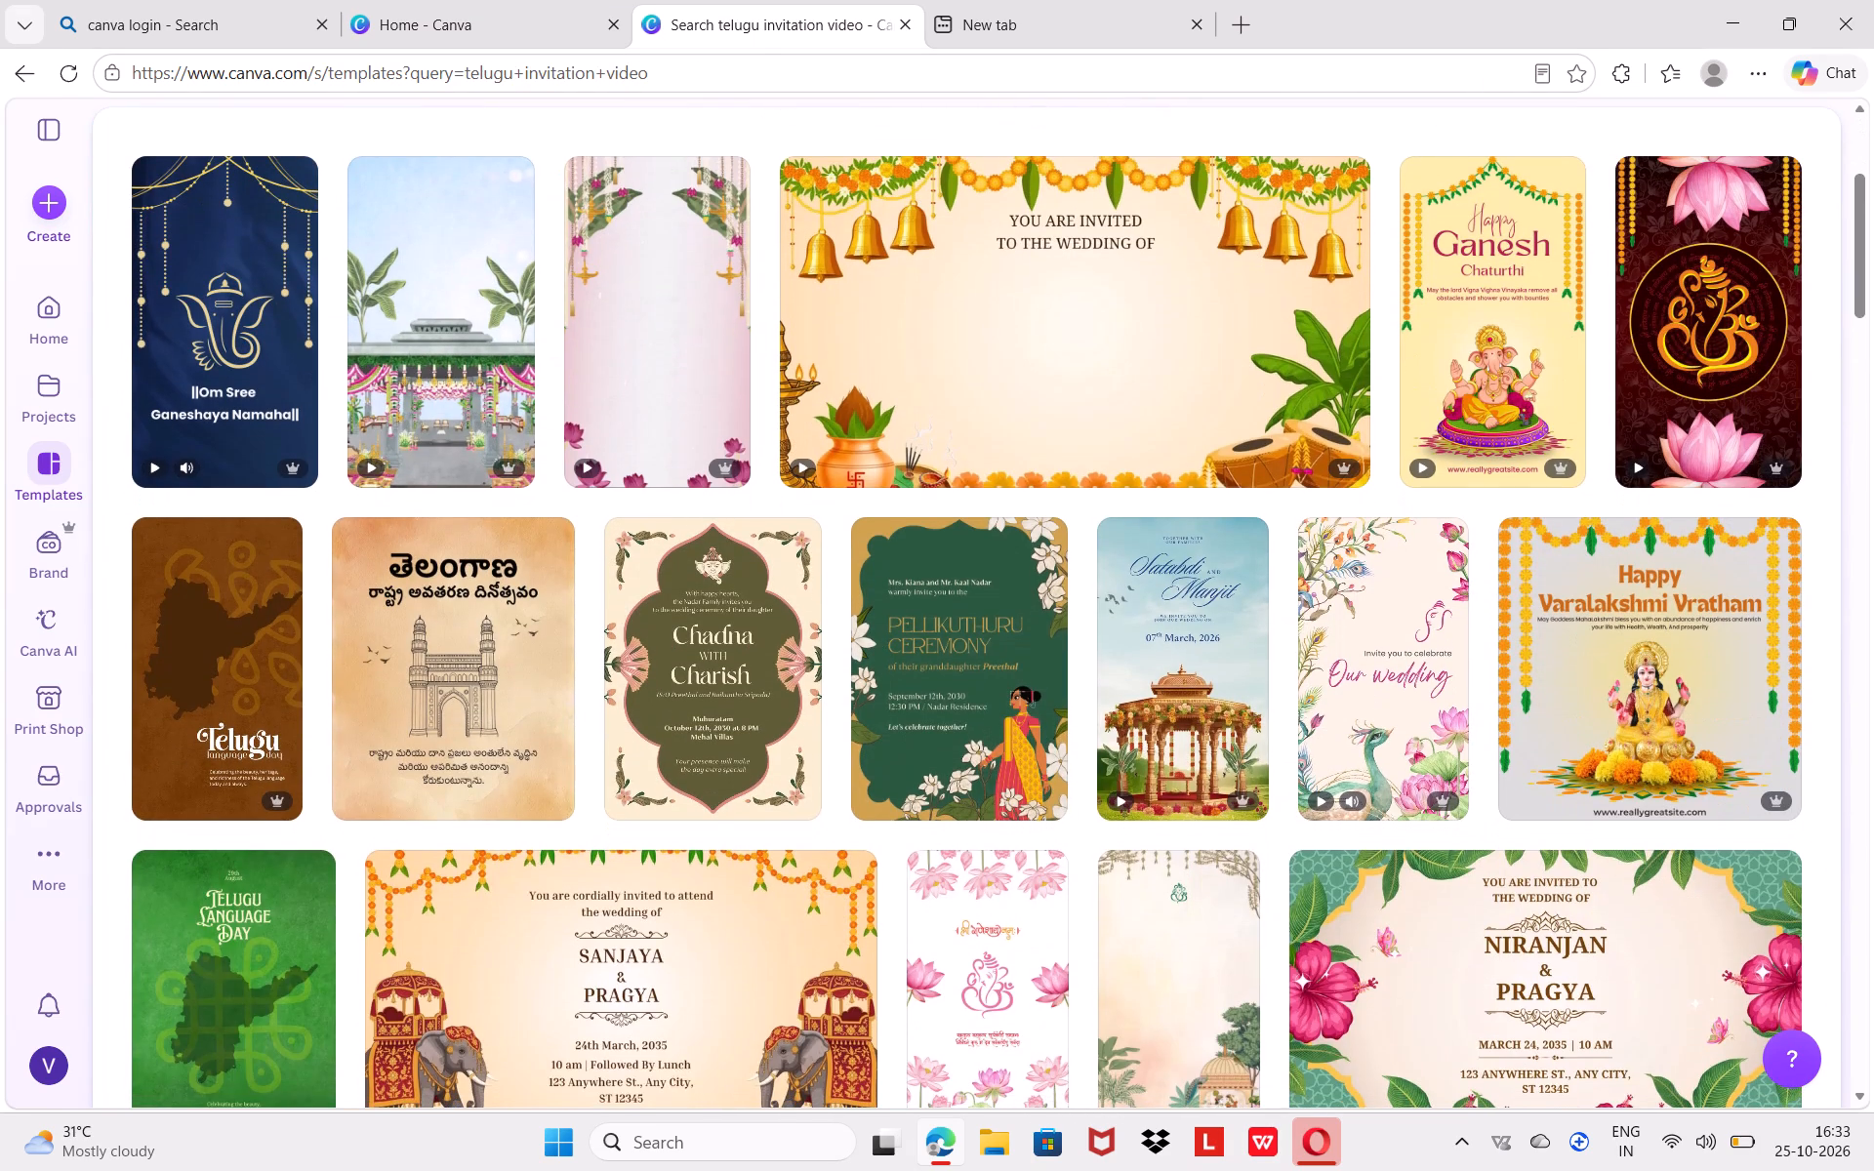
scroll(1030, 354, down, 6)
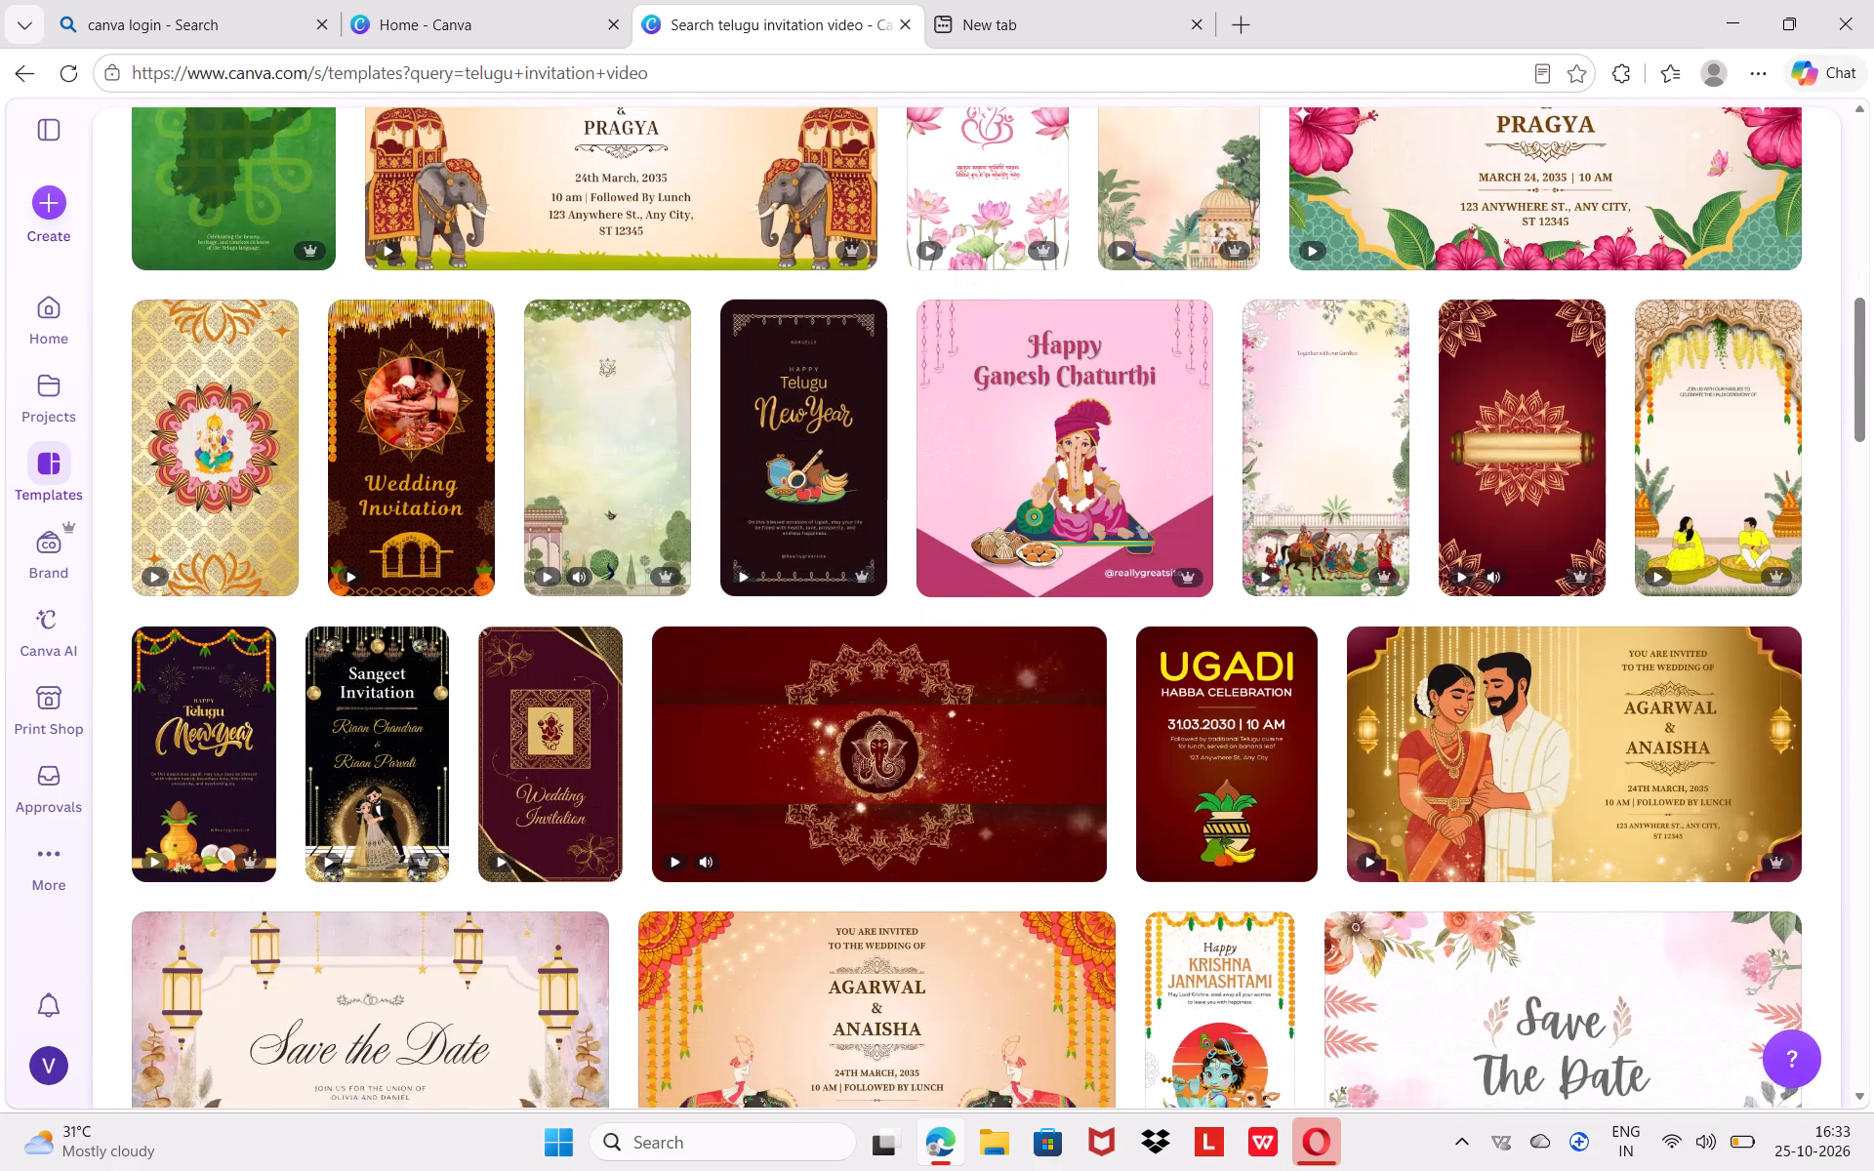
scroll(1030, 354, down, 5)
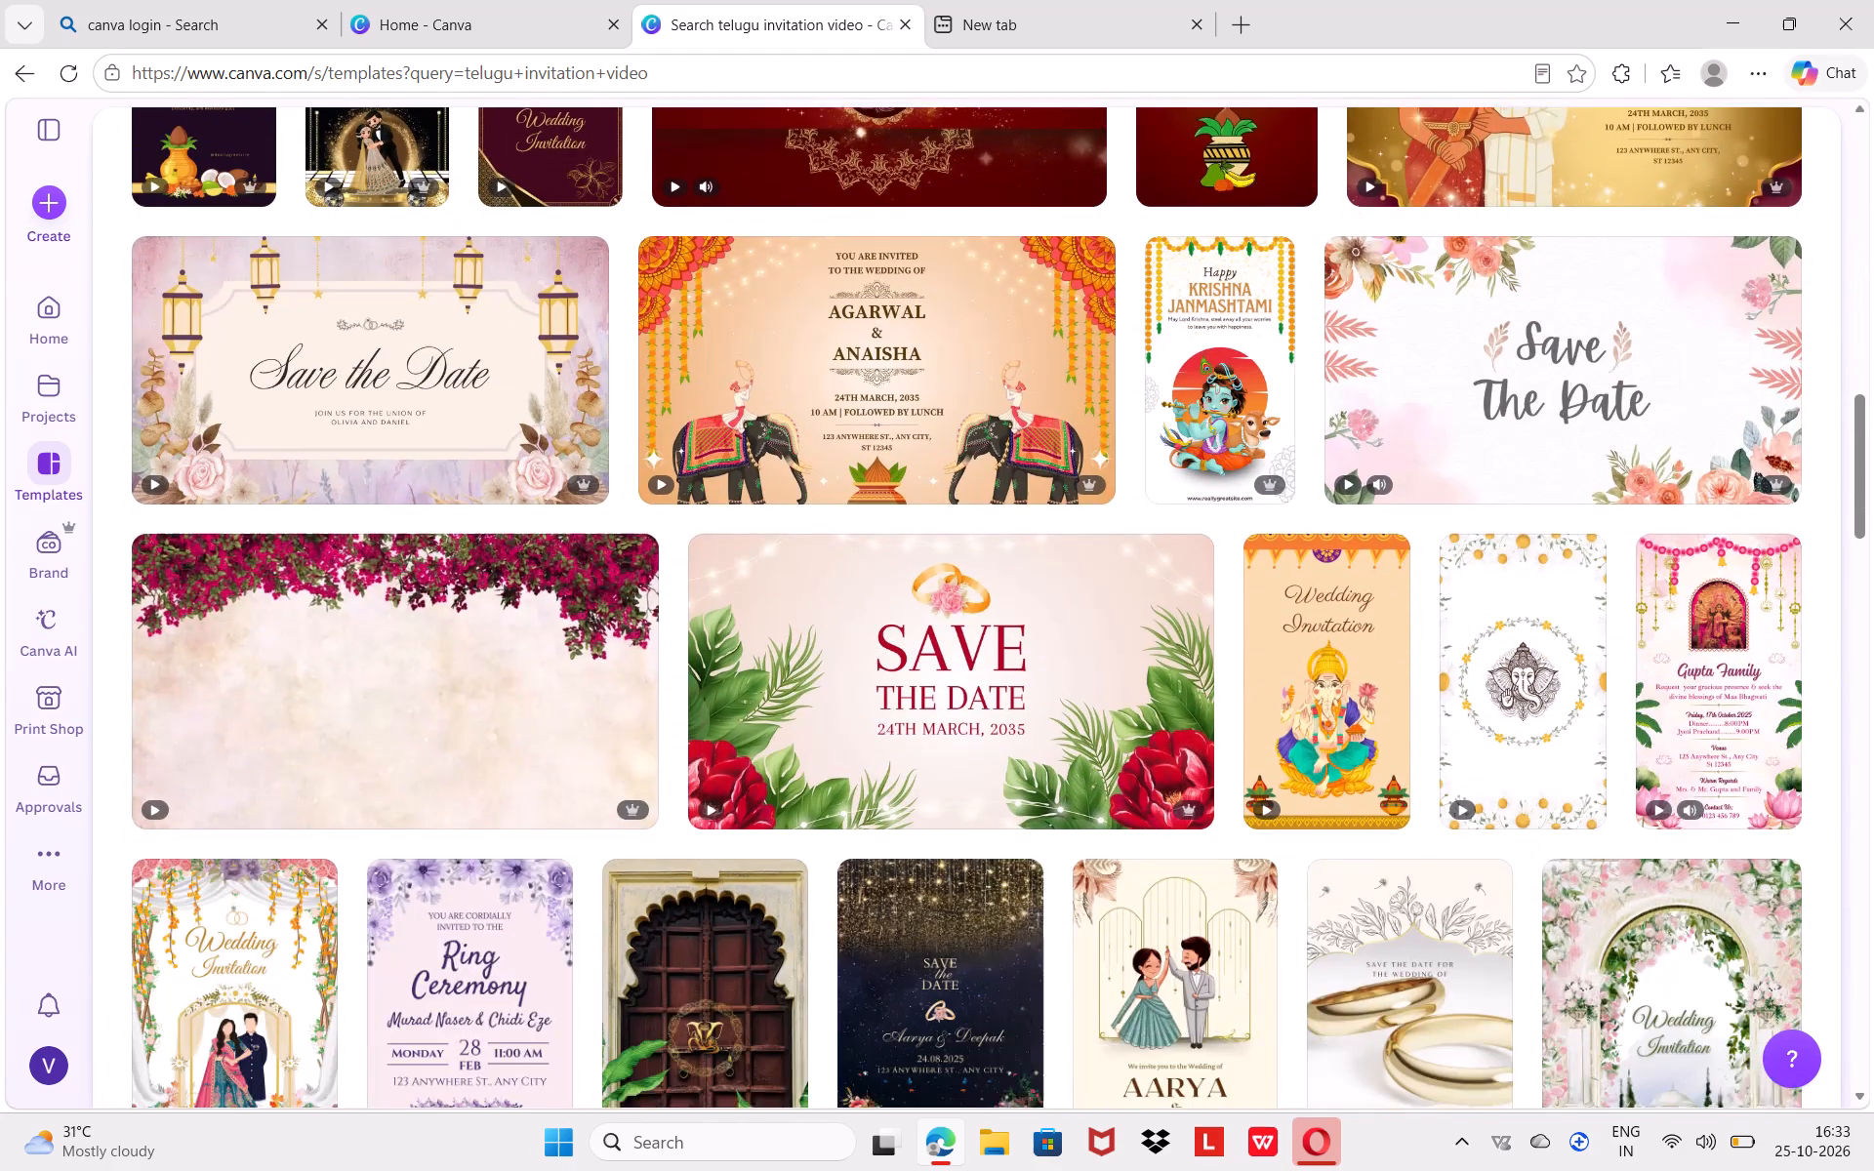
scroll(1030, 354, down, 8)
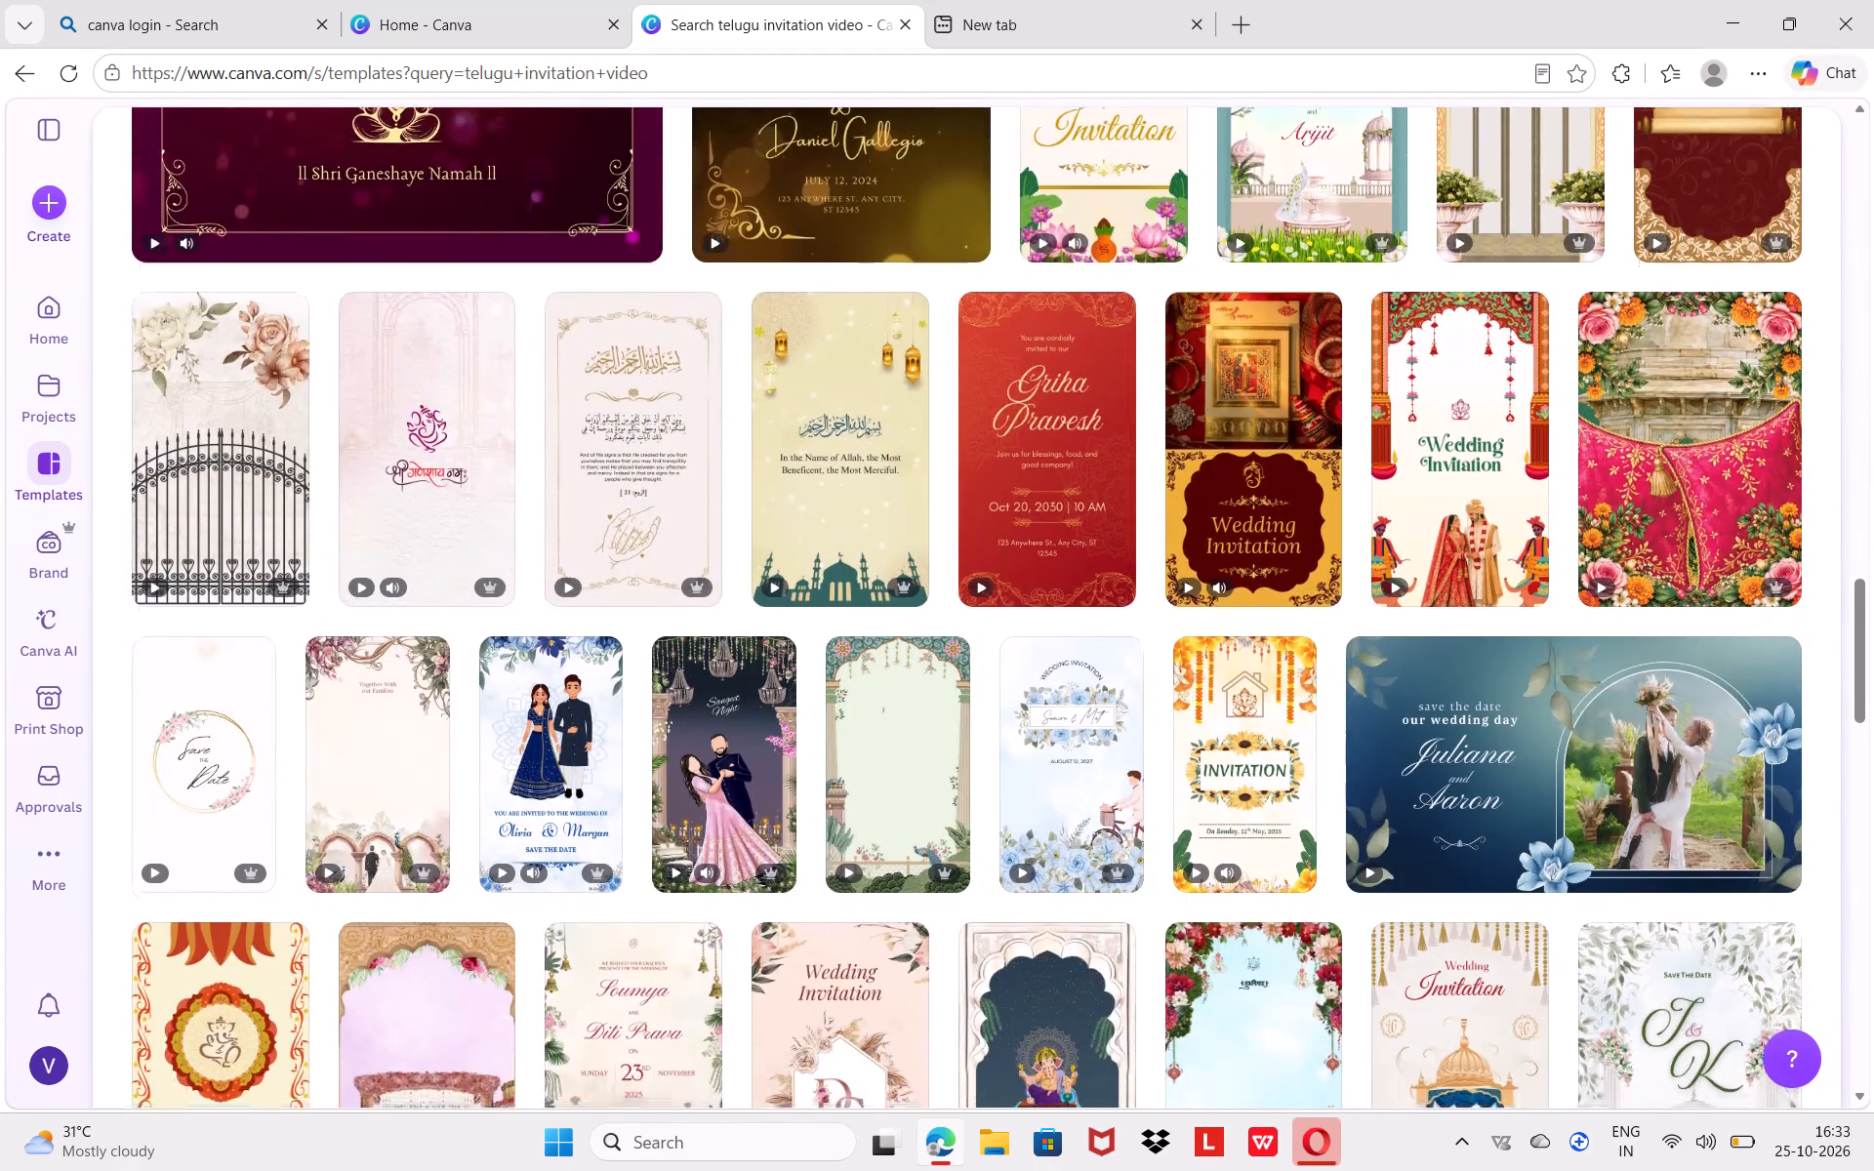
scroll(1030, 354, down, 7)
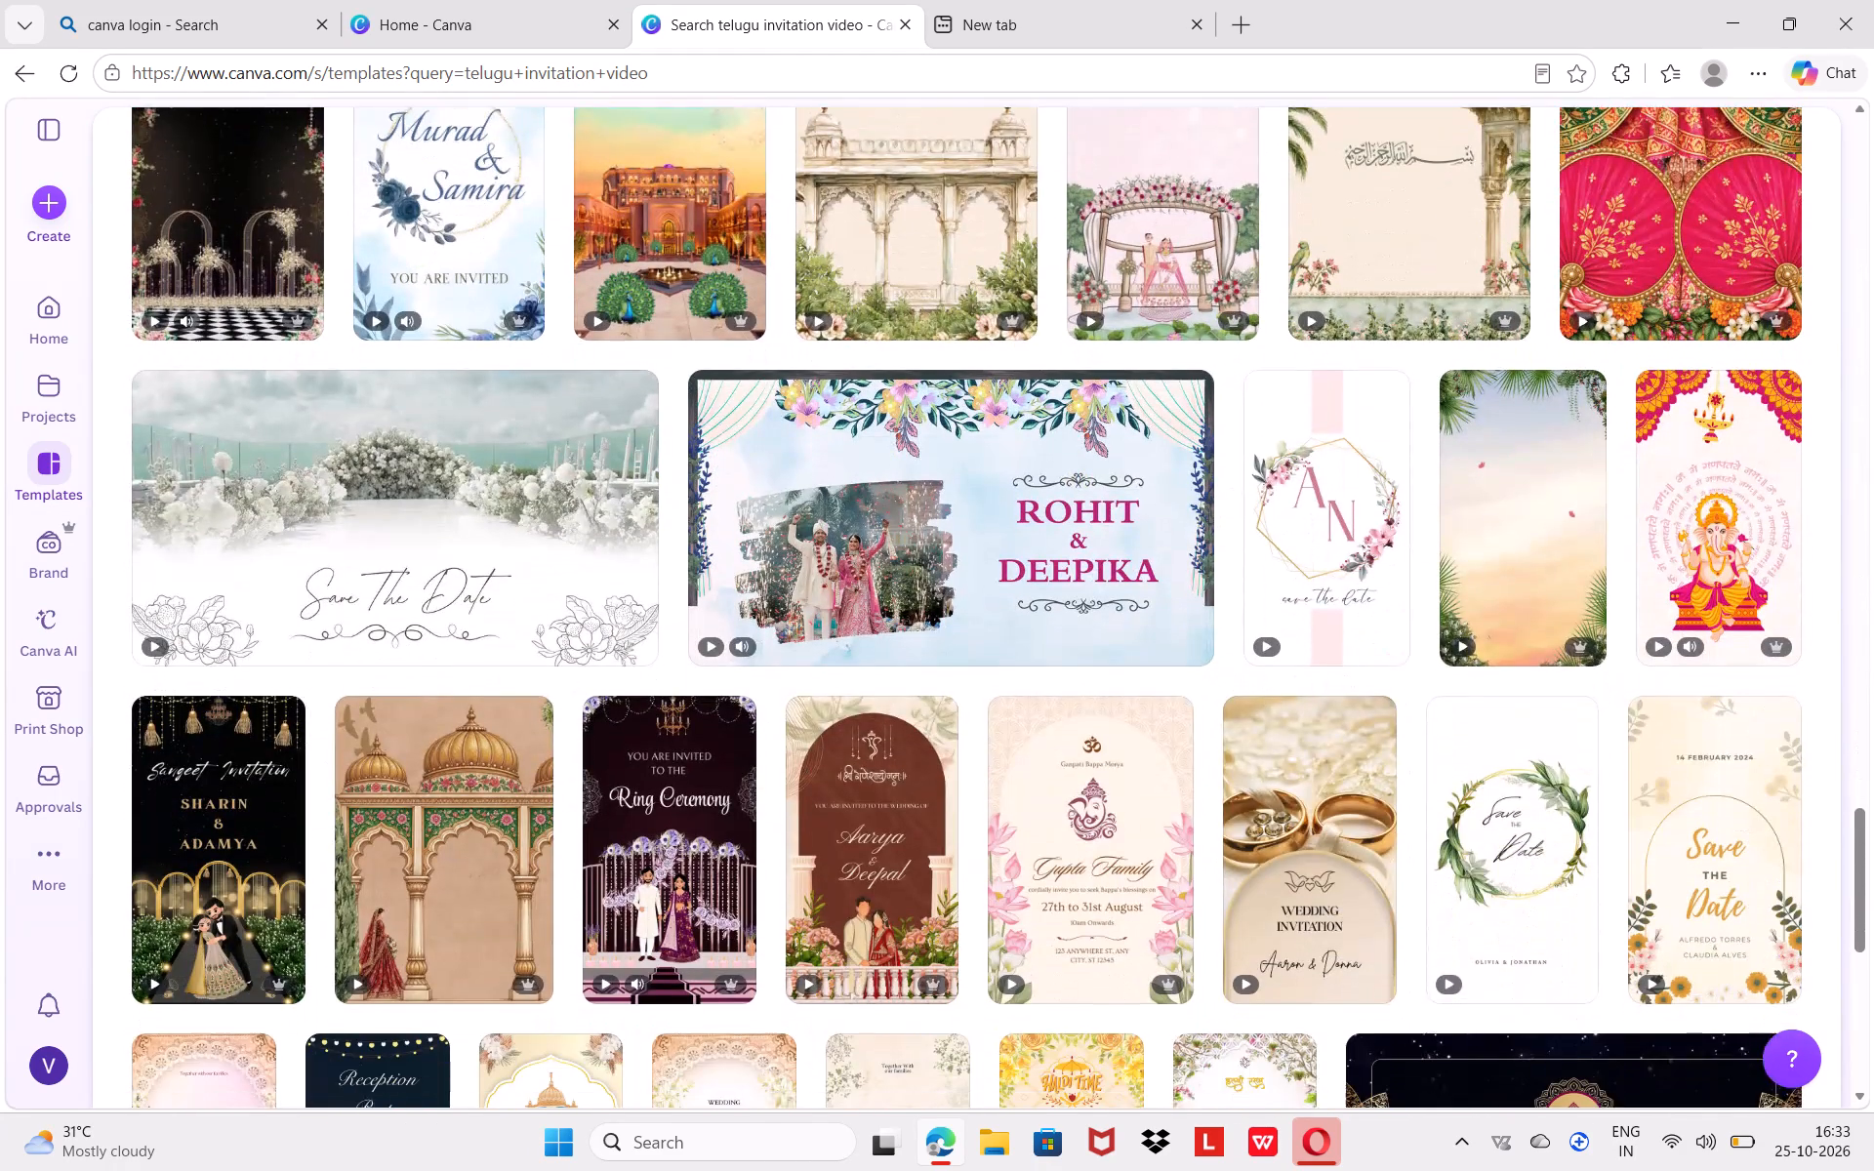
scroll(1030, 354, down, 5)
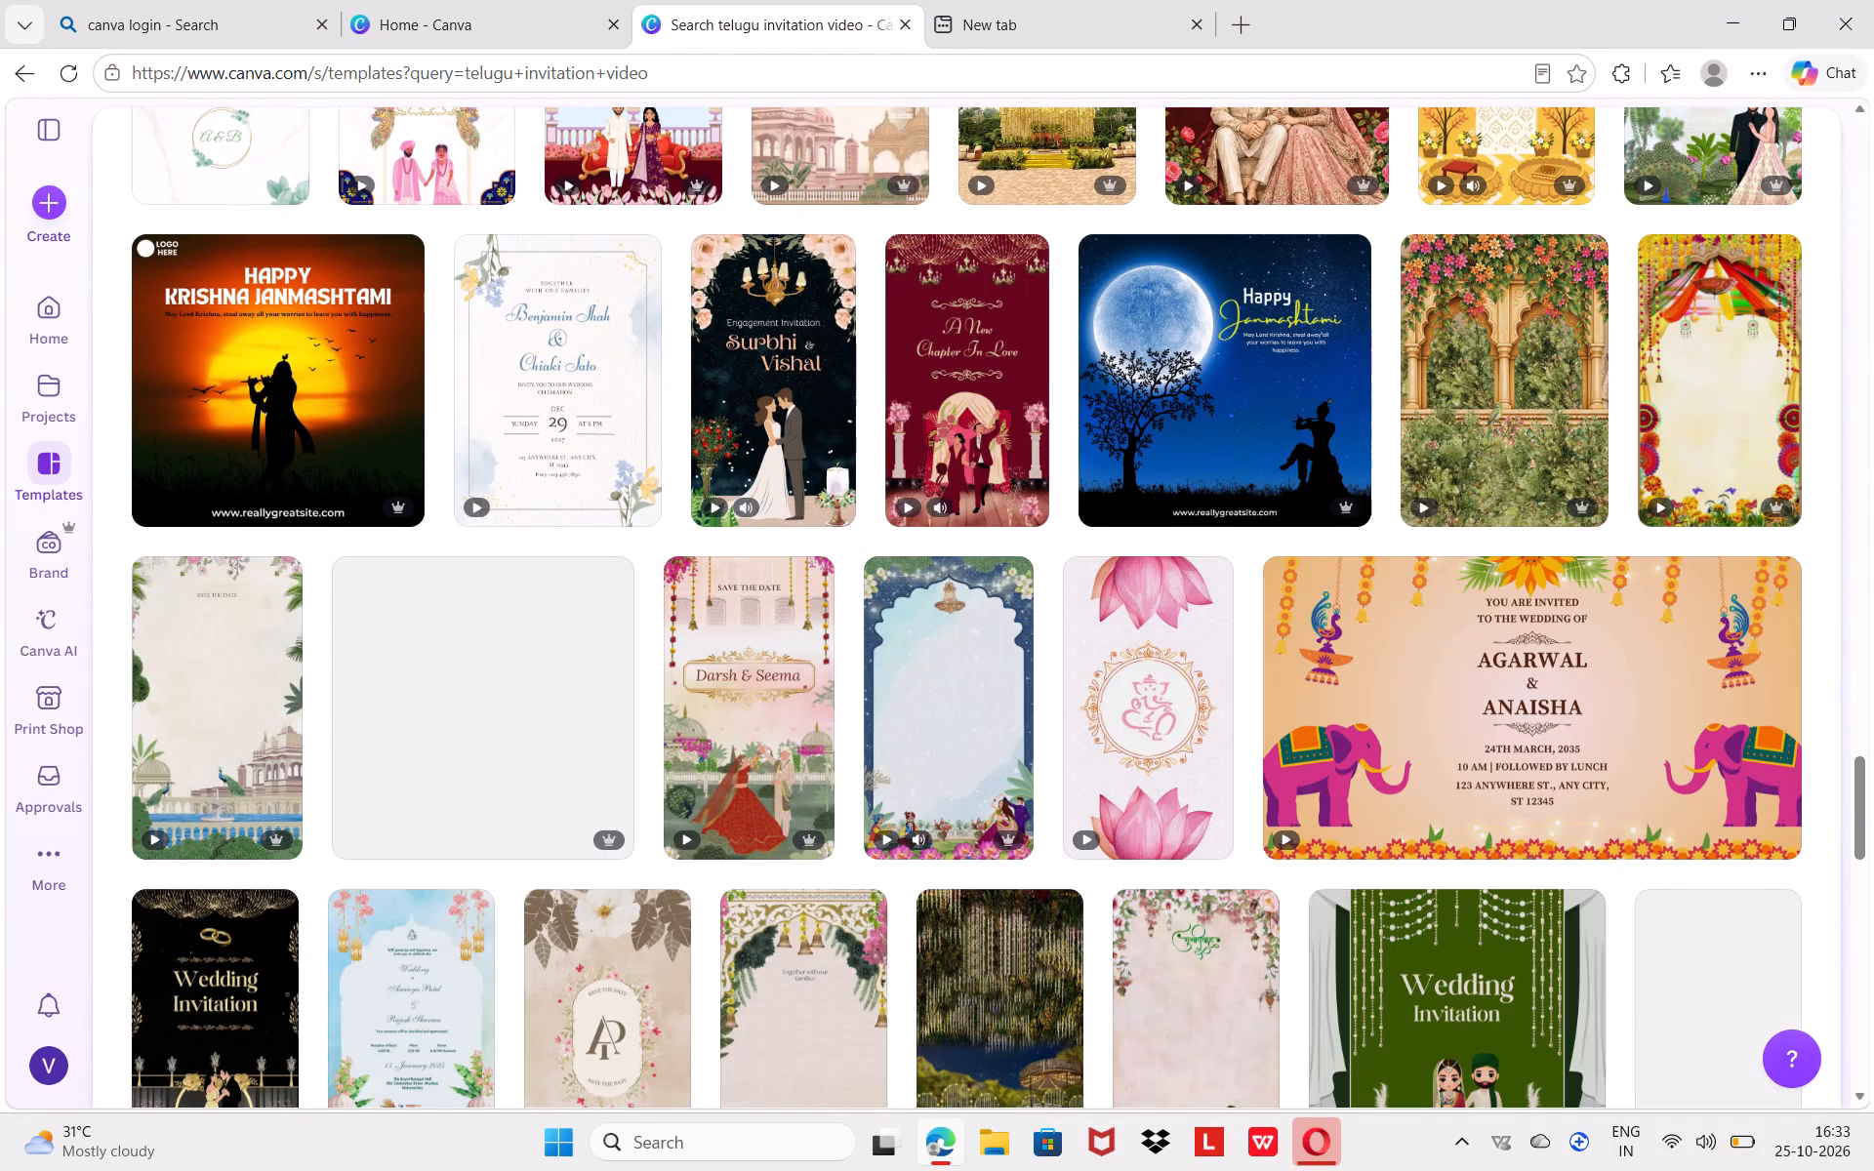
scroll(1030, 354, down, 2)
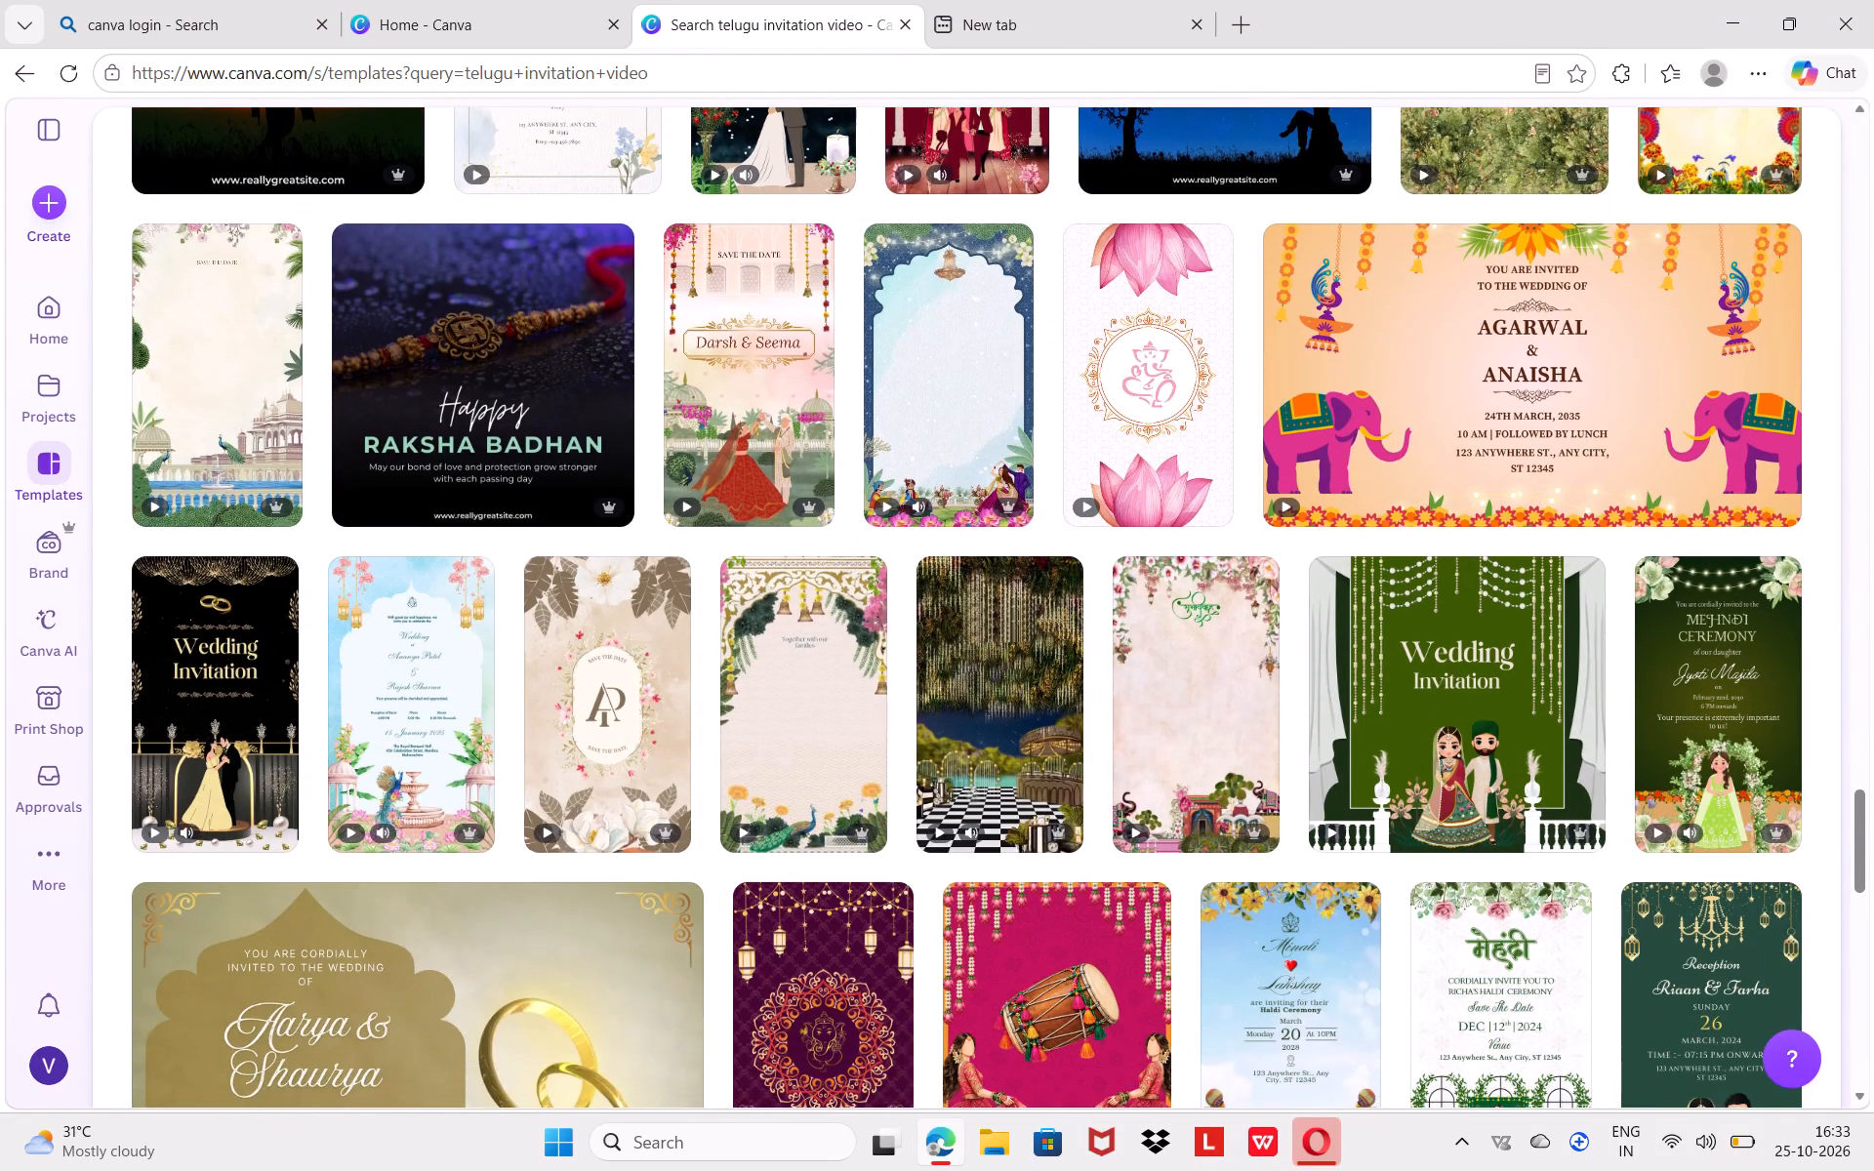
scroll(1030, 354, down, 6)
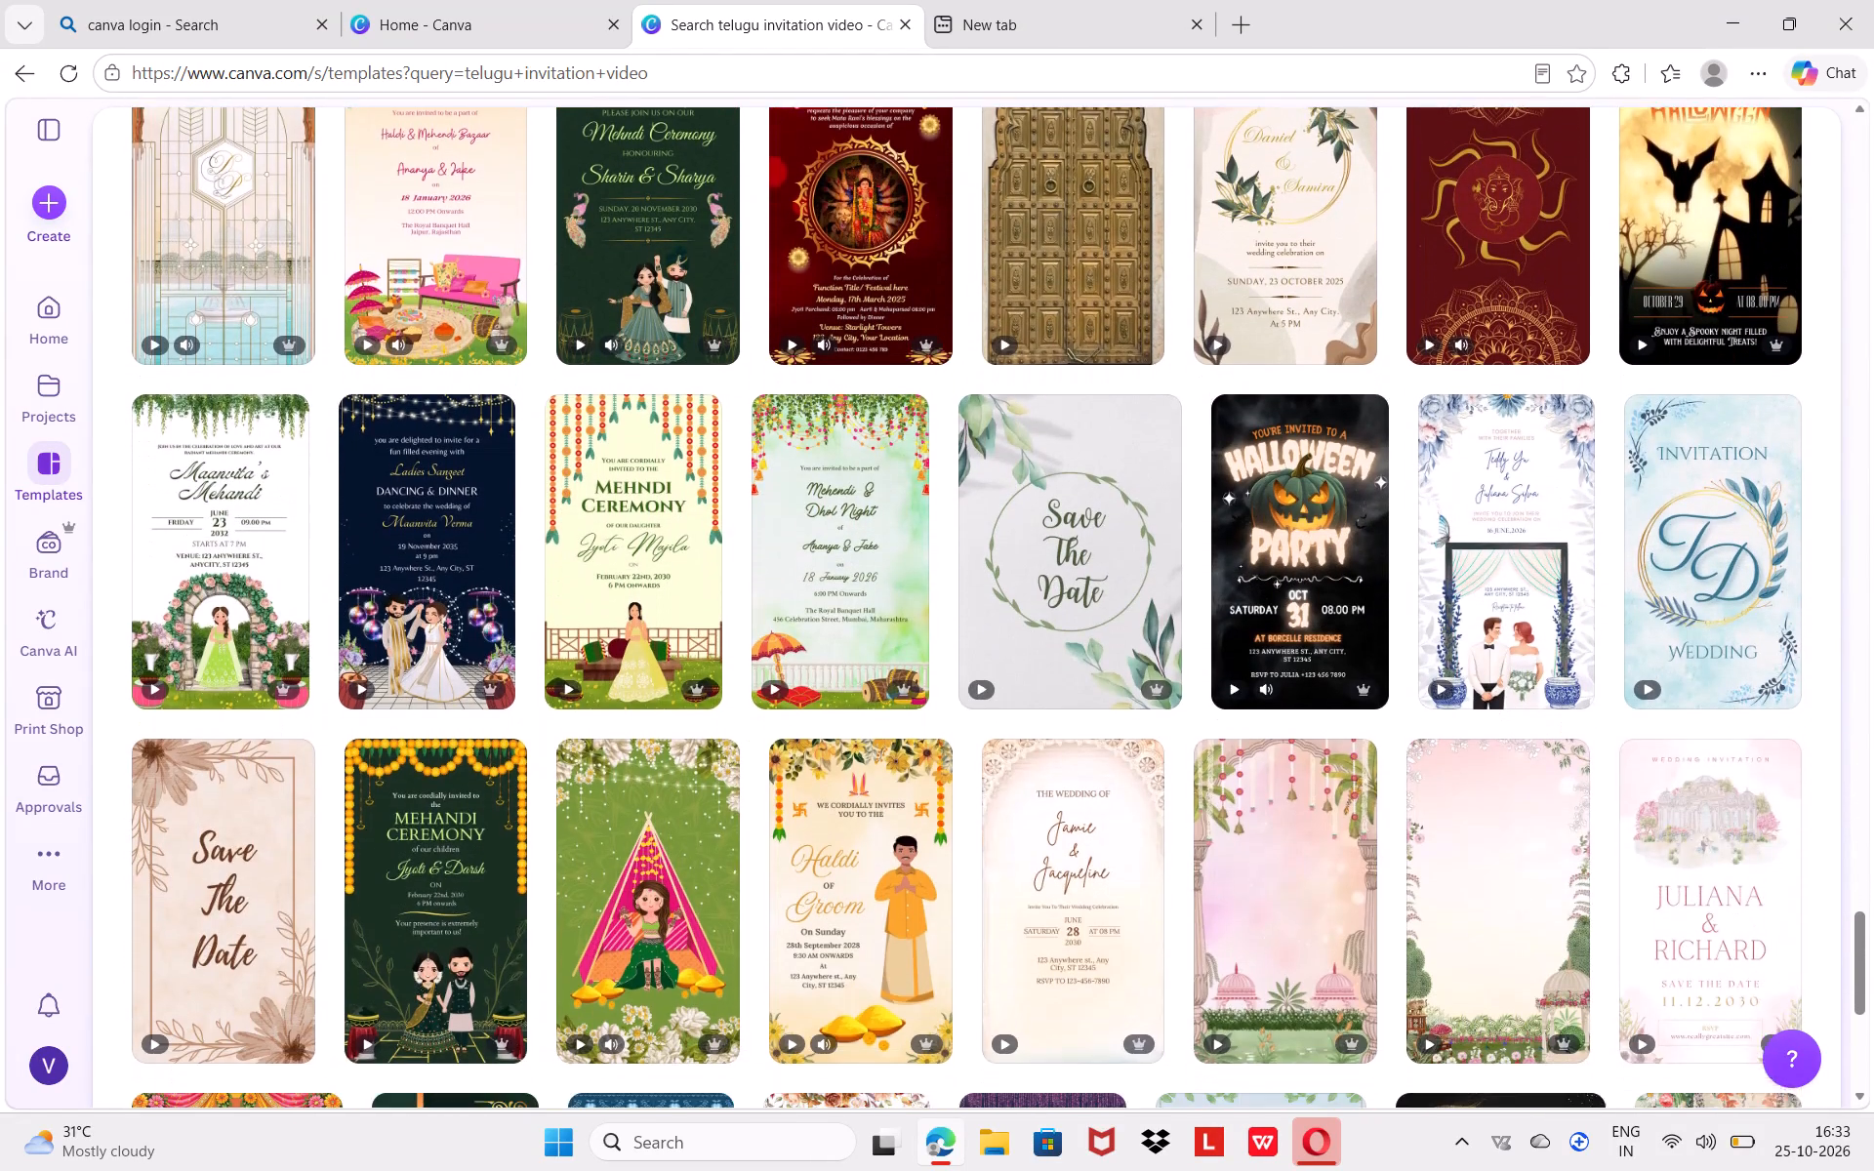
scroll(1030, 354, down, 7)
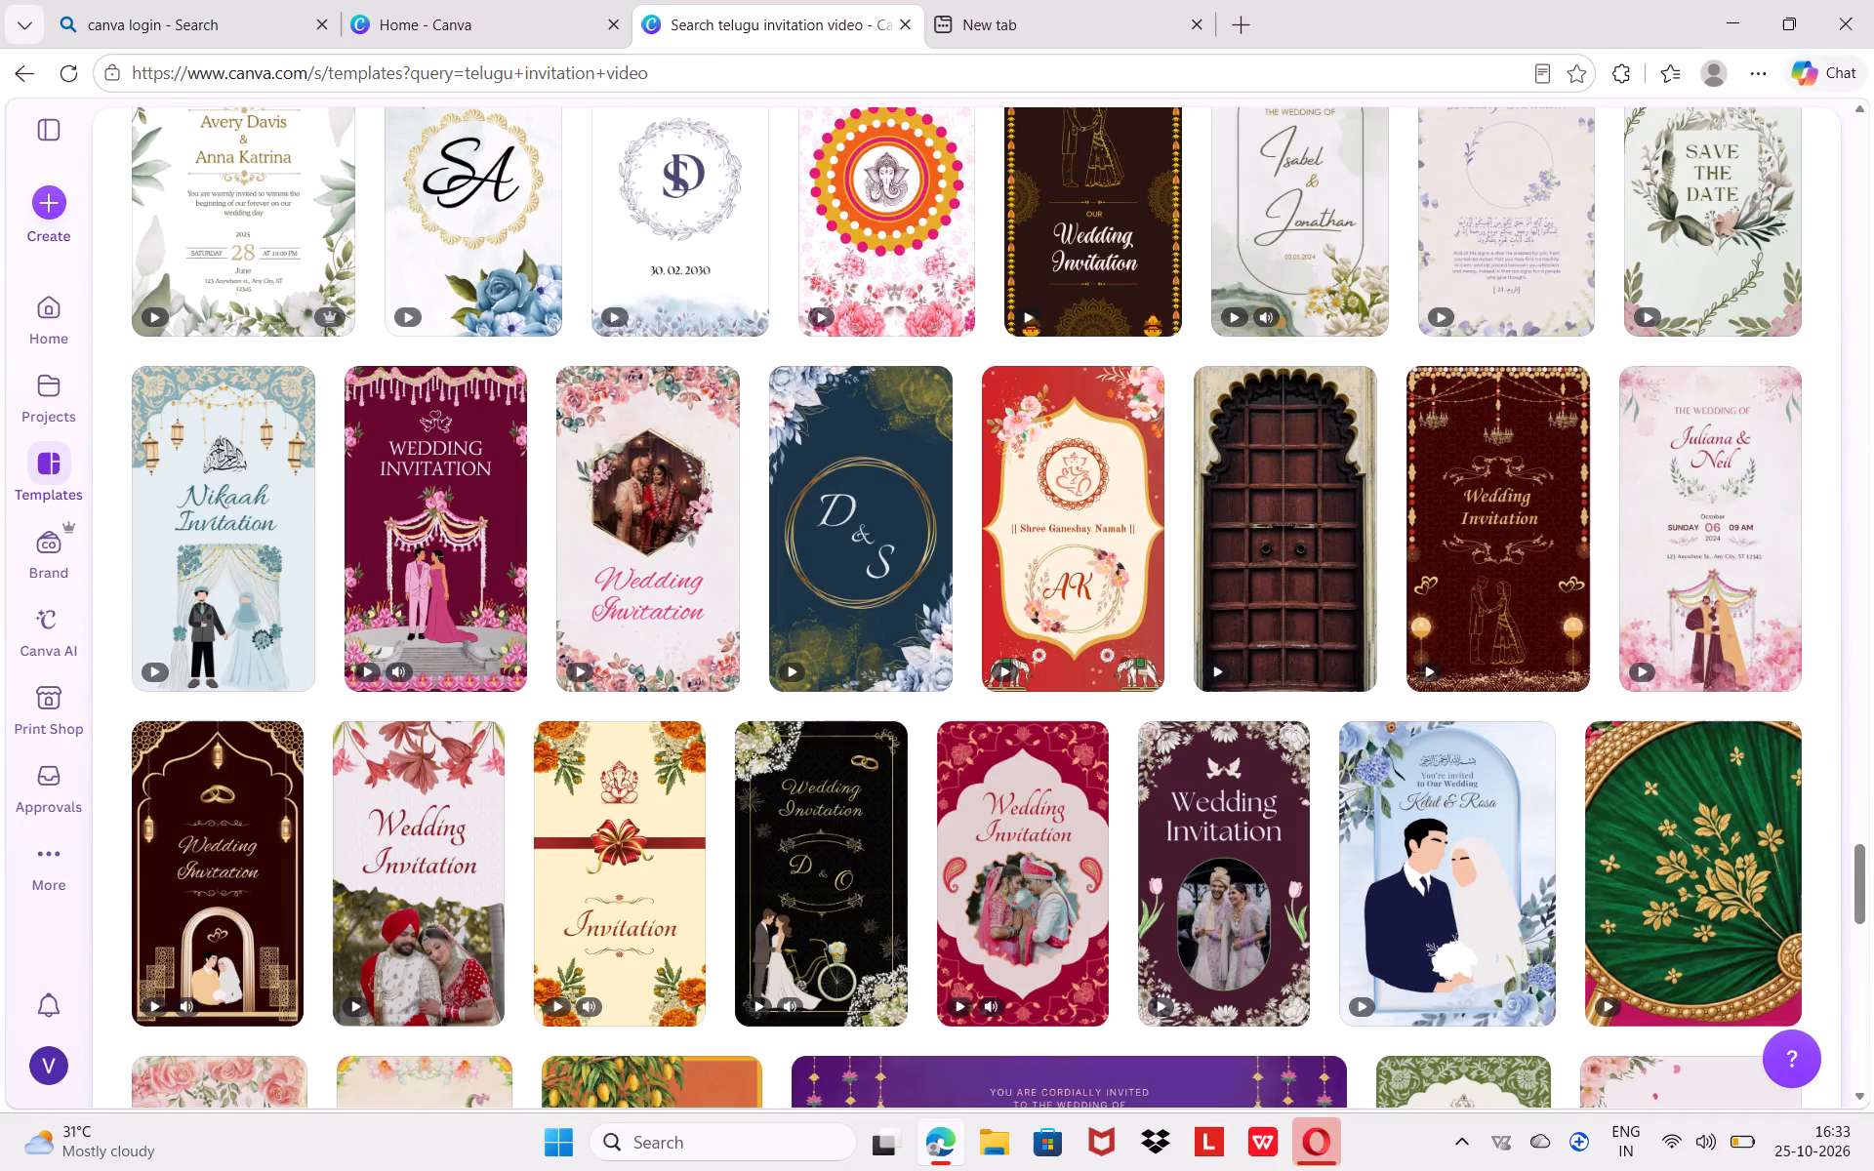
scroll(1030, 354, down, 5)
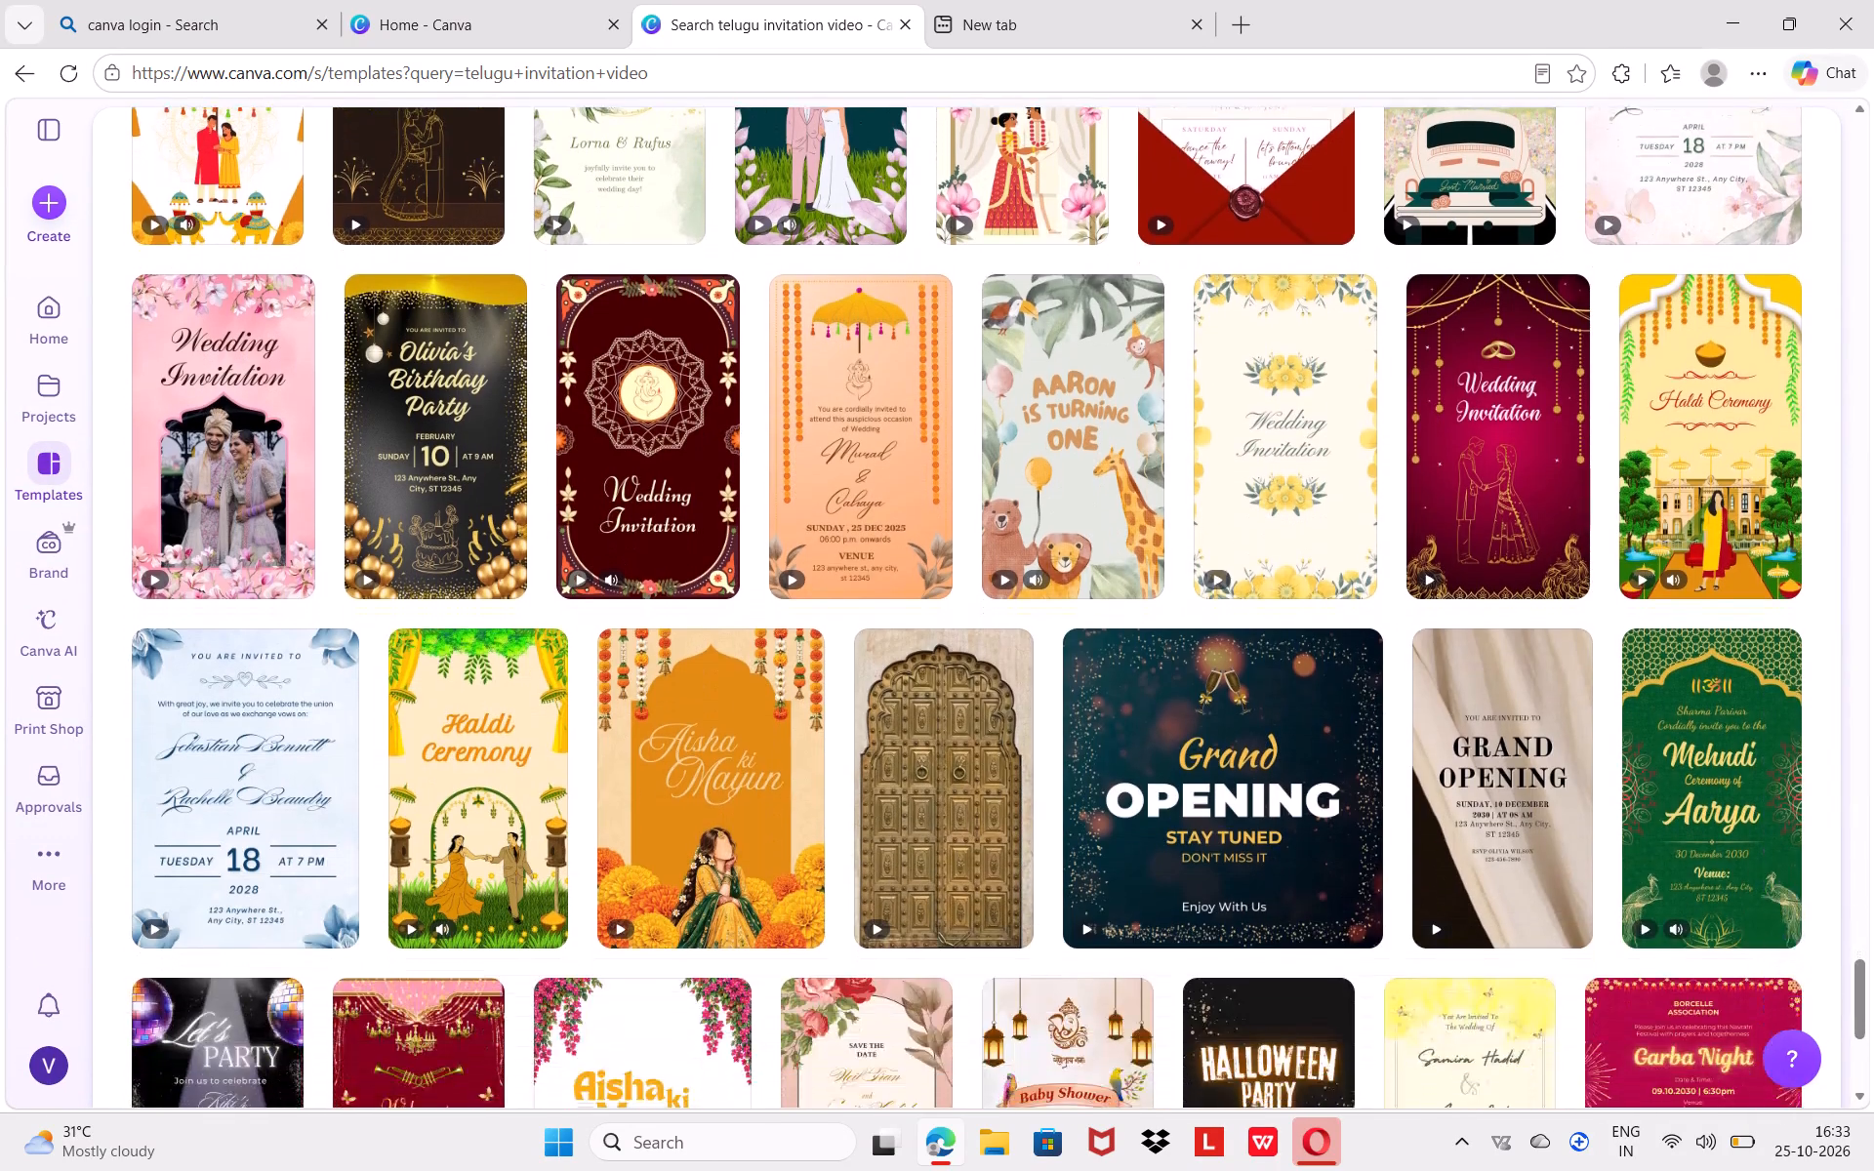
scroll(1030, 354, down, 14)
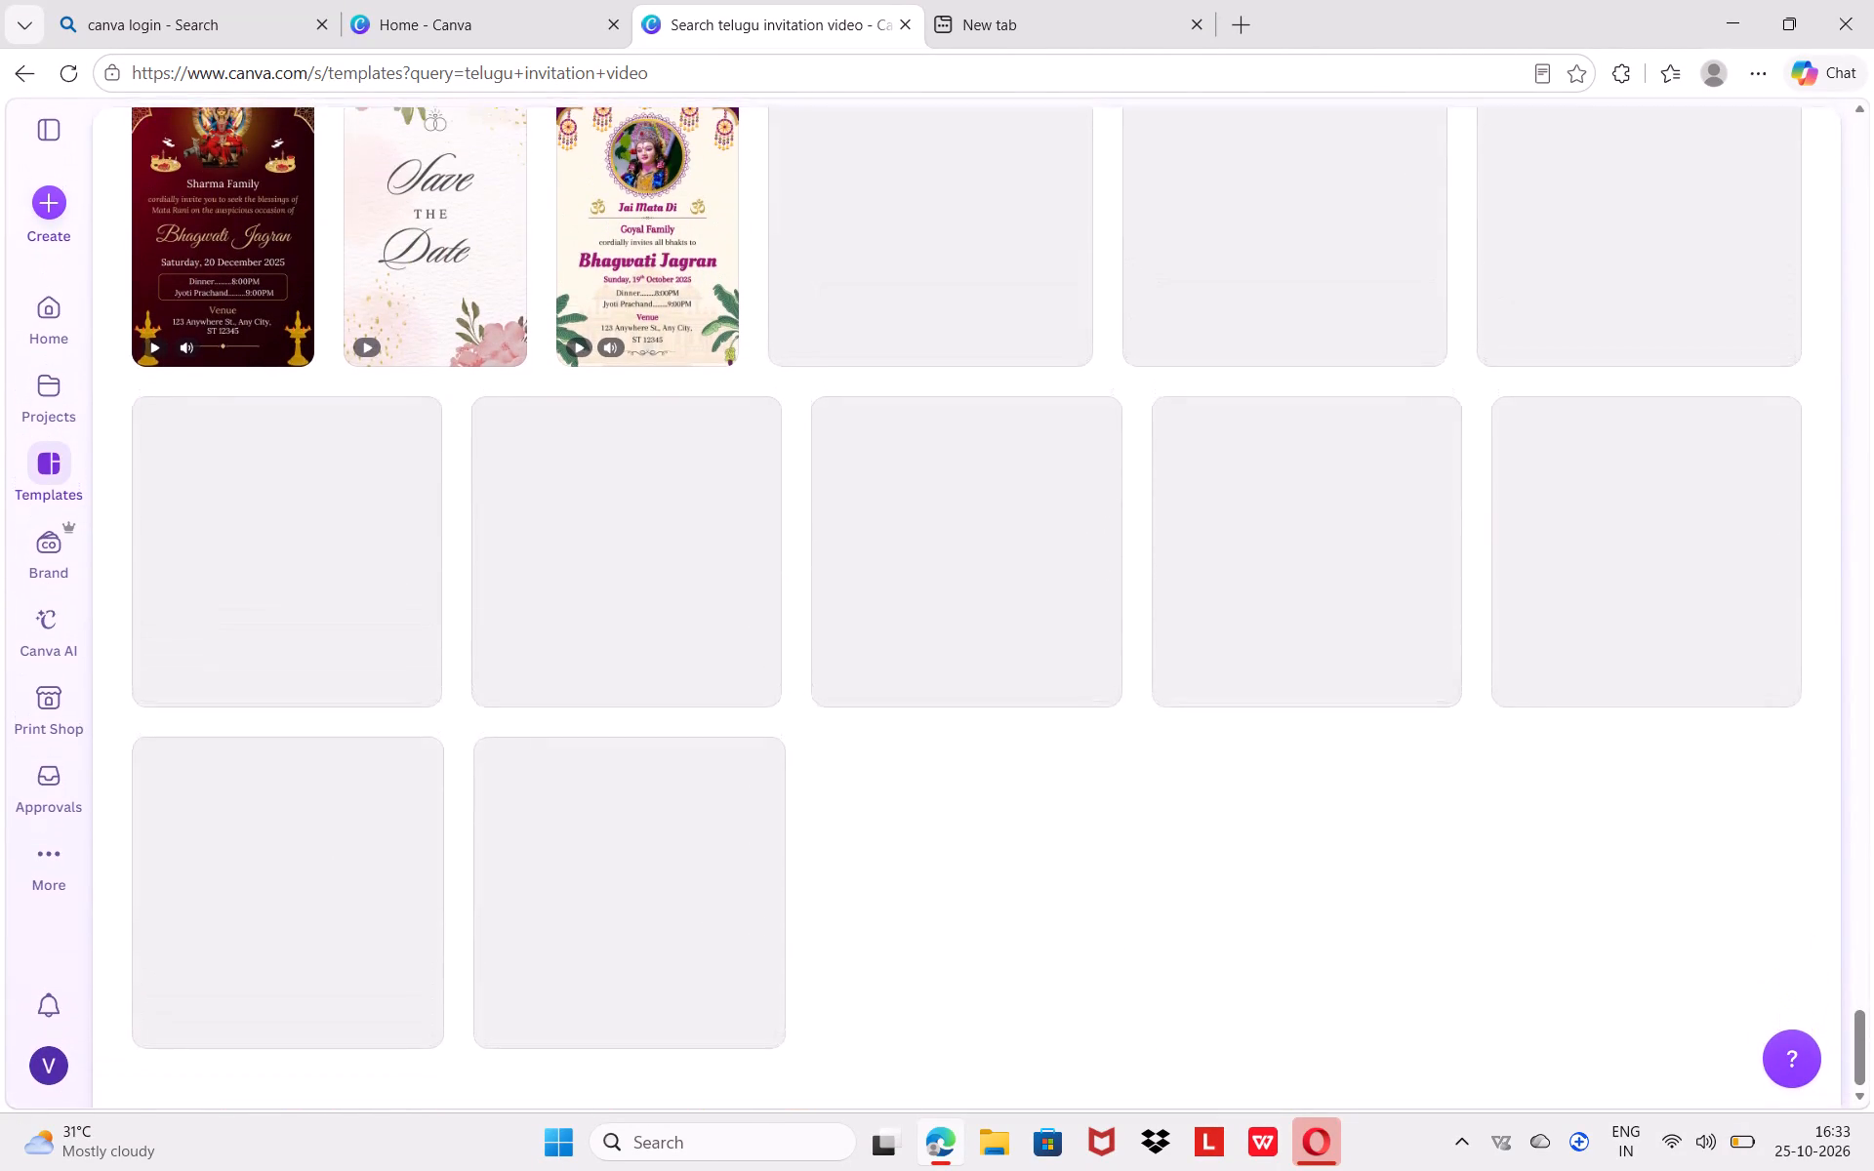
Switch to the empty new browser tab.
click(1080, 0)
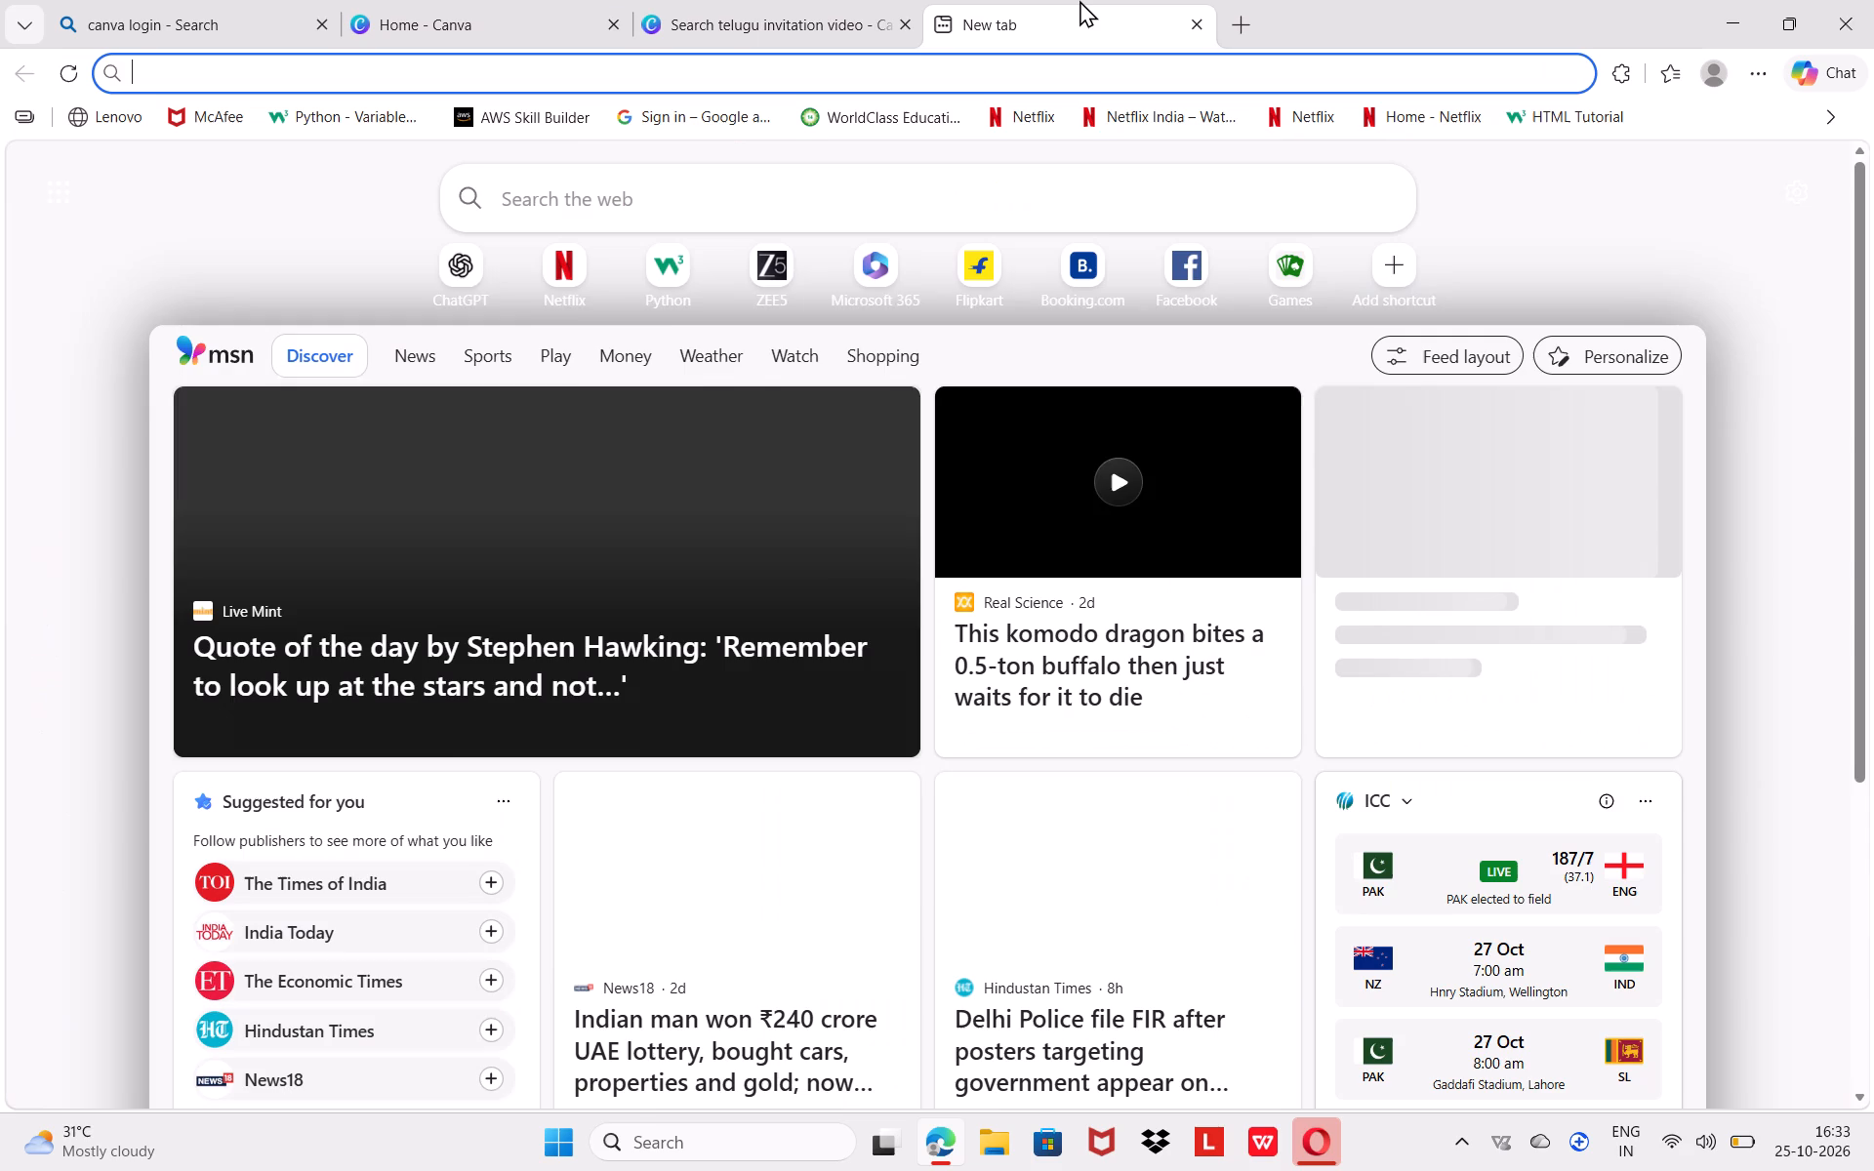
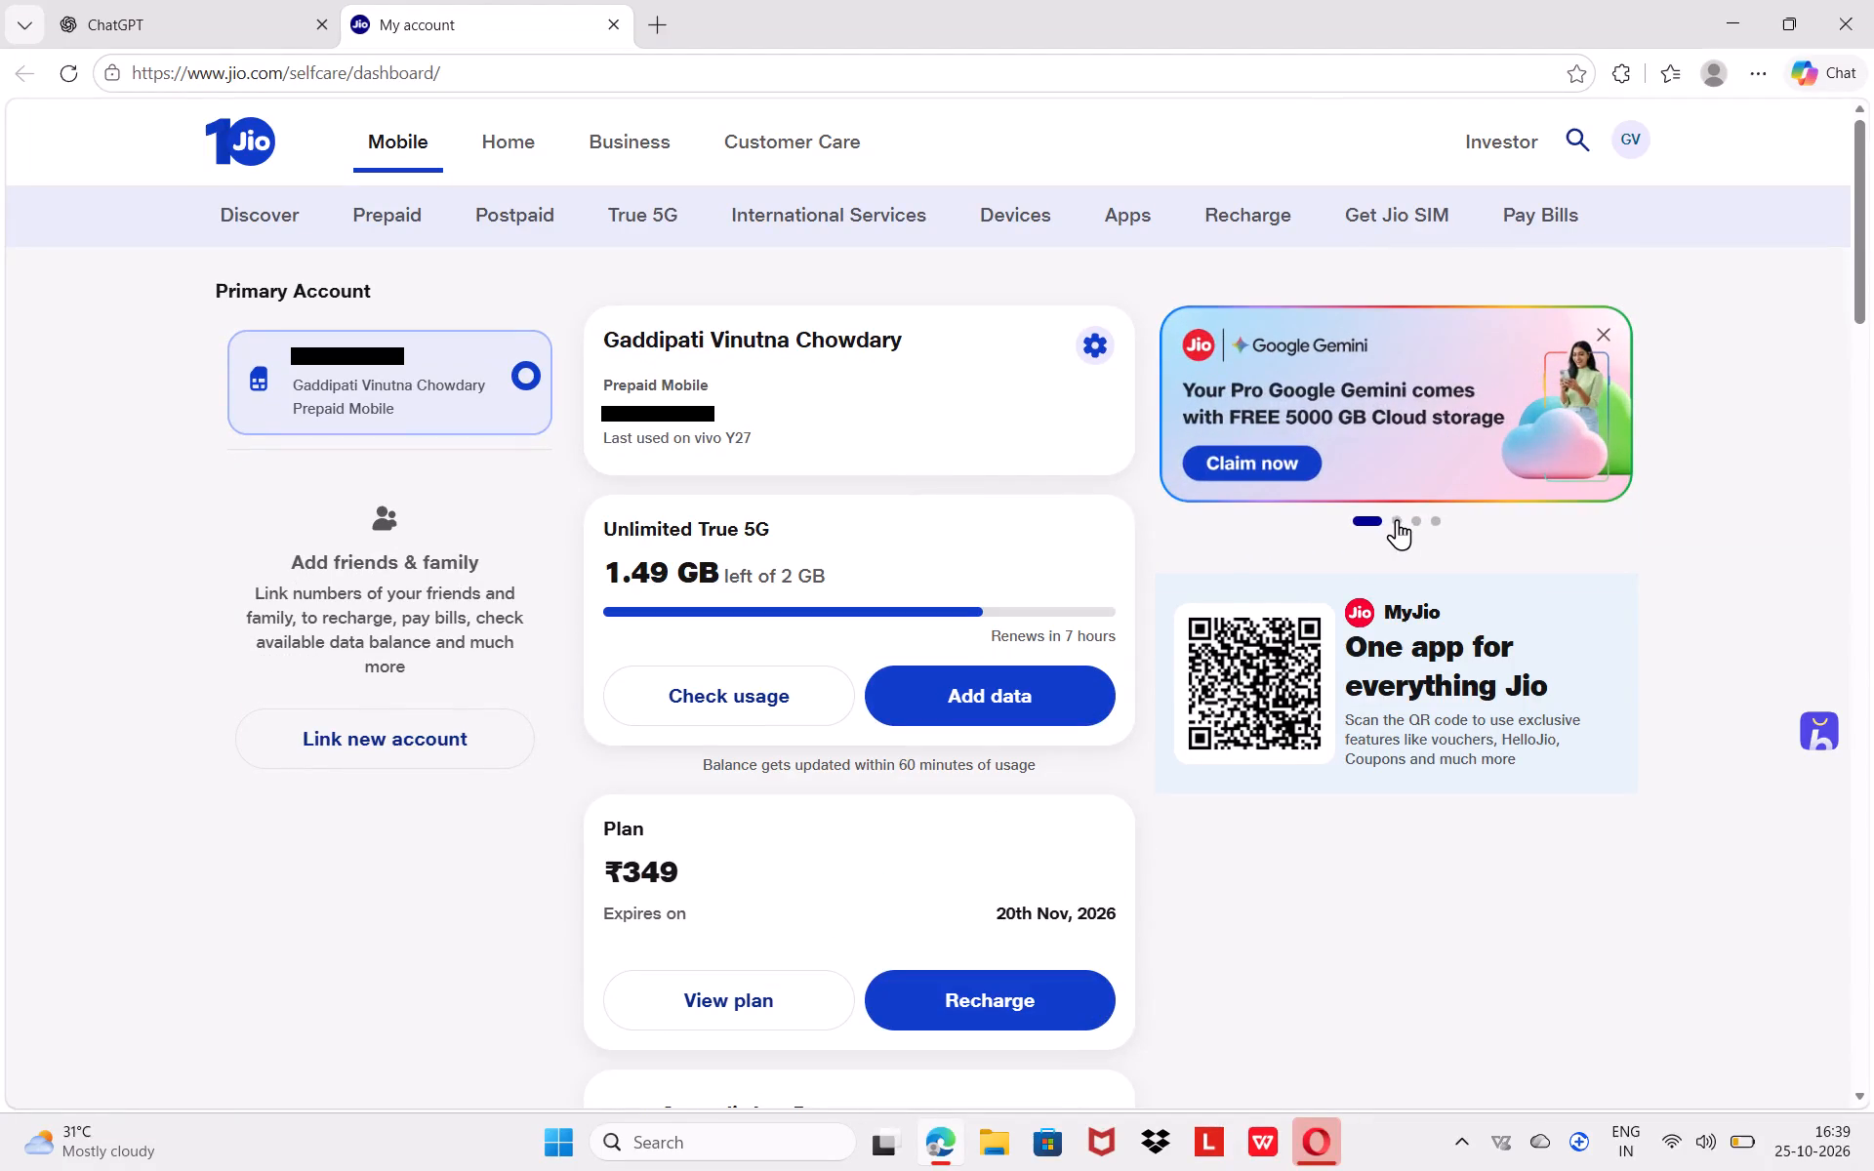
click(1397, 520)
click(1413, 517)
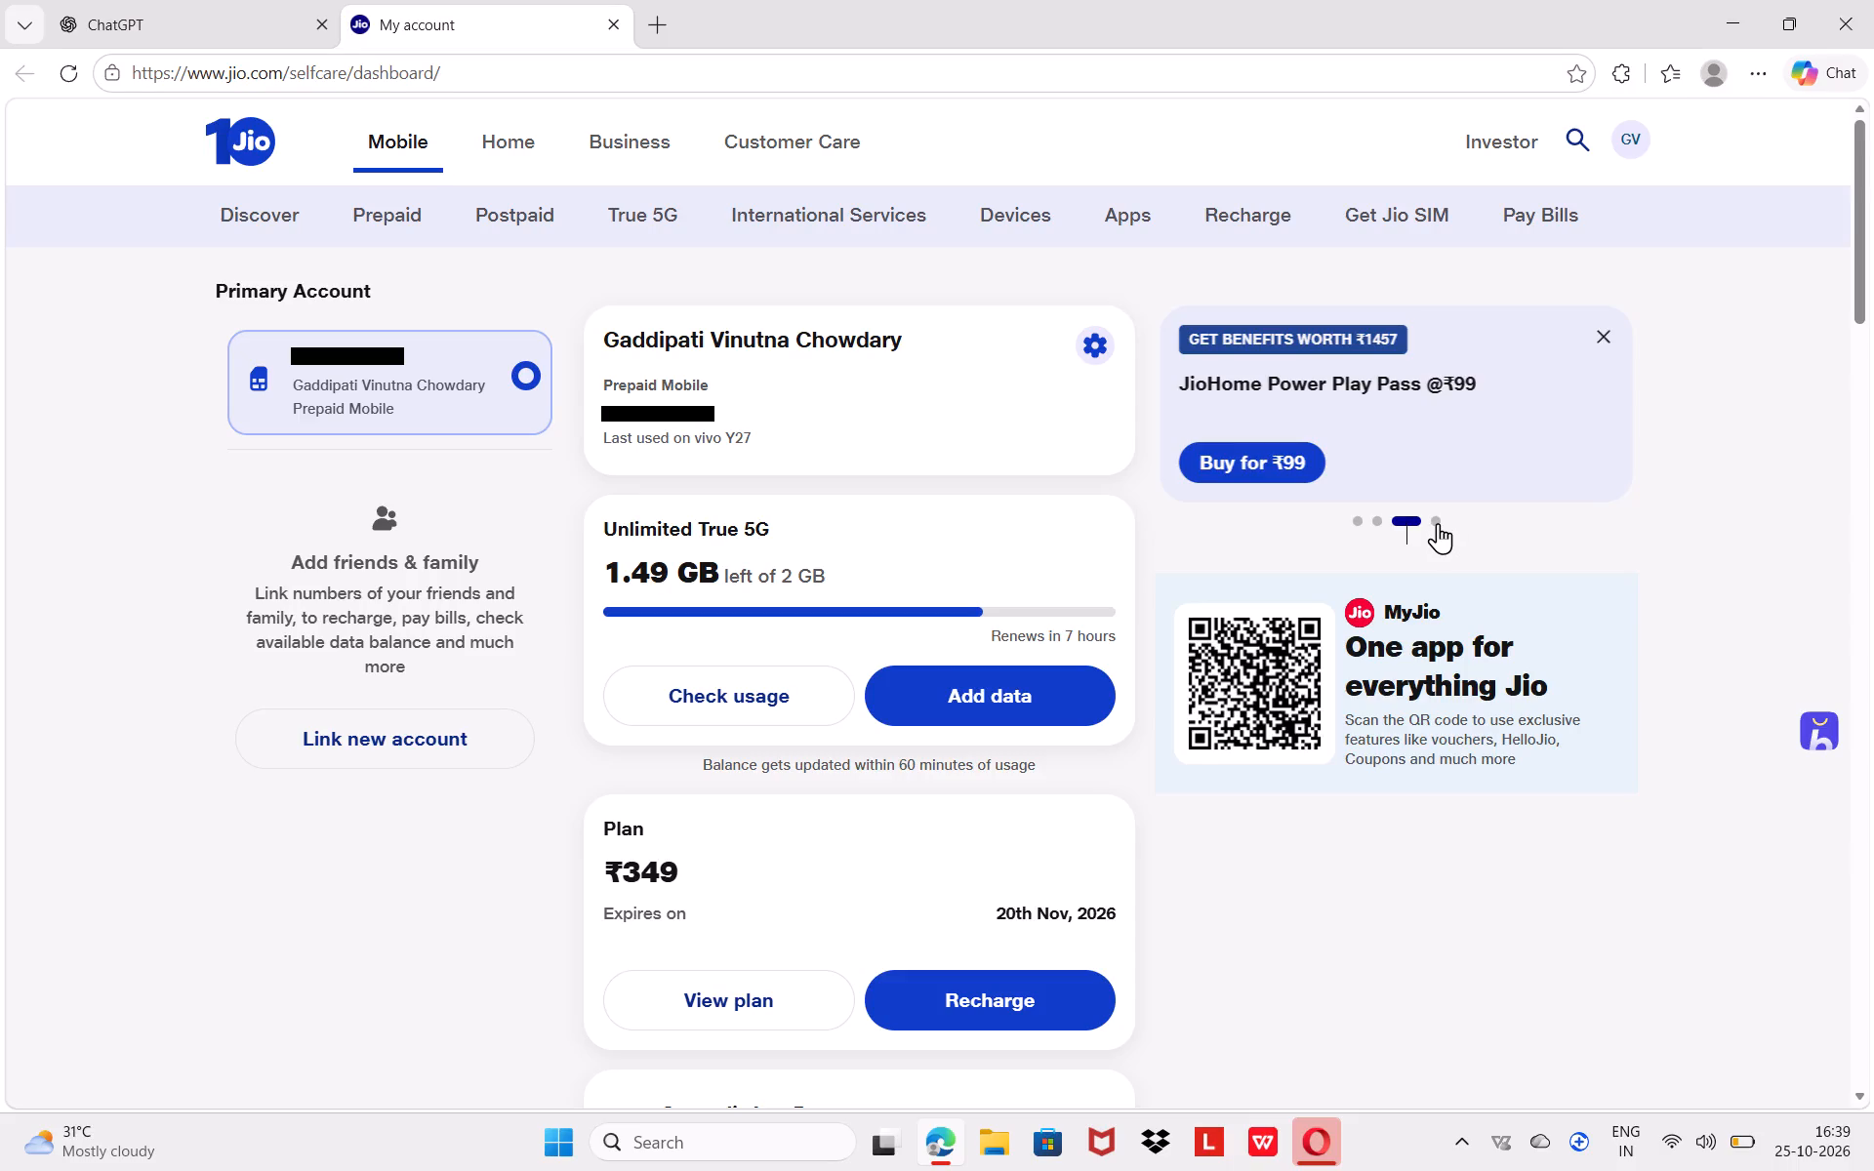
click(1438, 520)
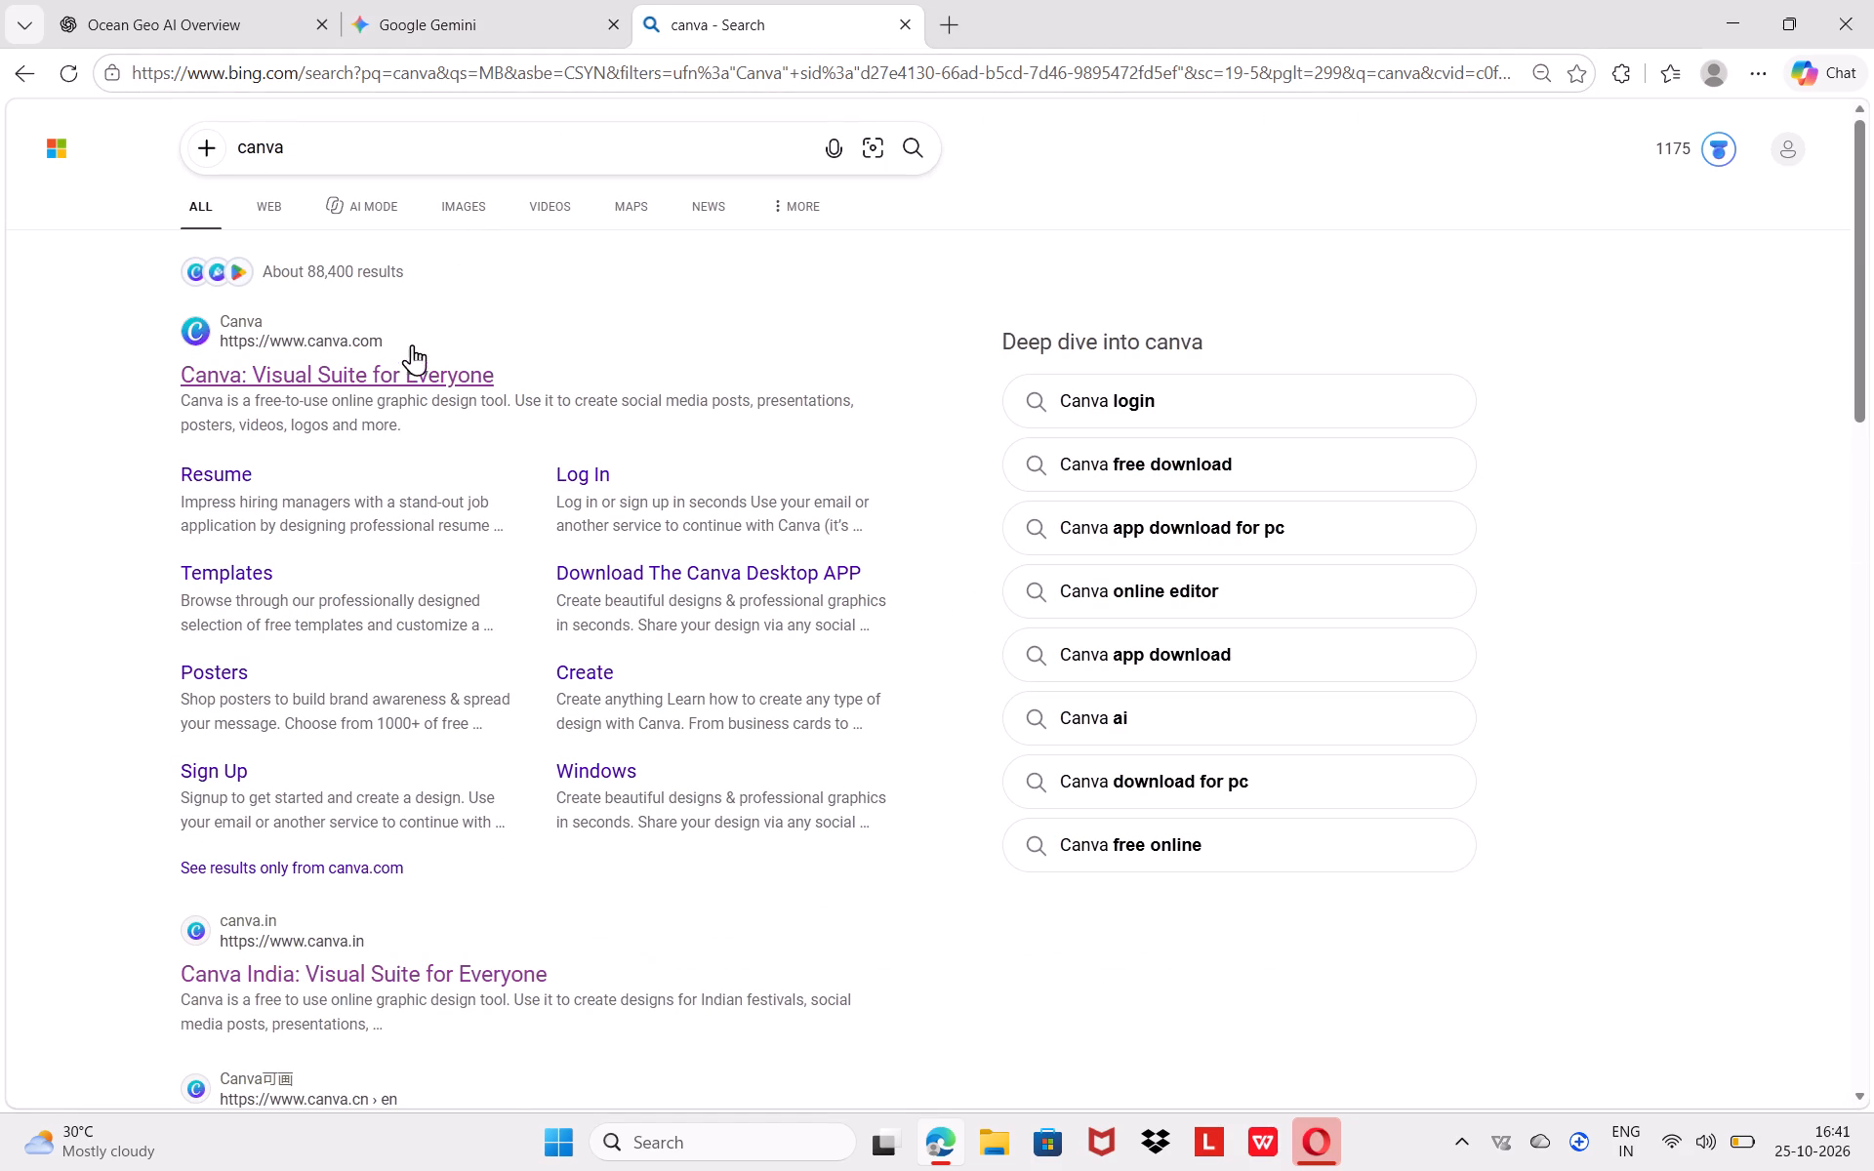
Open the official Canva website from the search results and close the leftover search results tab.
click(414, 372)
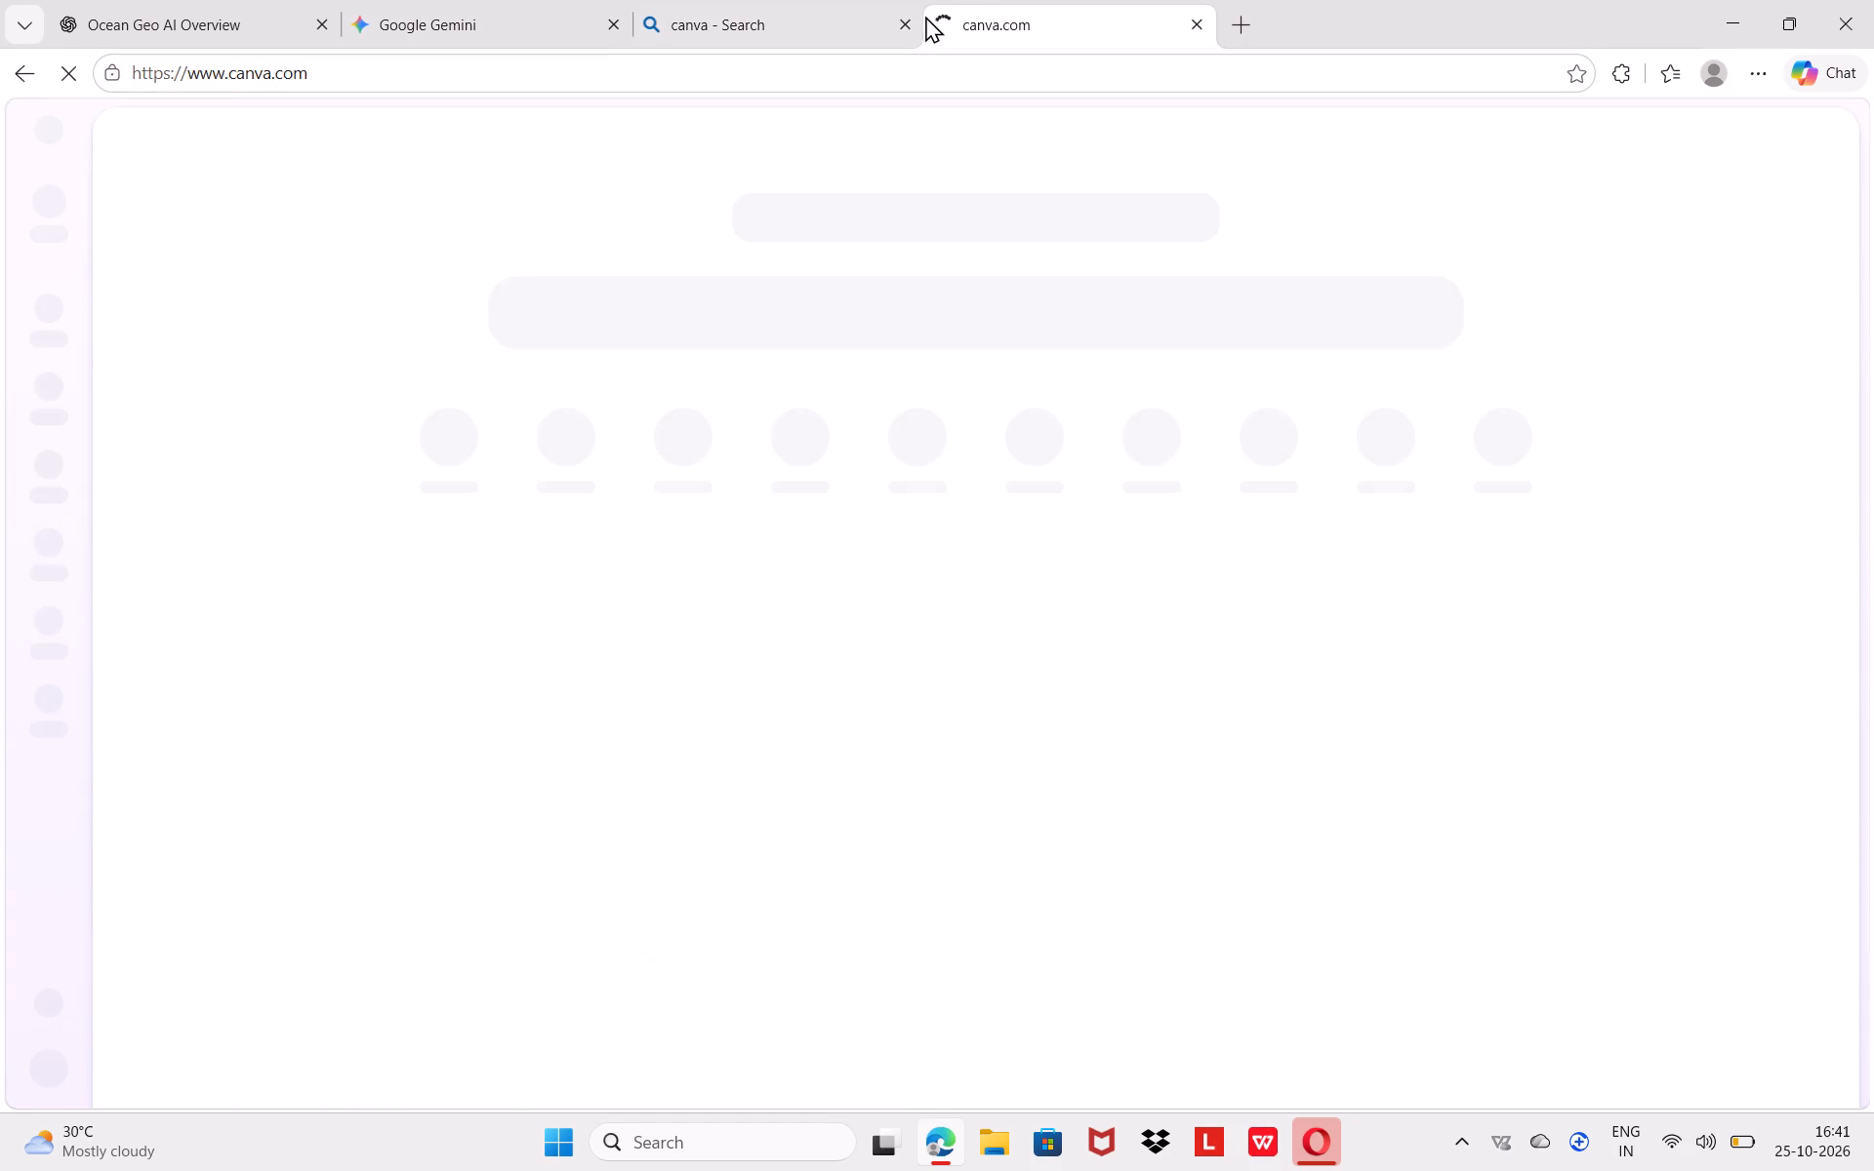
click(900, 18)
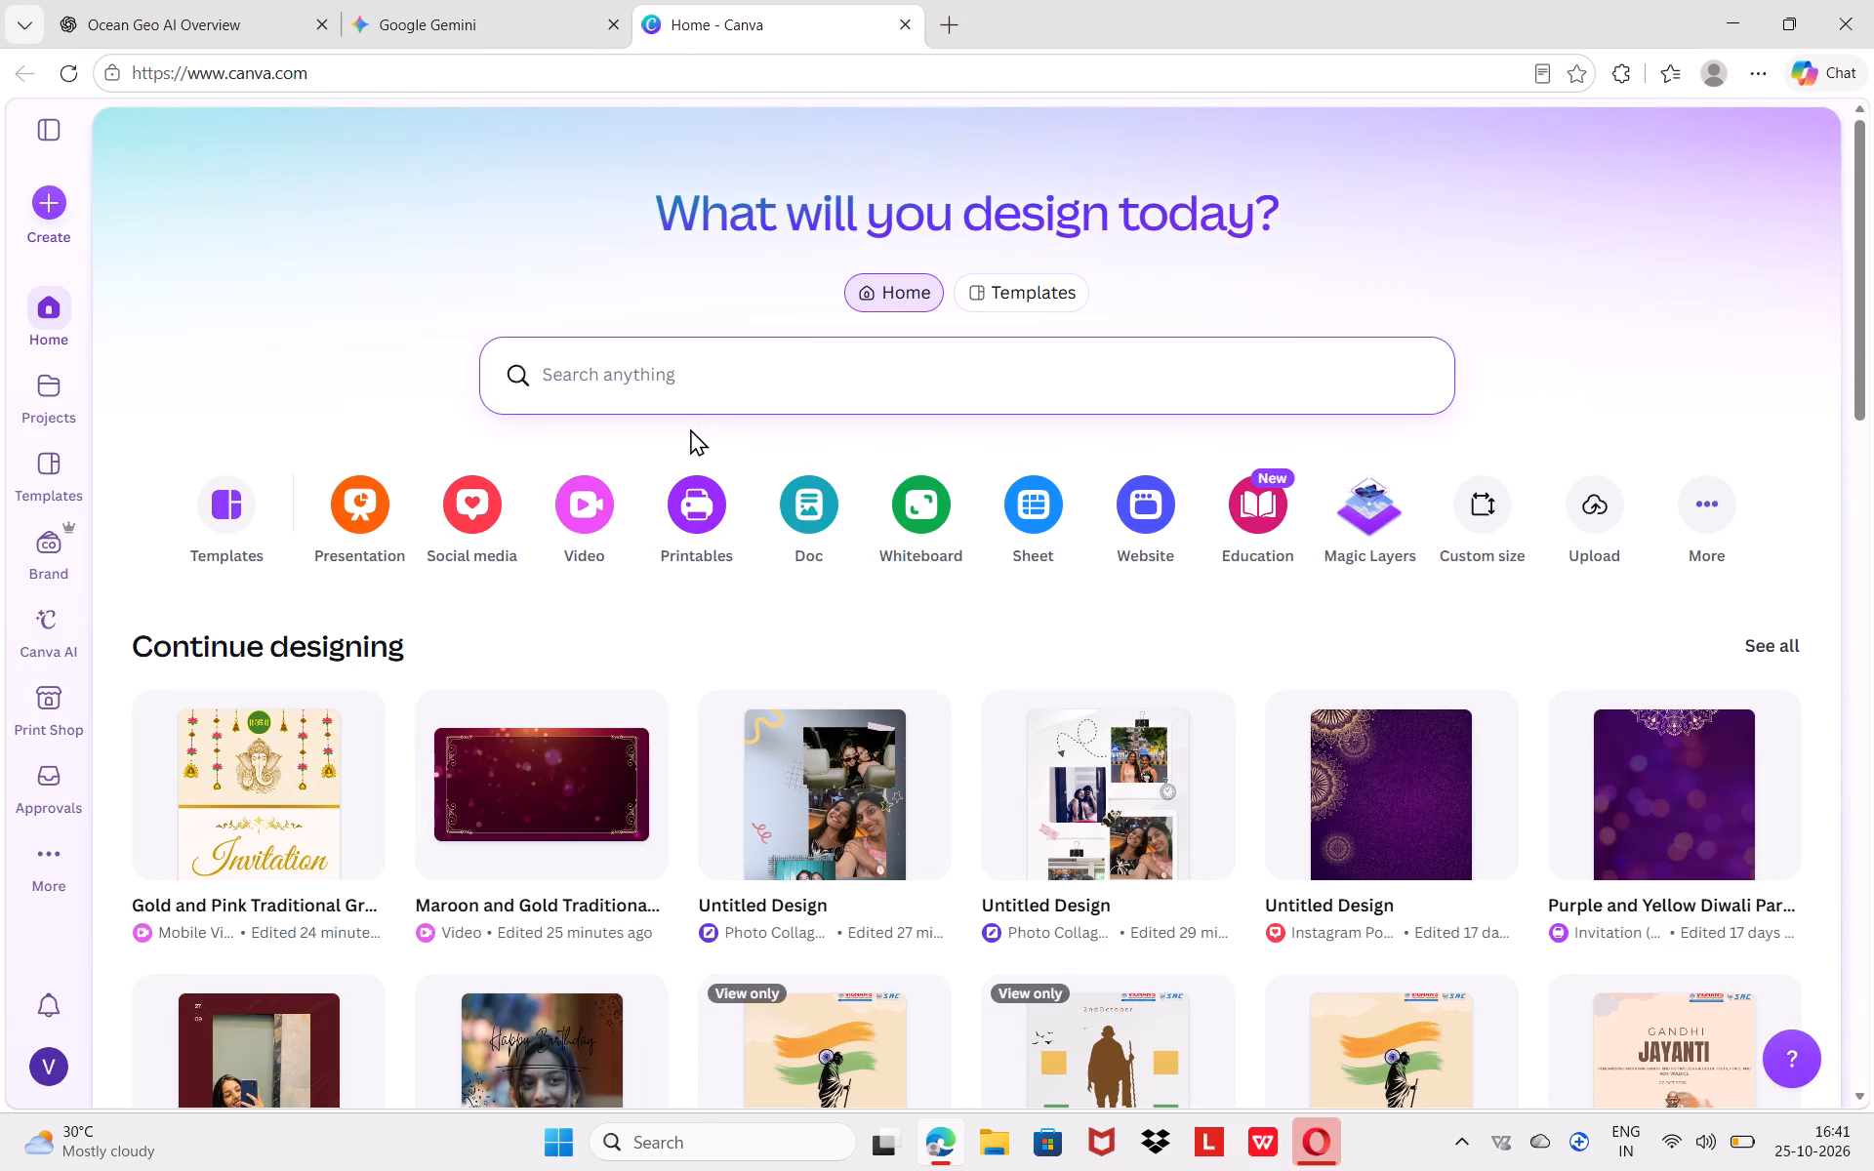
Create a new blank Landscape Video design from Canva's video formats.
scroll(649, 720, down, 1)
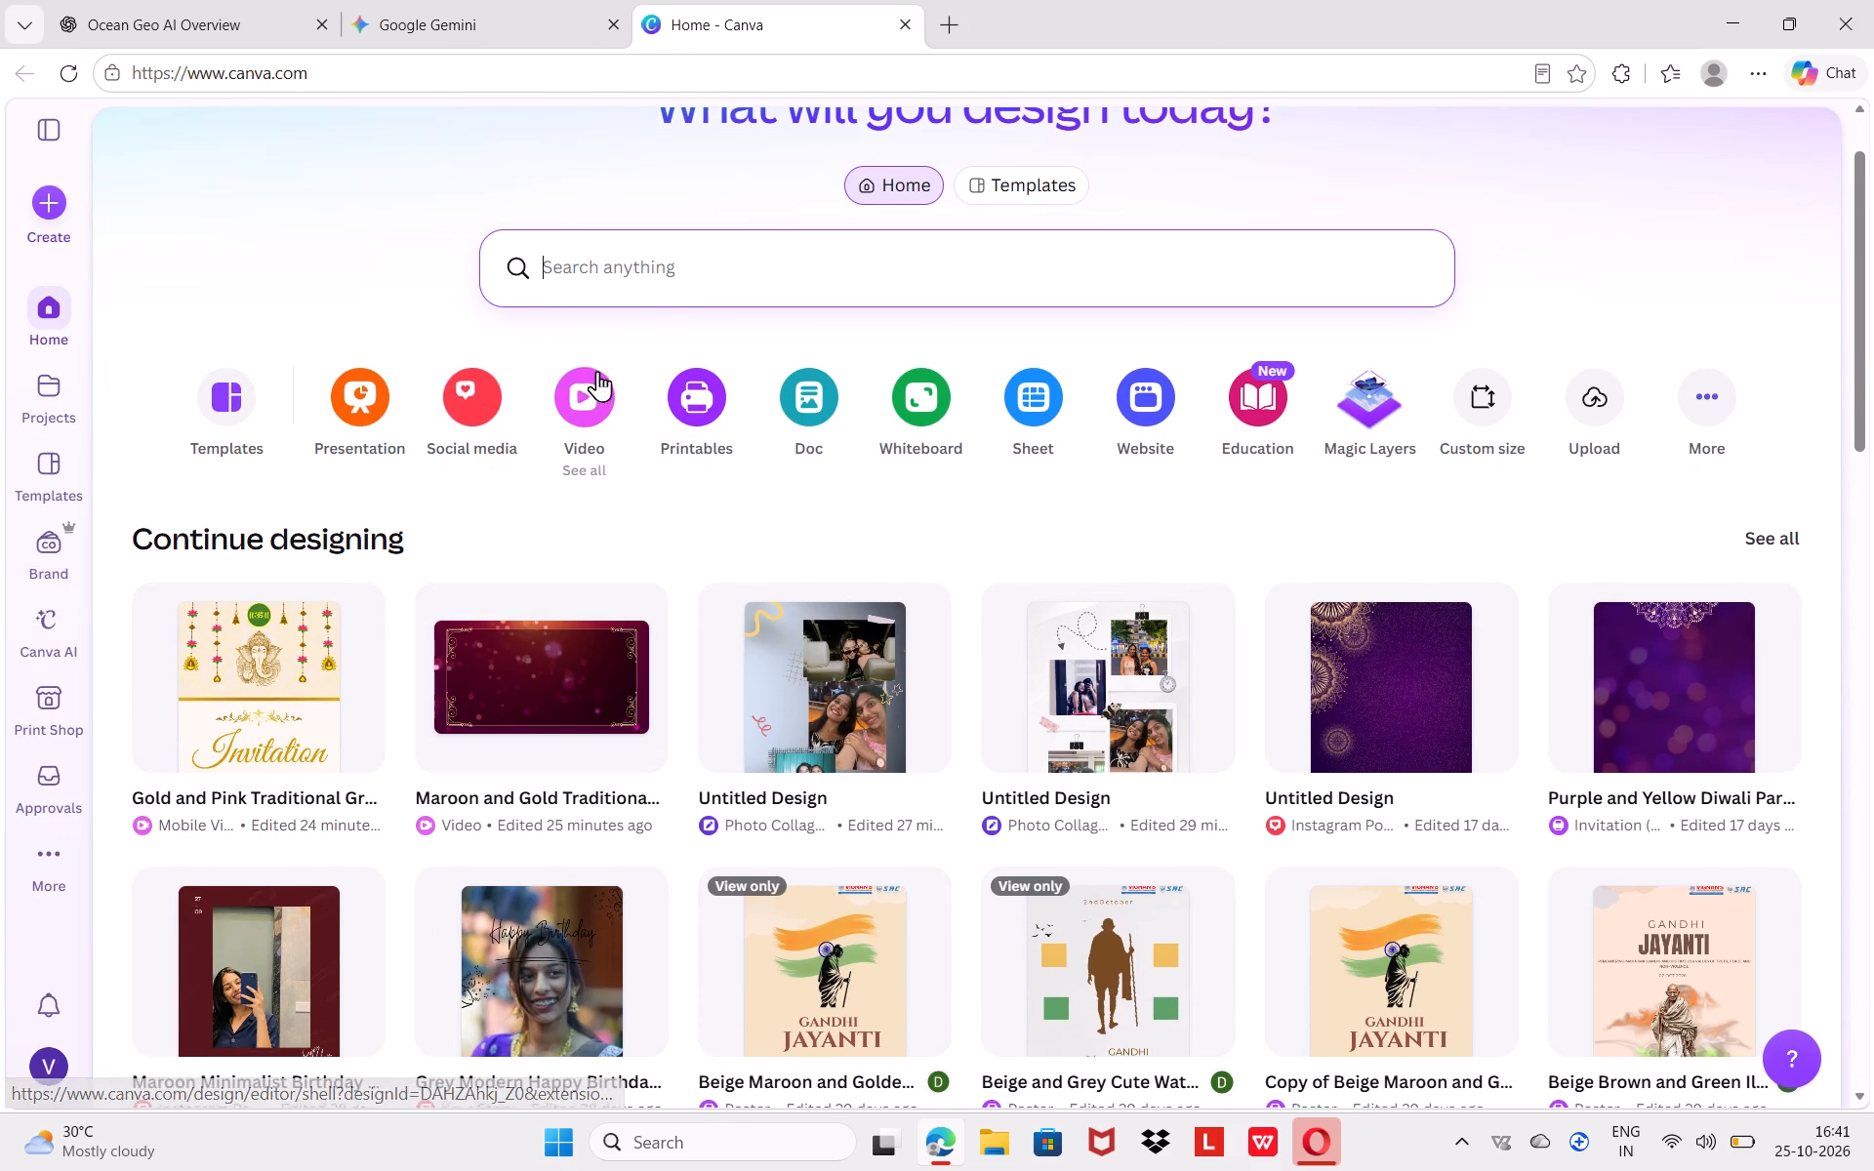
click(607, 384)
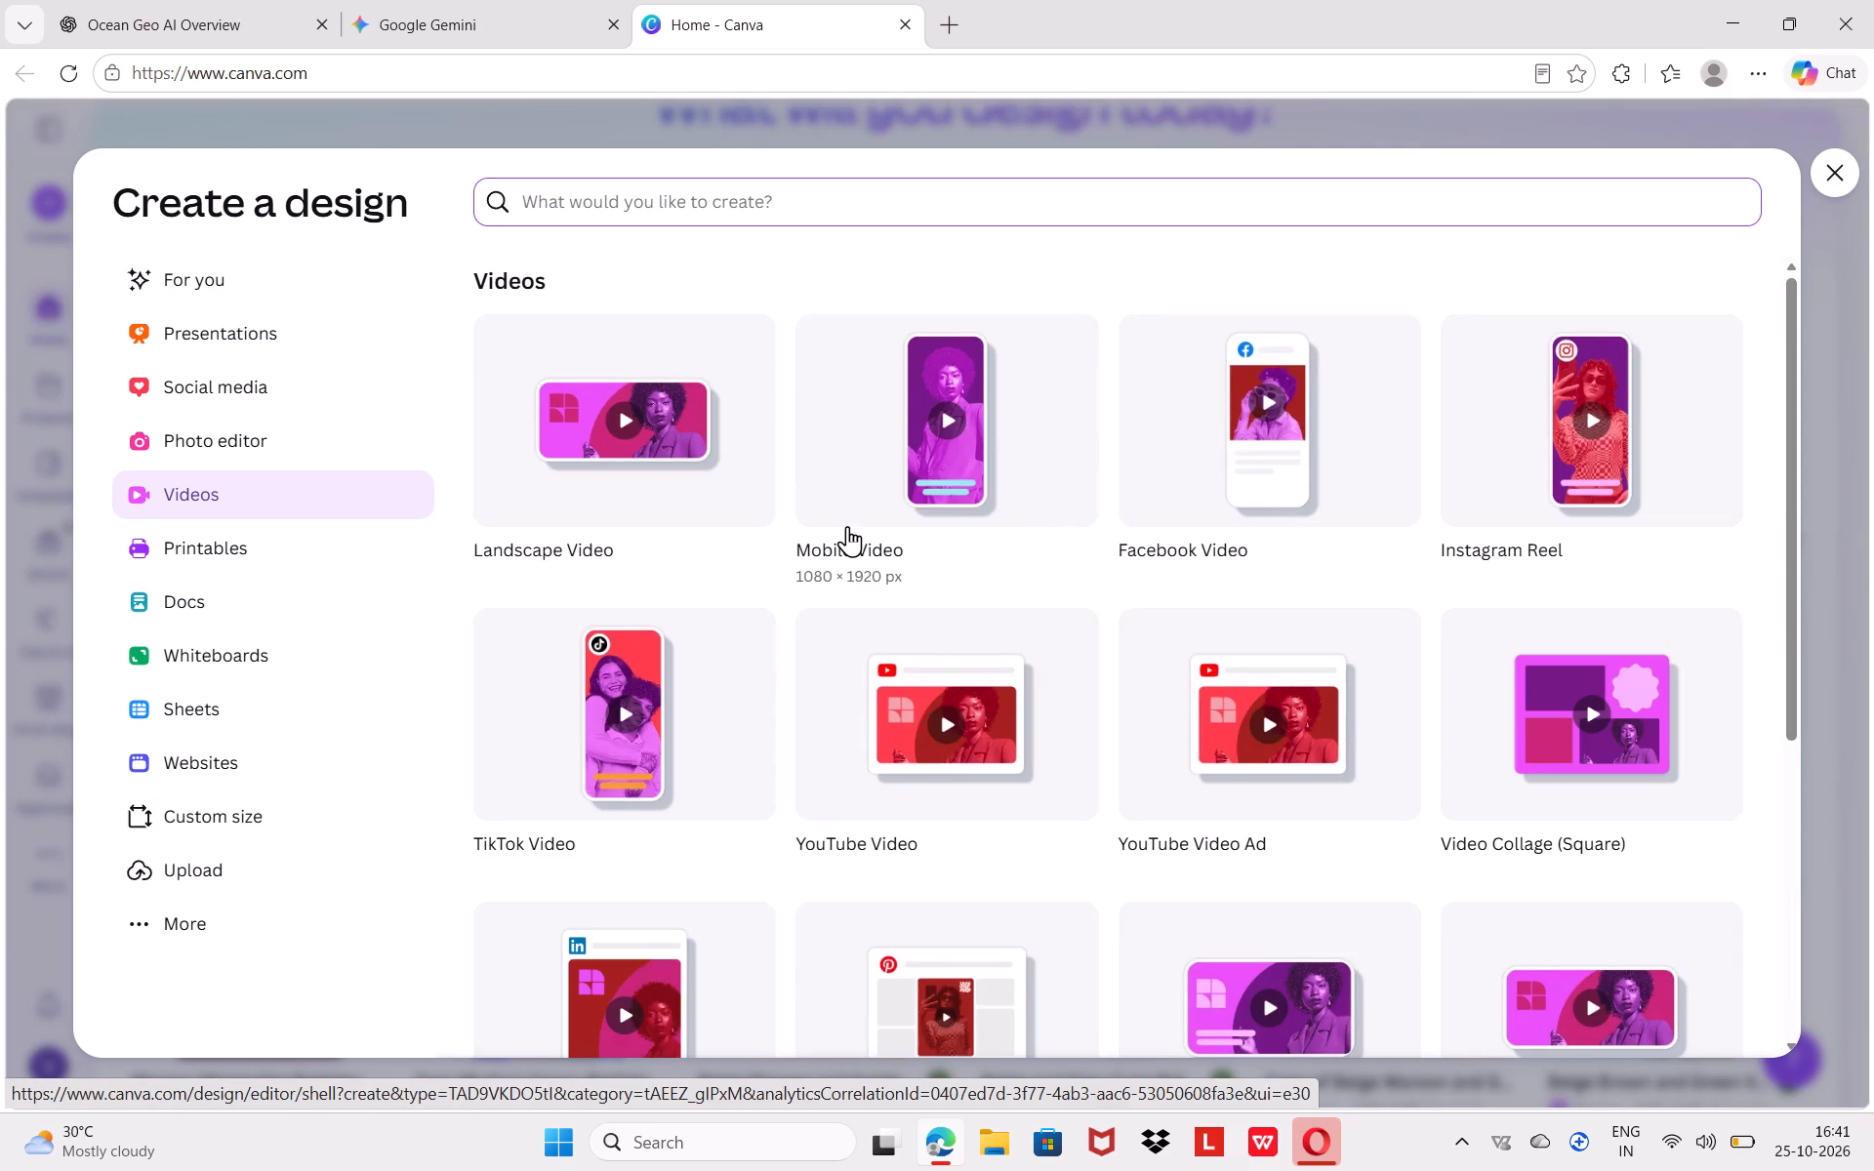
click(627, 432)
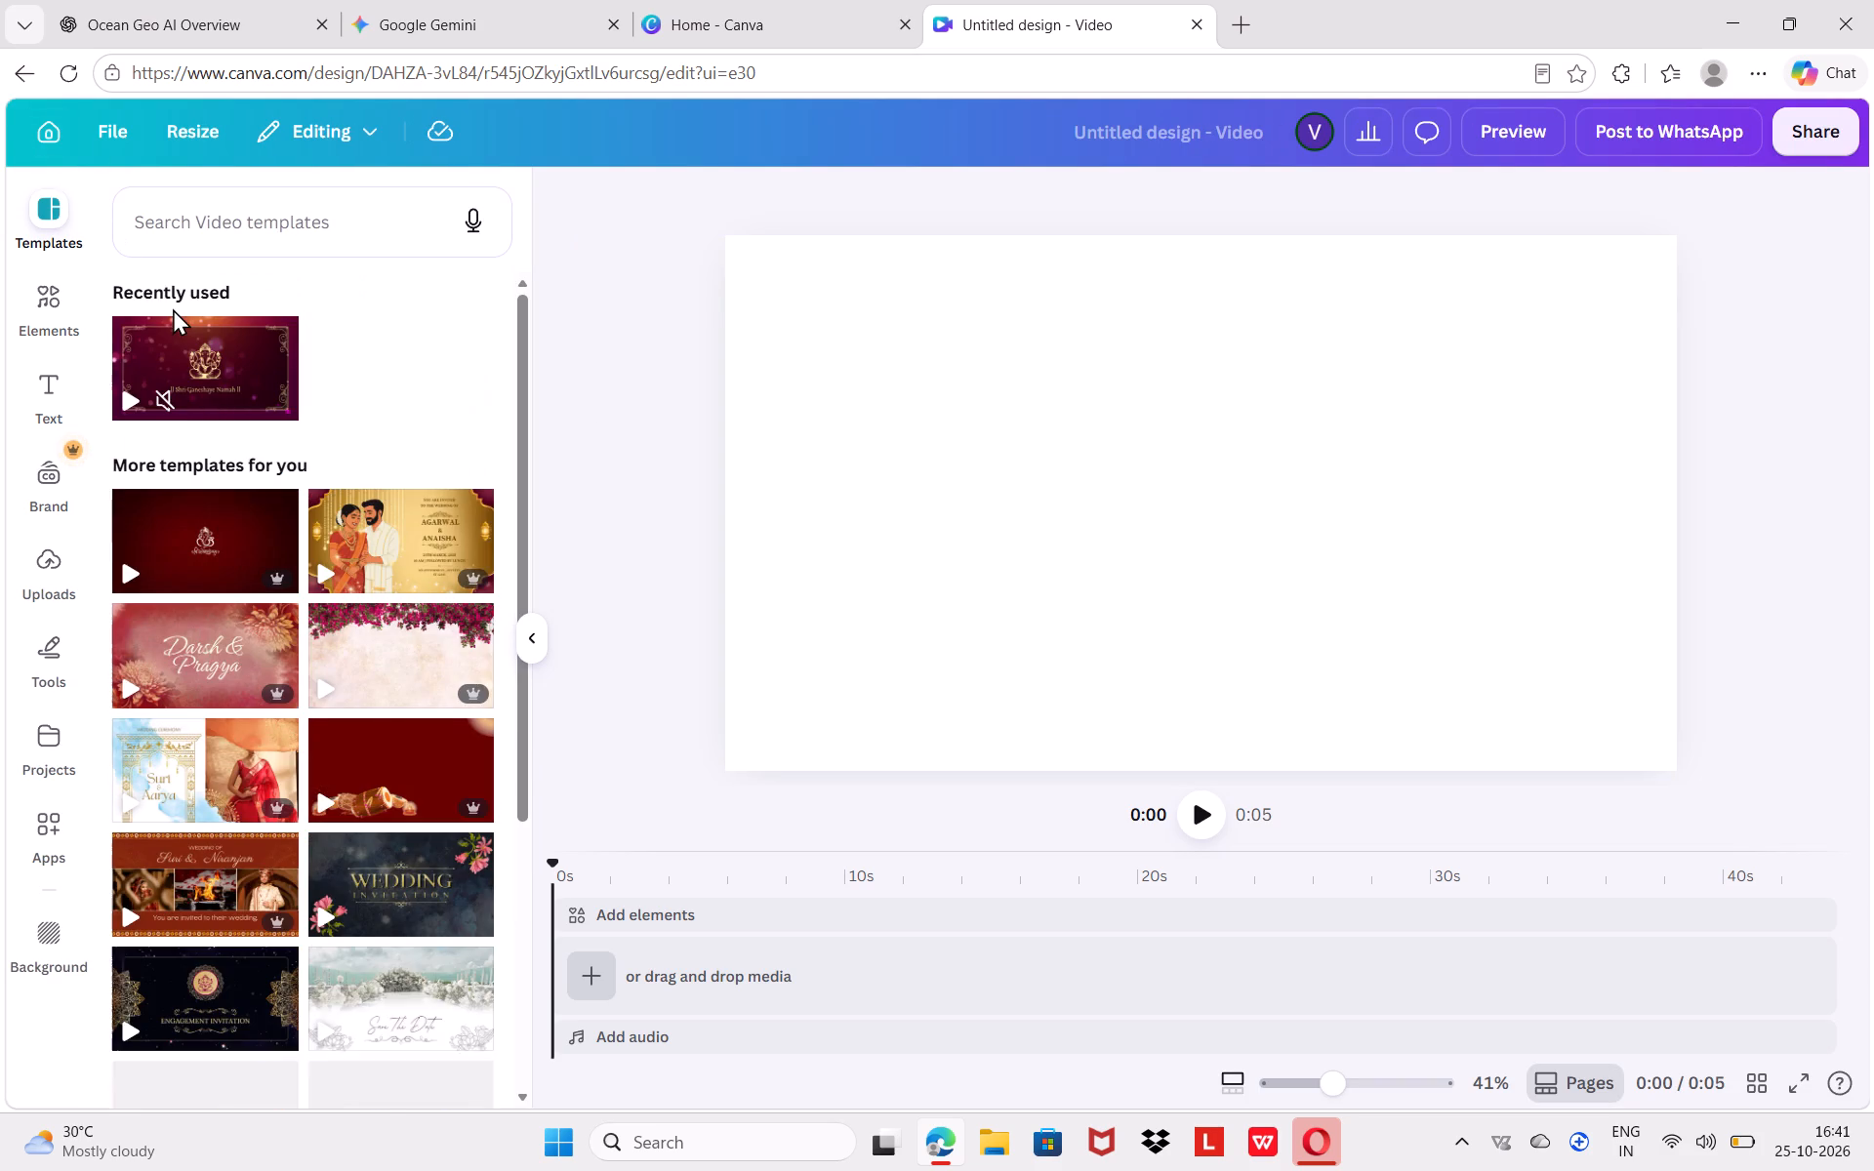
Browse the suggested video templates and open the Gold and Black Ornate Engagement Invitation Video template.
scroll(242, 656, down, 2)
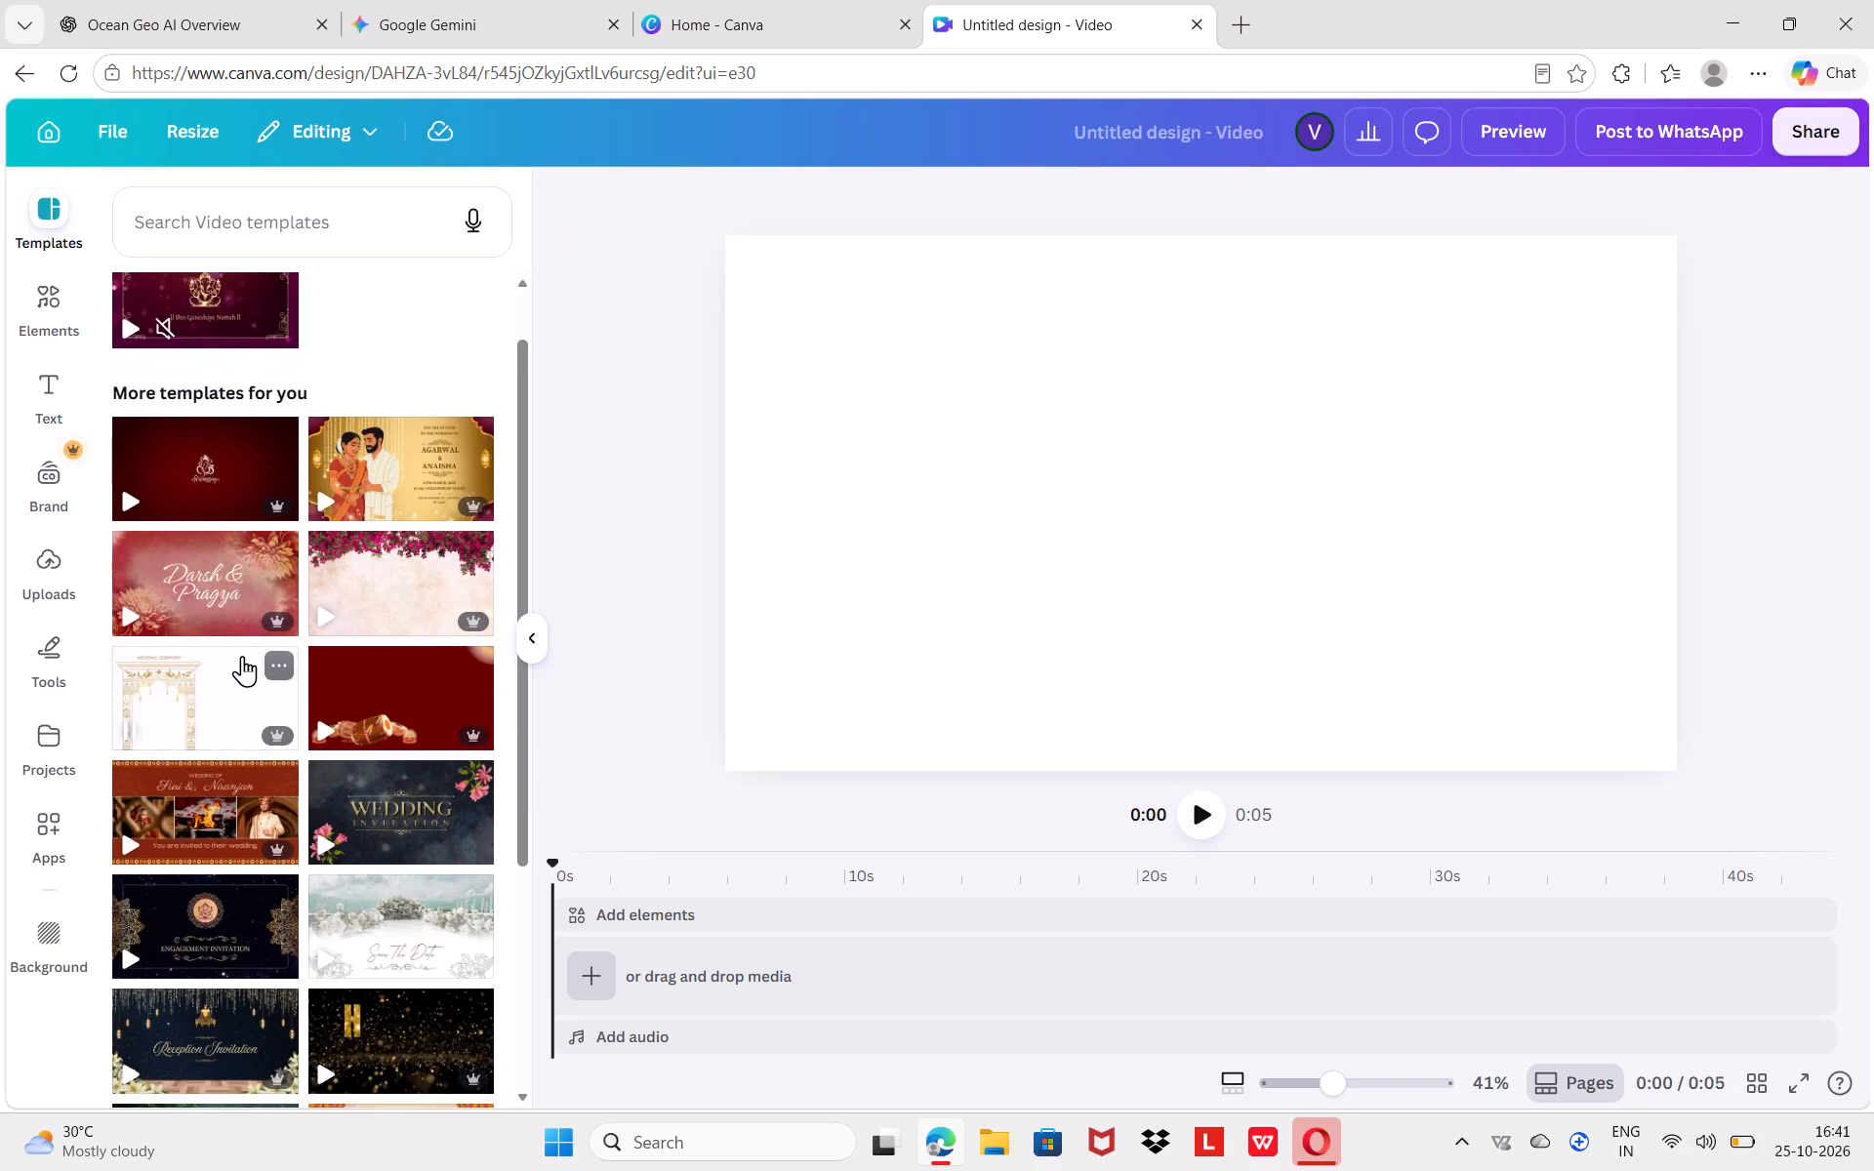
scroll(242, 656, down, 4)
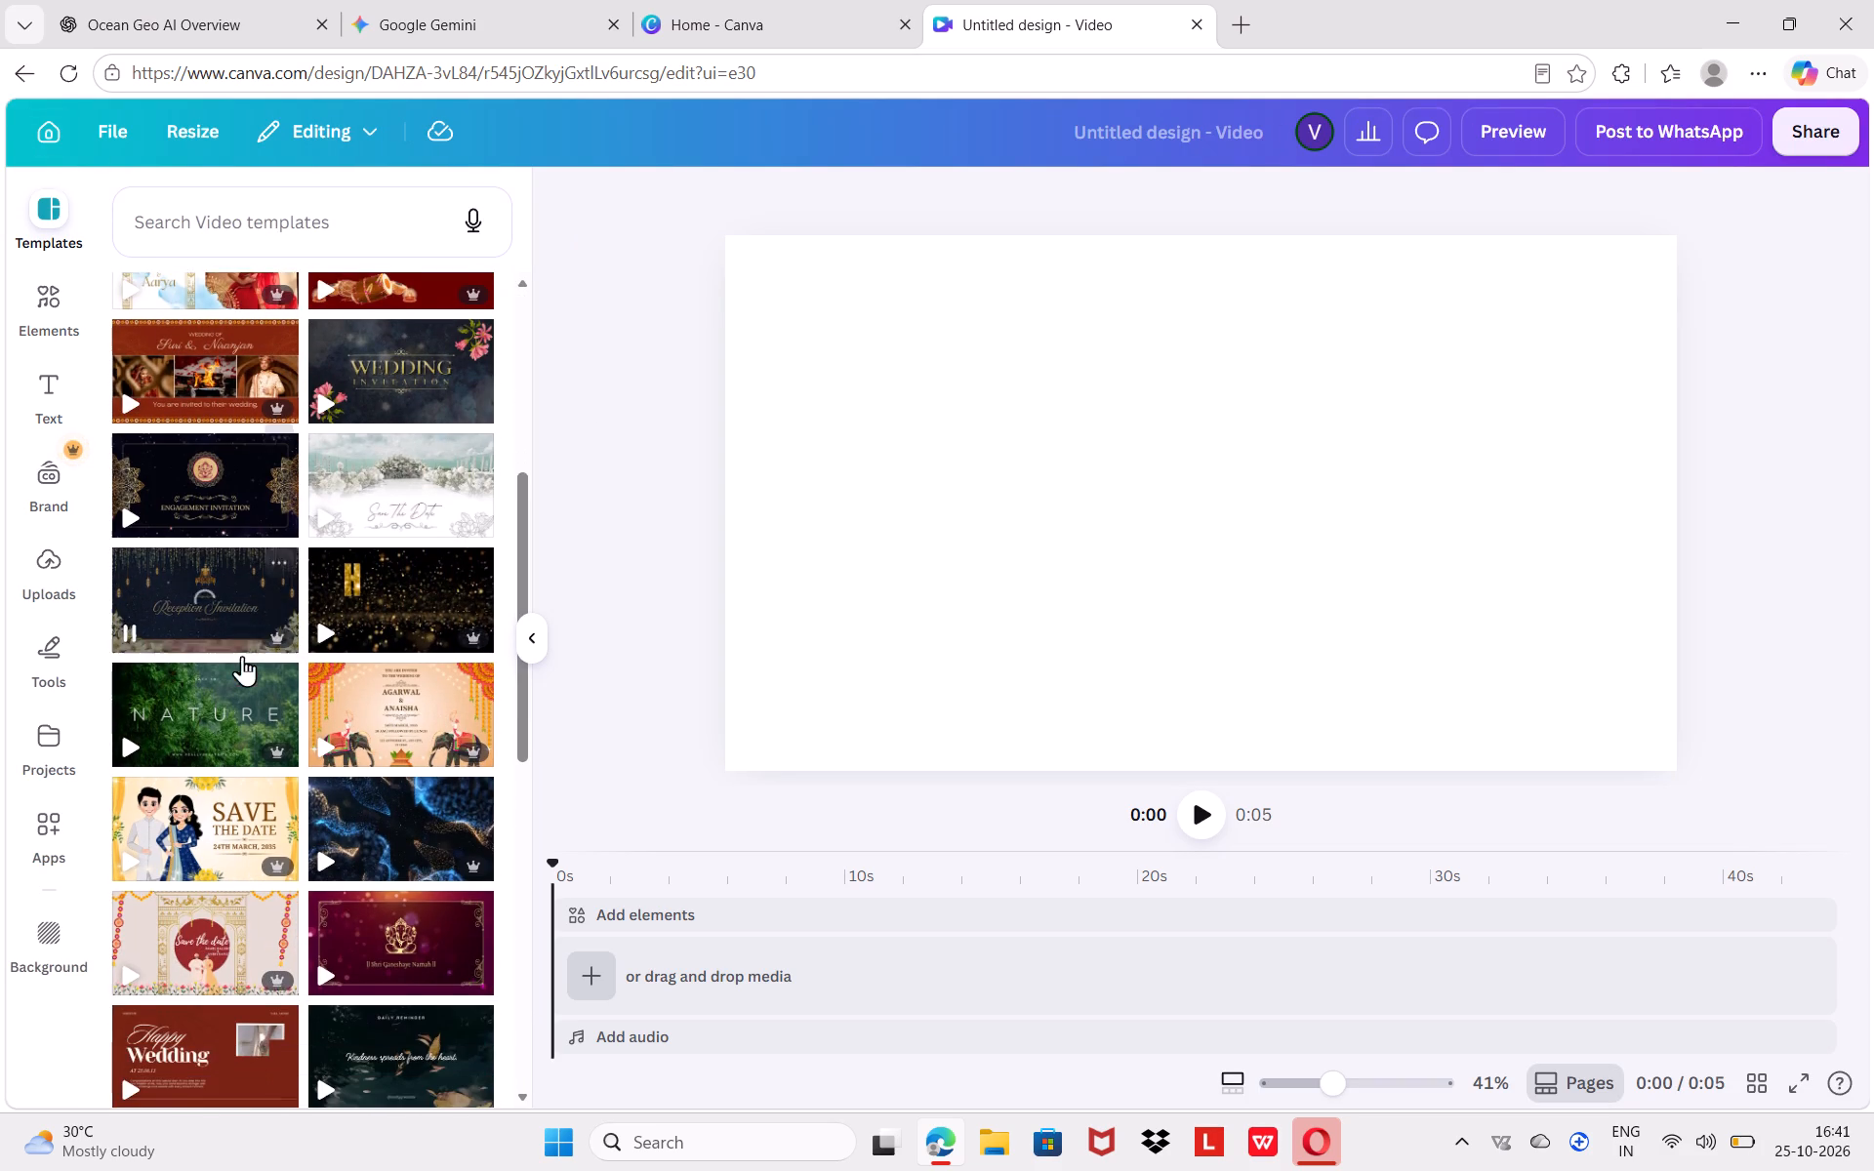
click(216, 473)
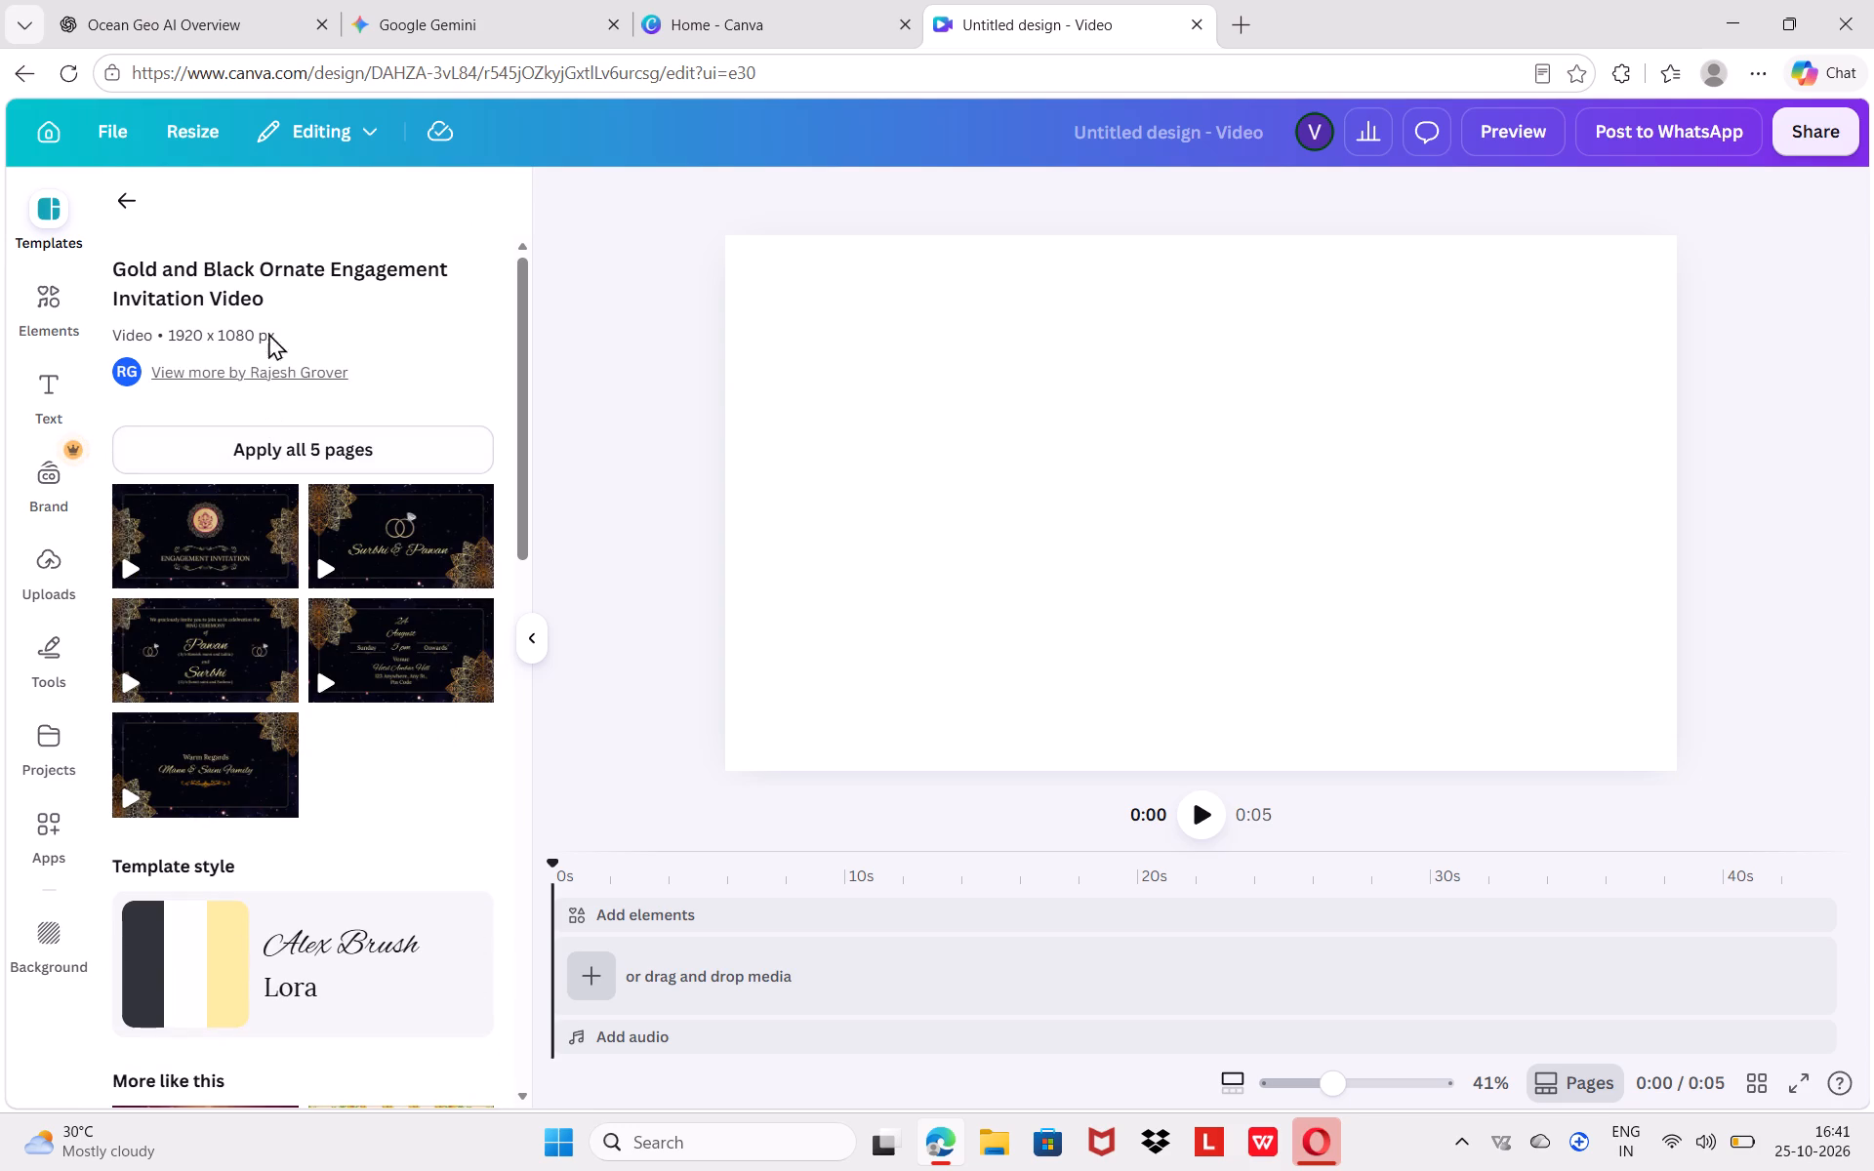
Leave the Gold and Black Ornate Engagement Invitation details and browse the video templates for a suitable invitation design.
click(116, 189)
scroll(290, 762, down, 1)
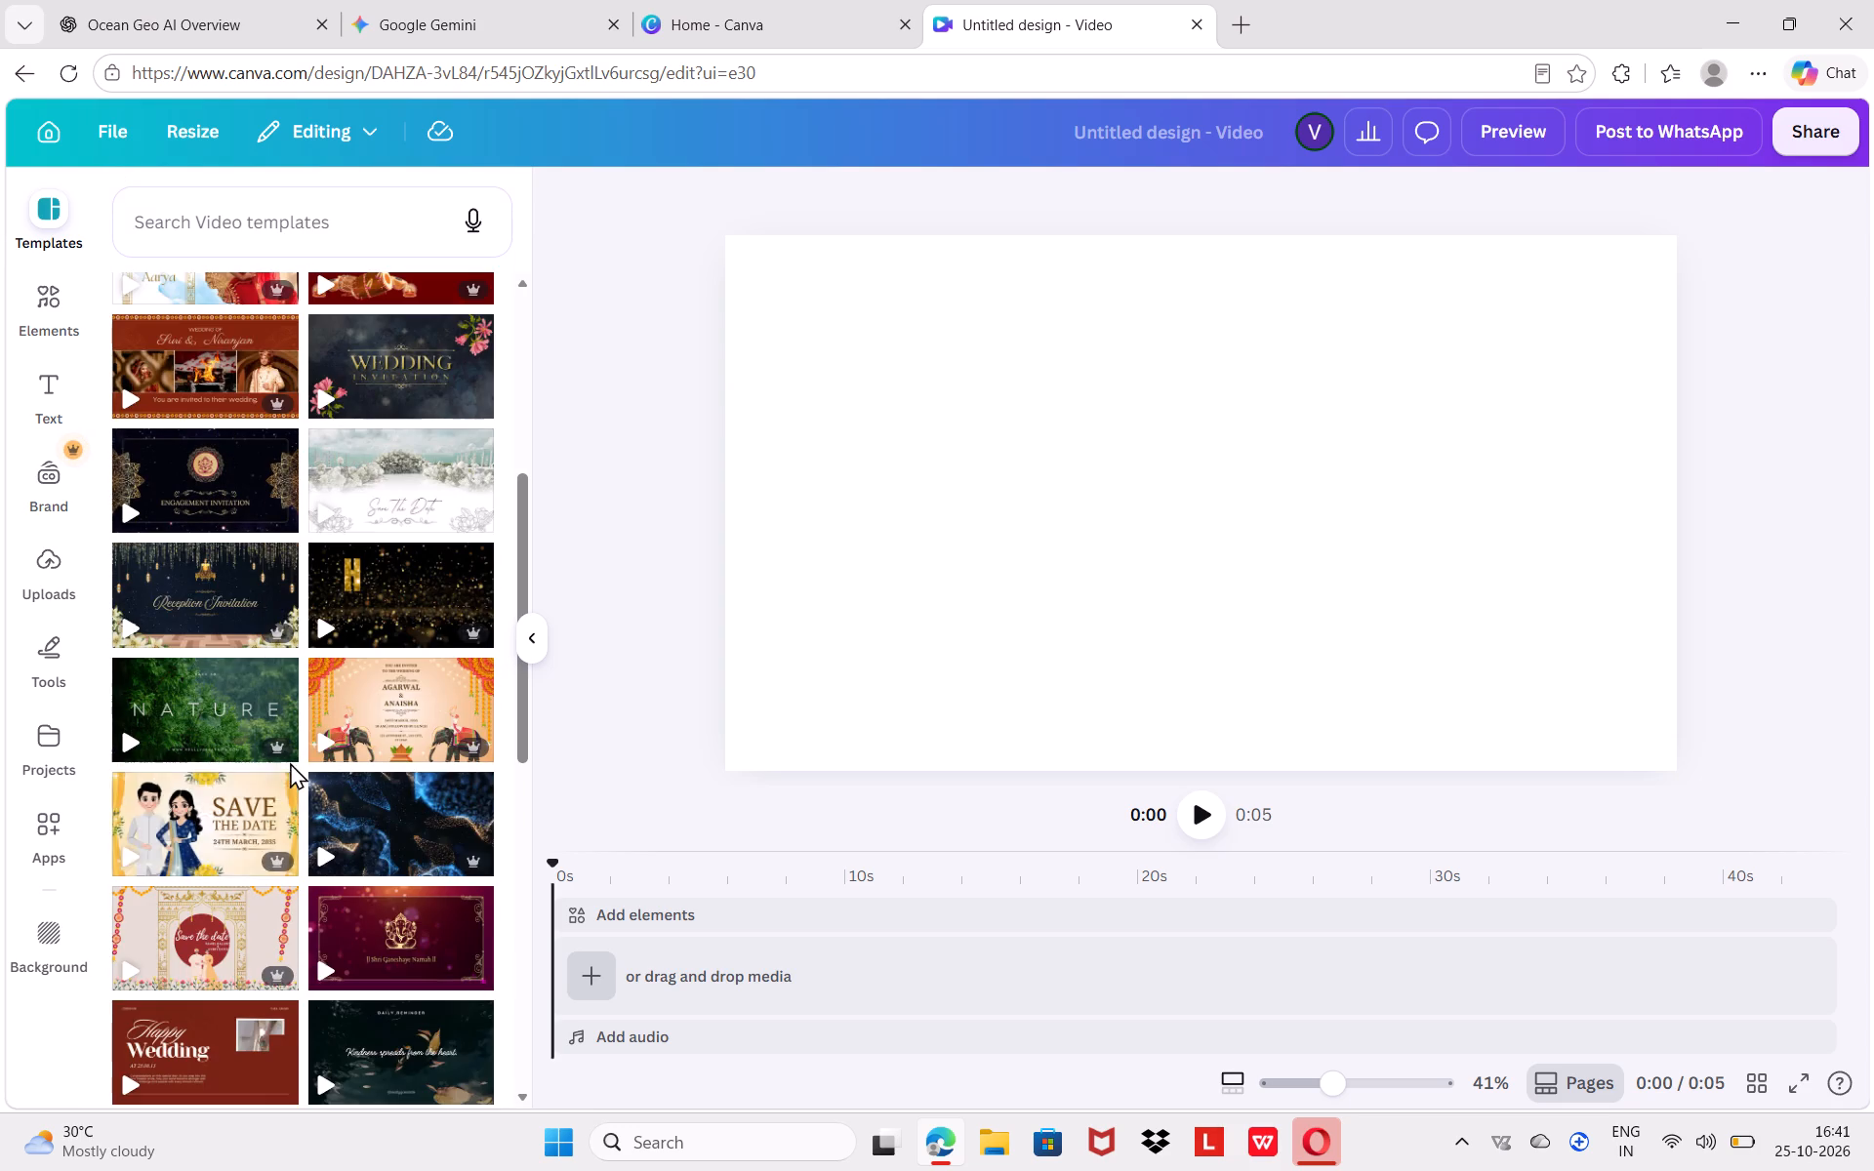
scroll(290, 762, down, 4)
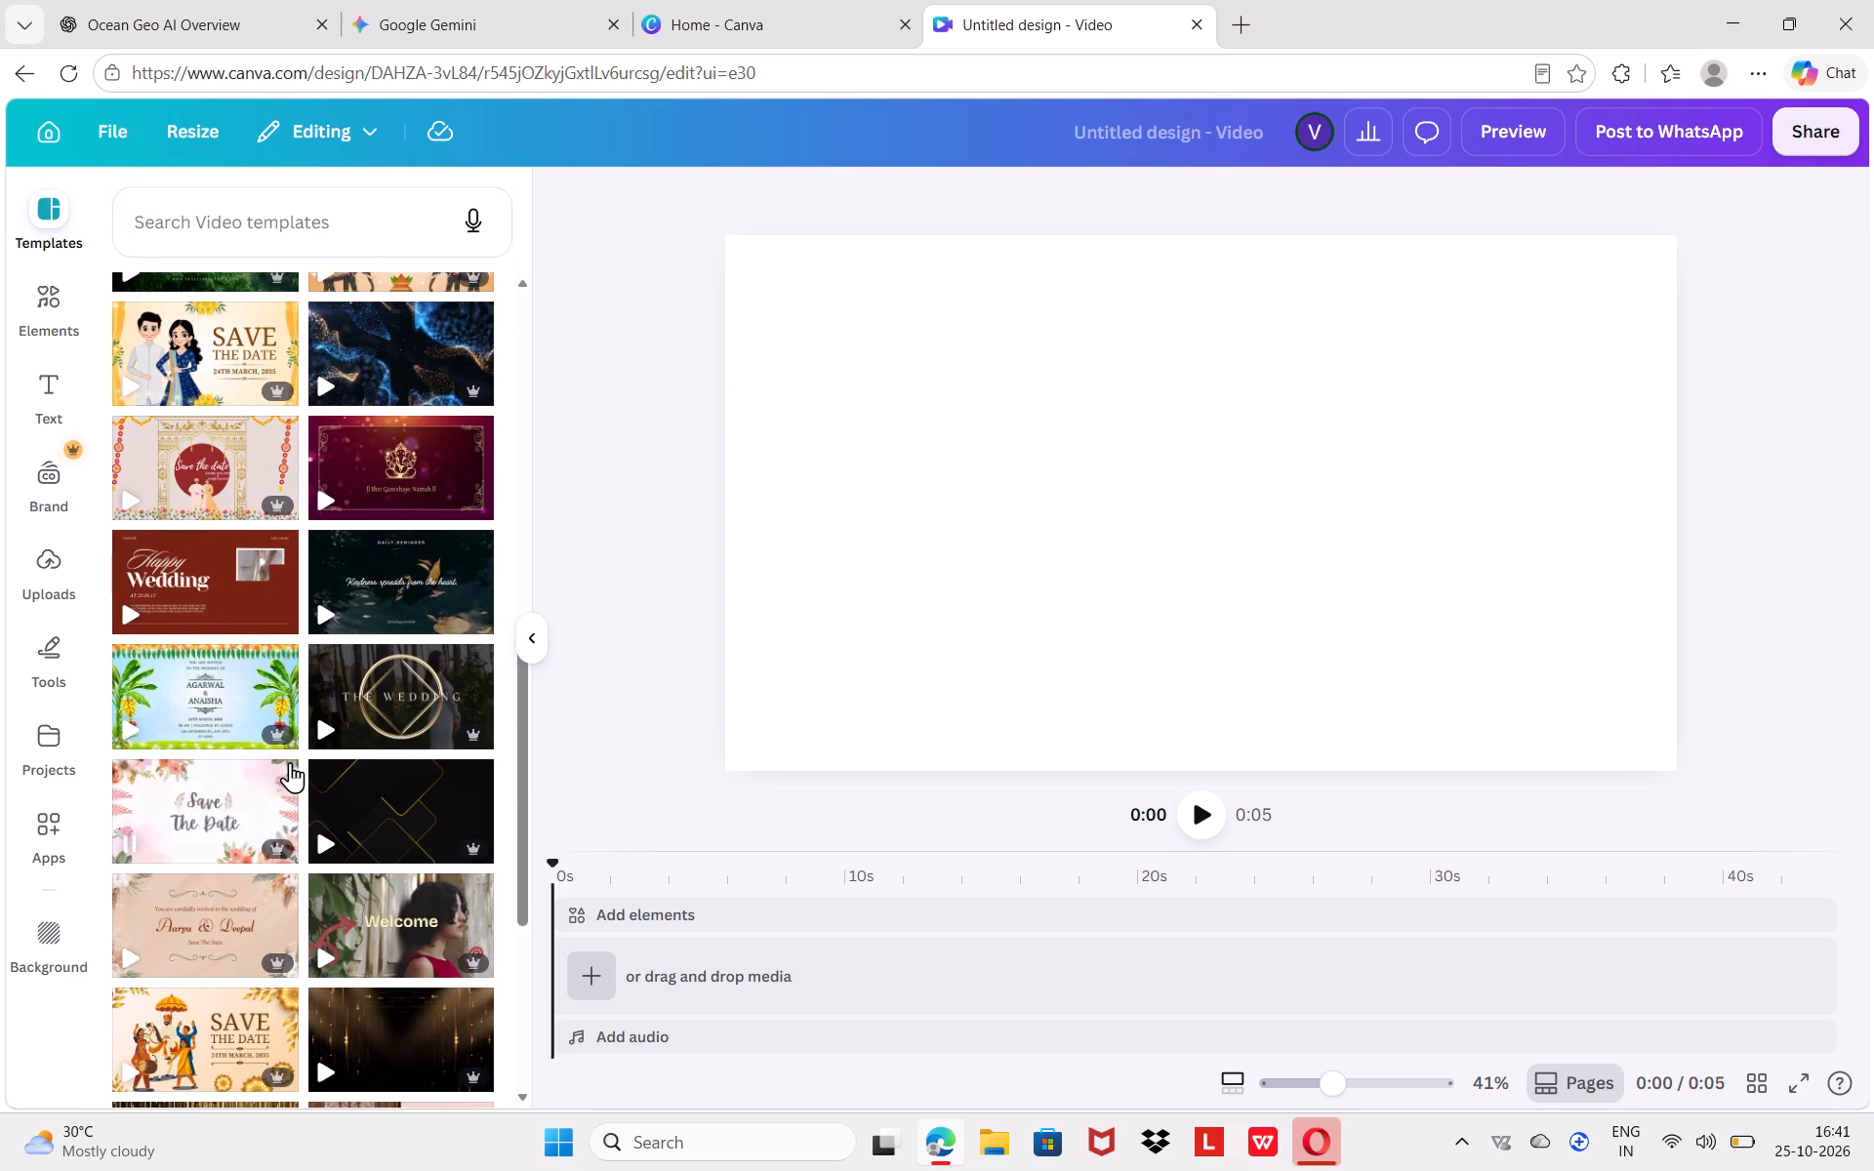
scroll(290, 762, down, 3)
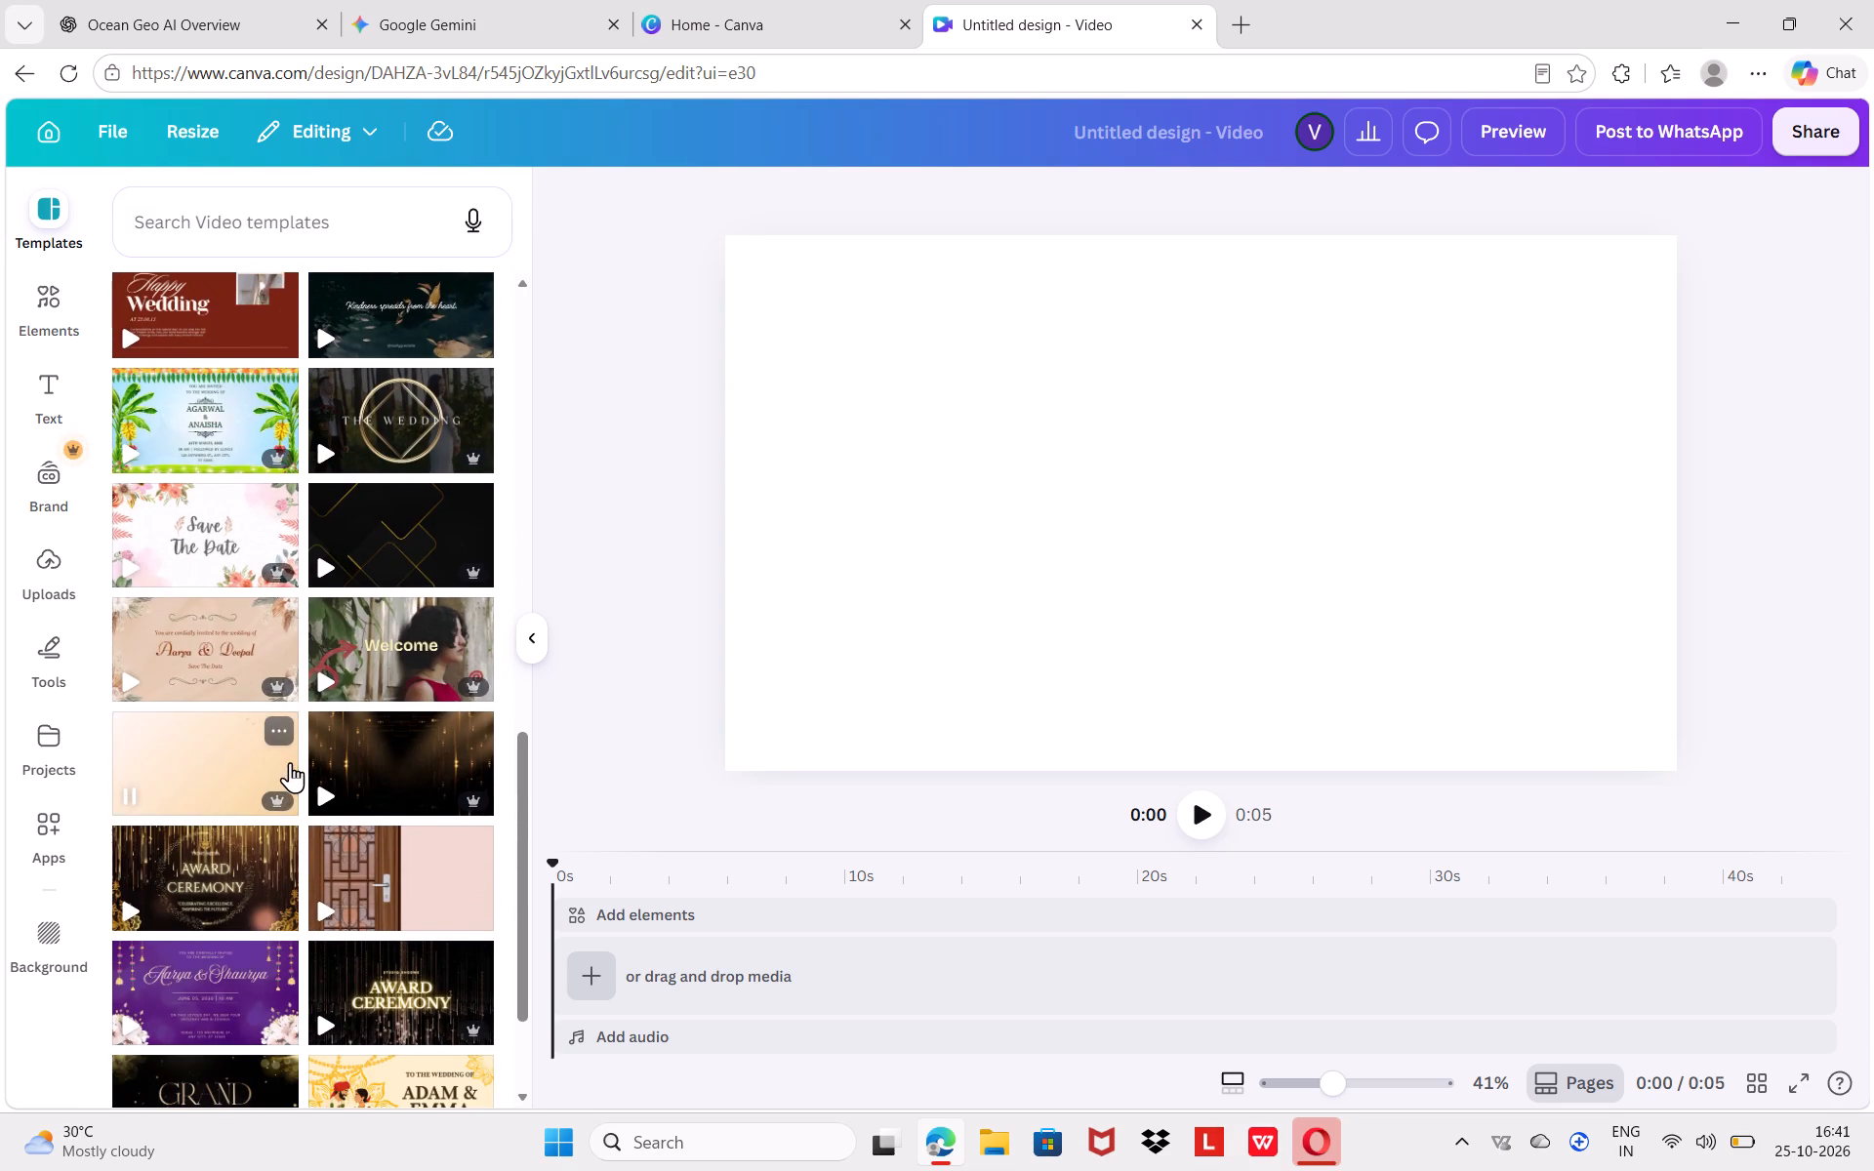
scroll(278, 875, down, 4)
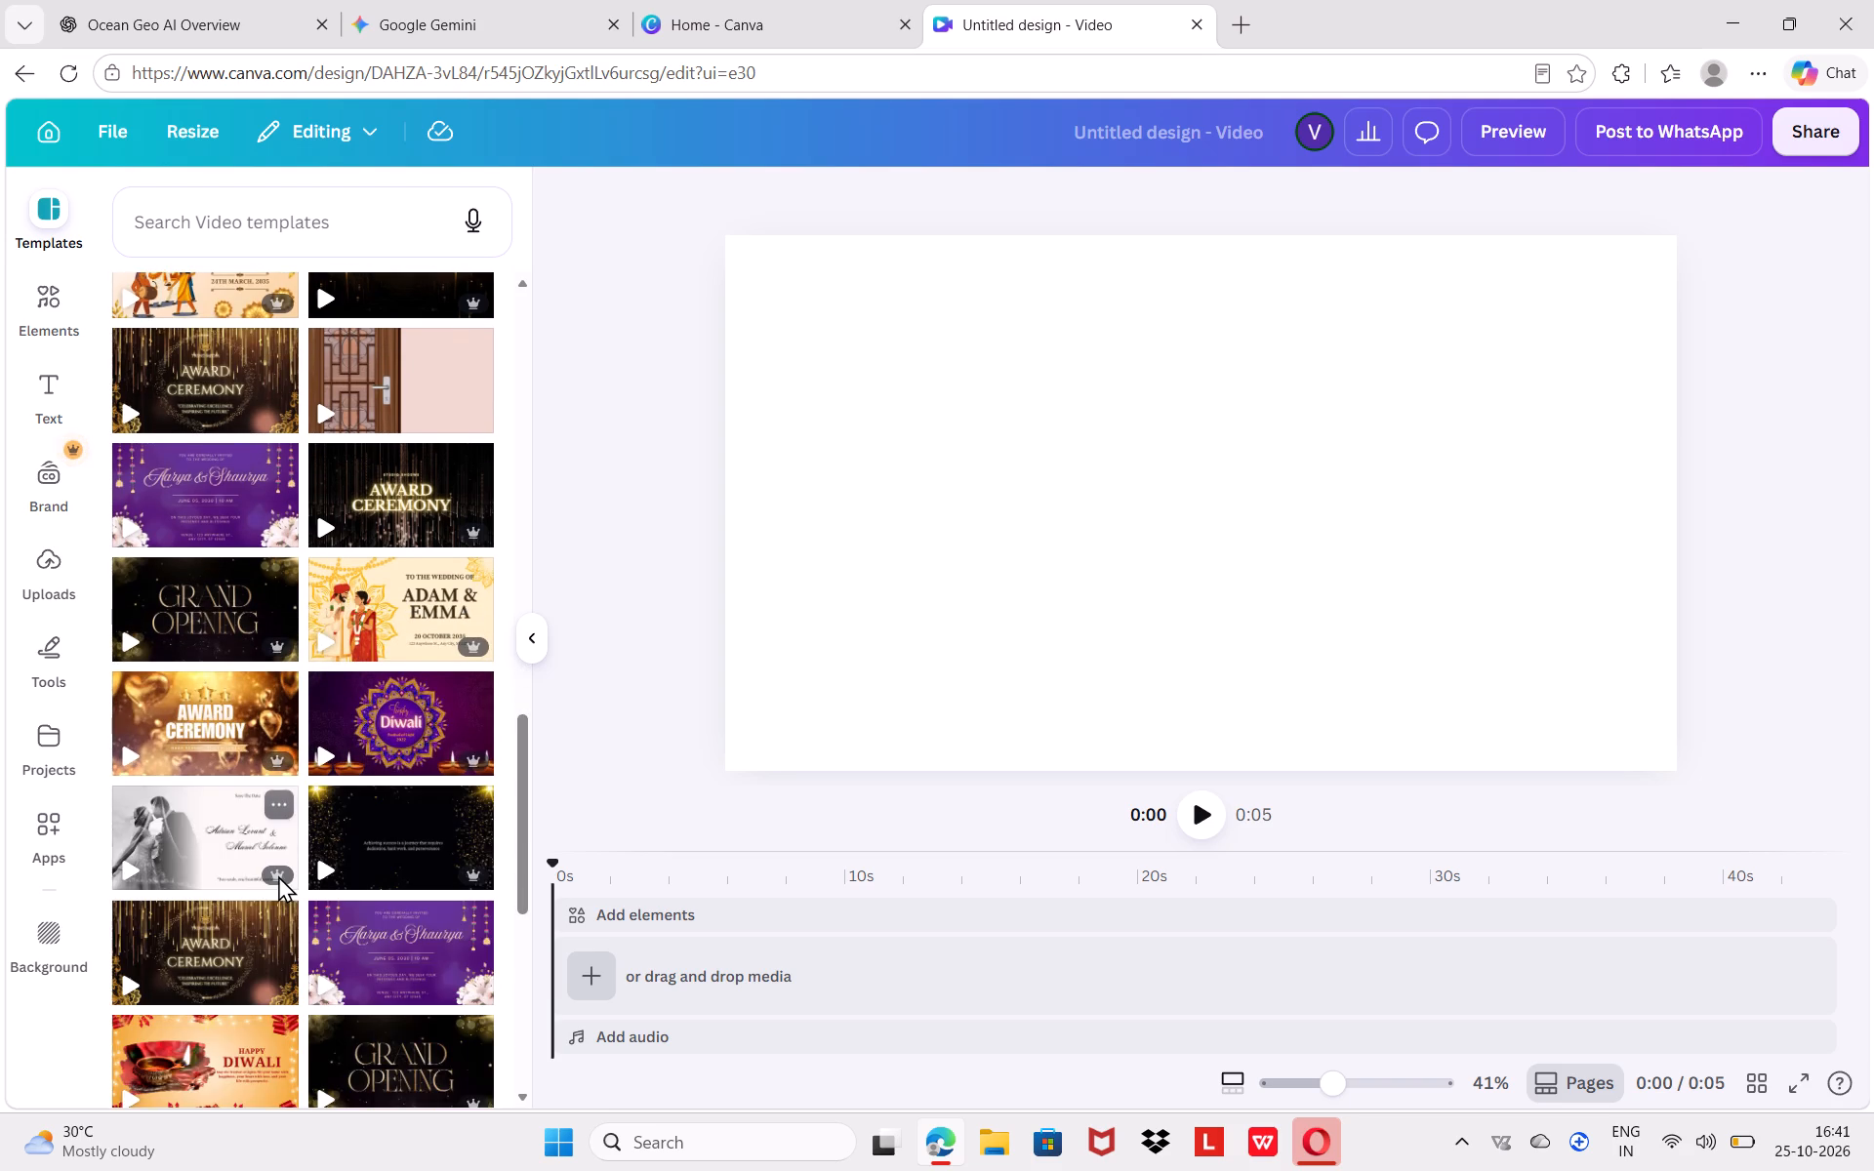
scroll(278, 875, down, 4)
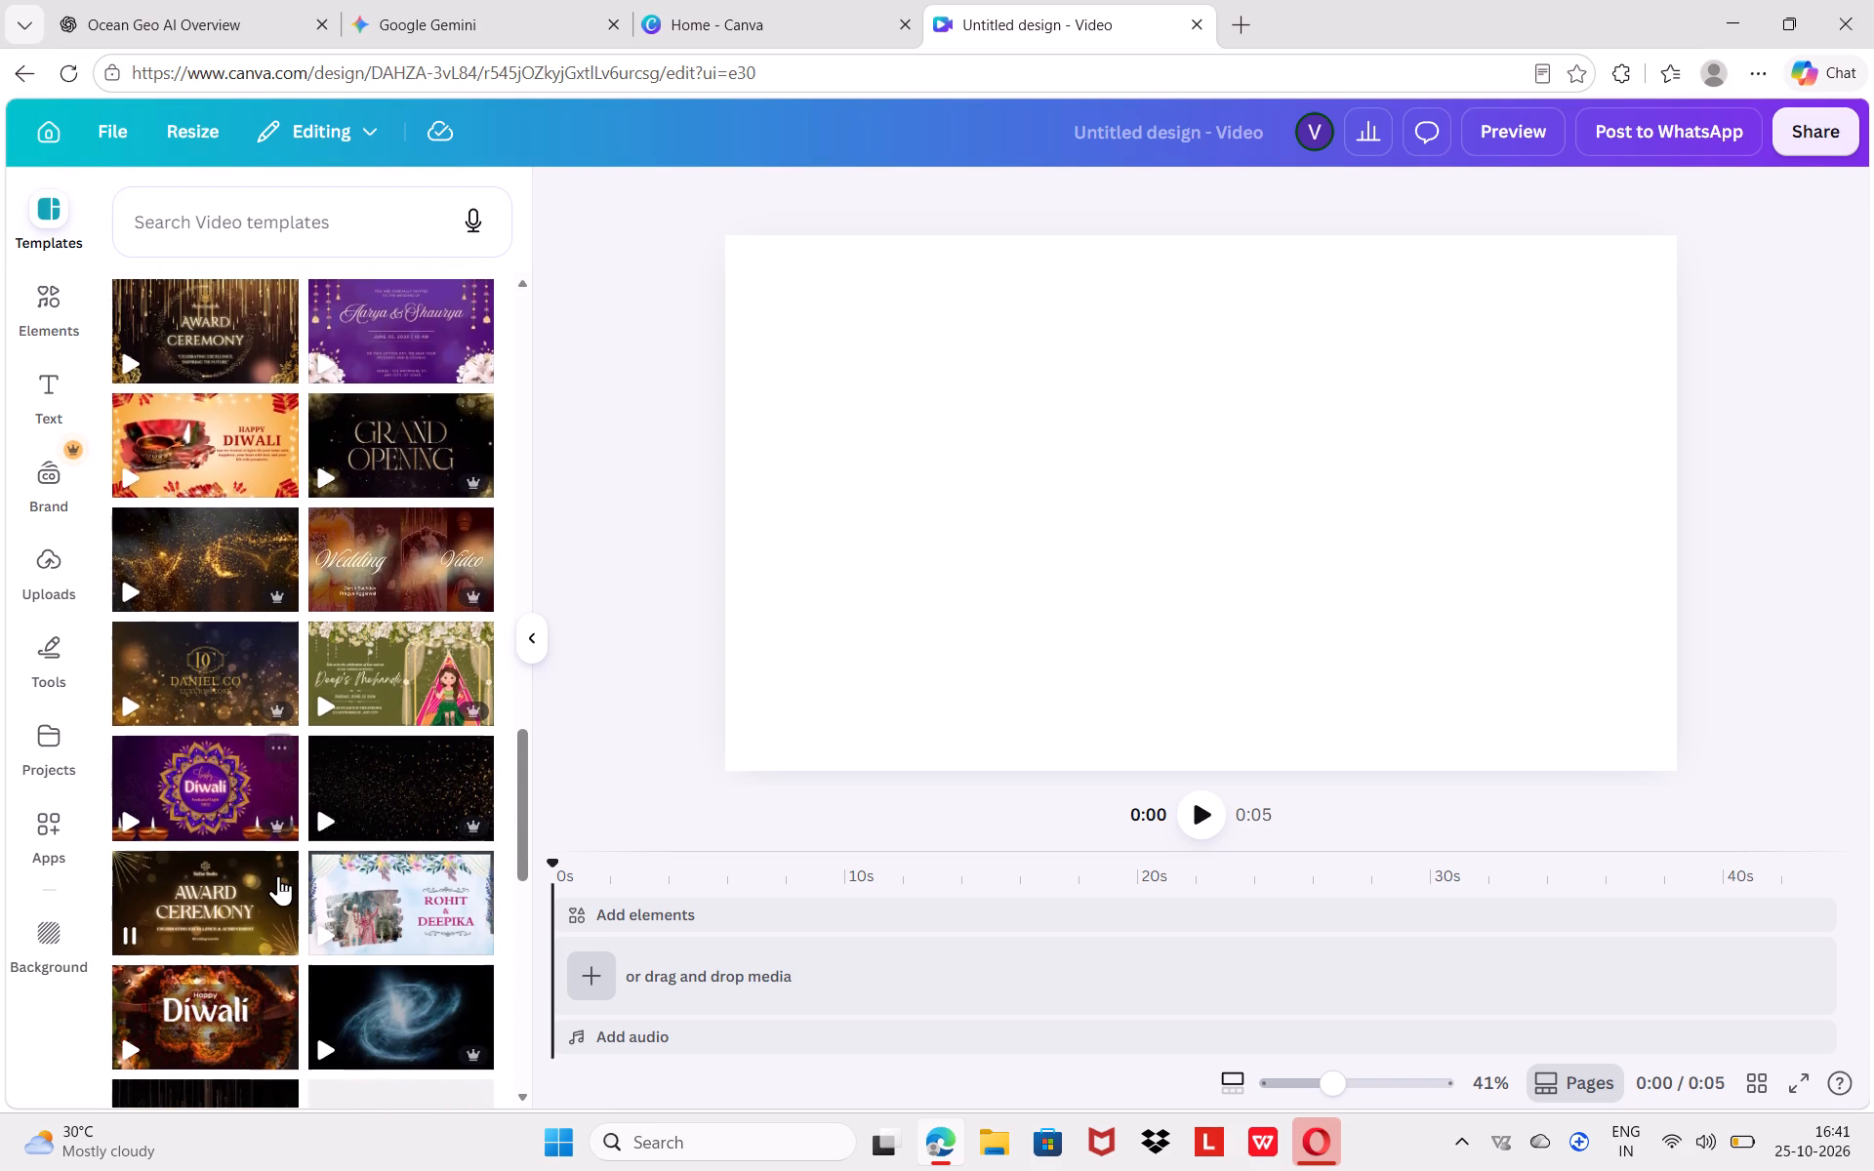
scroll(278, 875, down, 6)
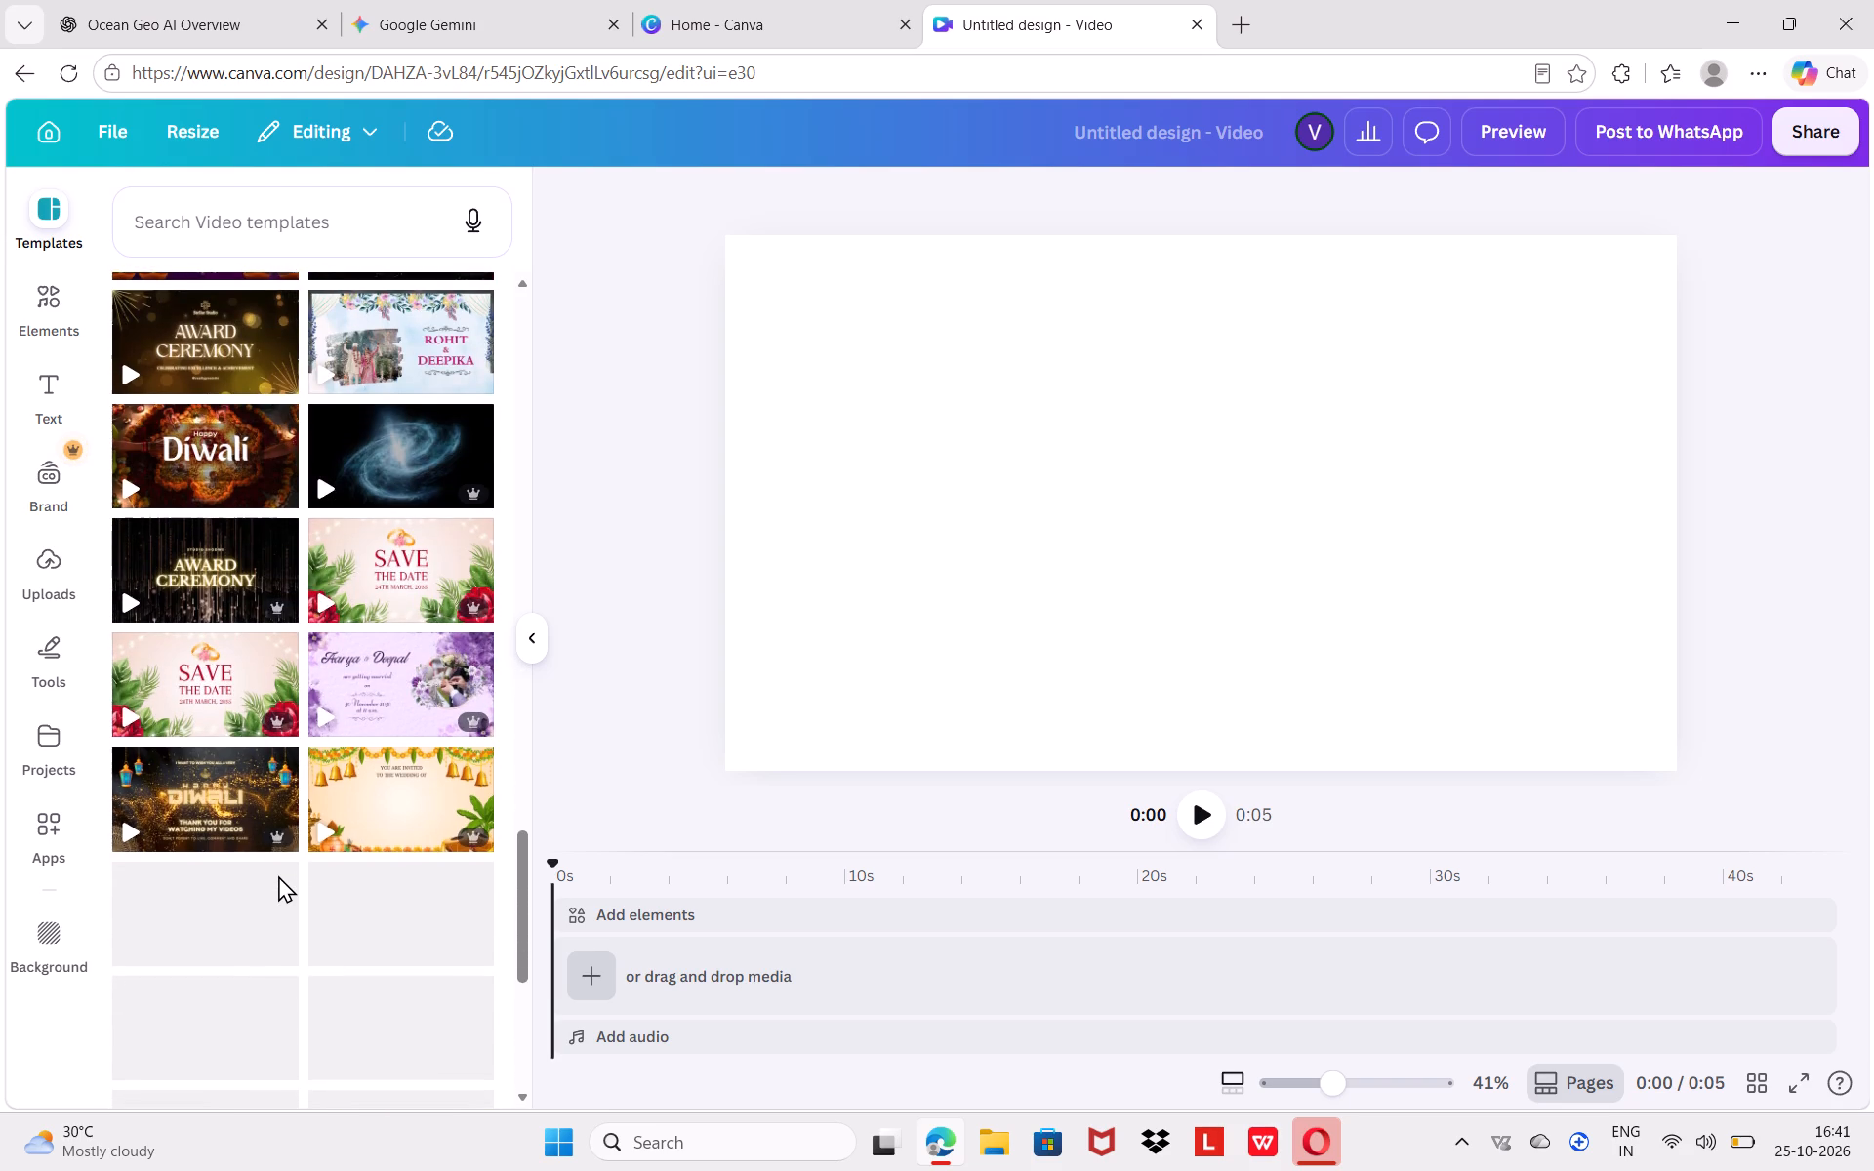
scroll(278, 875, down, 2)
scroll(300, 780, down, 3)
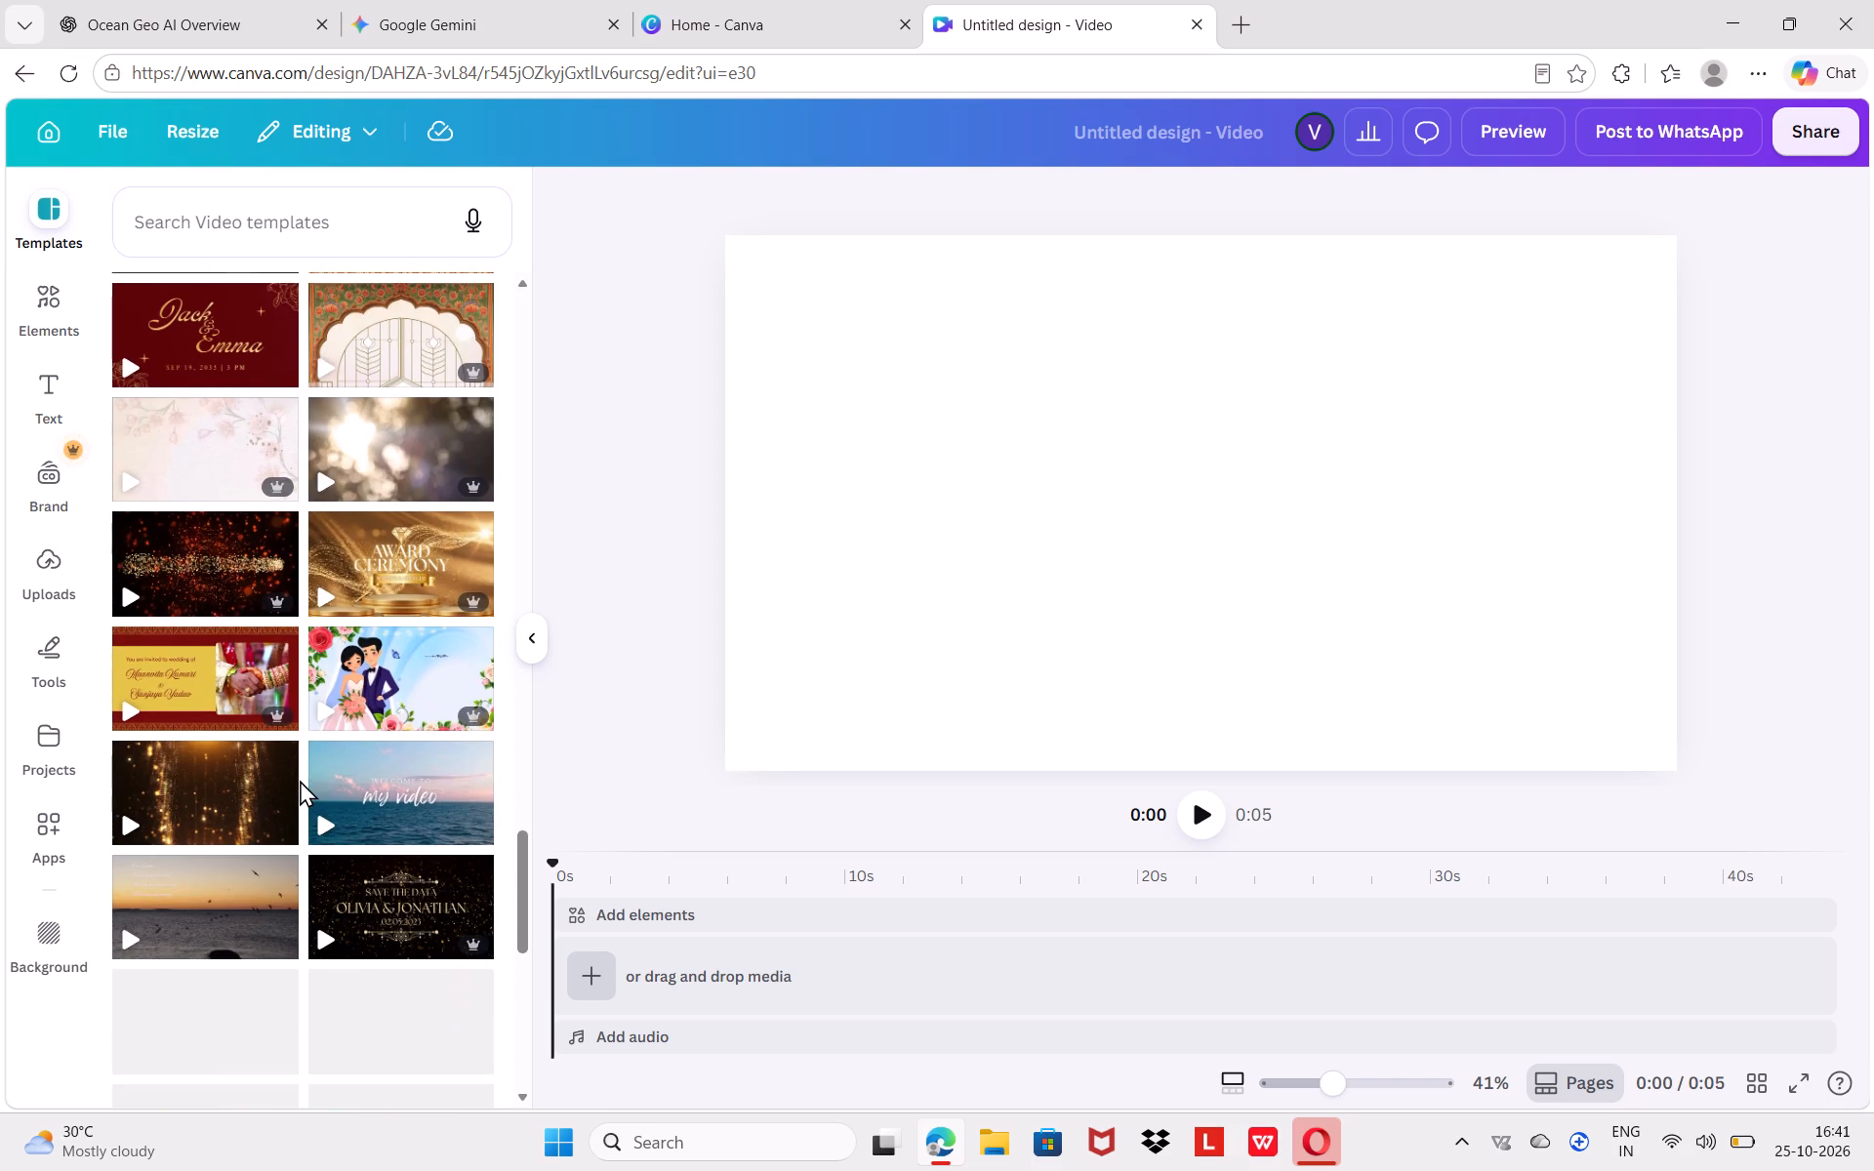
scroll(300, 780, down, 6)
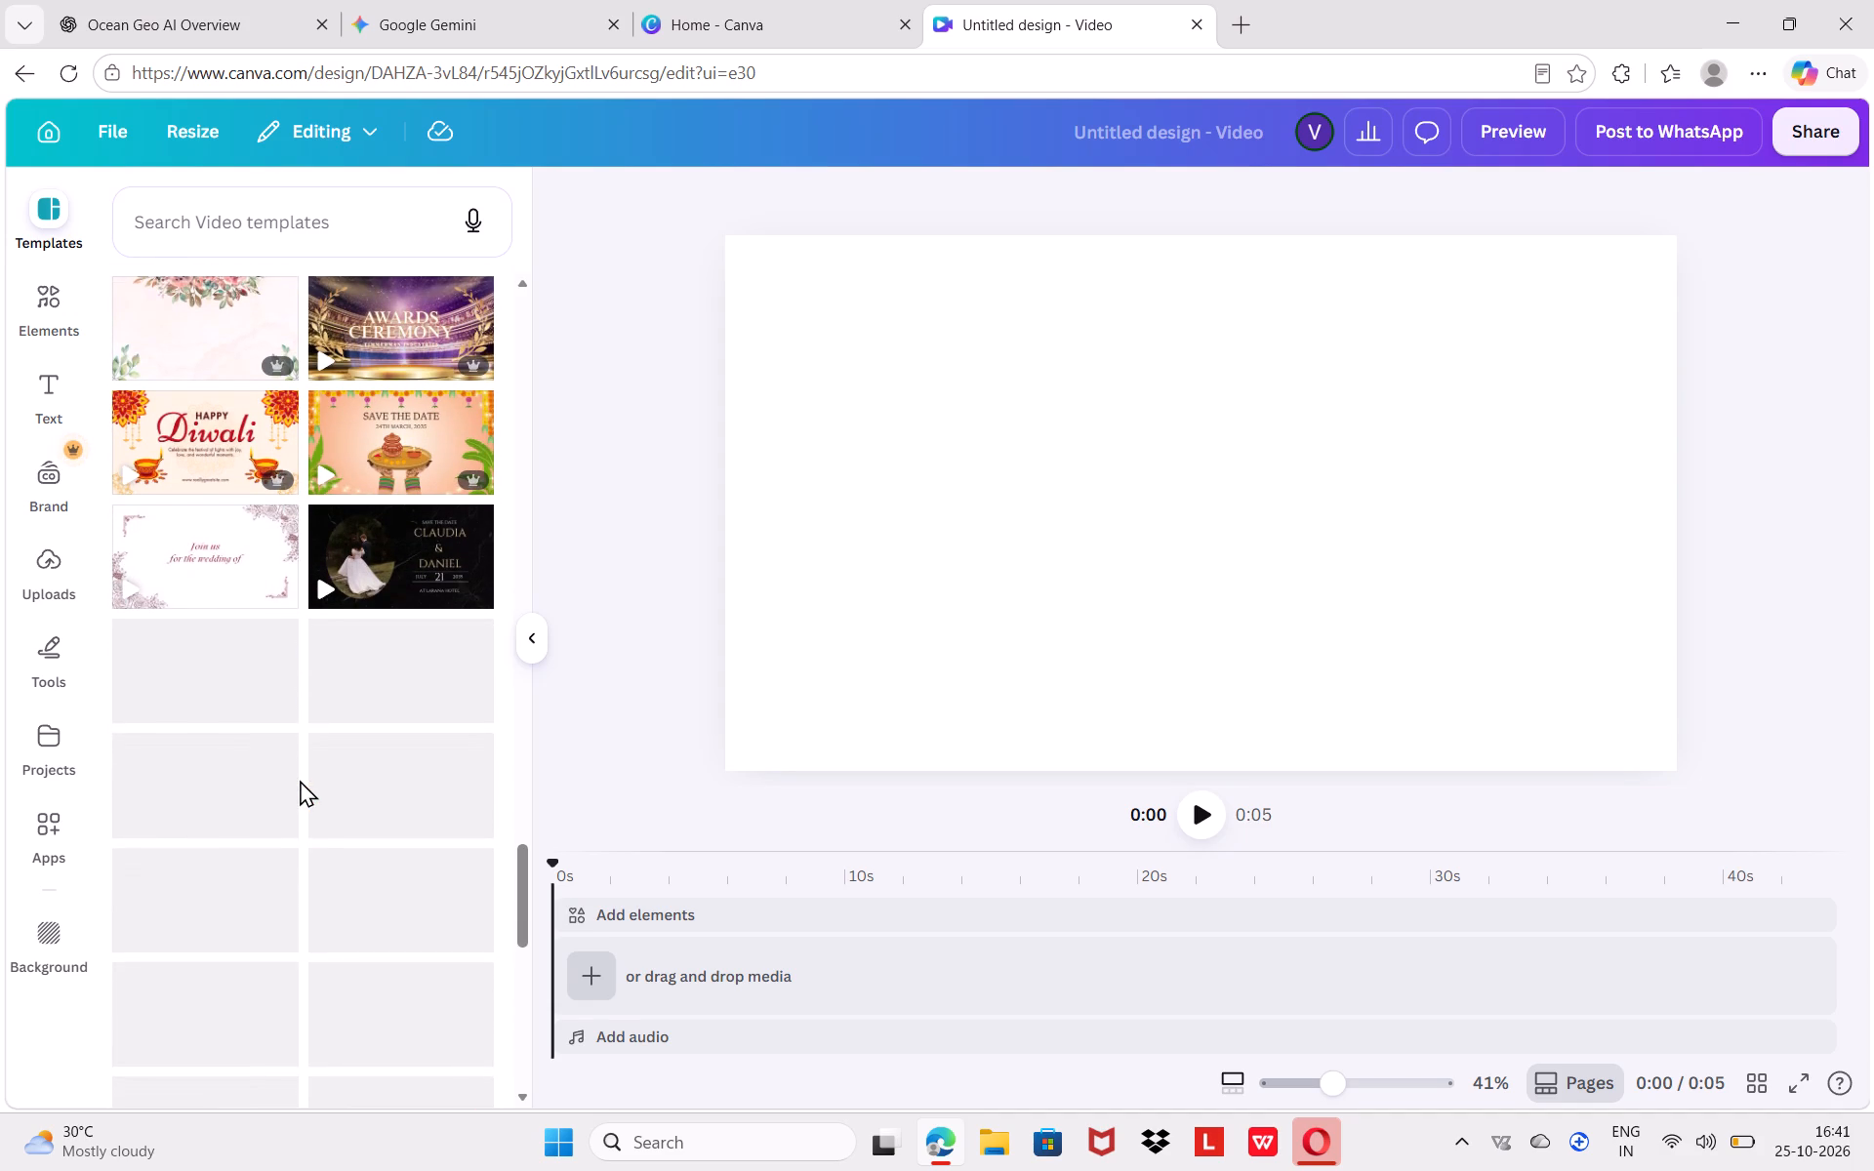
scroll(300, 780, down, 3)
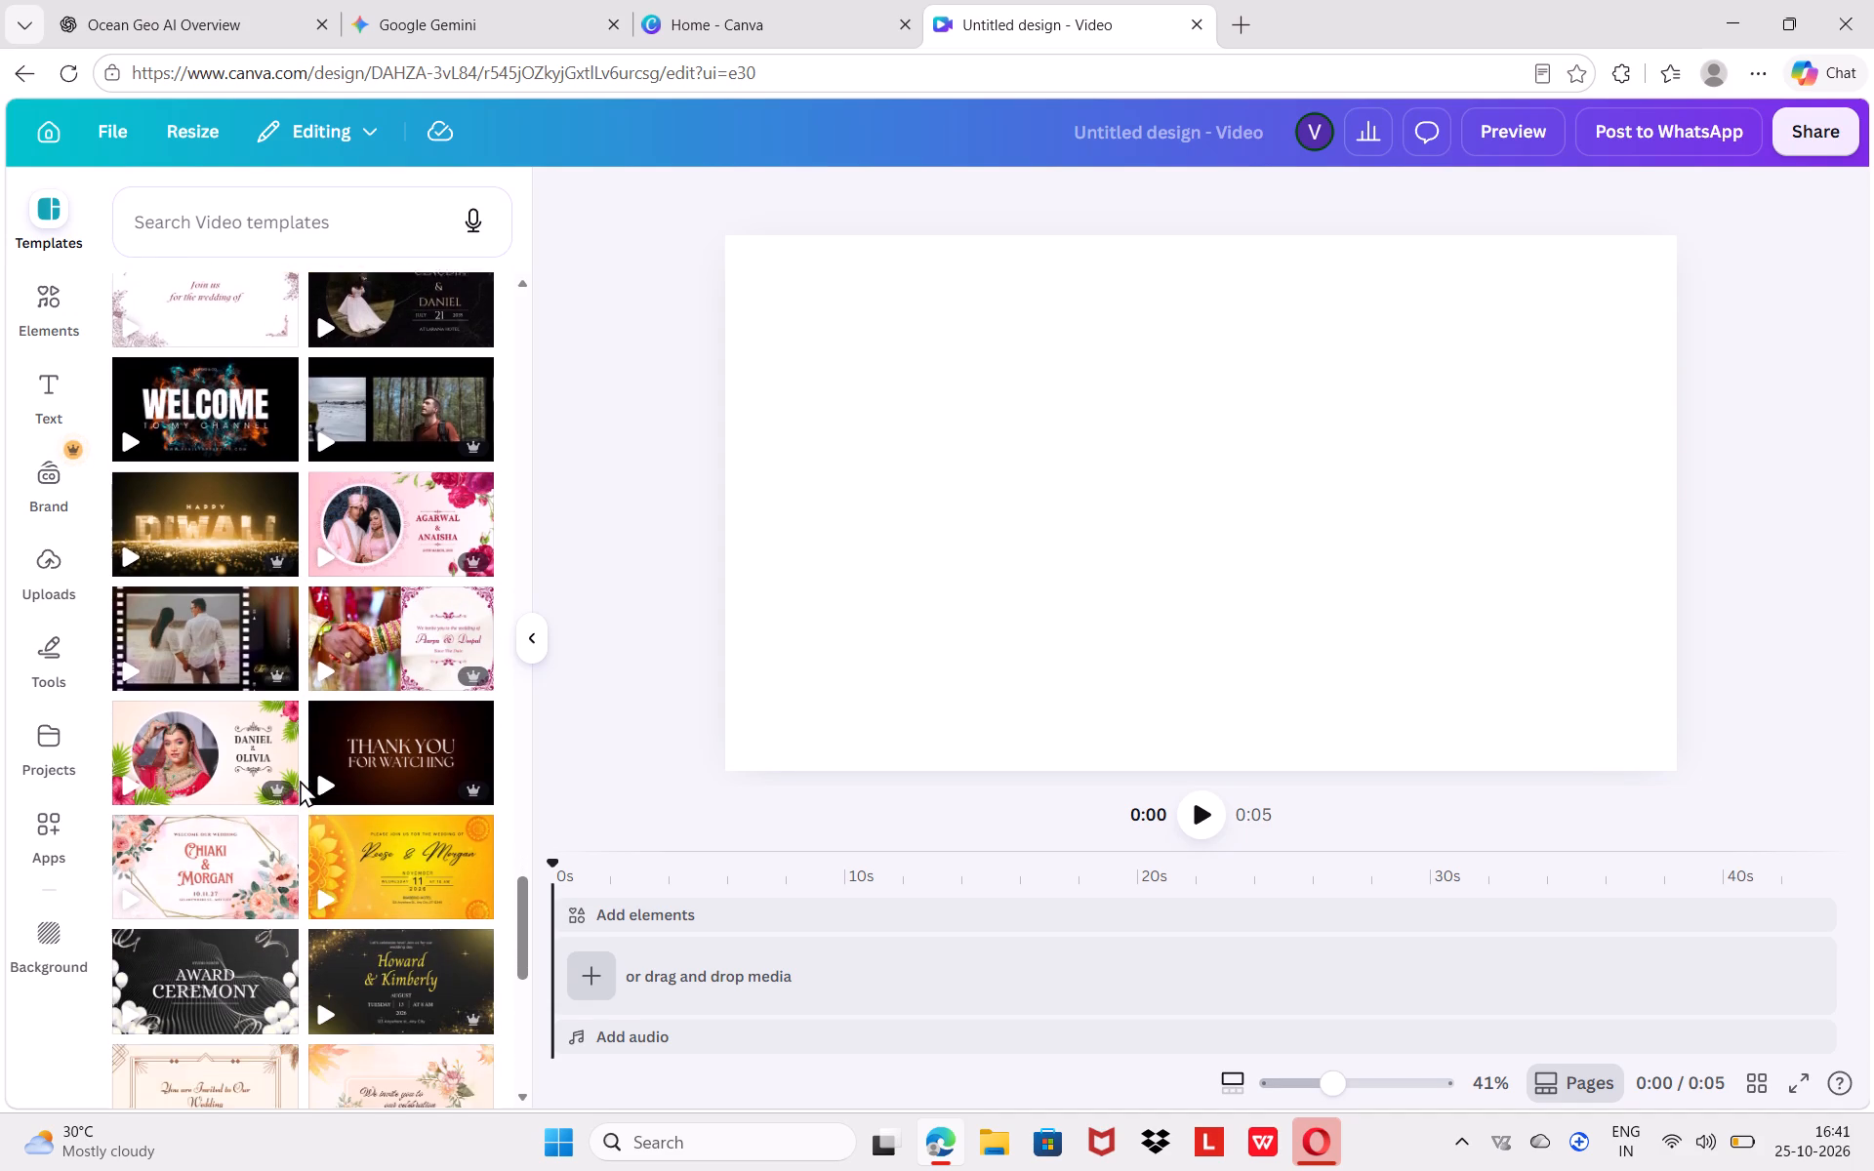
scroll(300, 780, down, 4)
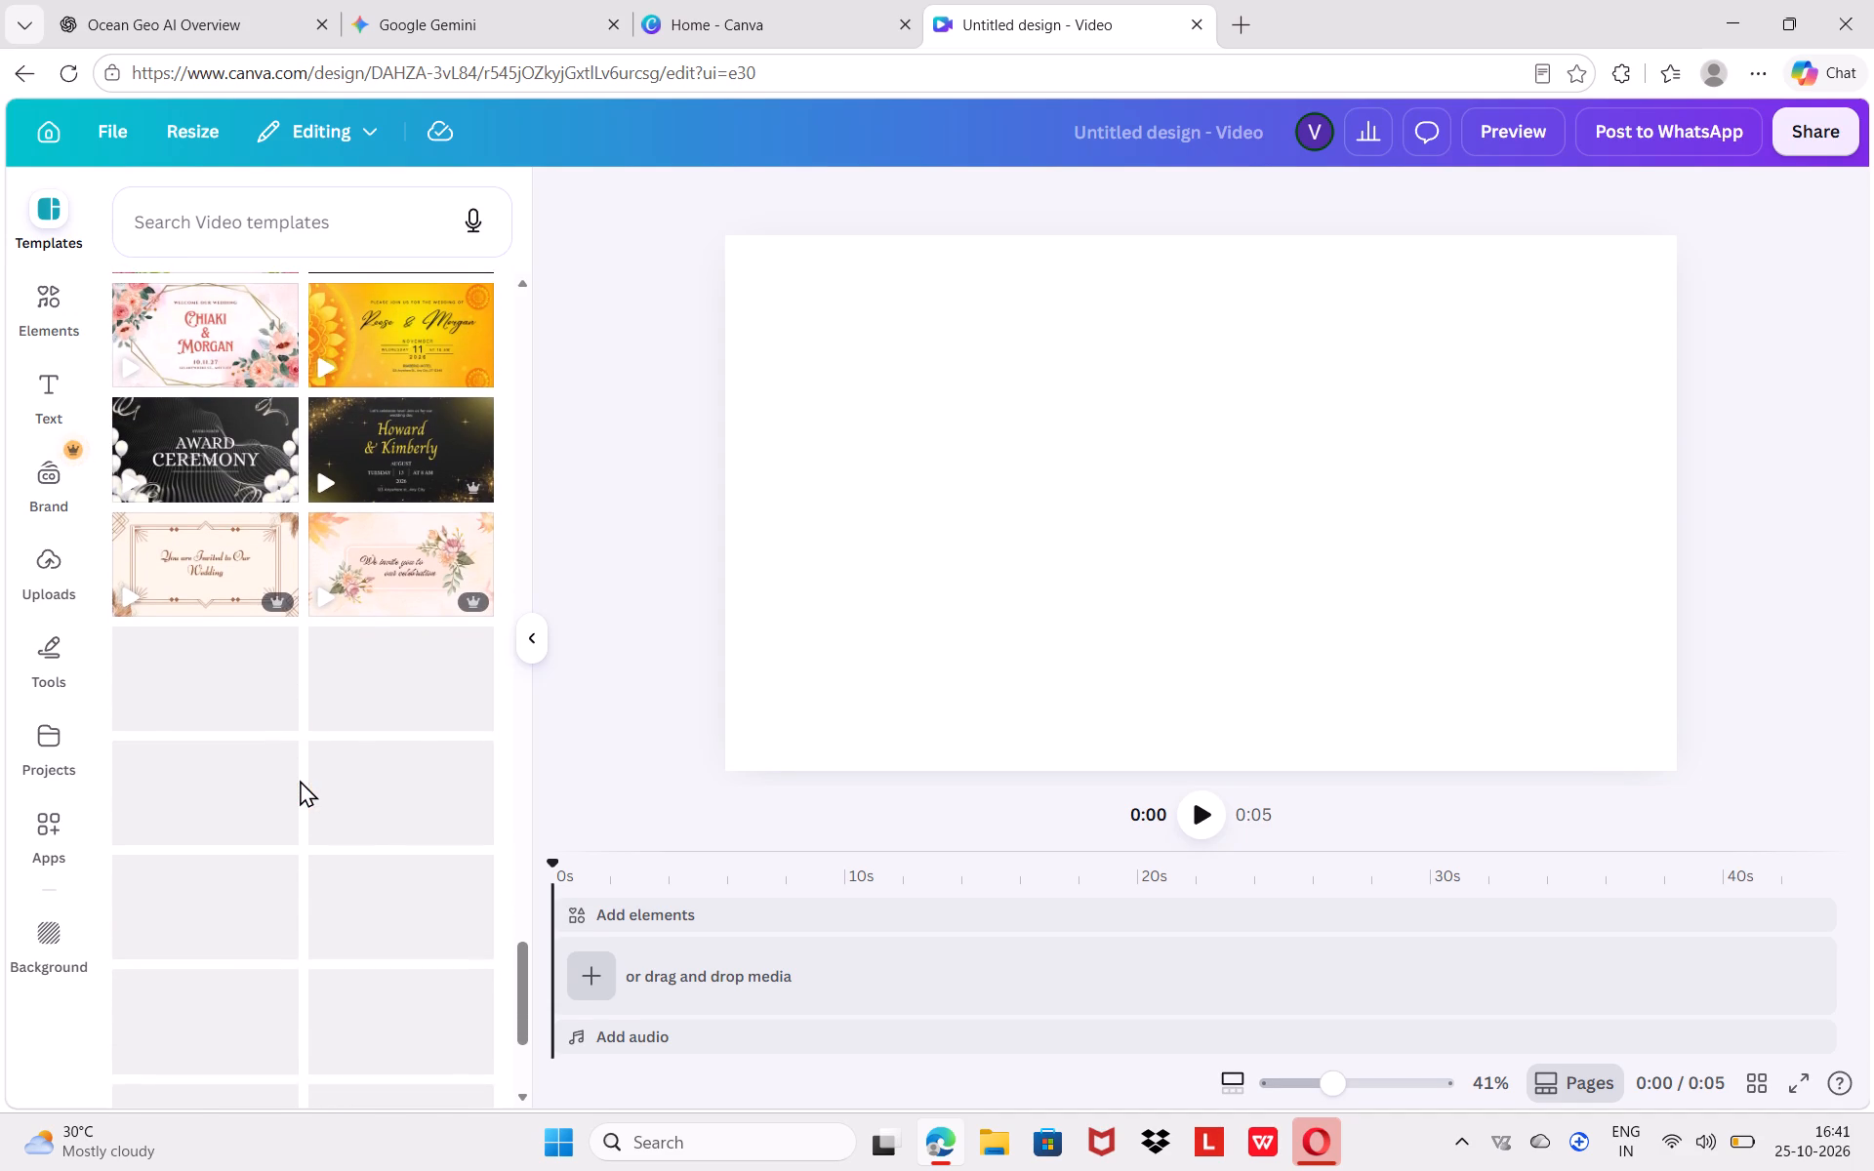
scroll(300, 780, down, 4)
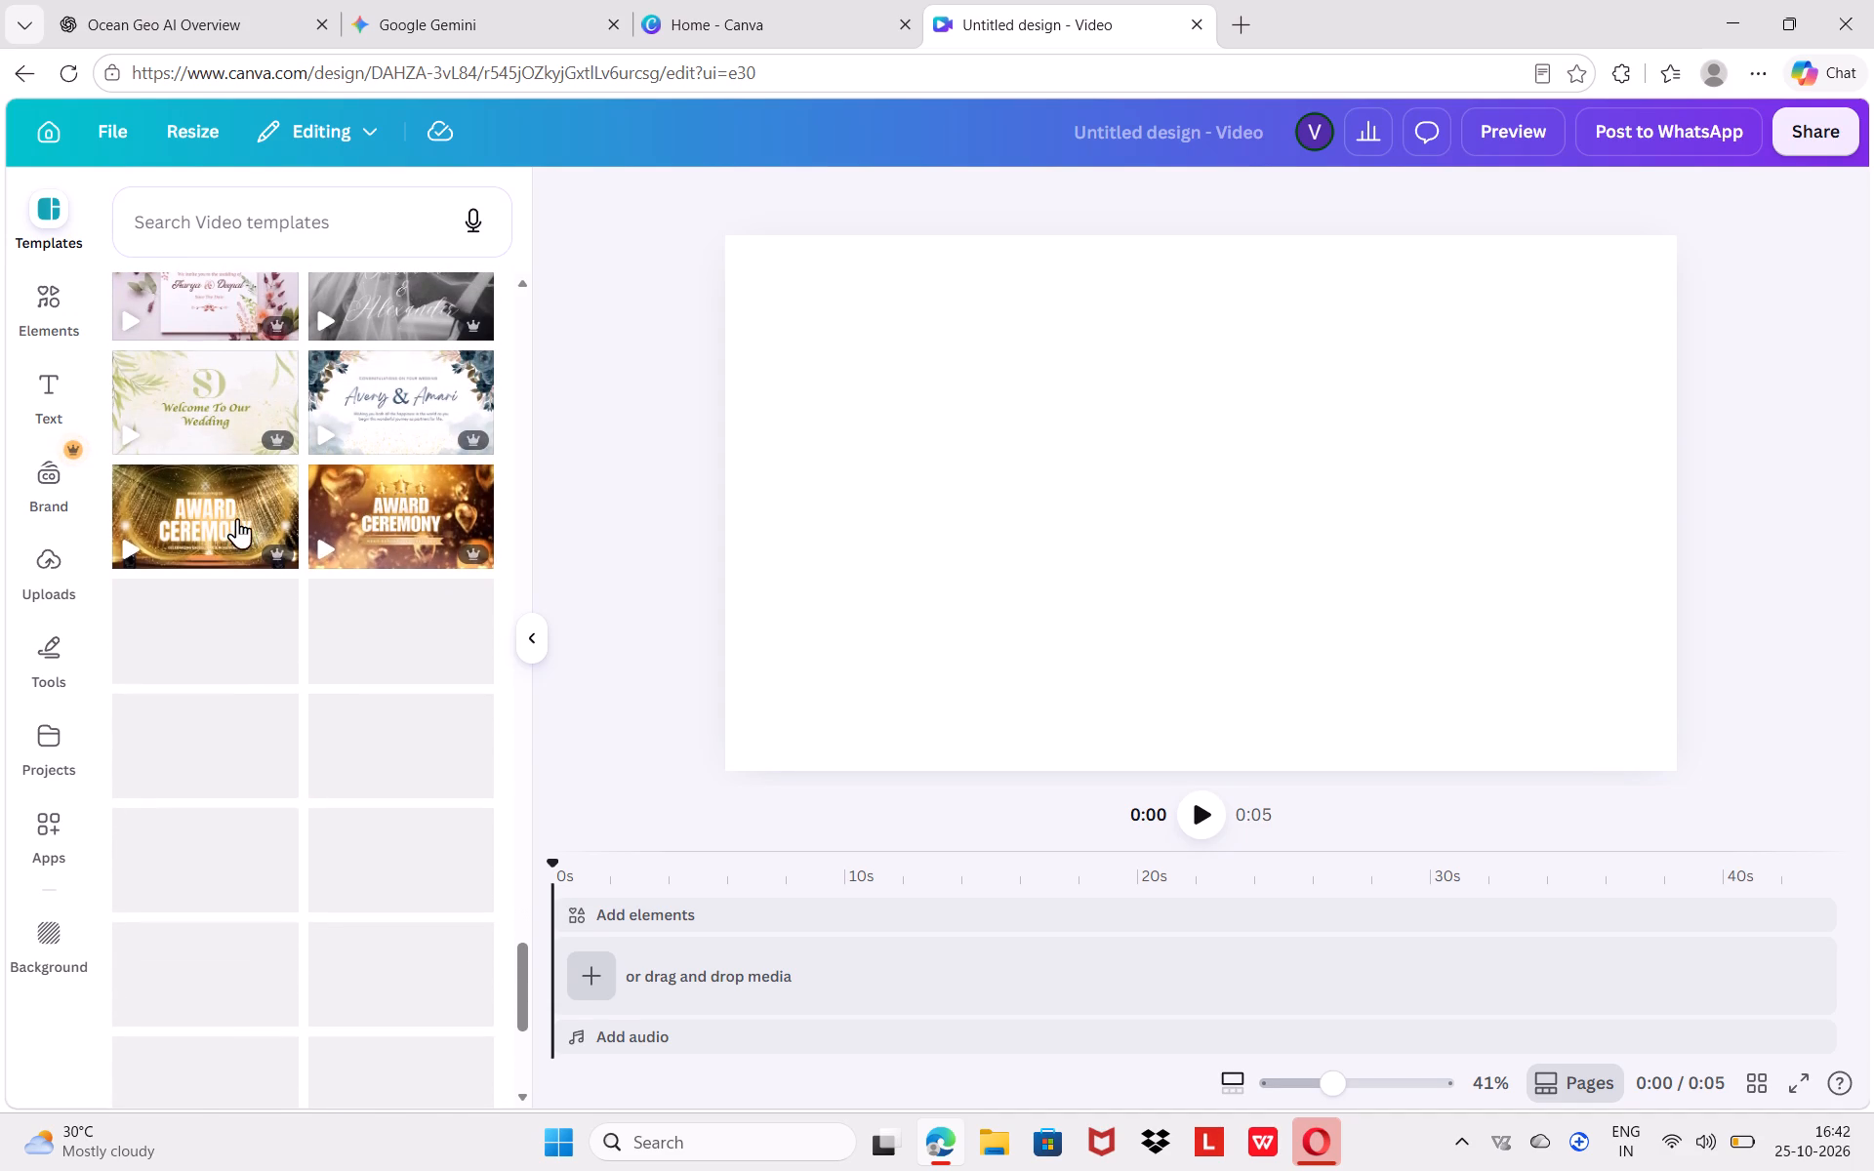
Search the video templates for "ganesh'".
click(292, 232)
text(ganesh')
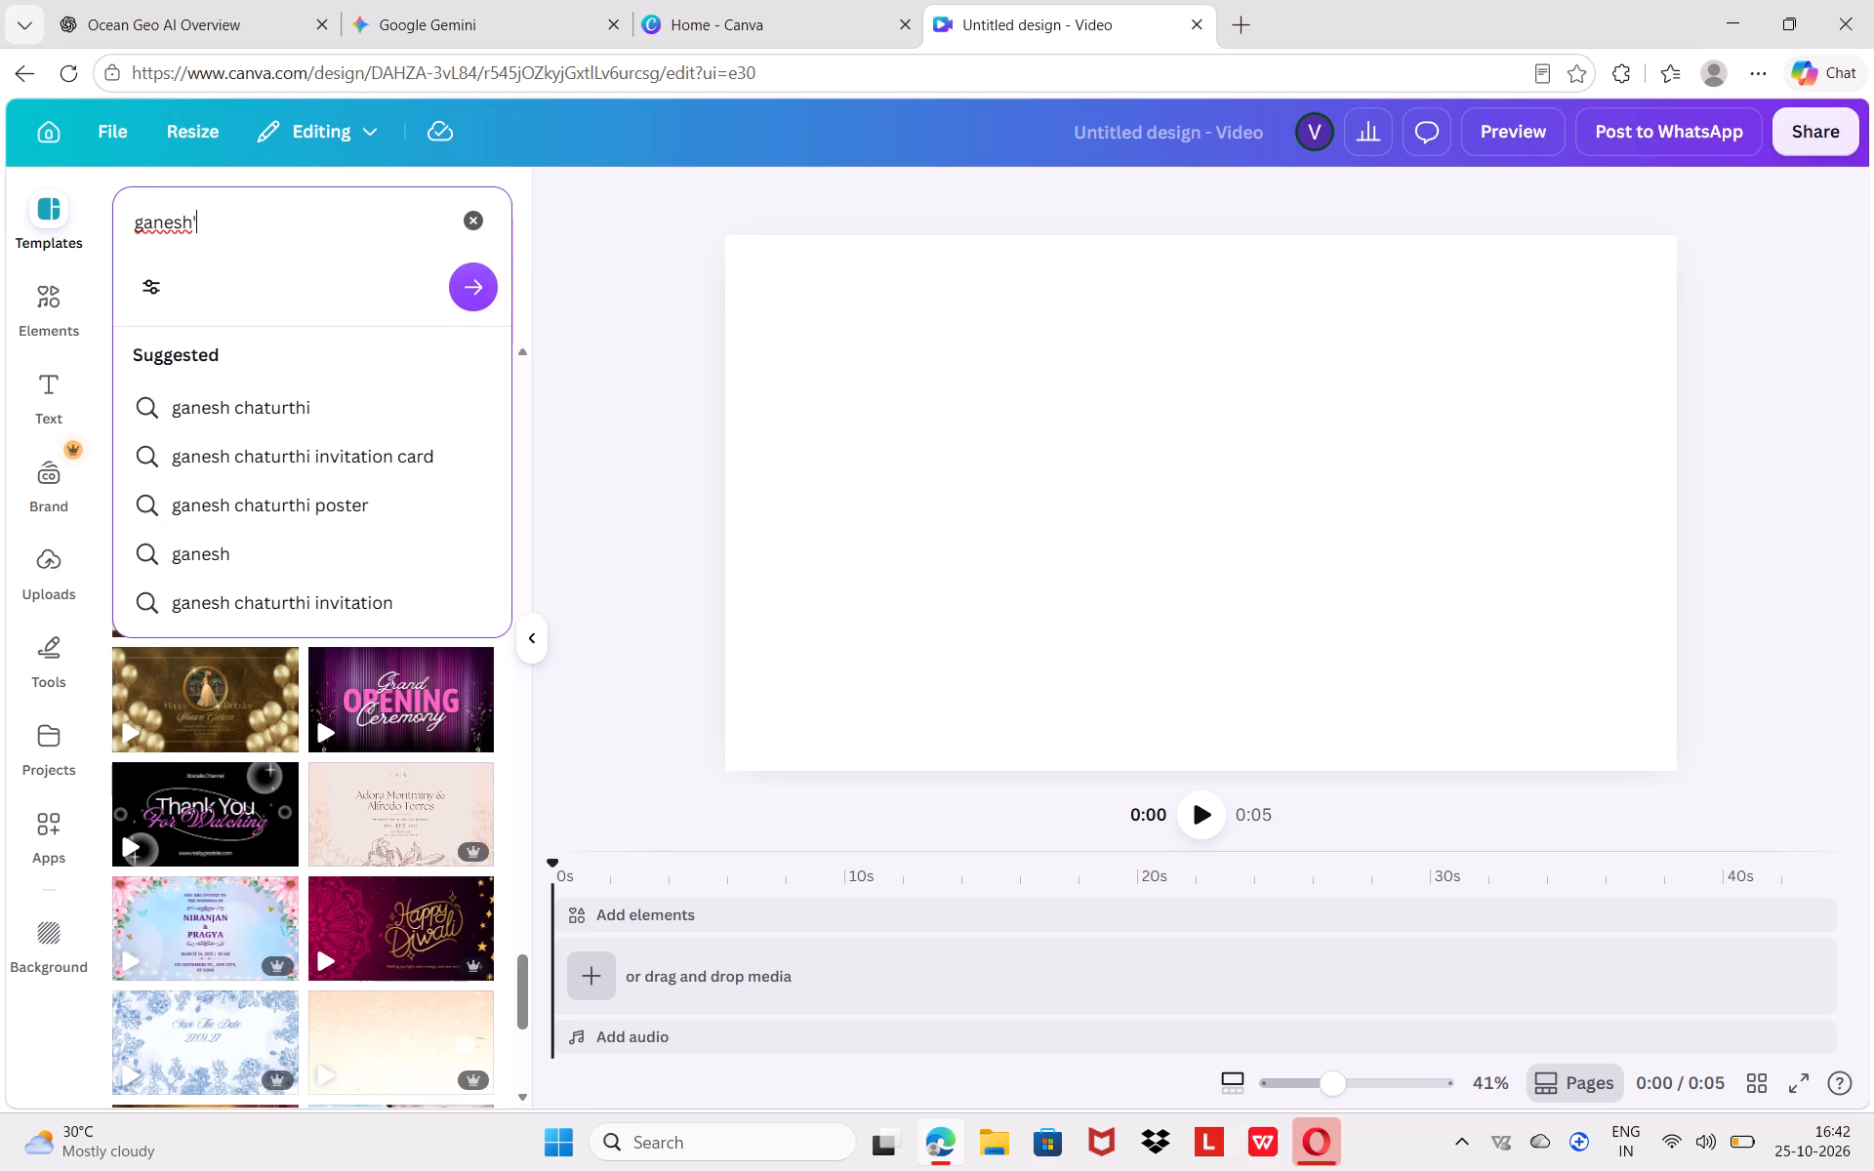
key(Return)
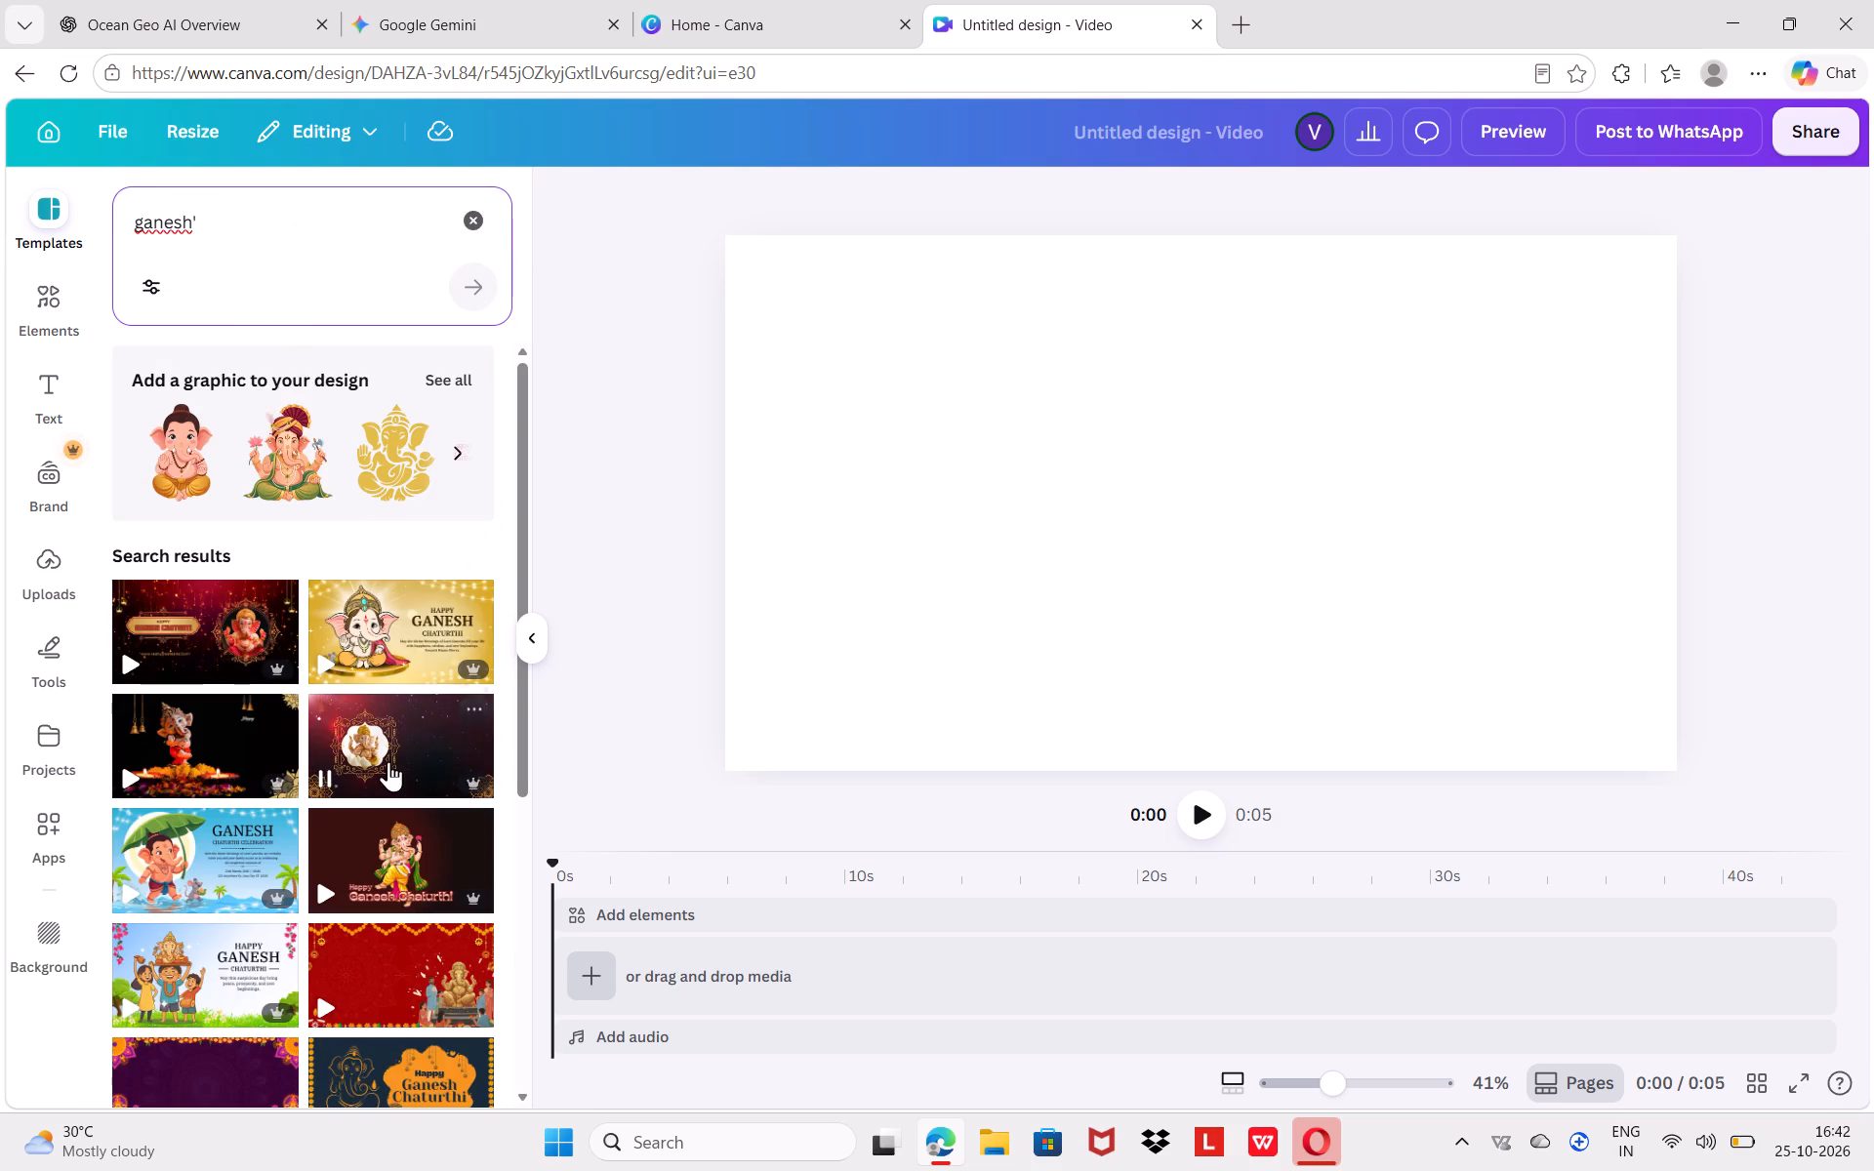
Look over the Ganesh results, clear them and search the video templates for "gruhapravesam".
scroll(388, 761, down, 5)
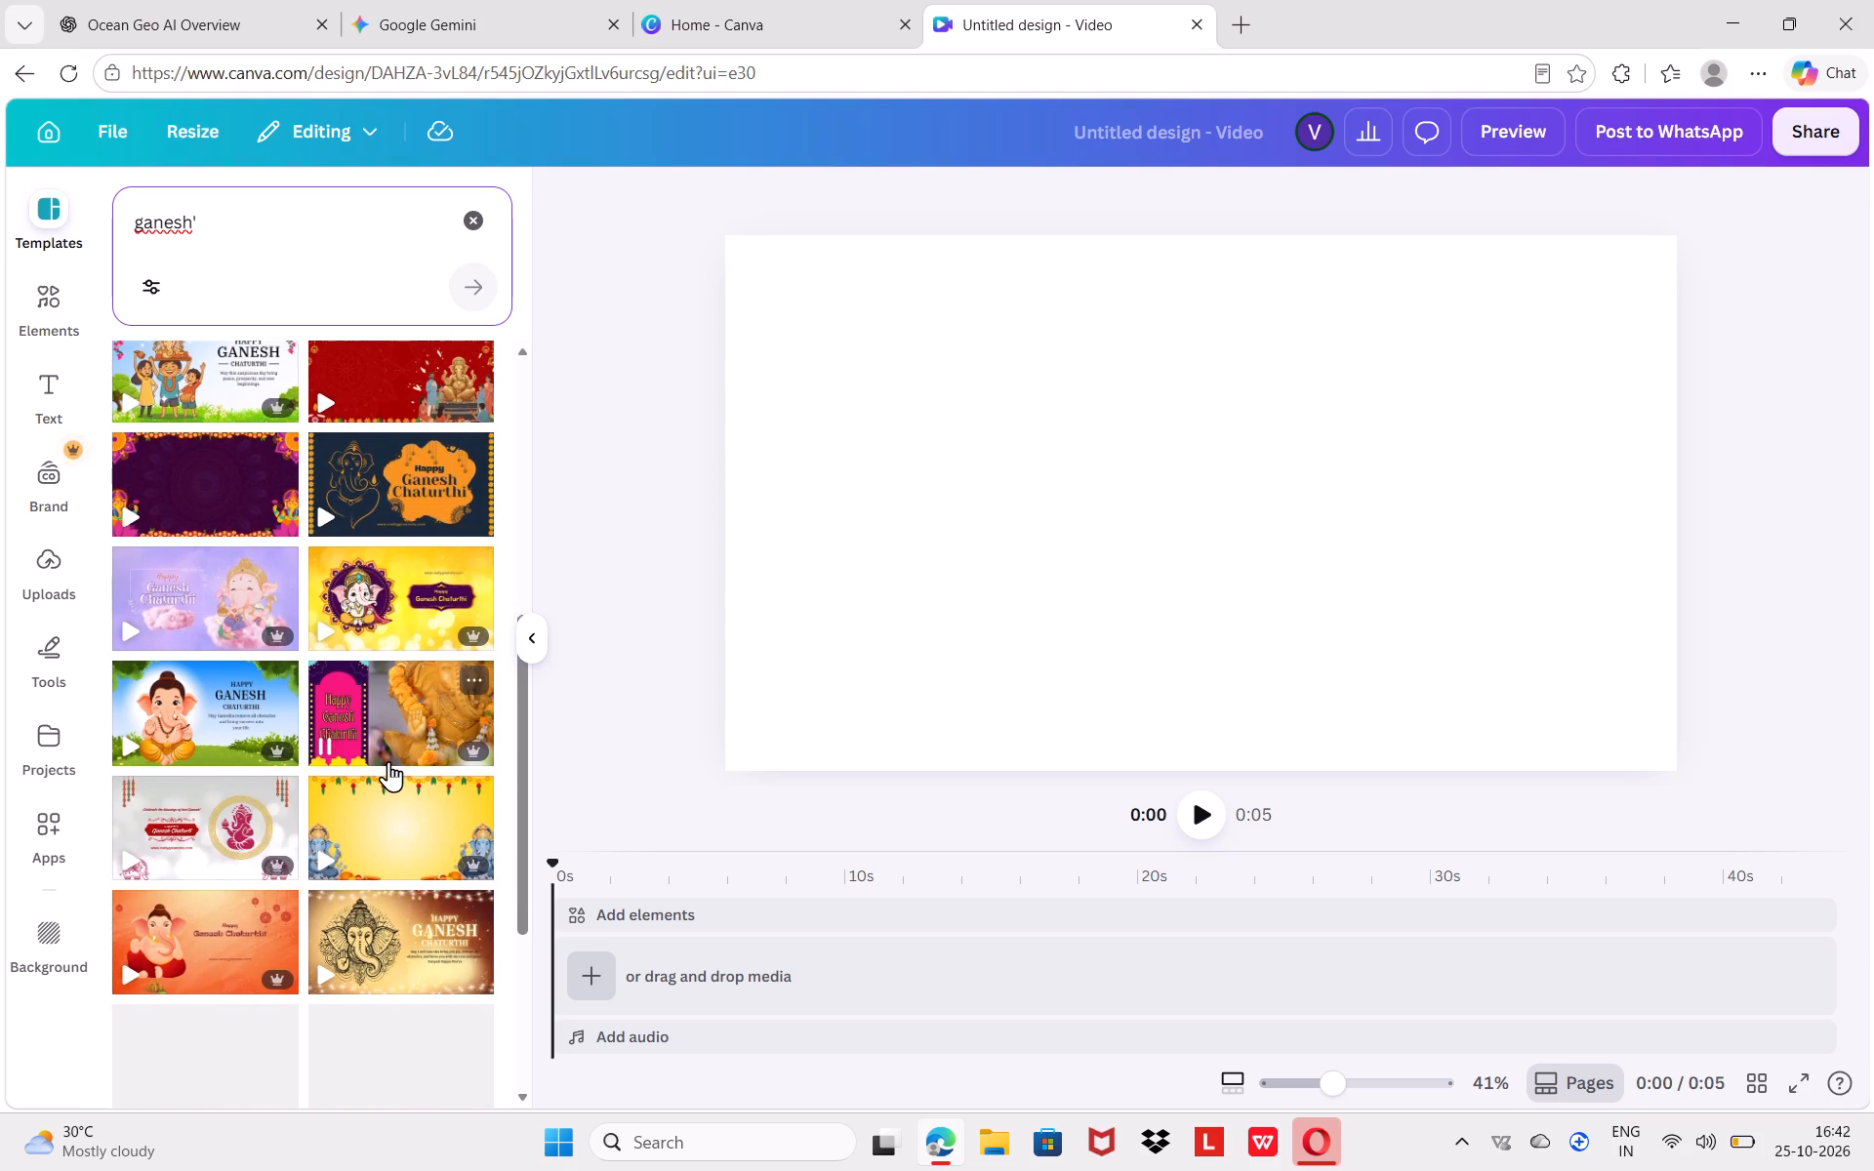
click(469, 213)
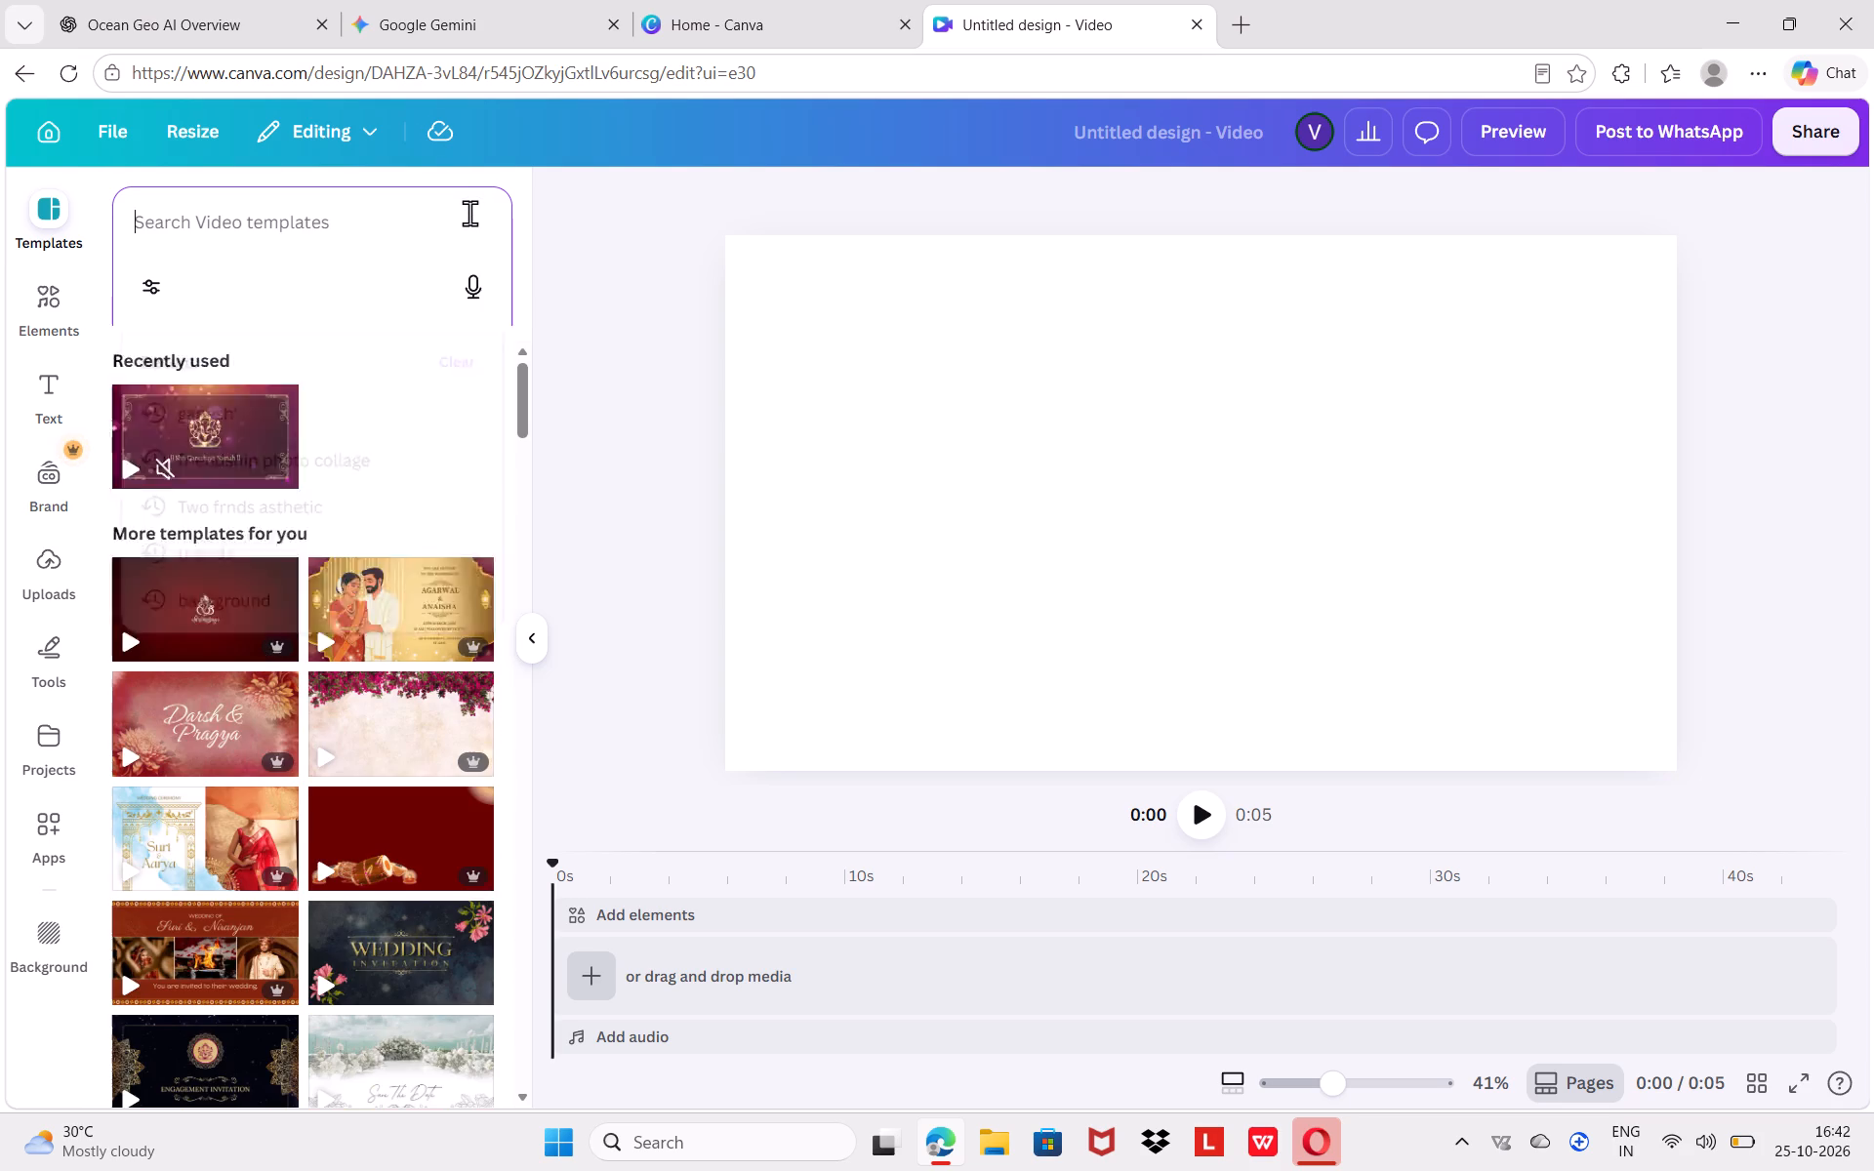
text(gruhape)
key(BackSpace)
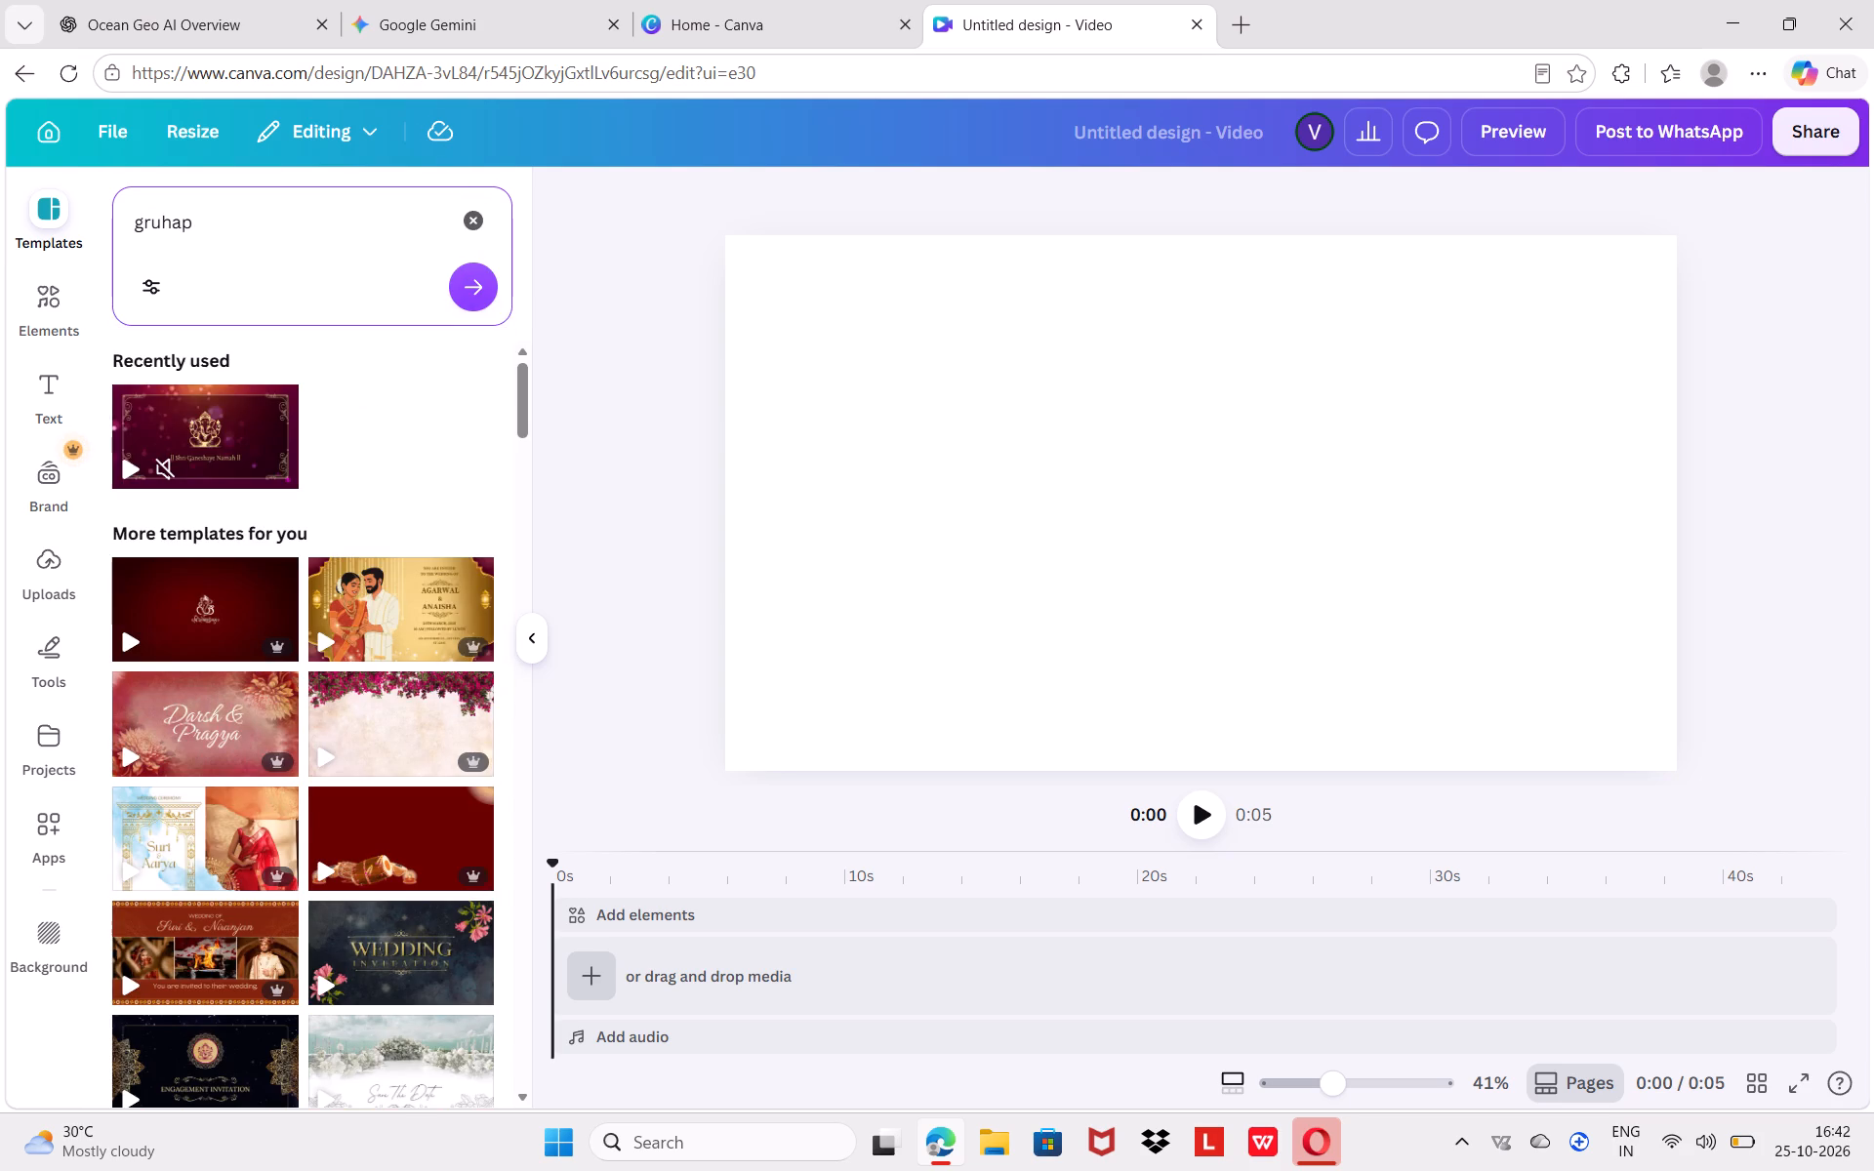
text(ravesam)
key(Return)
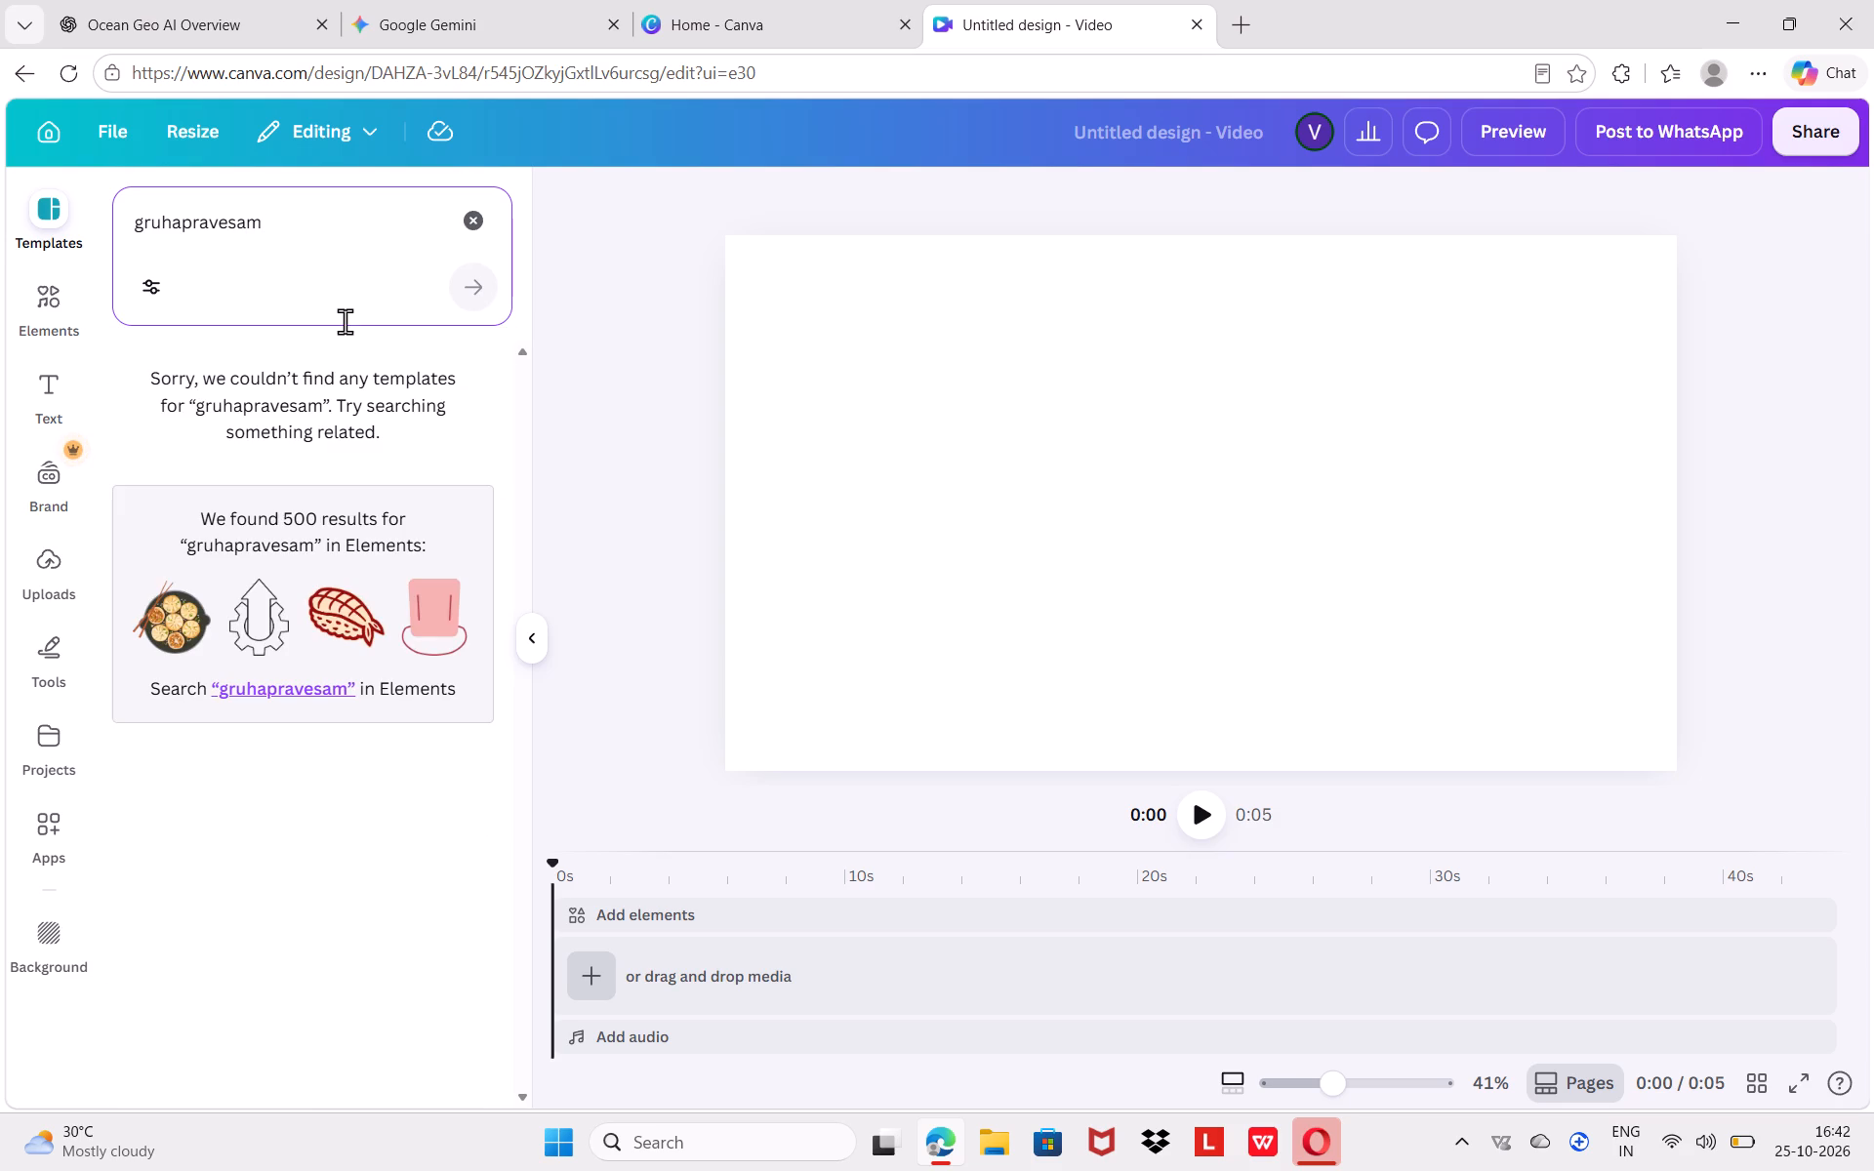
Shorten the search term and search the video templates for the suggested "gruhapravesha invitation".
key(BackSpace)
key(BackSpace)
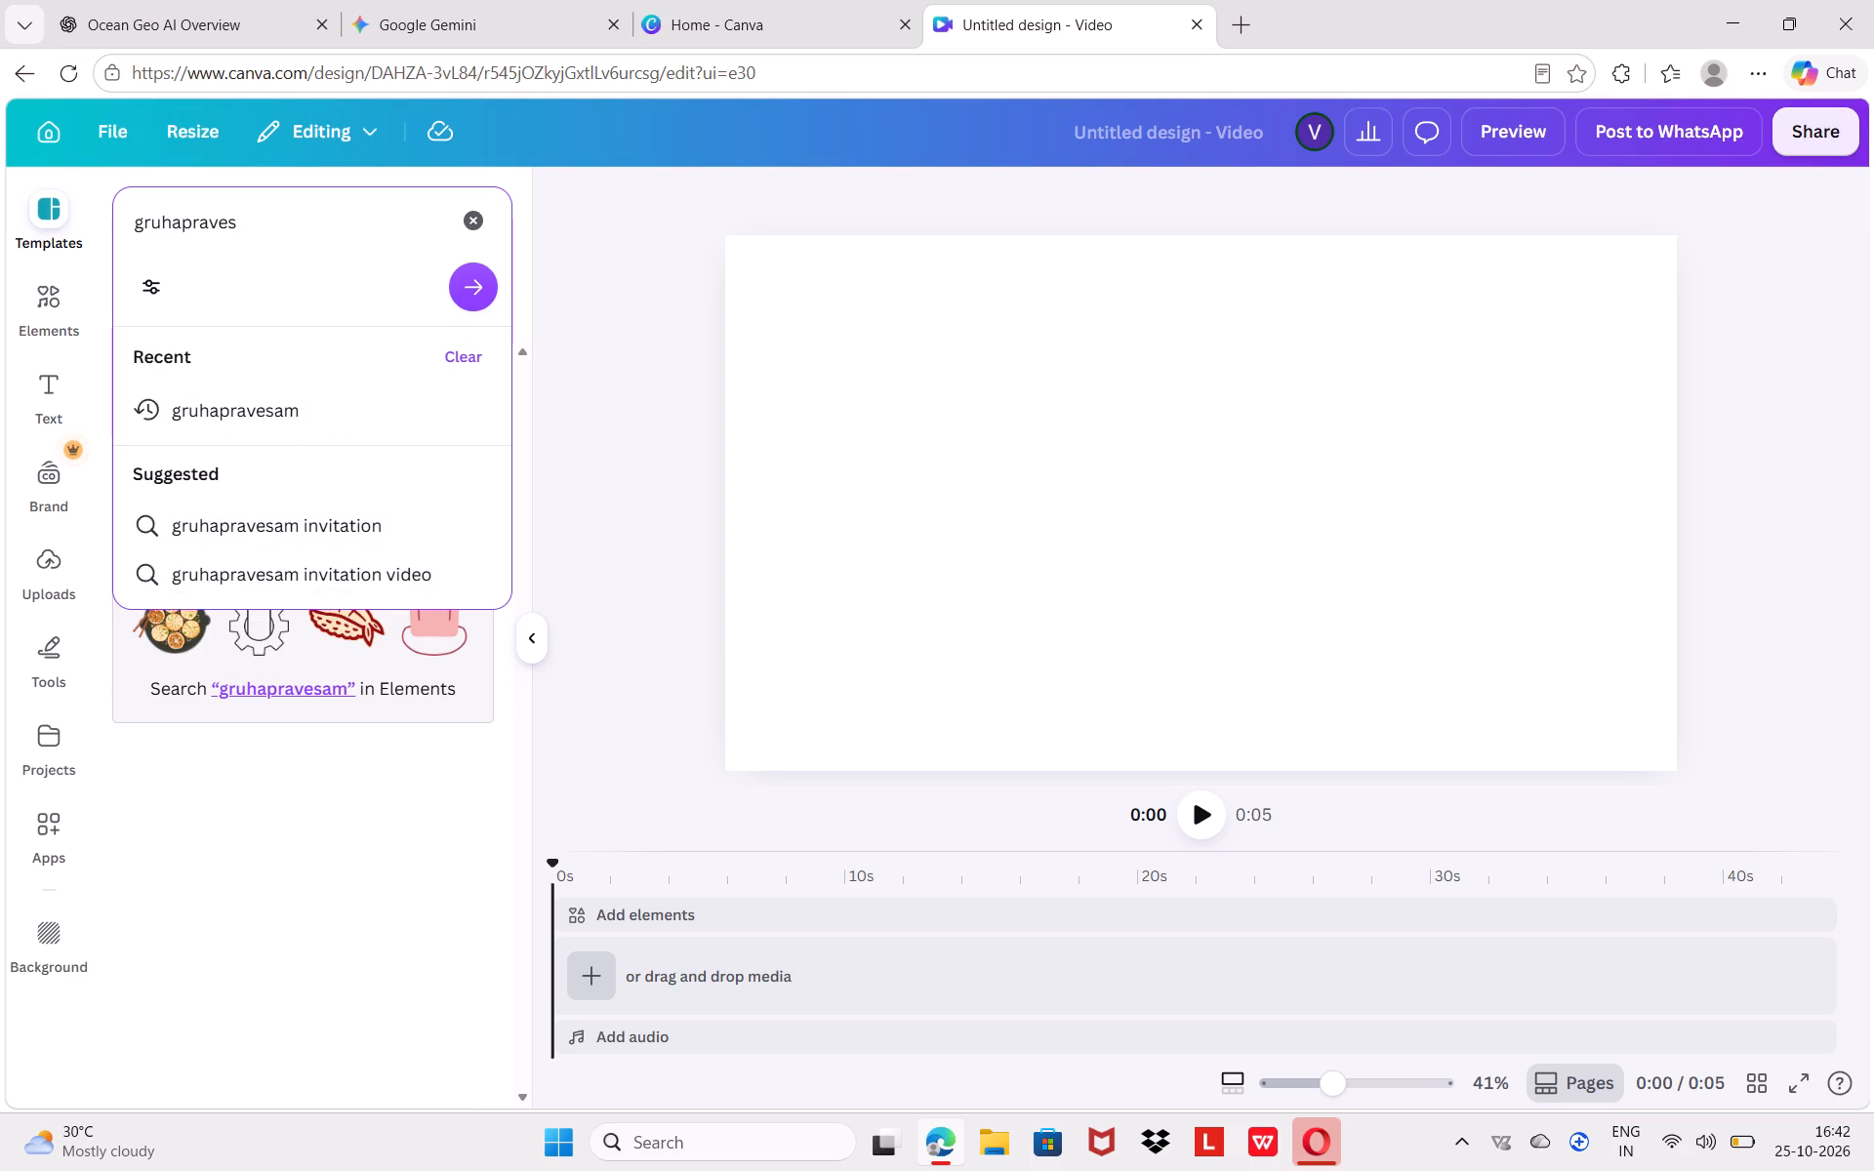
key(BackSpace)
key(BackSpace)
click(298, 520)
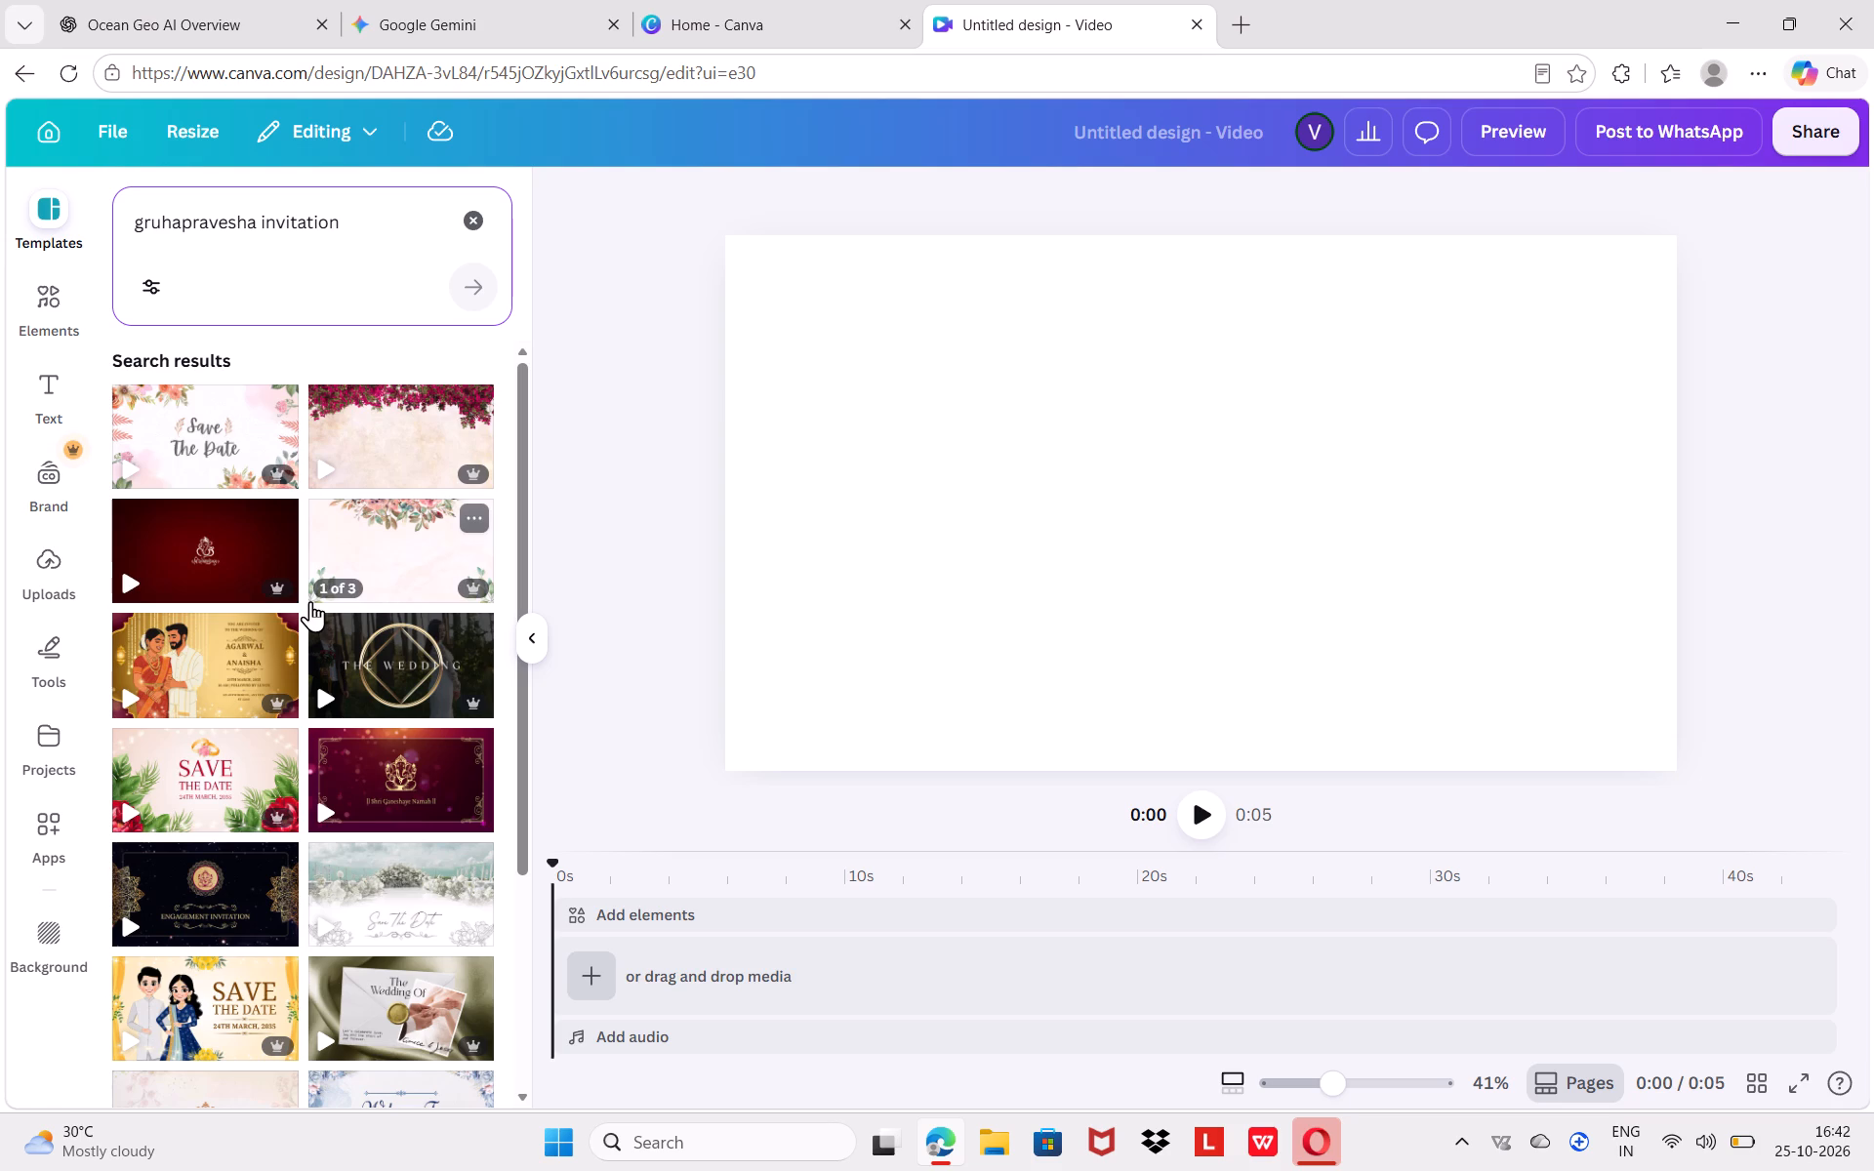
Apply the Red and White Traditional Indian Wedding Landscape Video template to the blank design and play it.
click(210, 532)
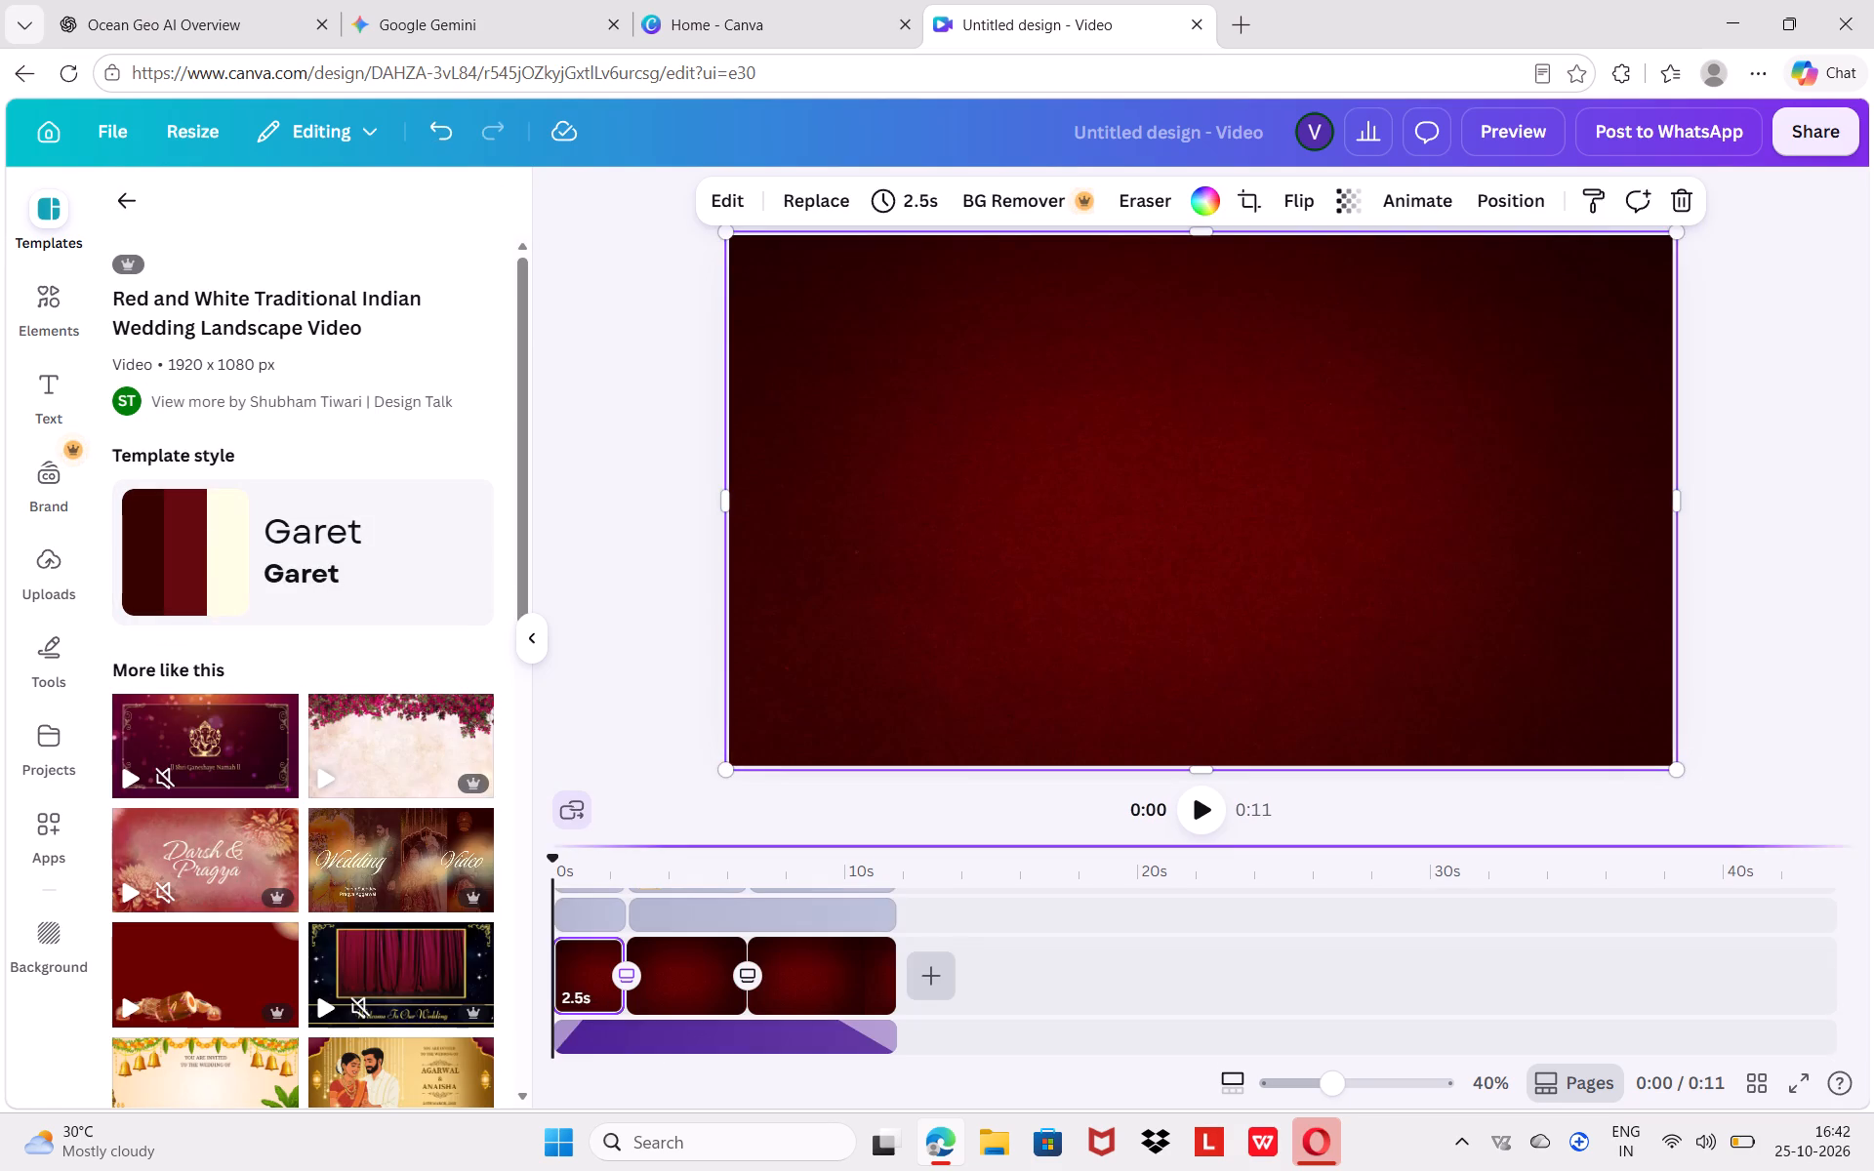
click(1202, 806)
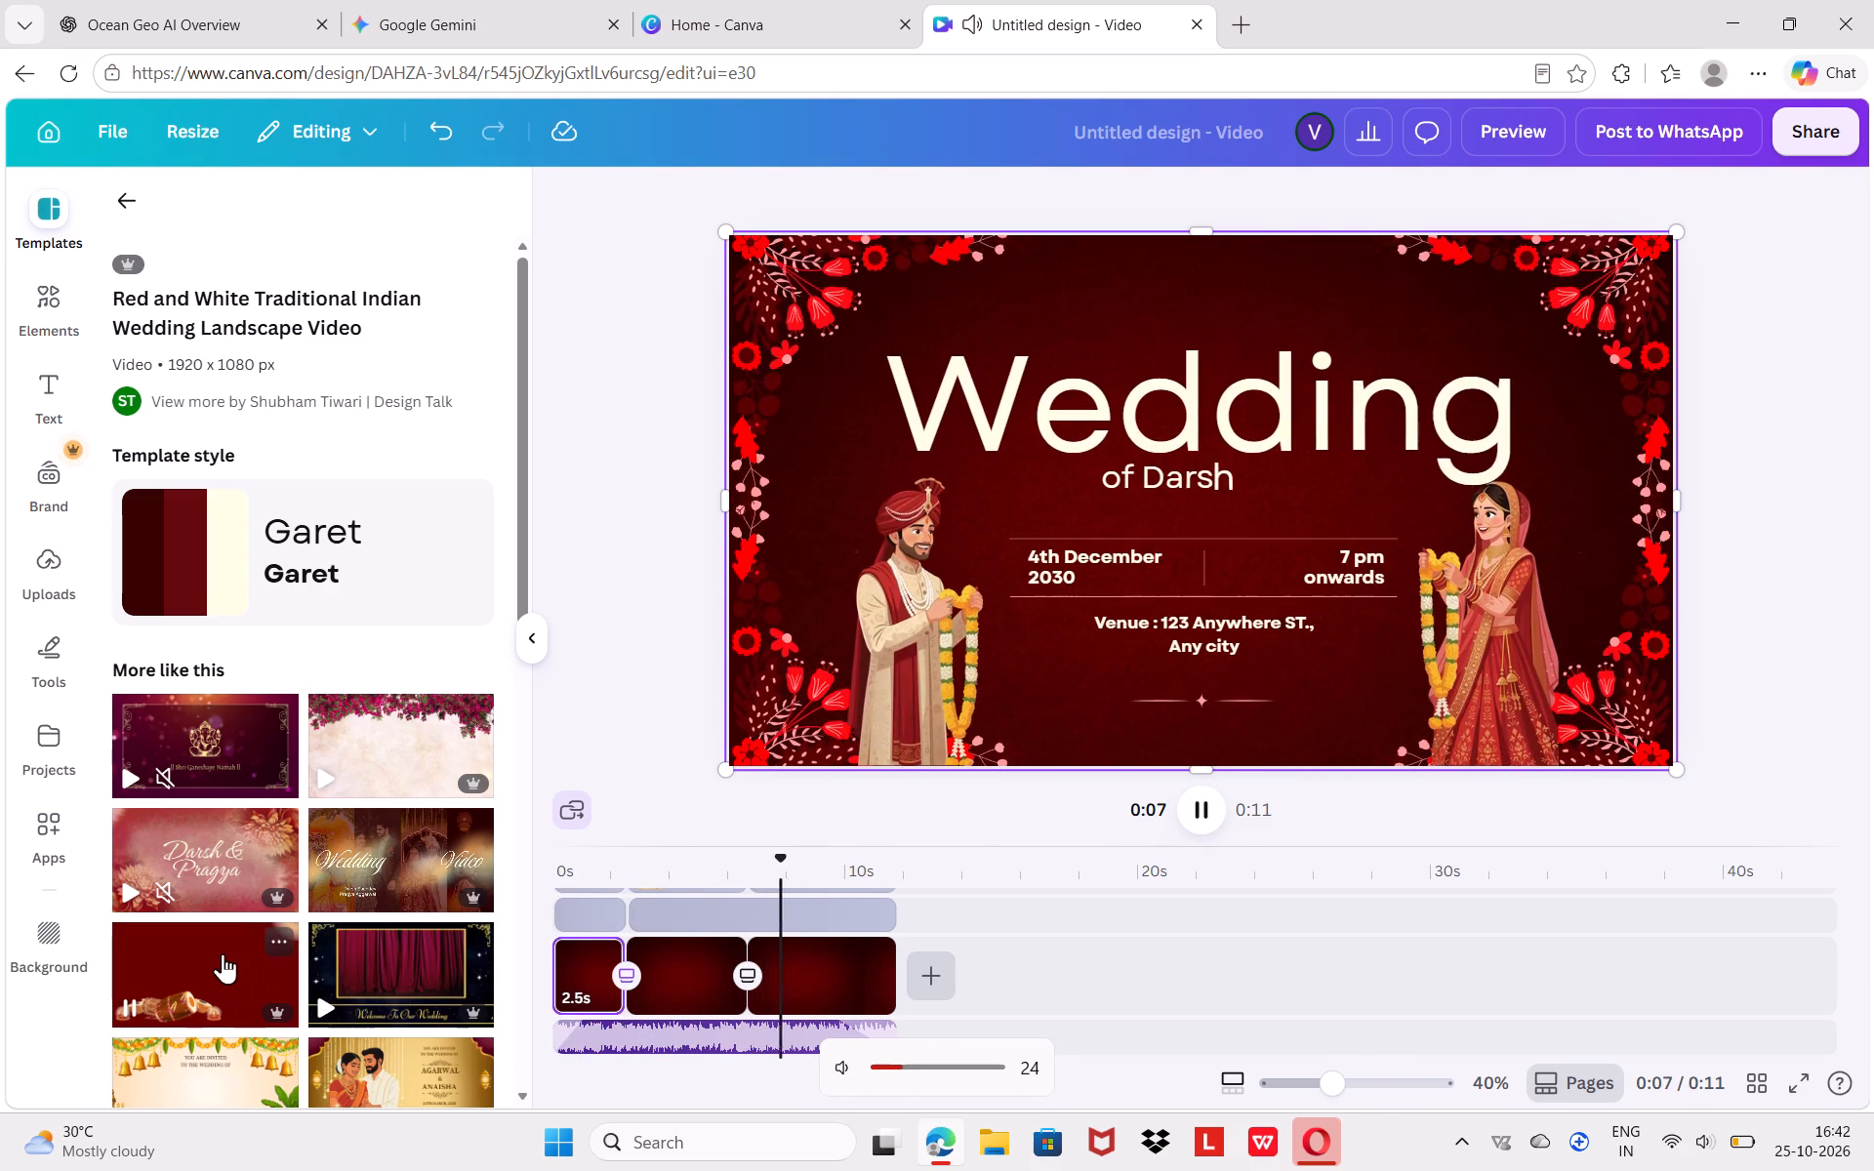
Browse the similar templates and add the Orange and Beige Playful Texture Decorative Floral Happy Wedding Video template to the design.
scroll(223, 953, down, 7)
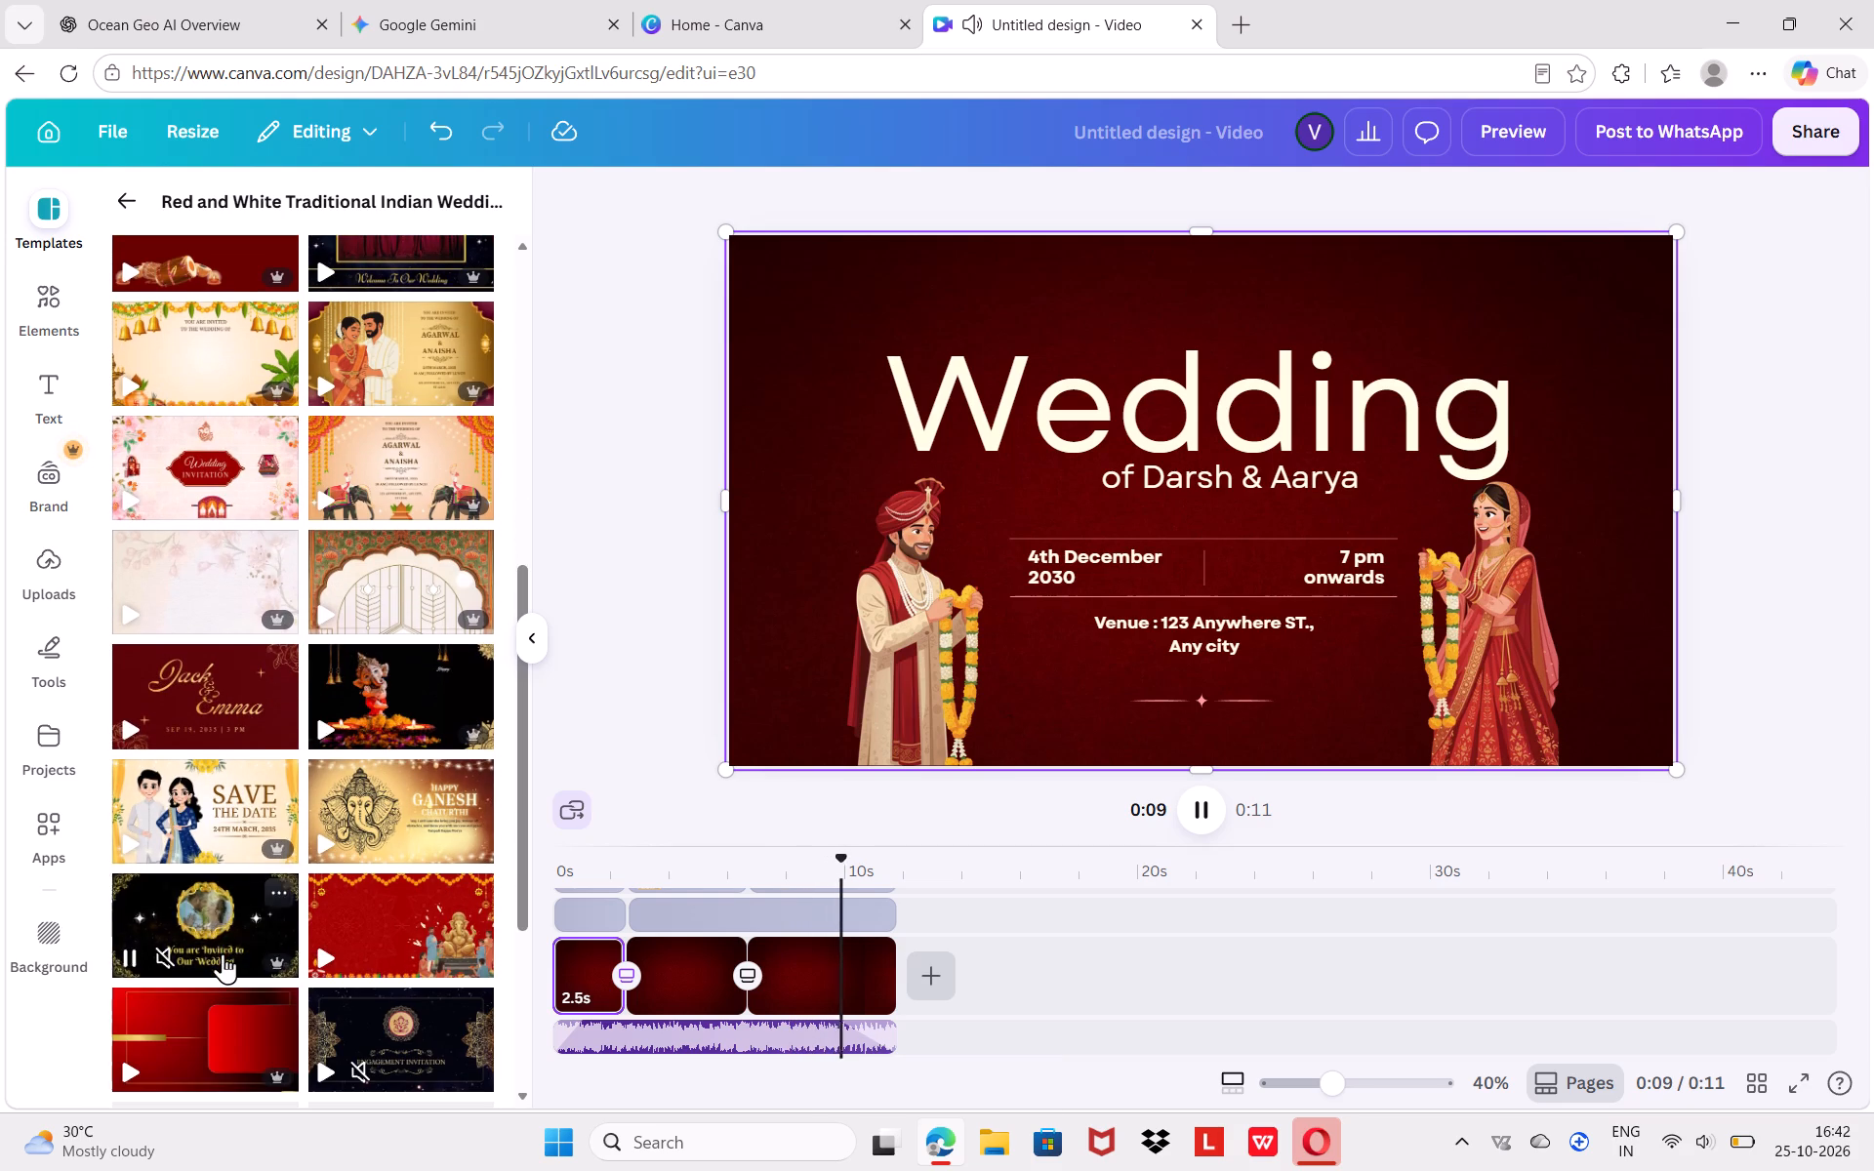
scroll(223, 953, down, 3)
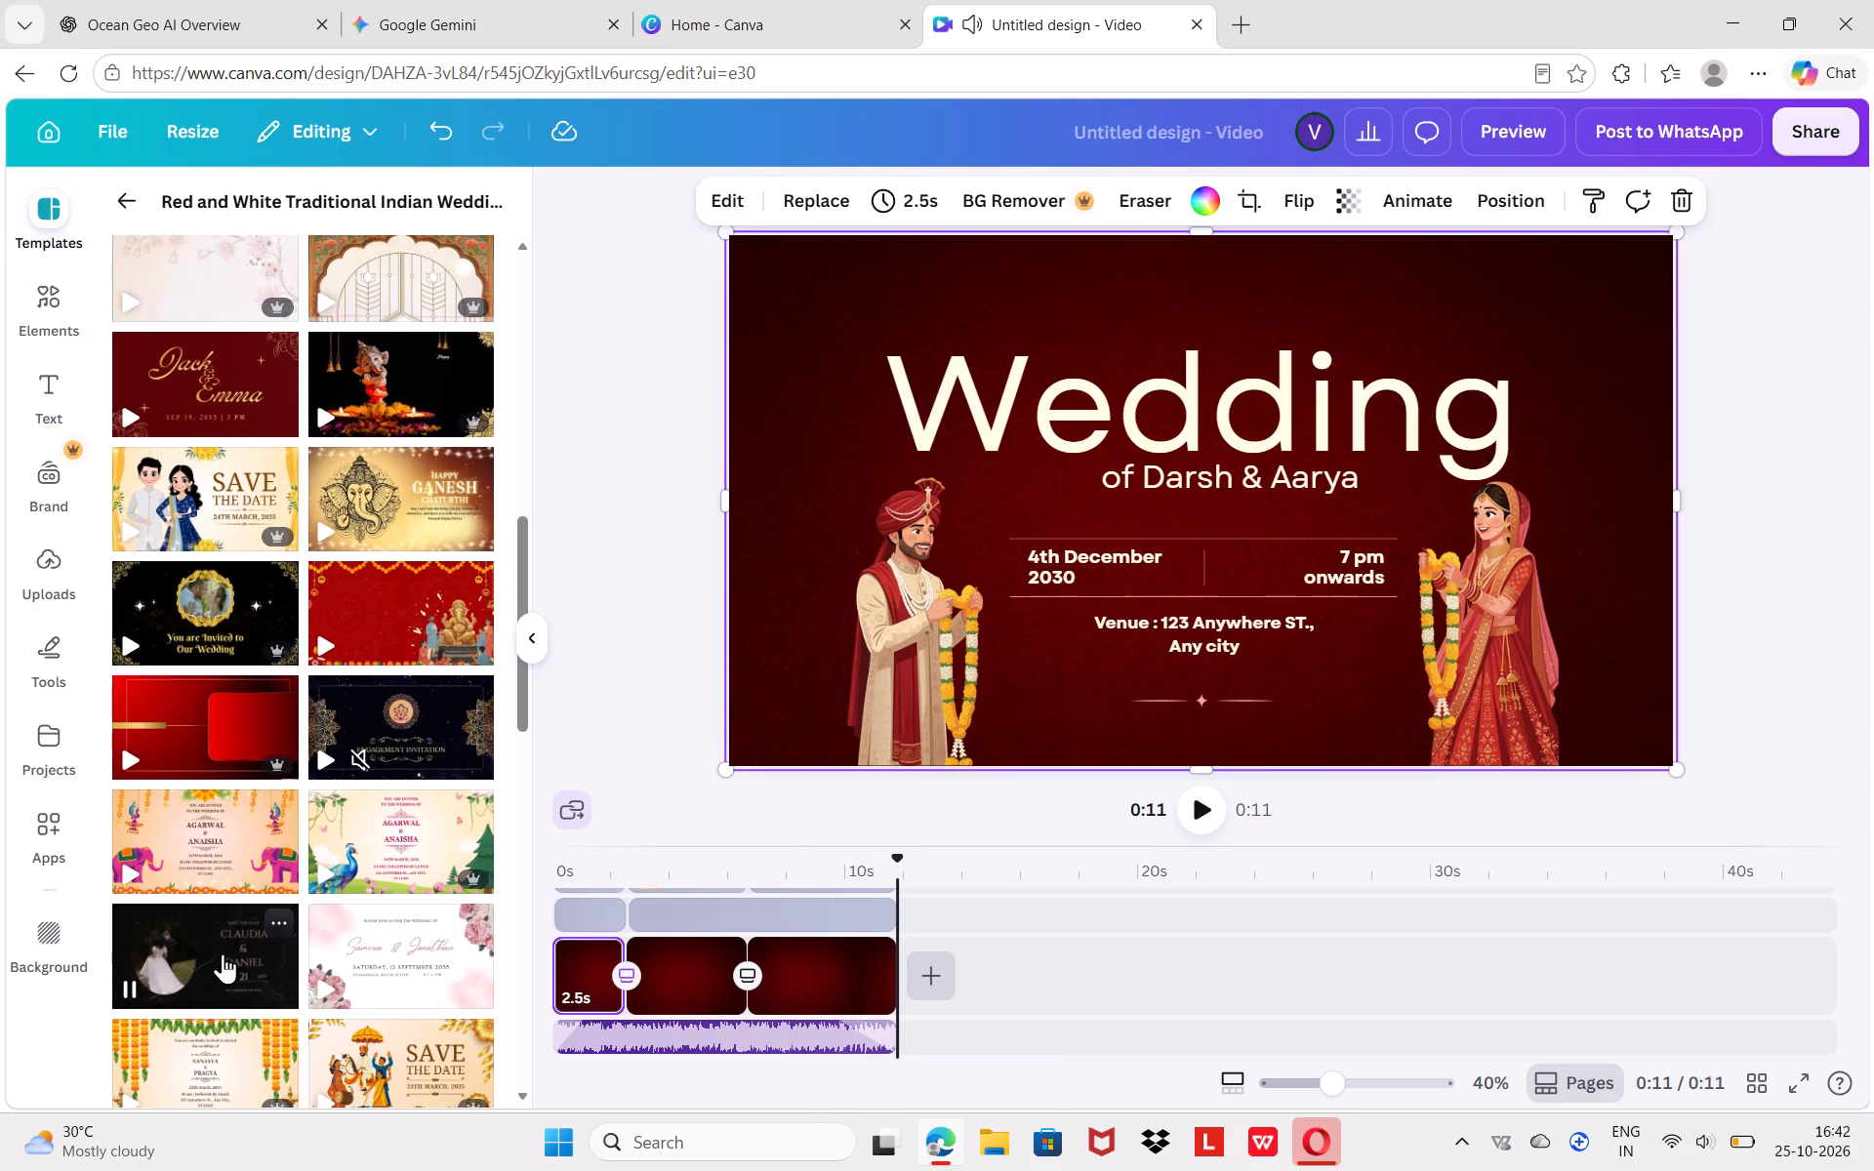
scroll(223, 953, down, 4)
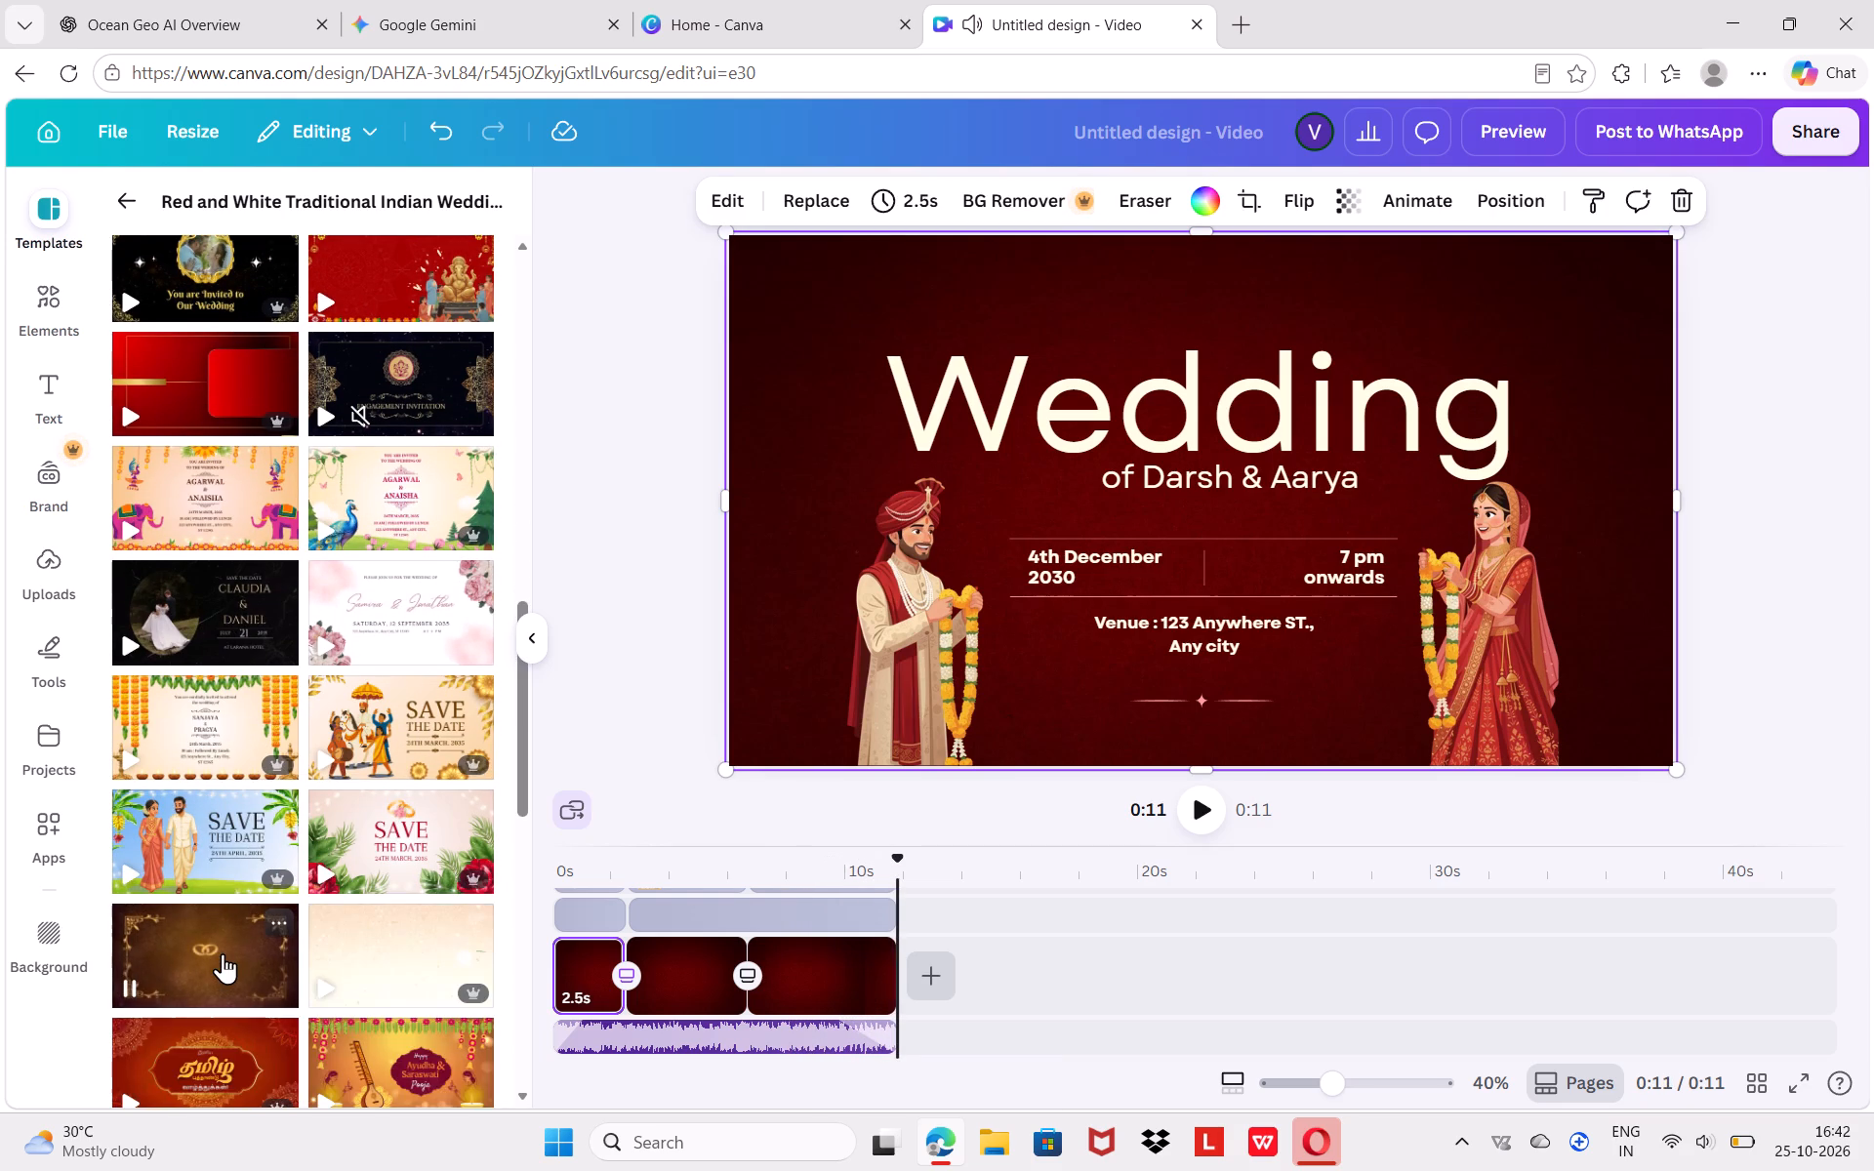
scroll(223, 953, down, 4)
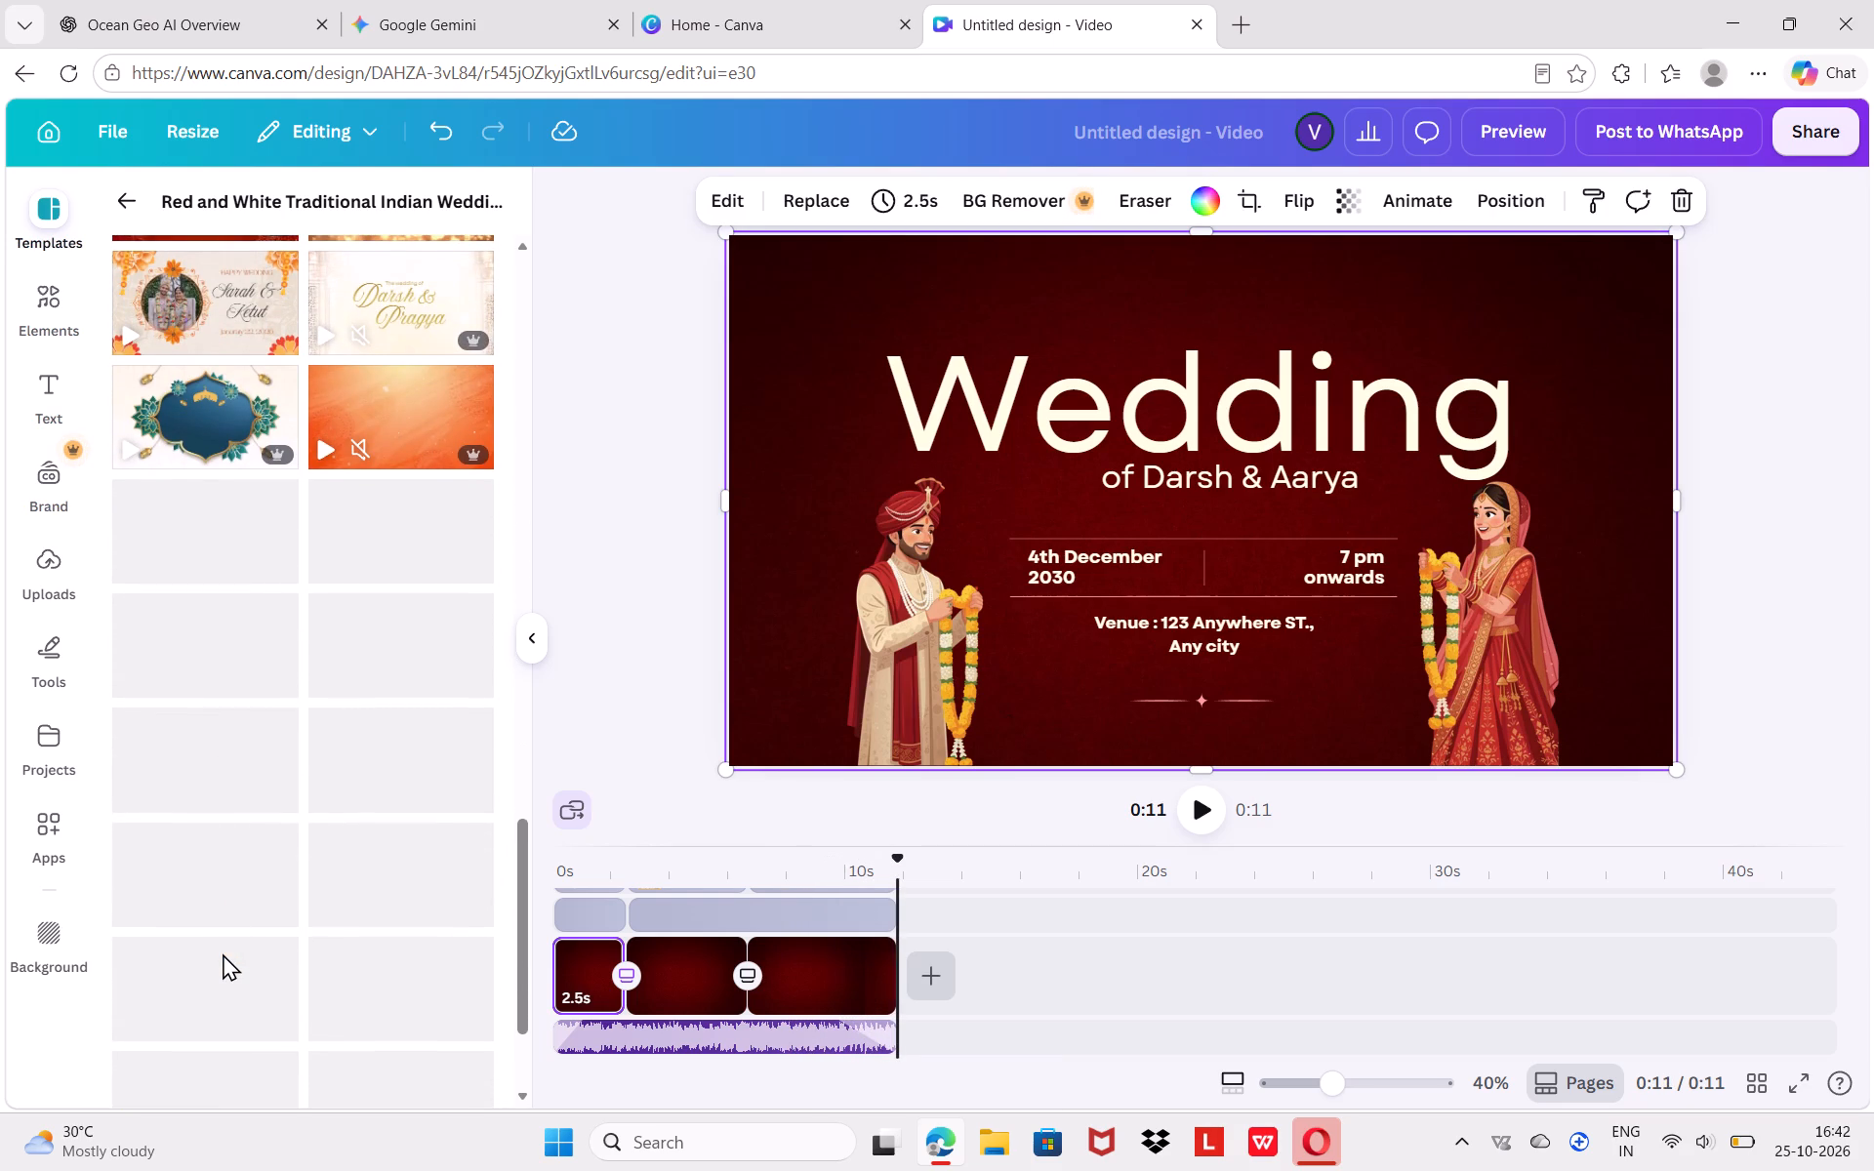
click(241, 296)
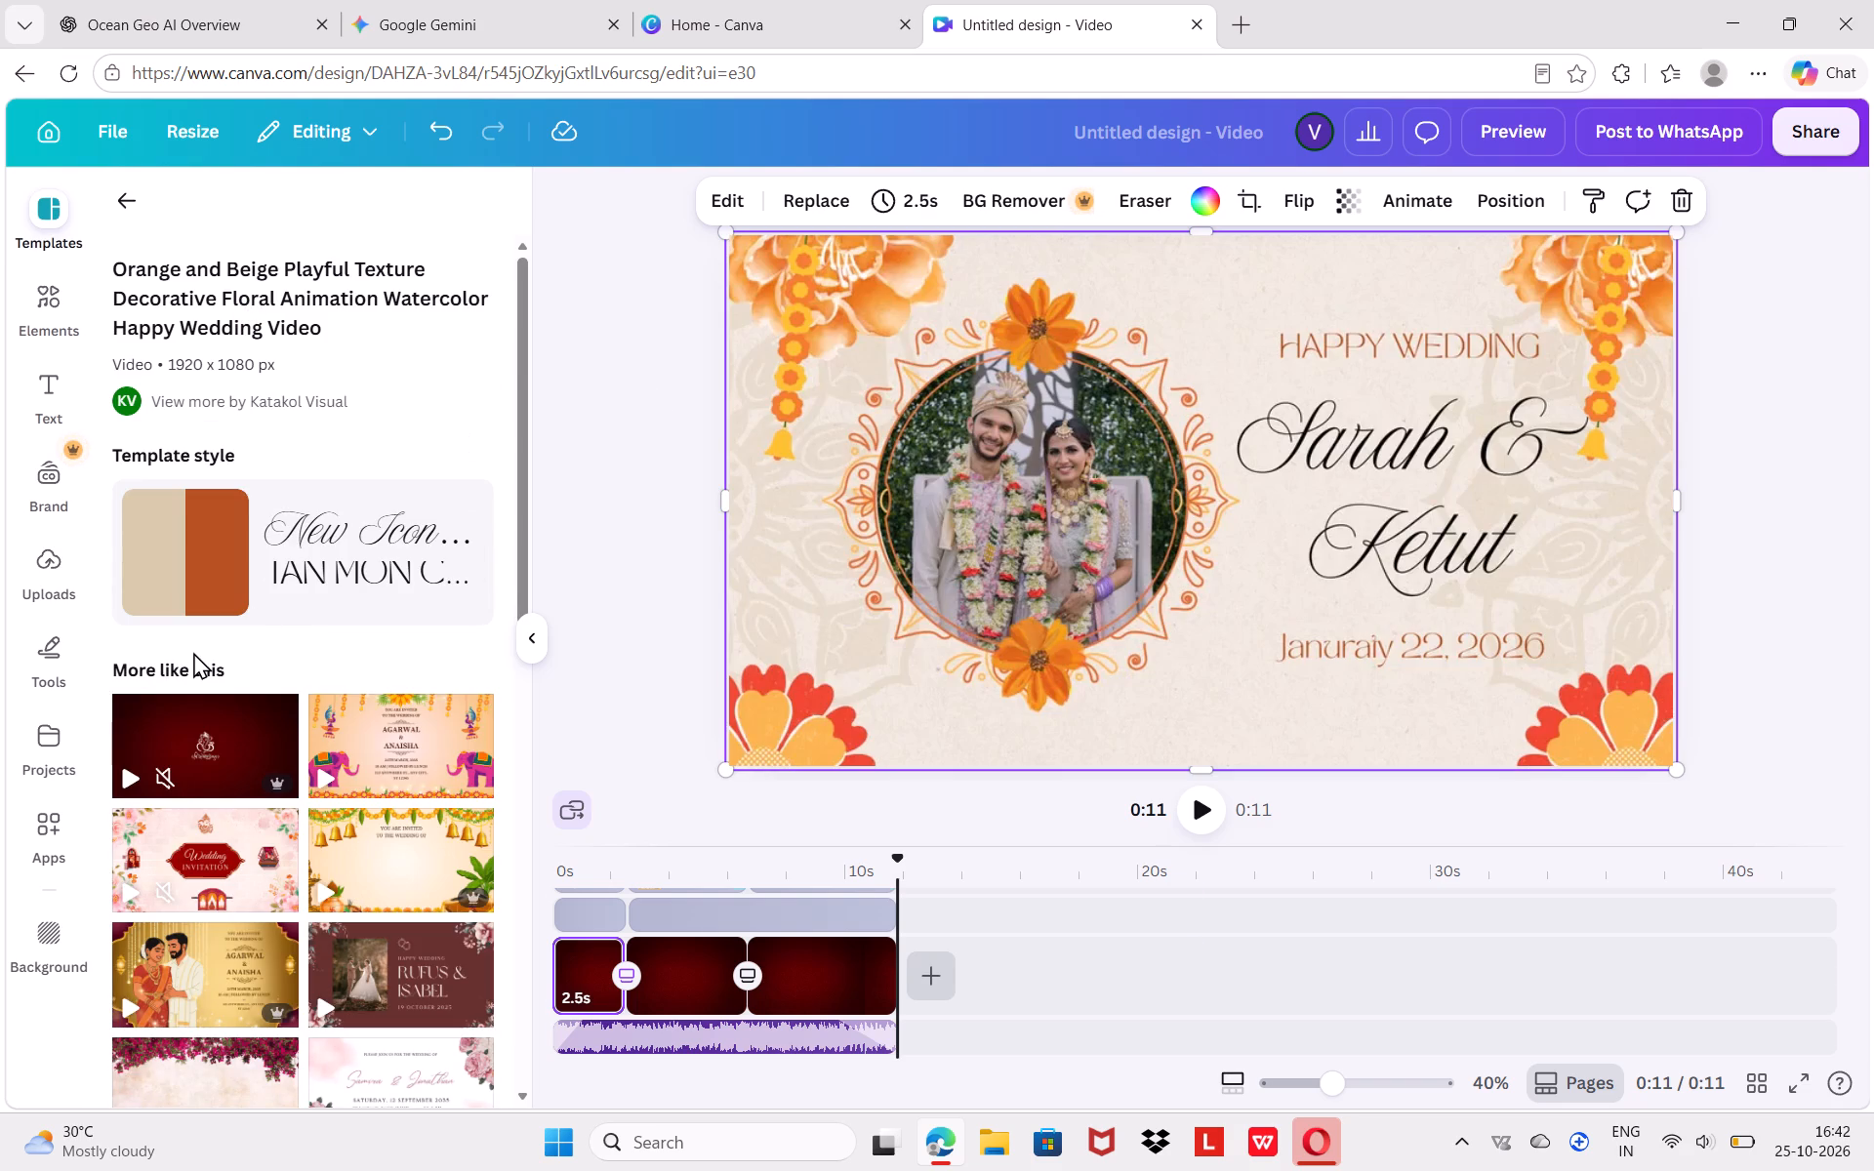
Look through the designs similar to the Orange and Beige template, return to the template search and search for "telugu invitation".
scroll(193, 652, down, 5)
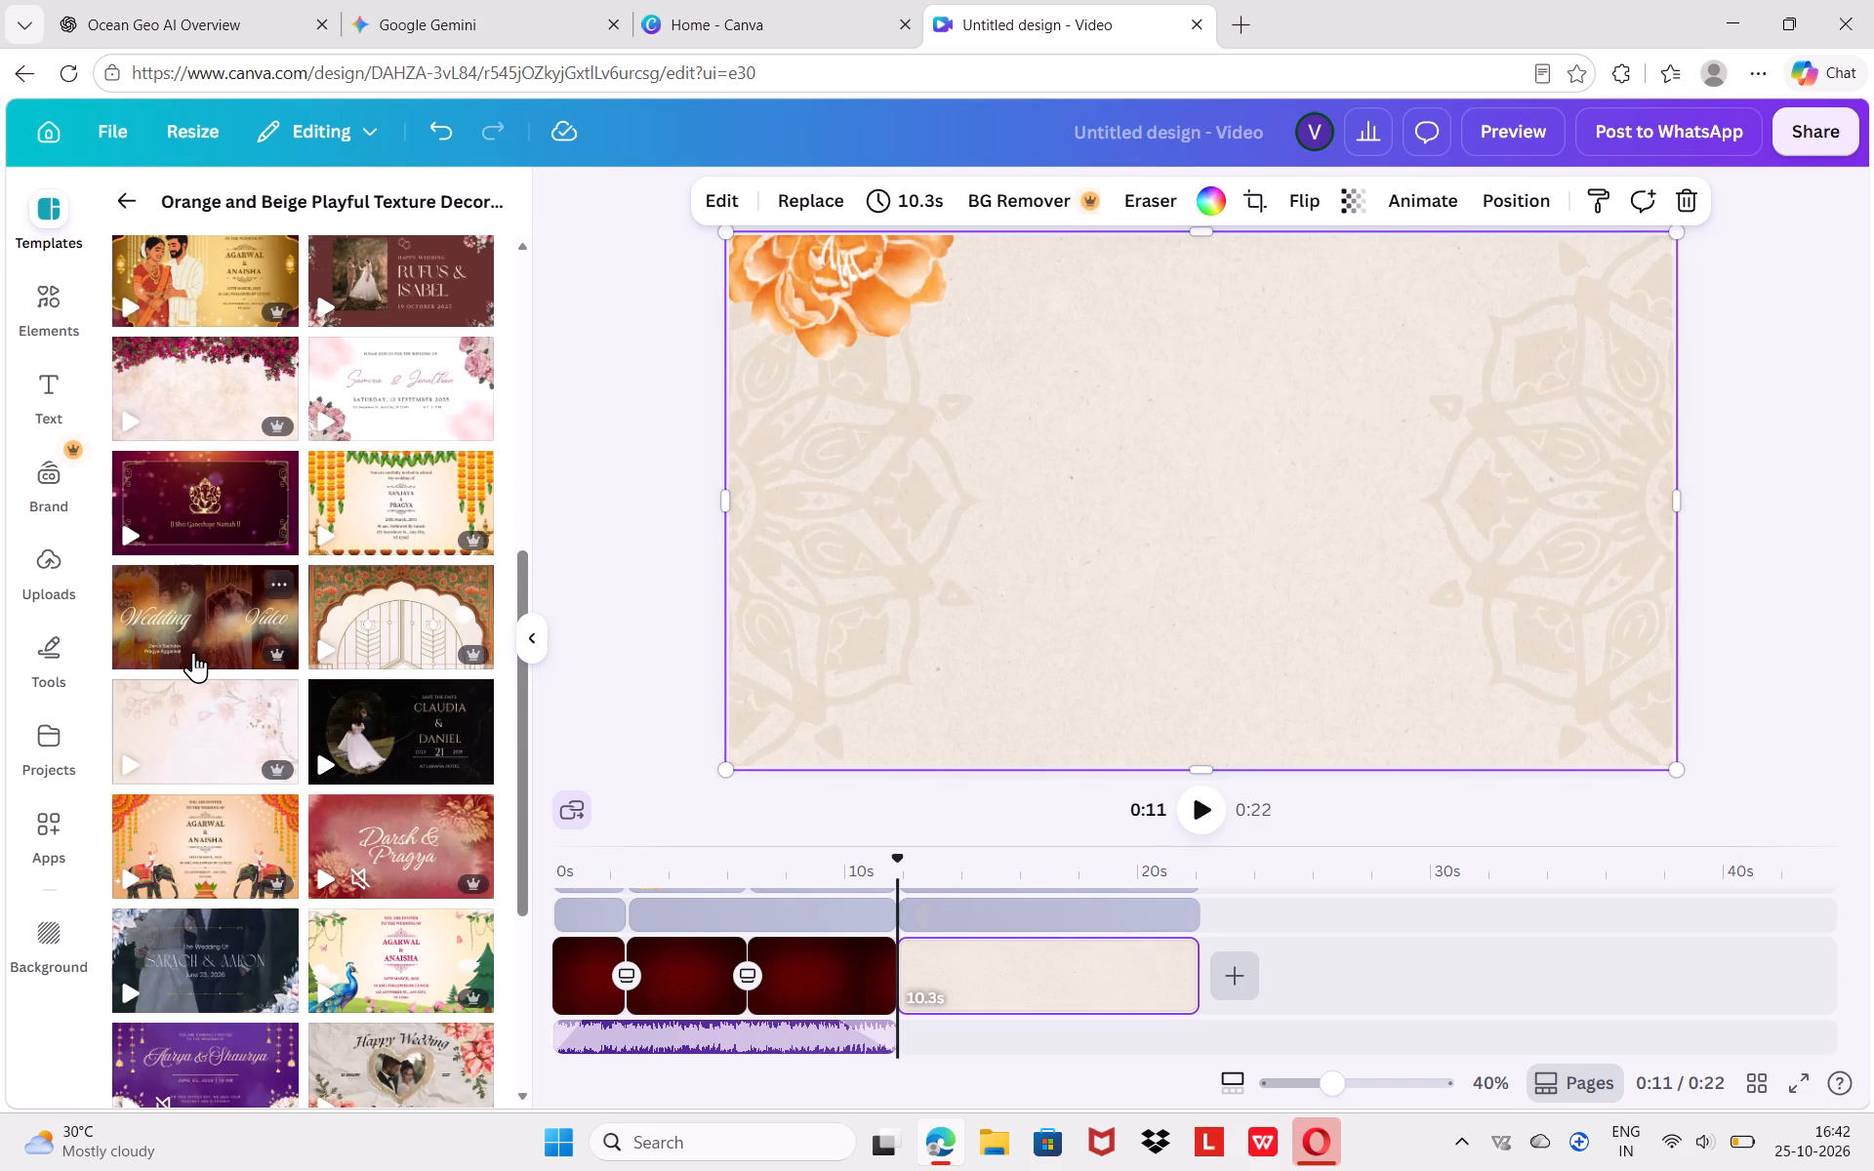
scroll(193, 652, down, 8)
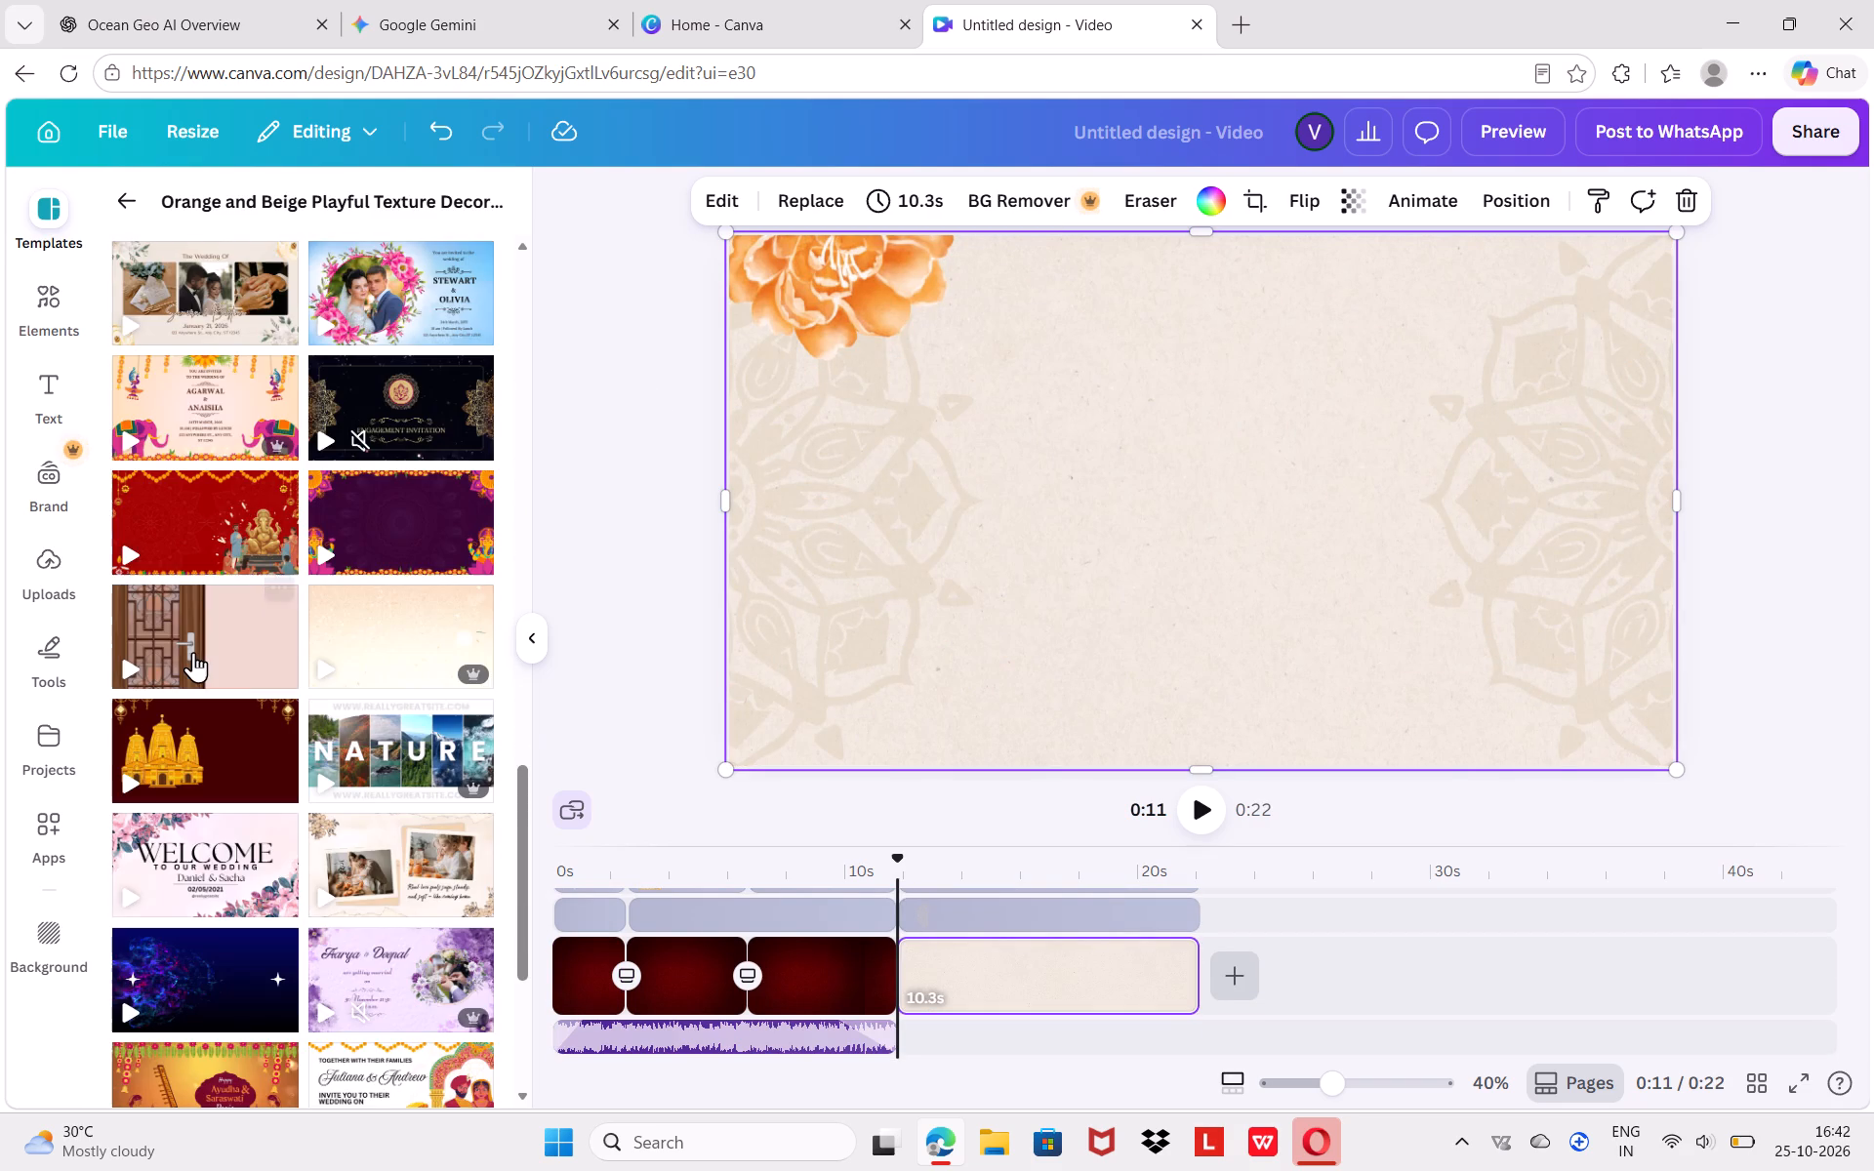
scroll(193, 652, down, 2)
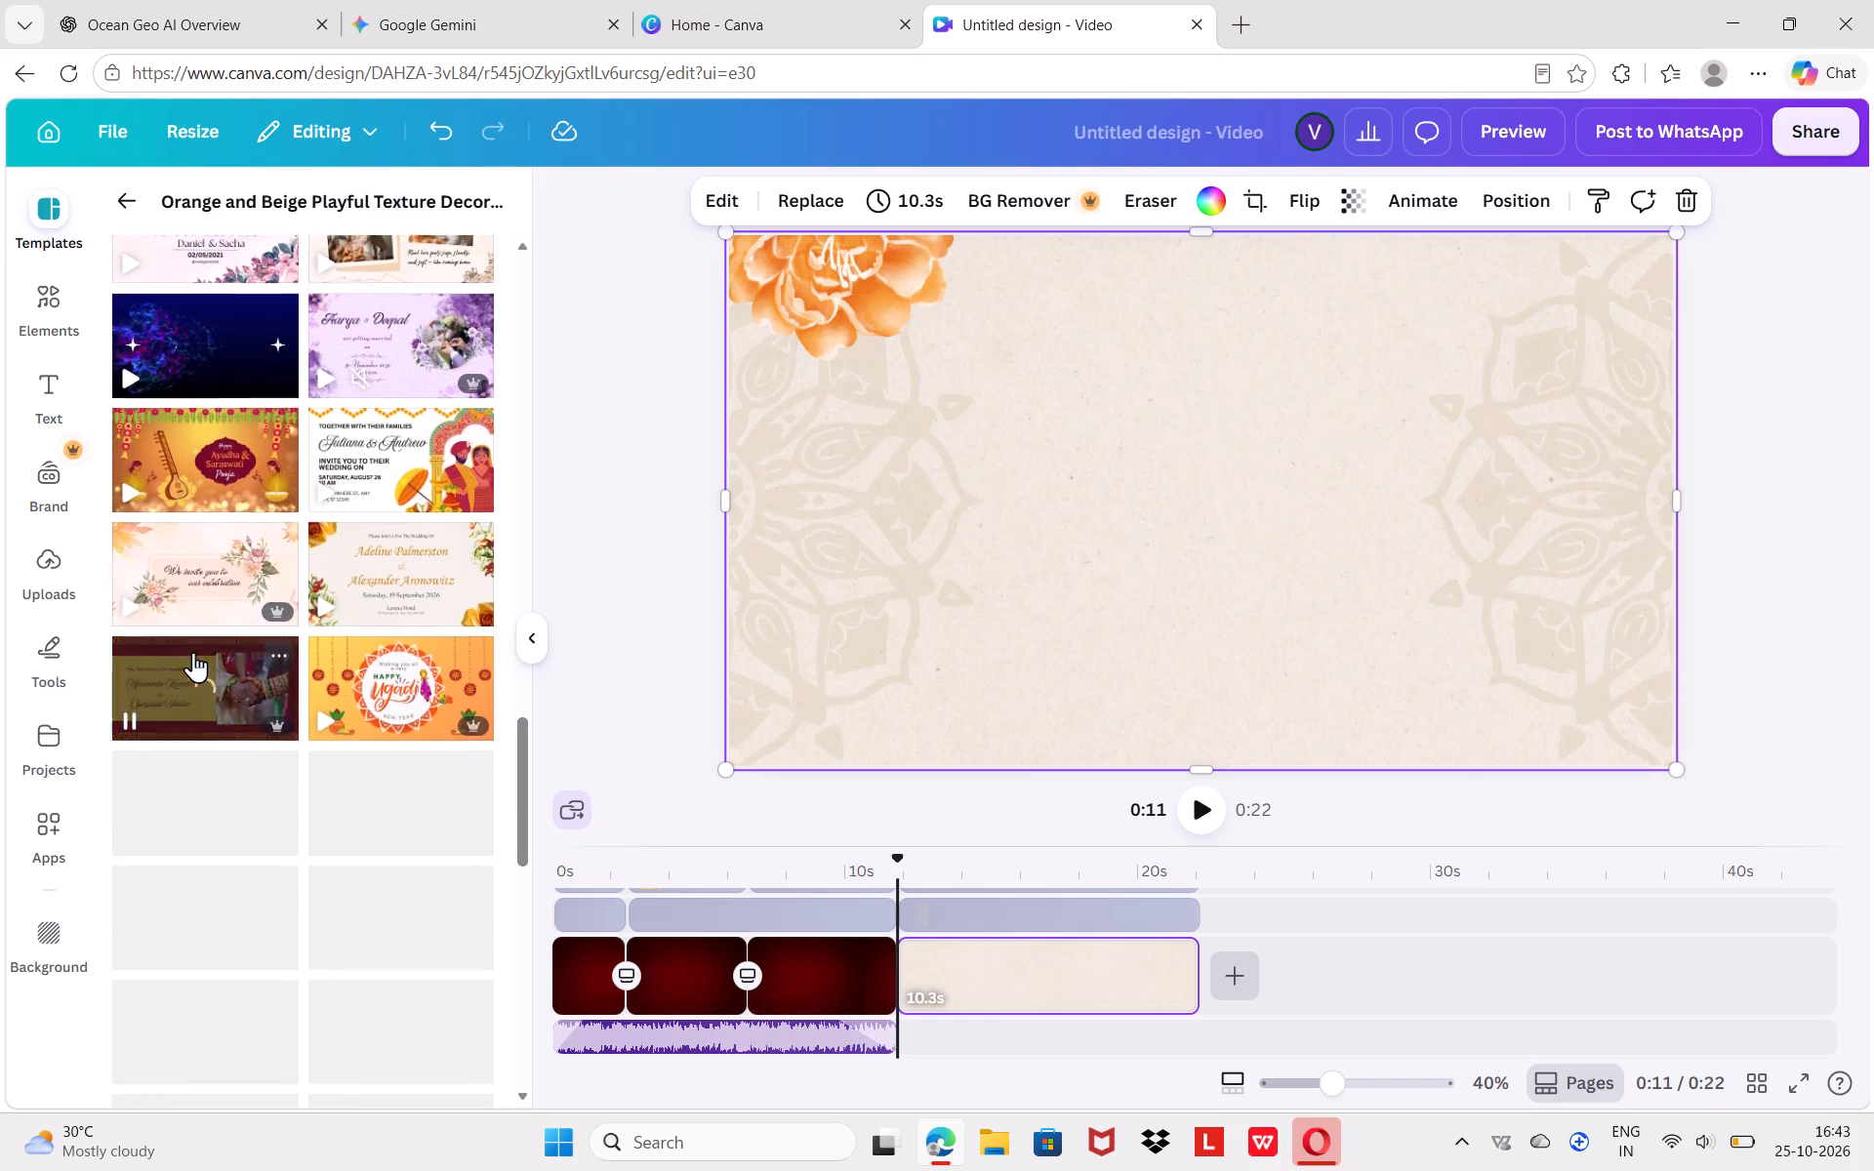
scroll(193, 652, down, 3)
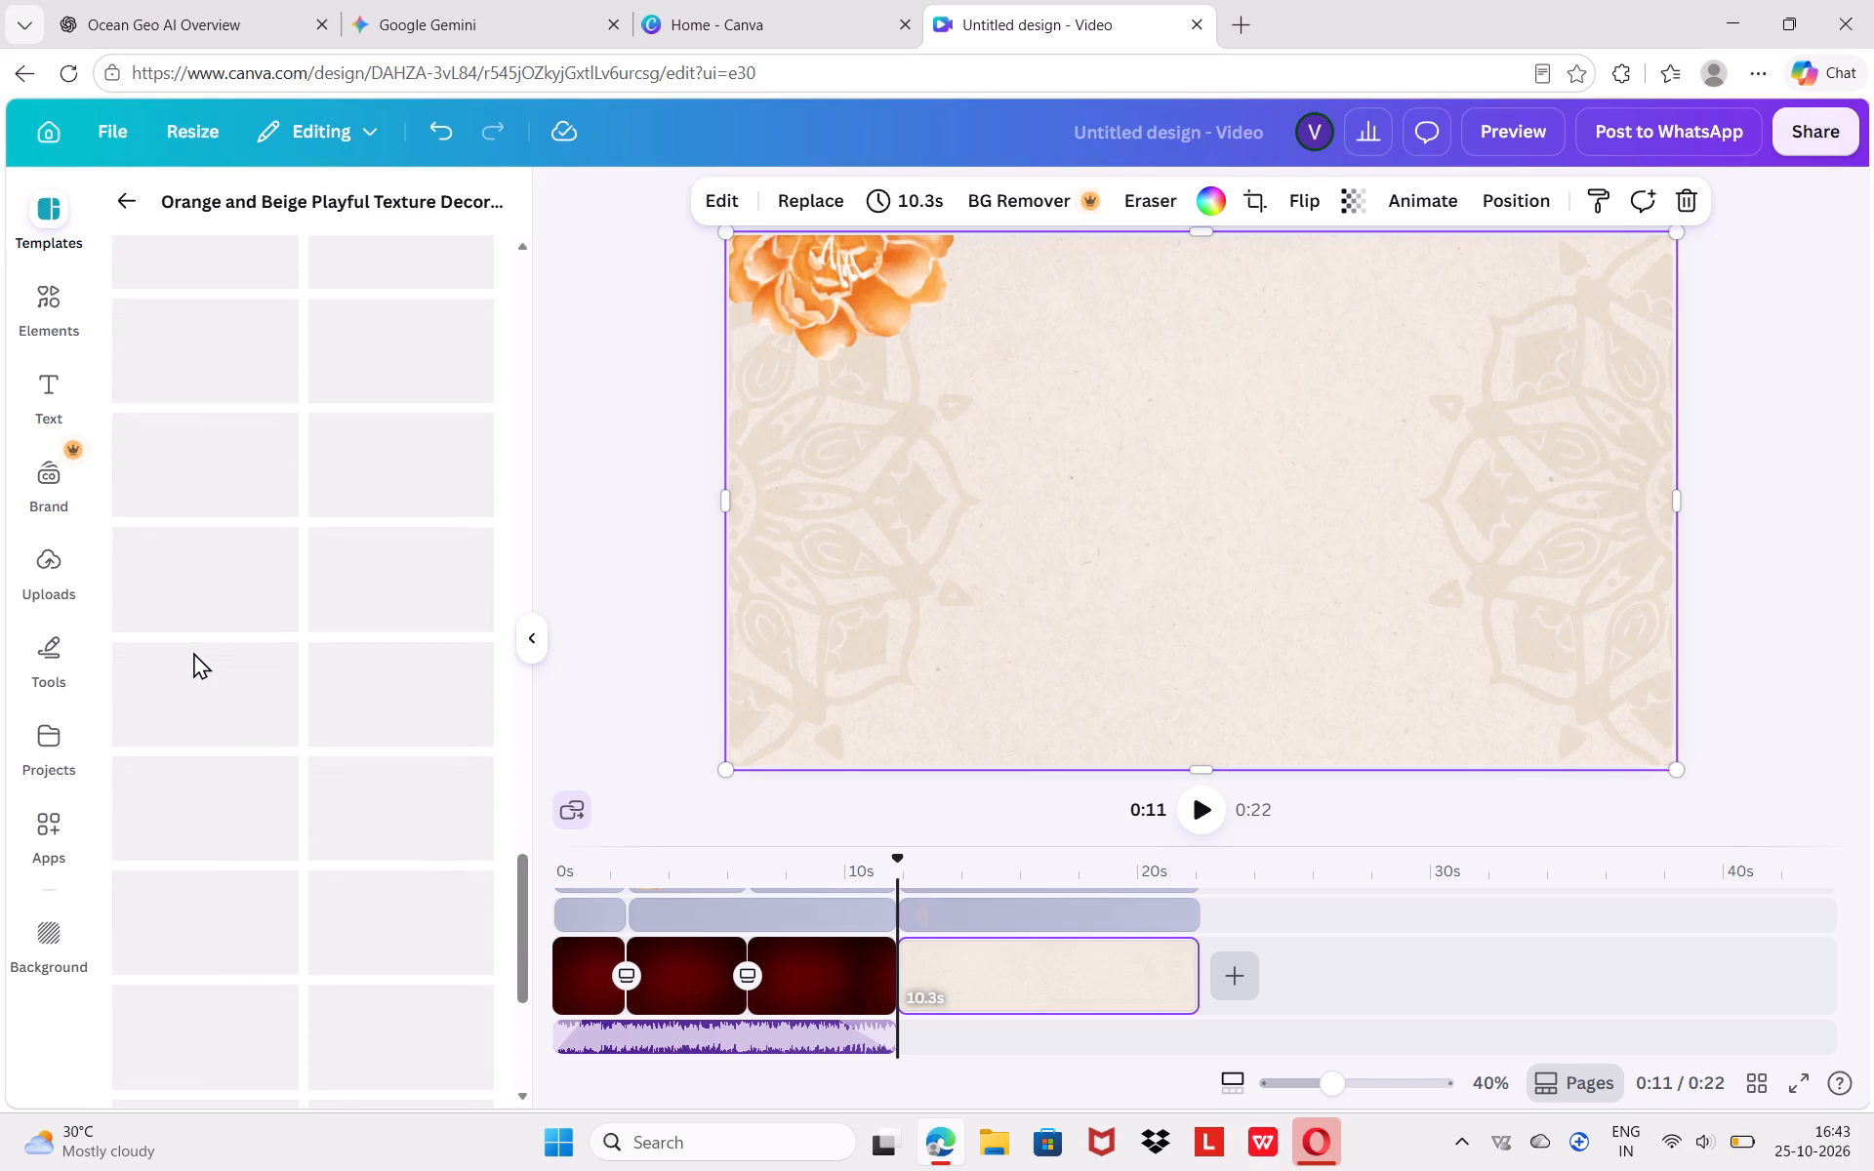
click(137, 203)
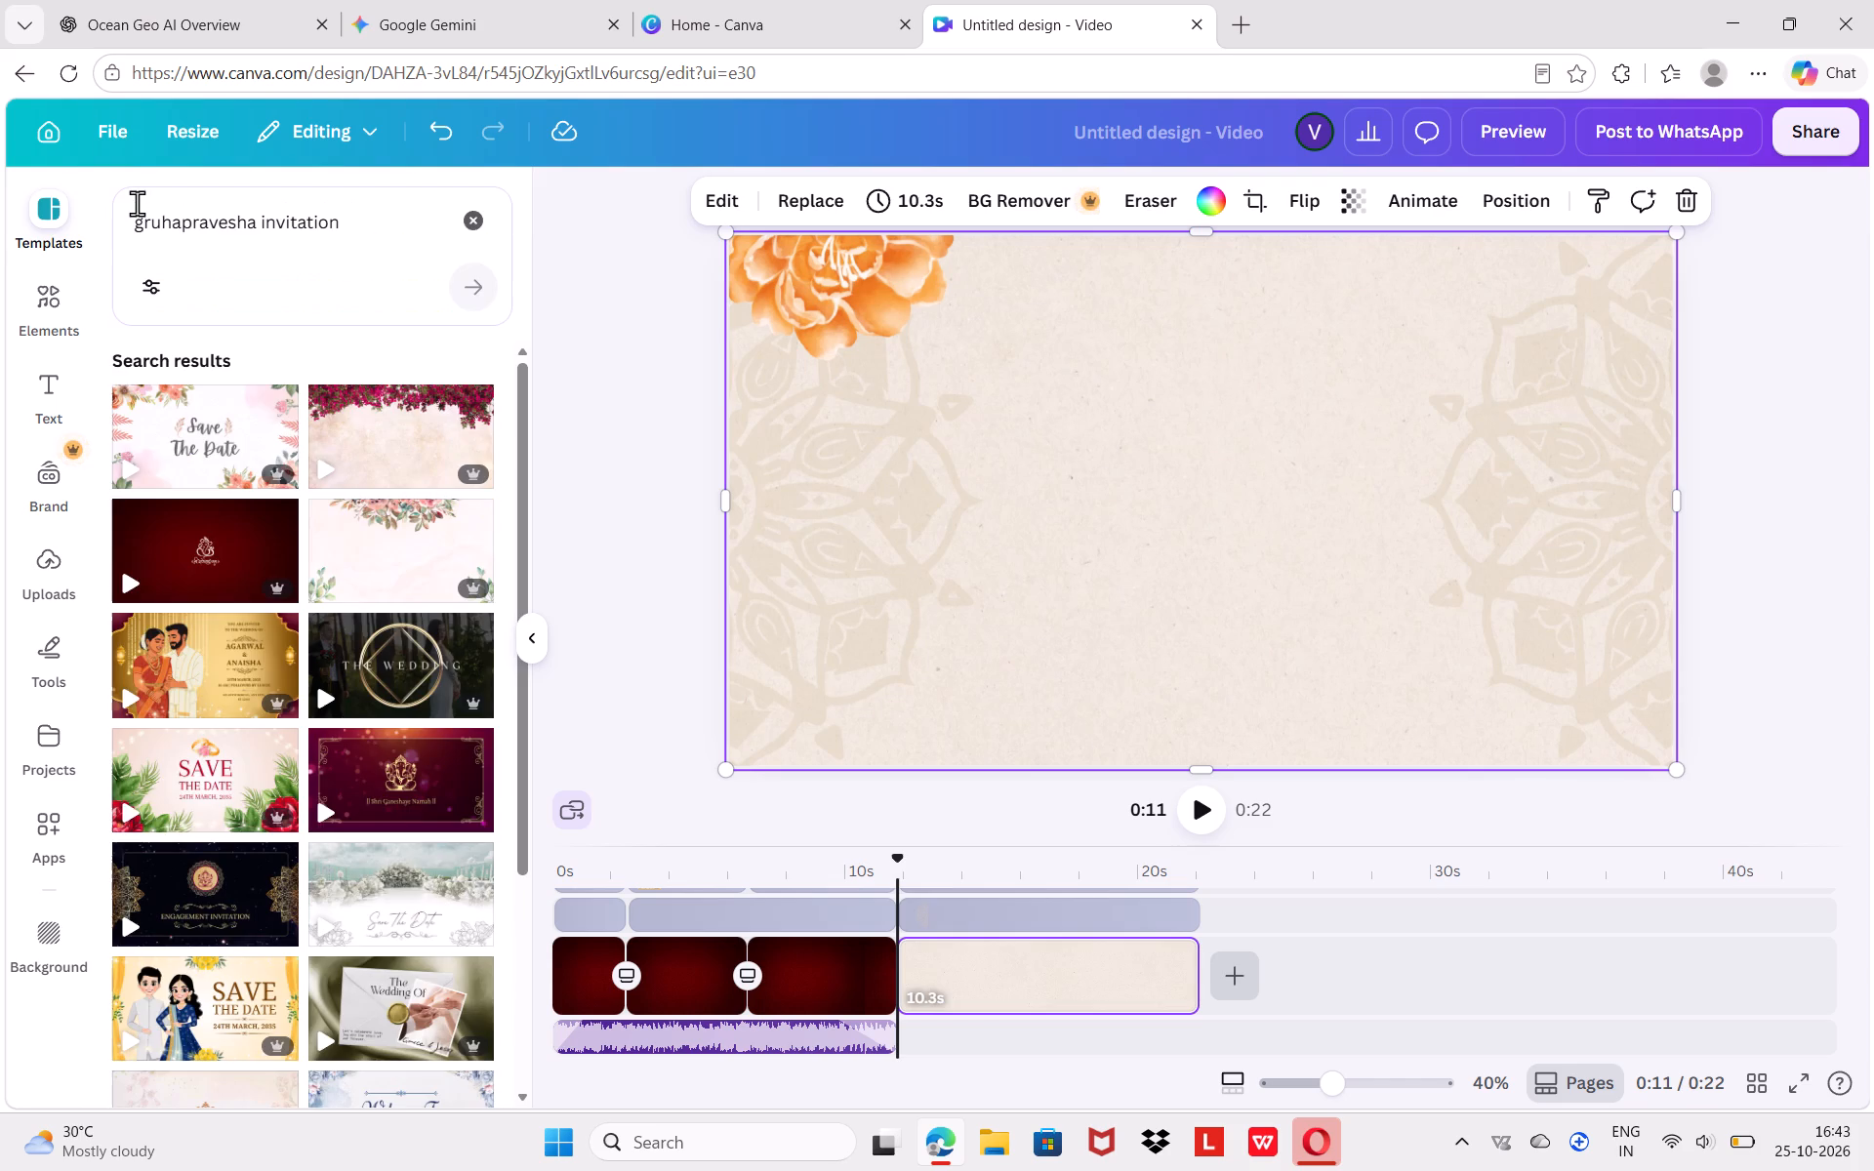
click(475, 202)
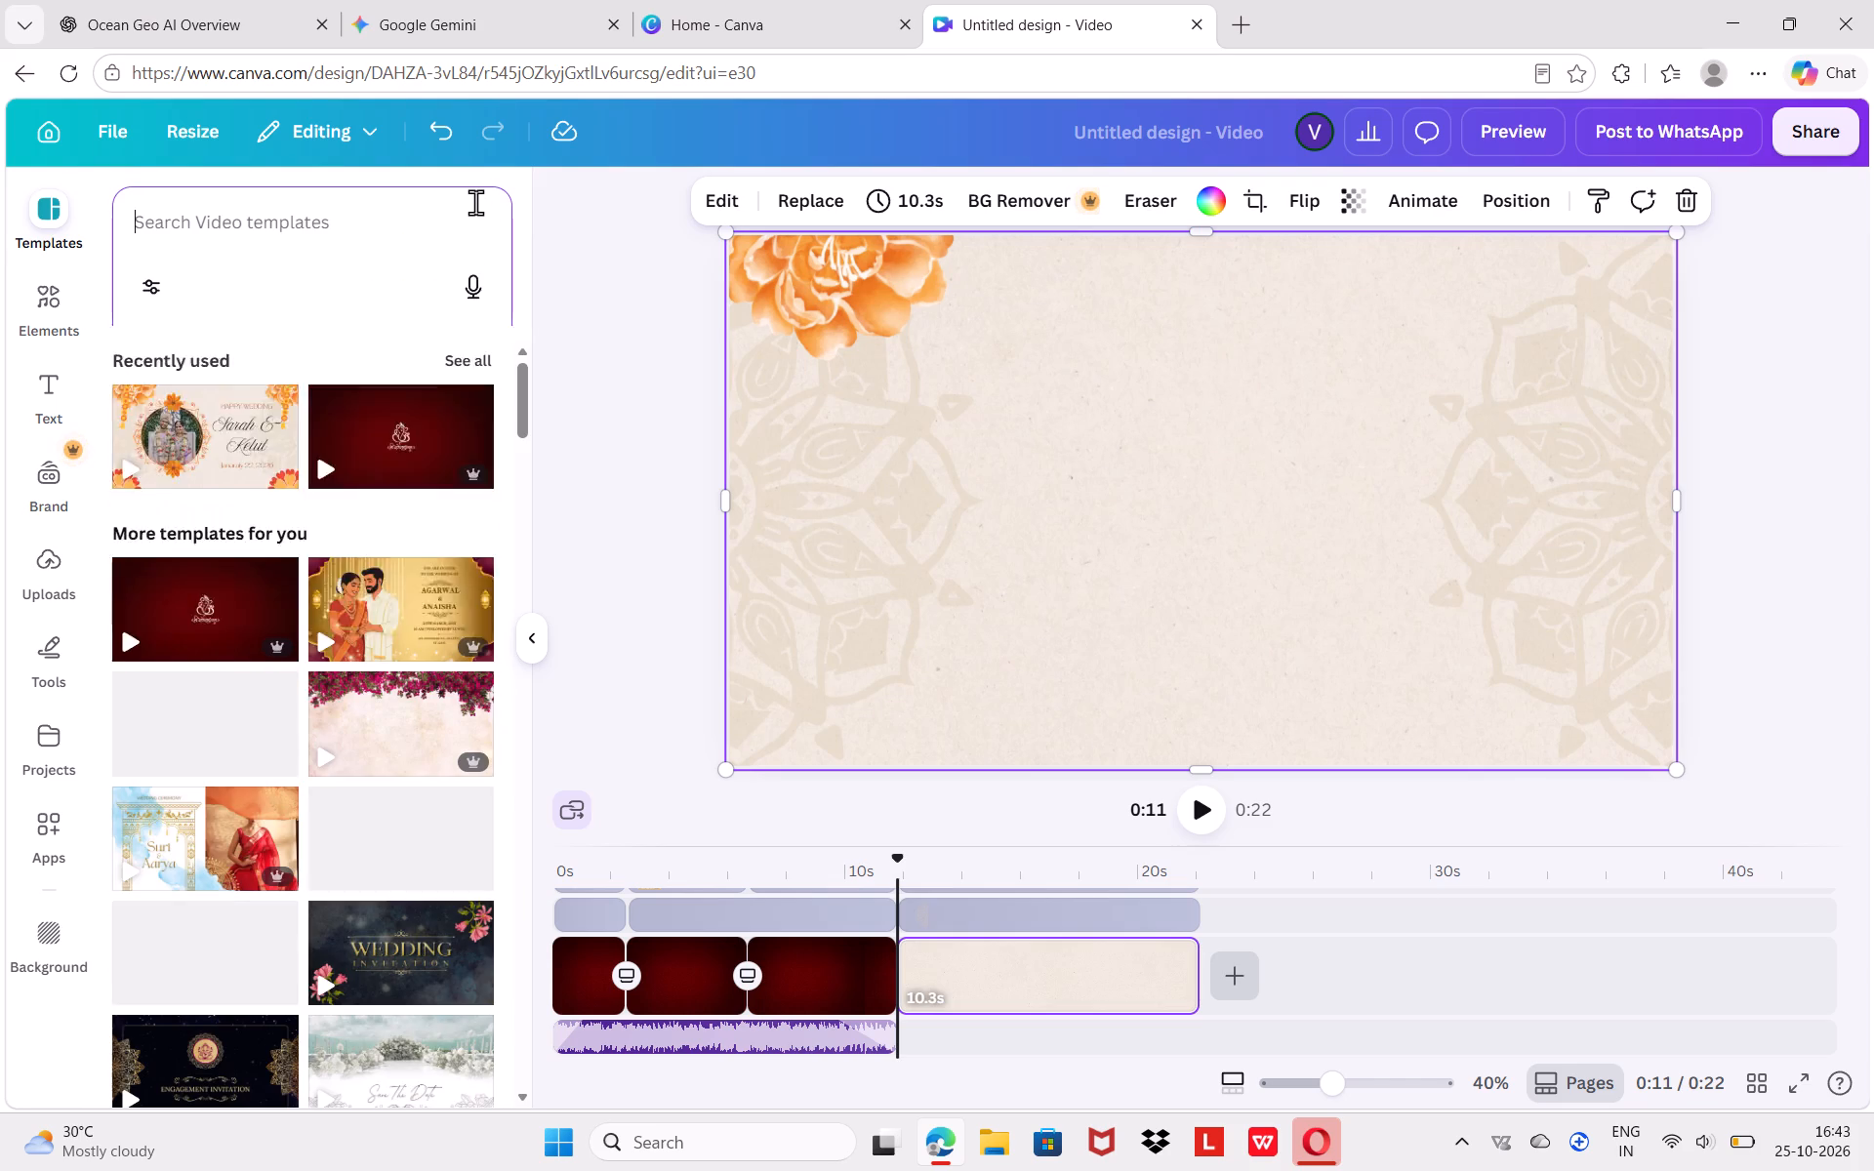
text(tek)
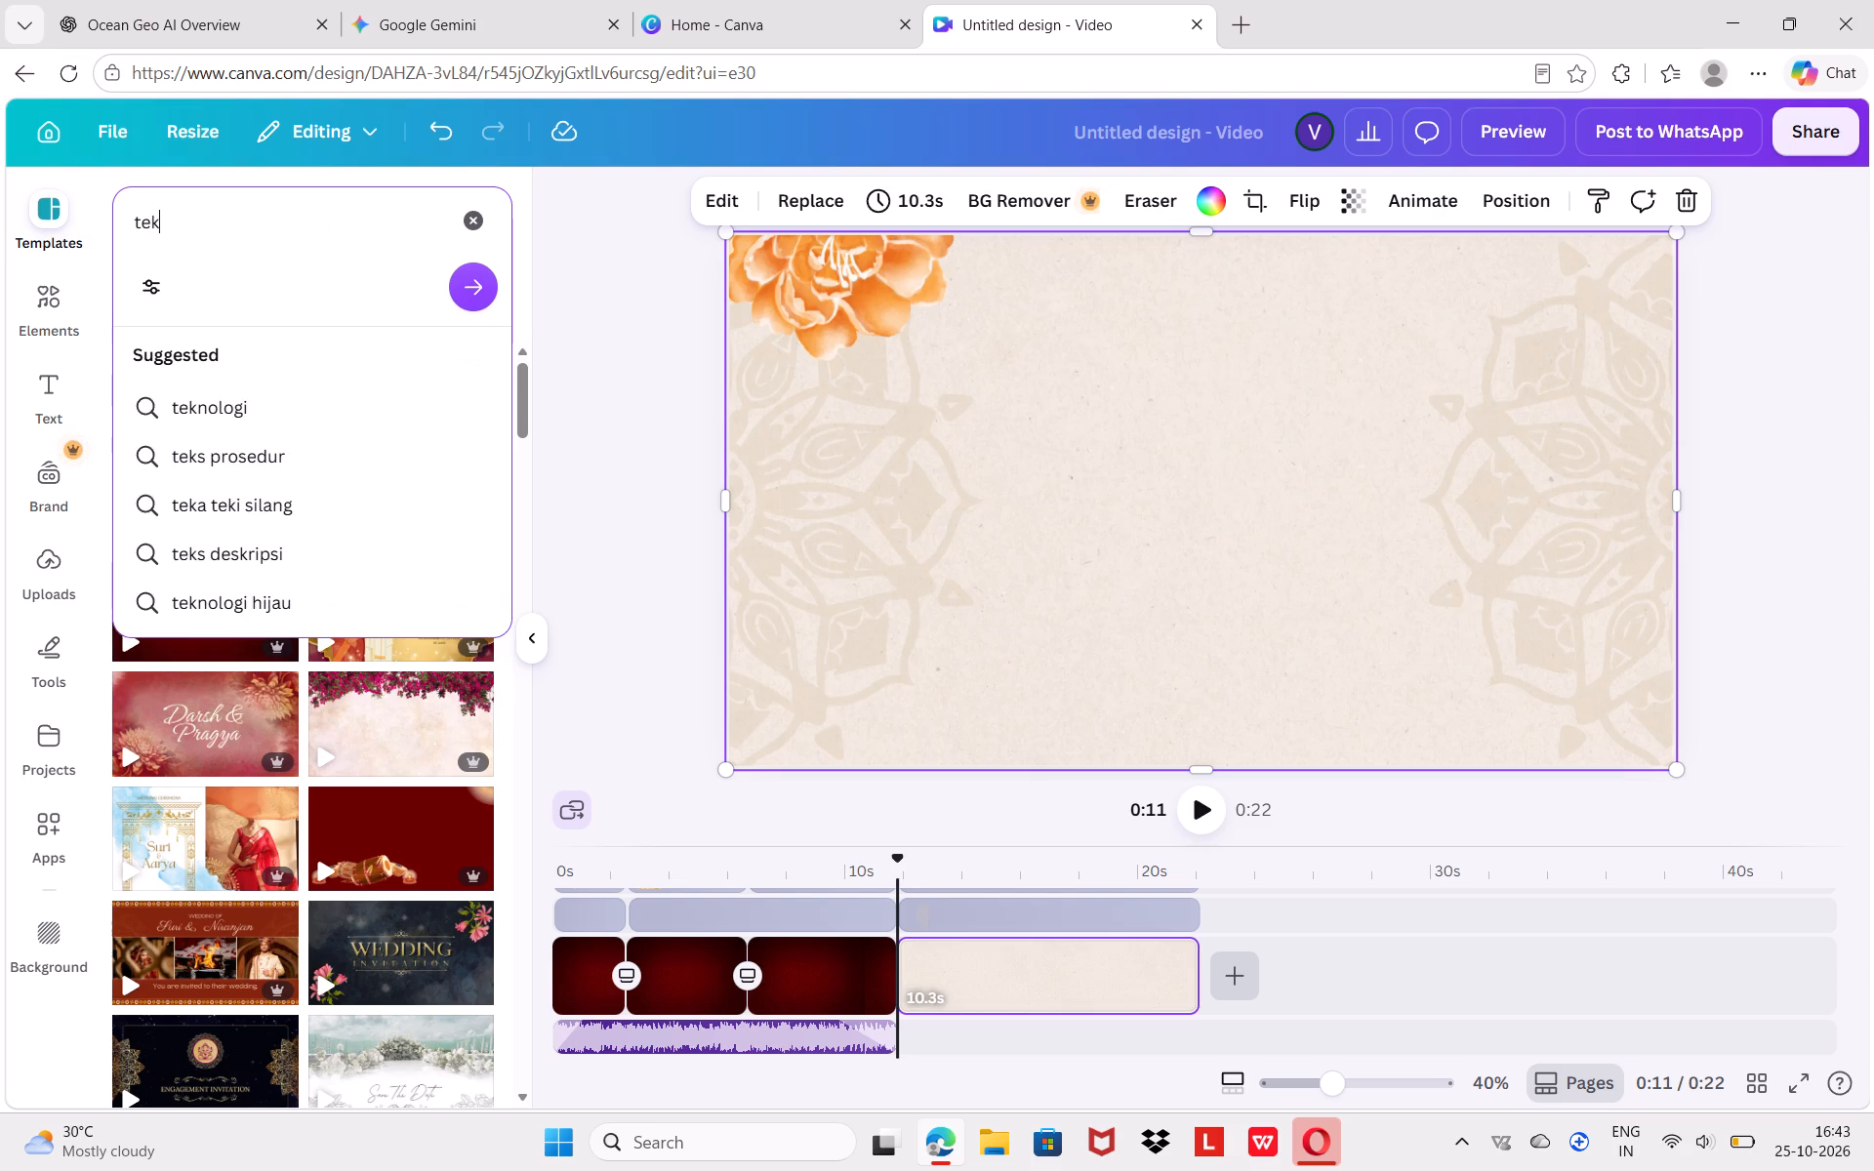
key(BackSpace)
text(lugu invitation)
key(Return)
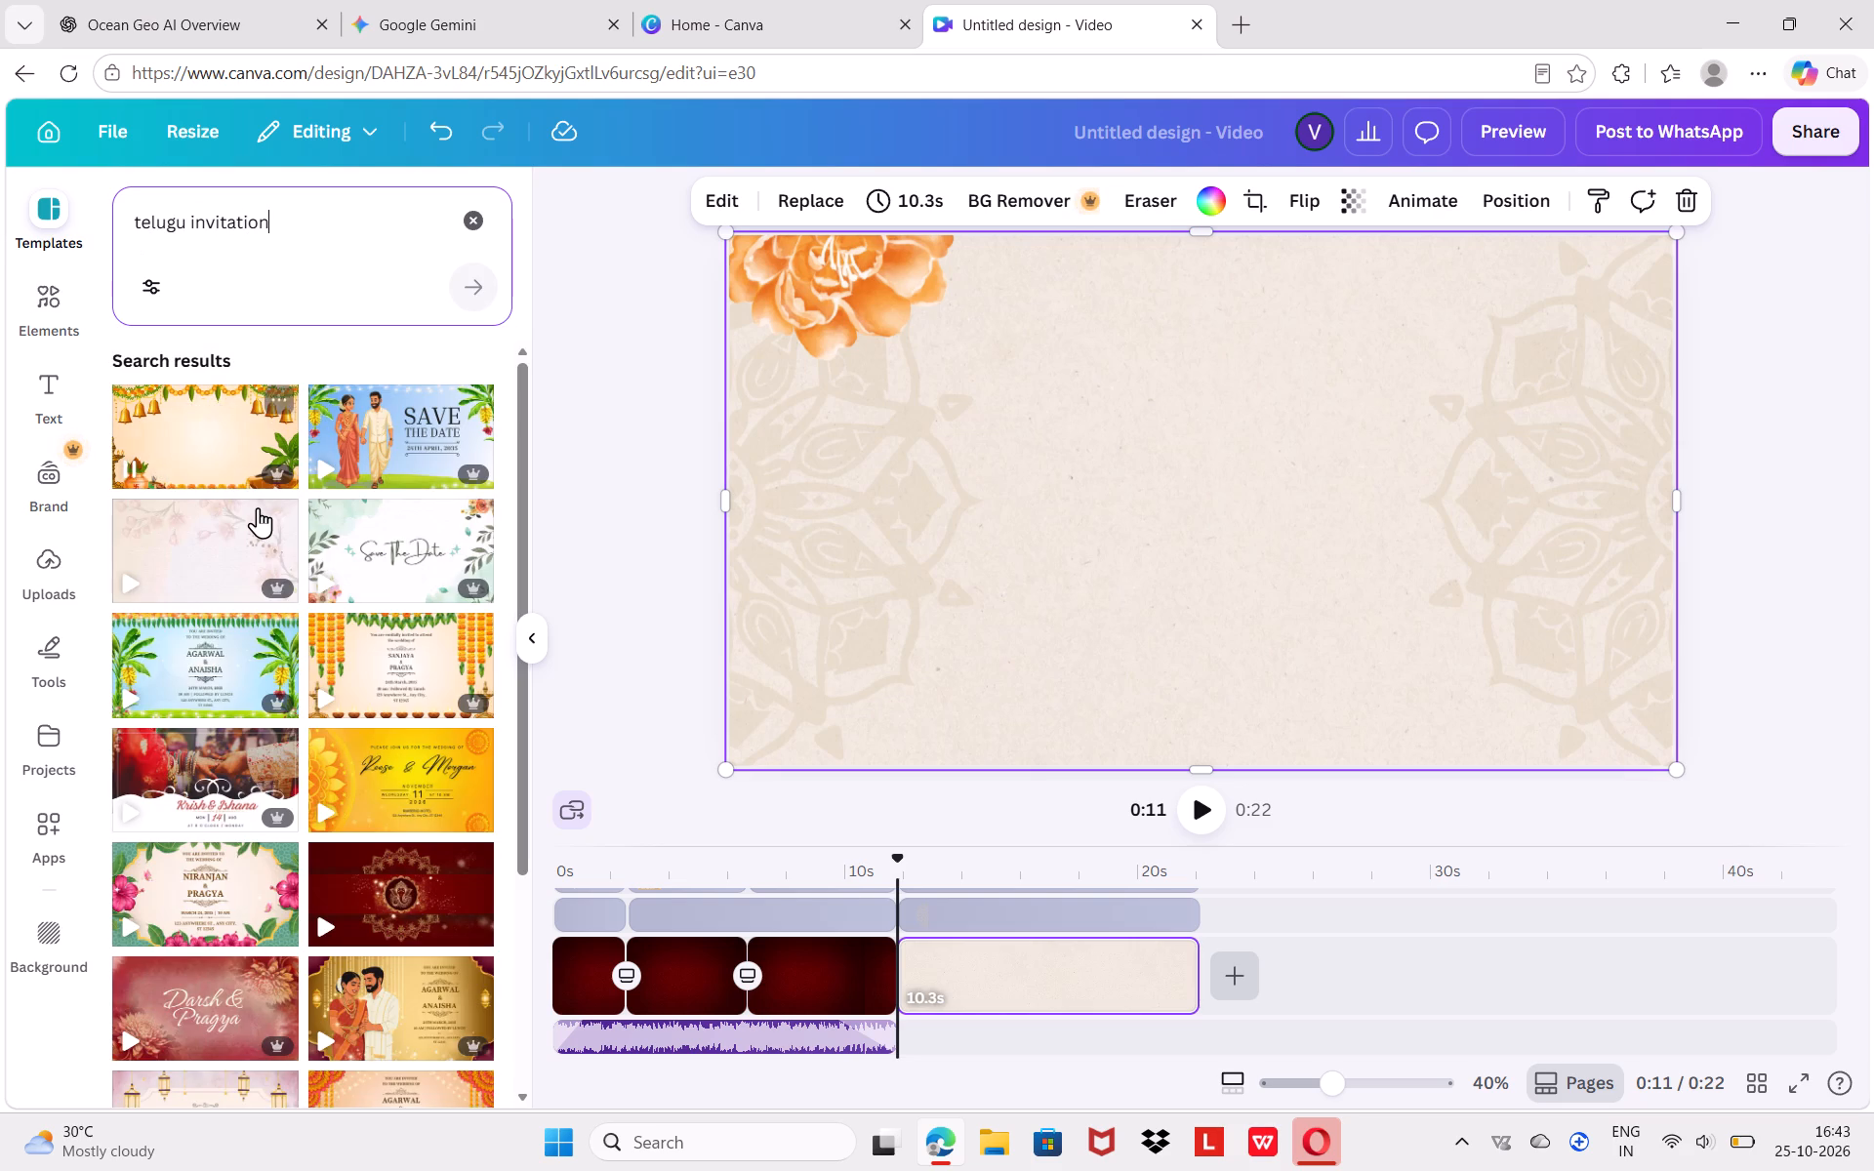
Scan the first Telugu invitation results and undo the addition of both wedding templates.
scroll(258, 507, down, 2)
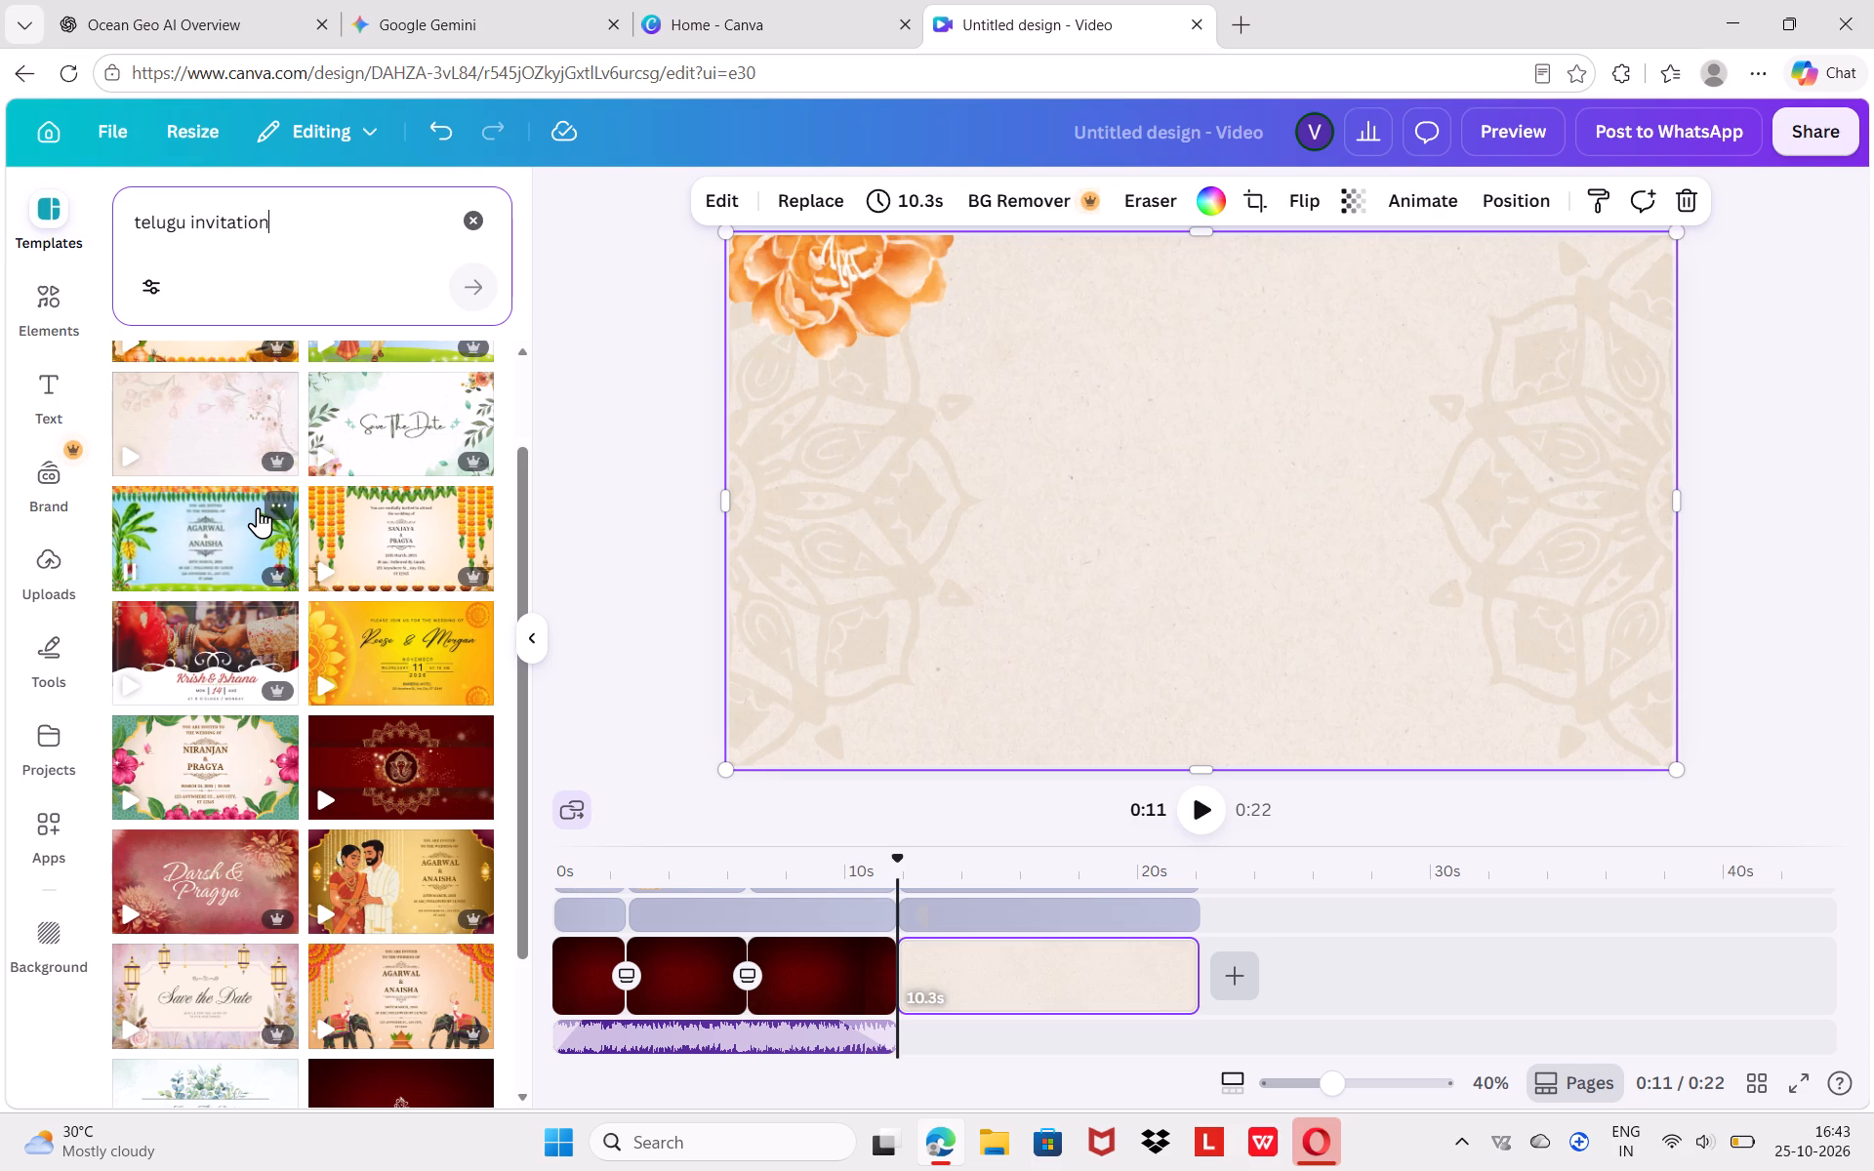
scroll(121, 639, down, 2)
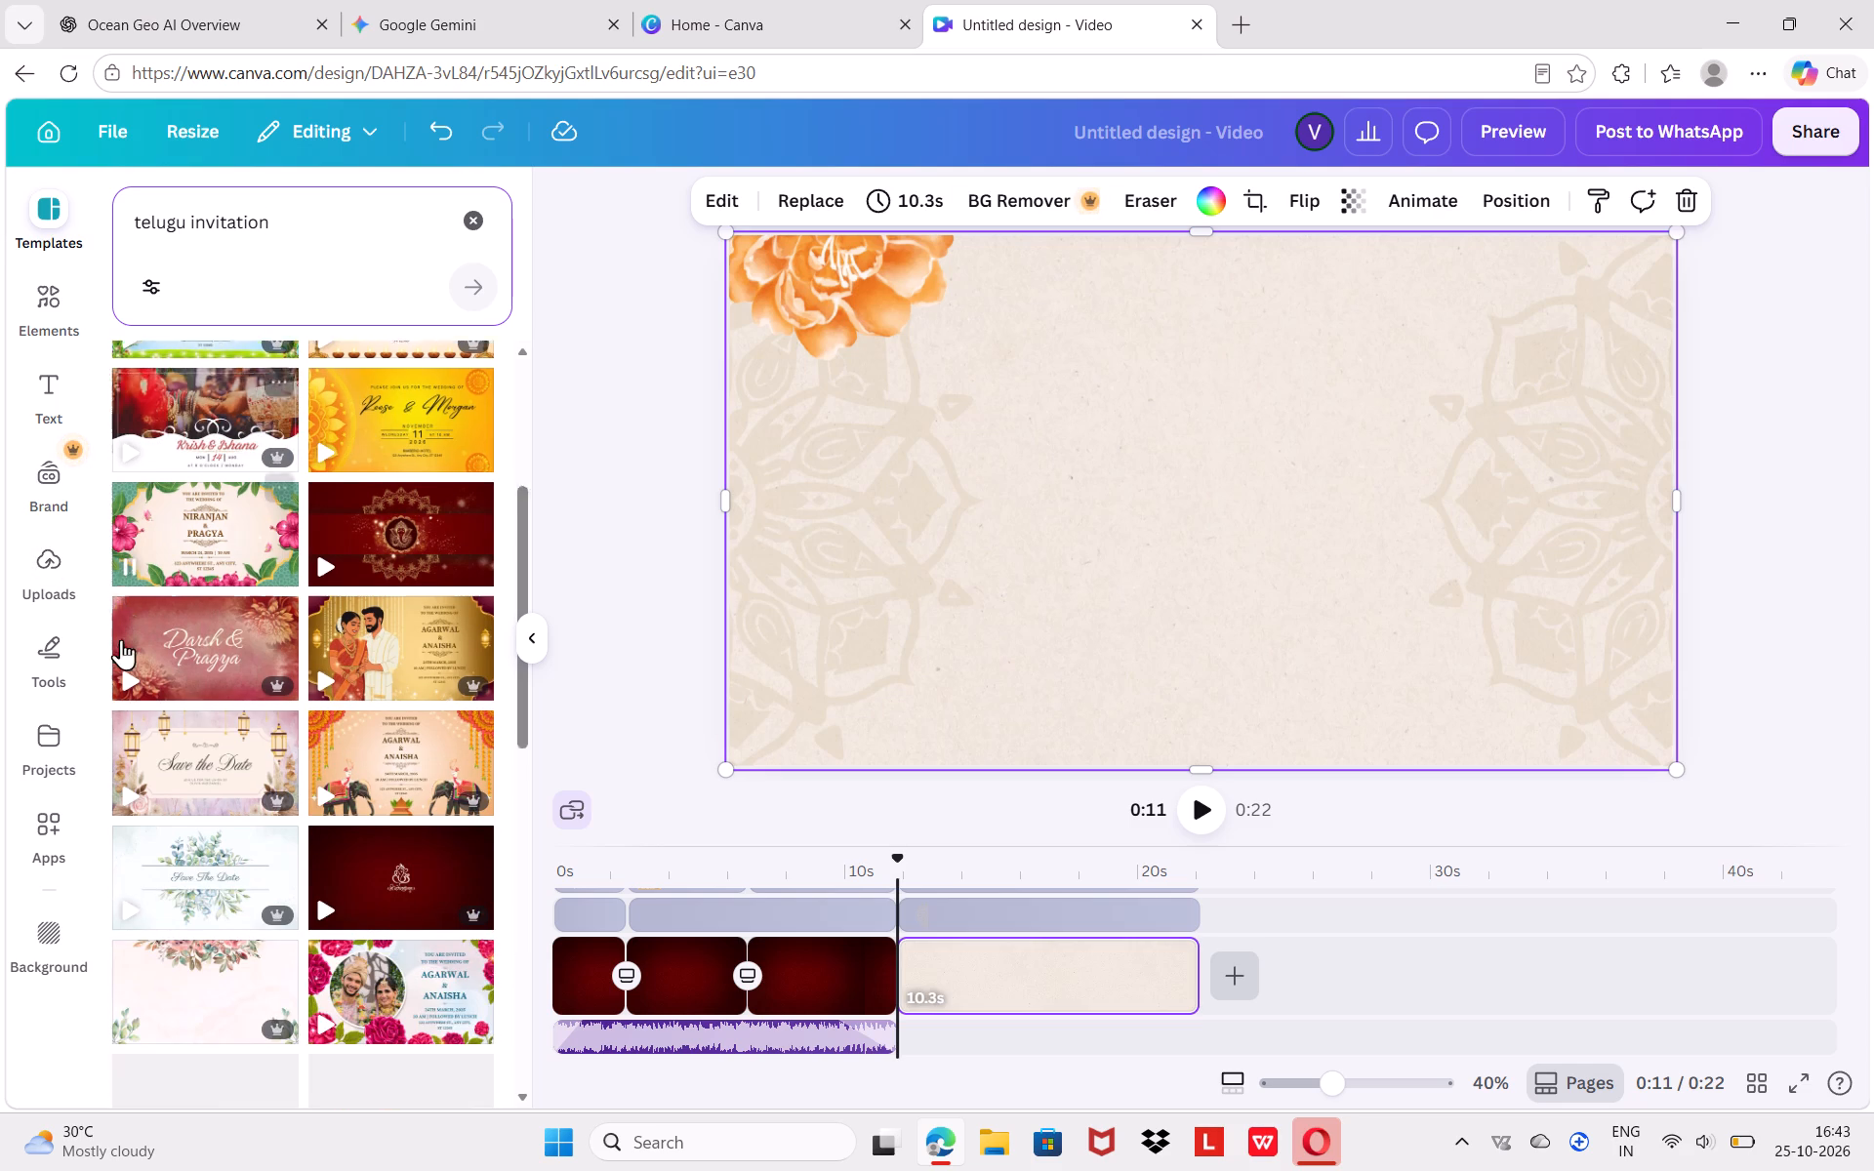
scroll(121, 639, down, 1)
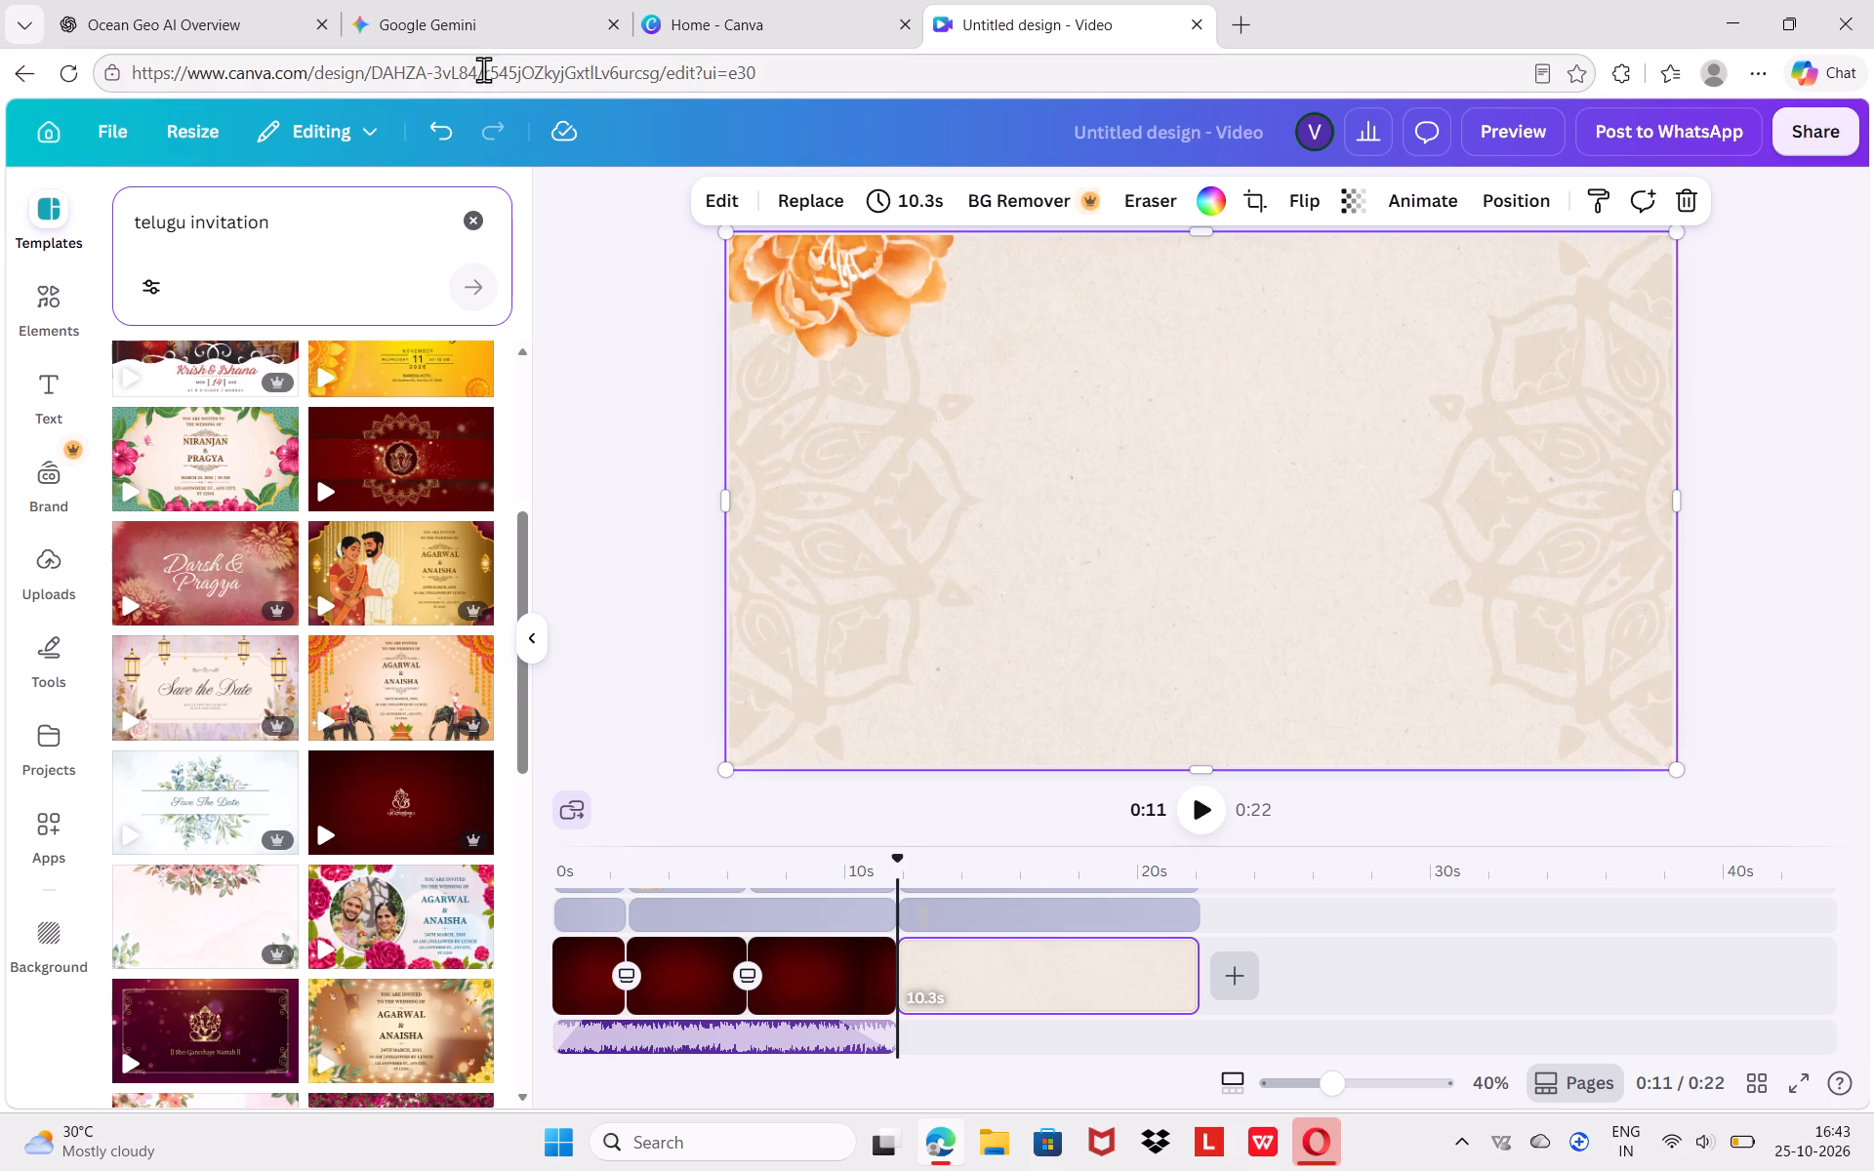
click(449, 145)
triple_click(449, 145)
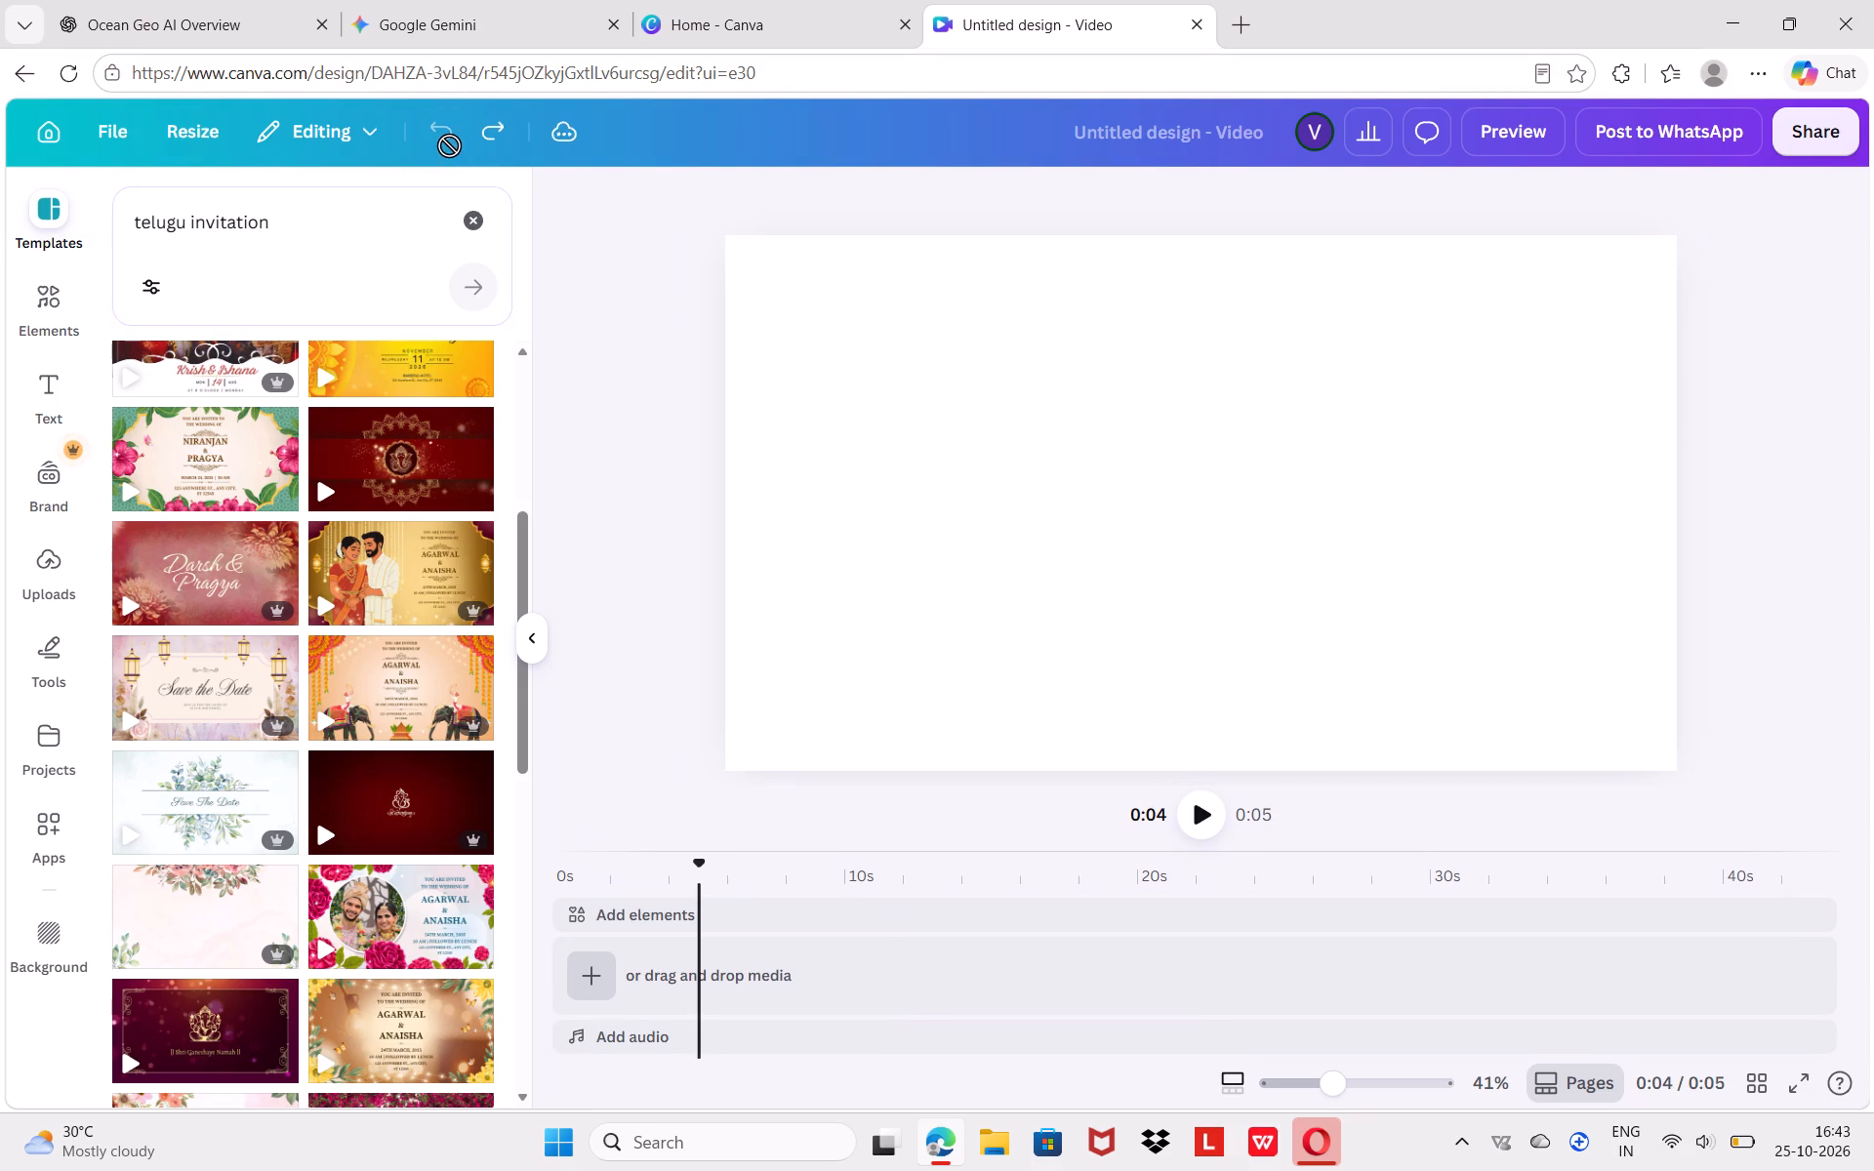
Browse the Telugu invitation results and open the White and Gold Traditional Engagement Ceremony Landscape Video template with the Ganesh emblem.
scroll(319, 839, down, 4)
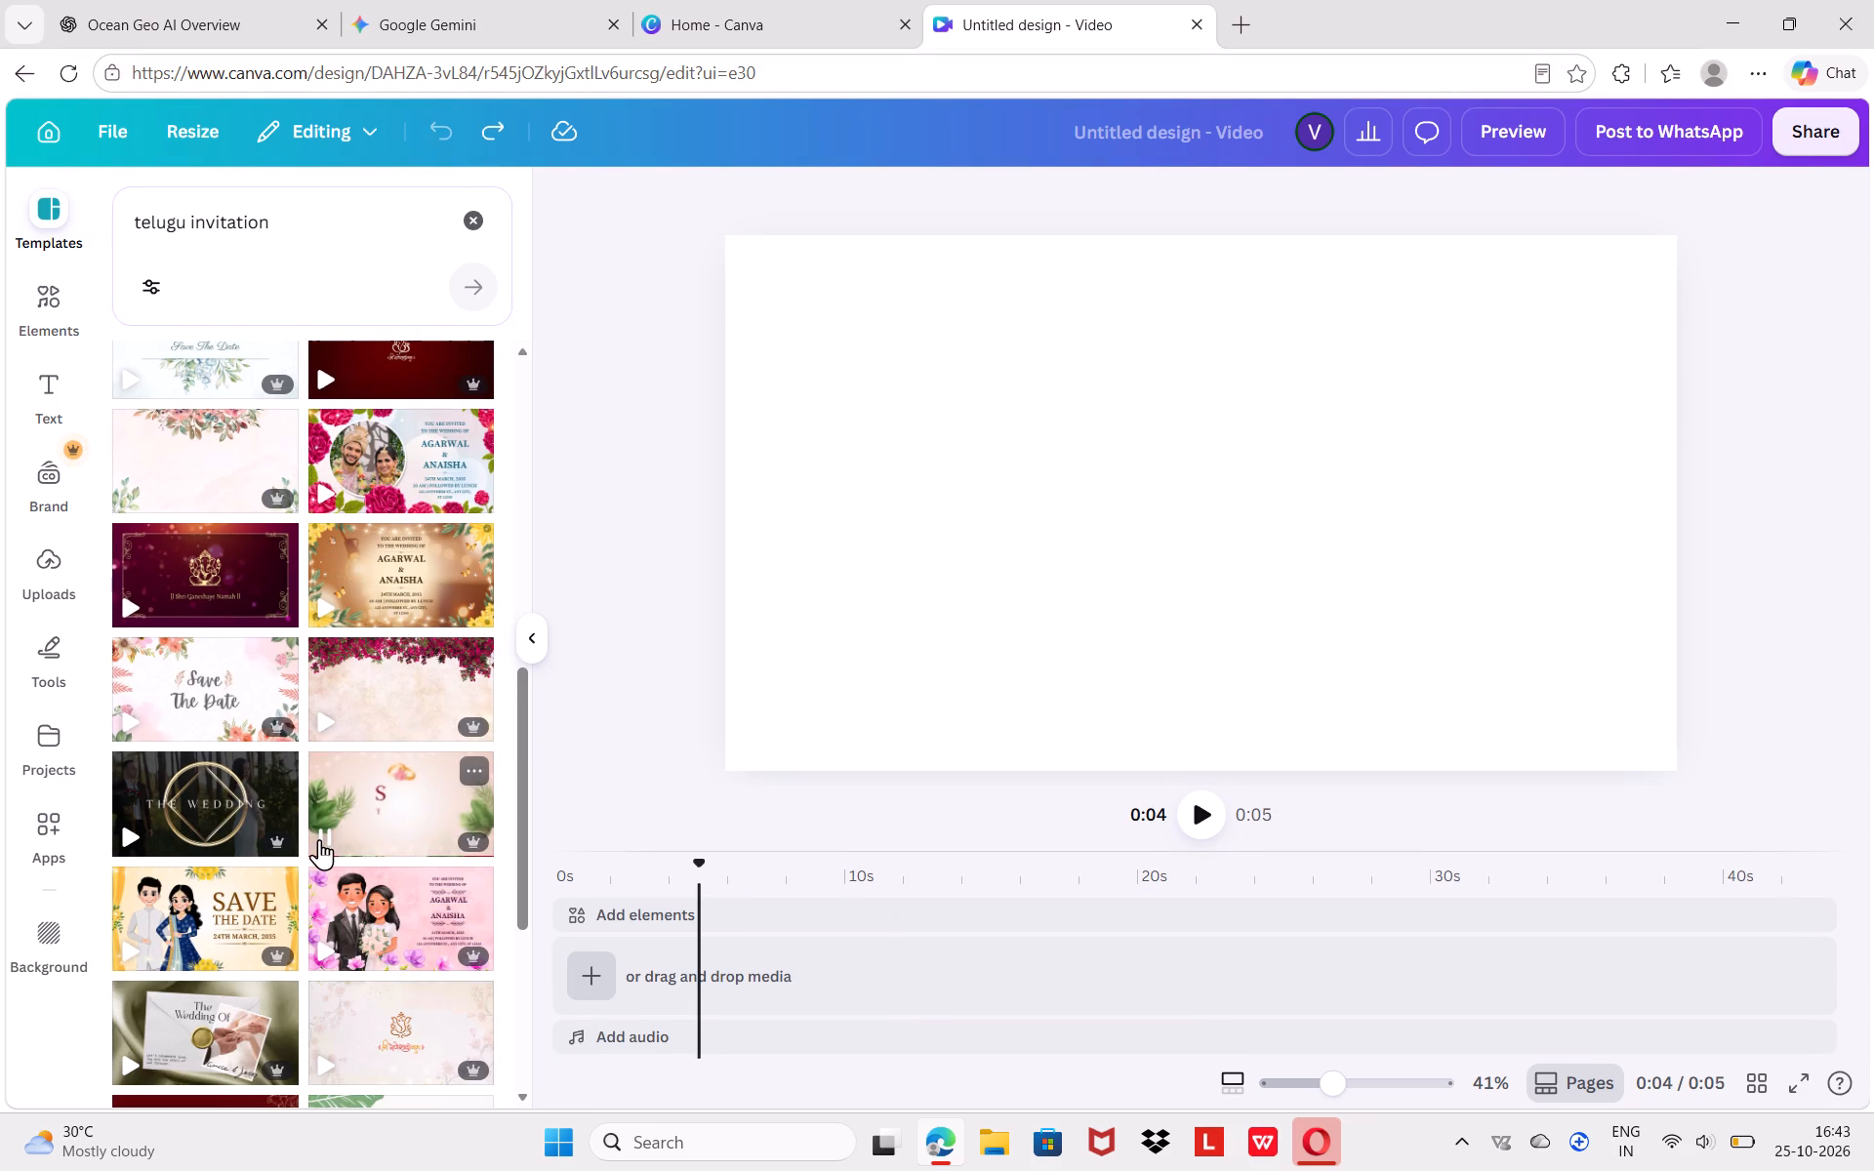
scroll(319, 839, down, 4)
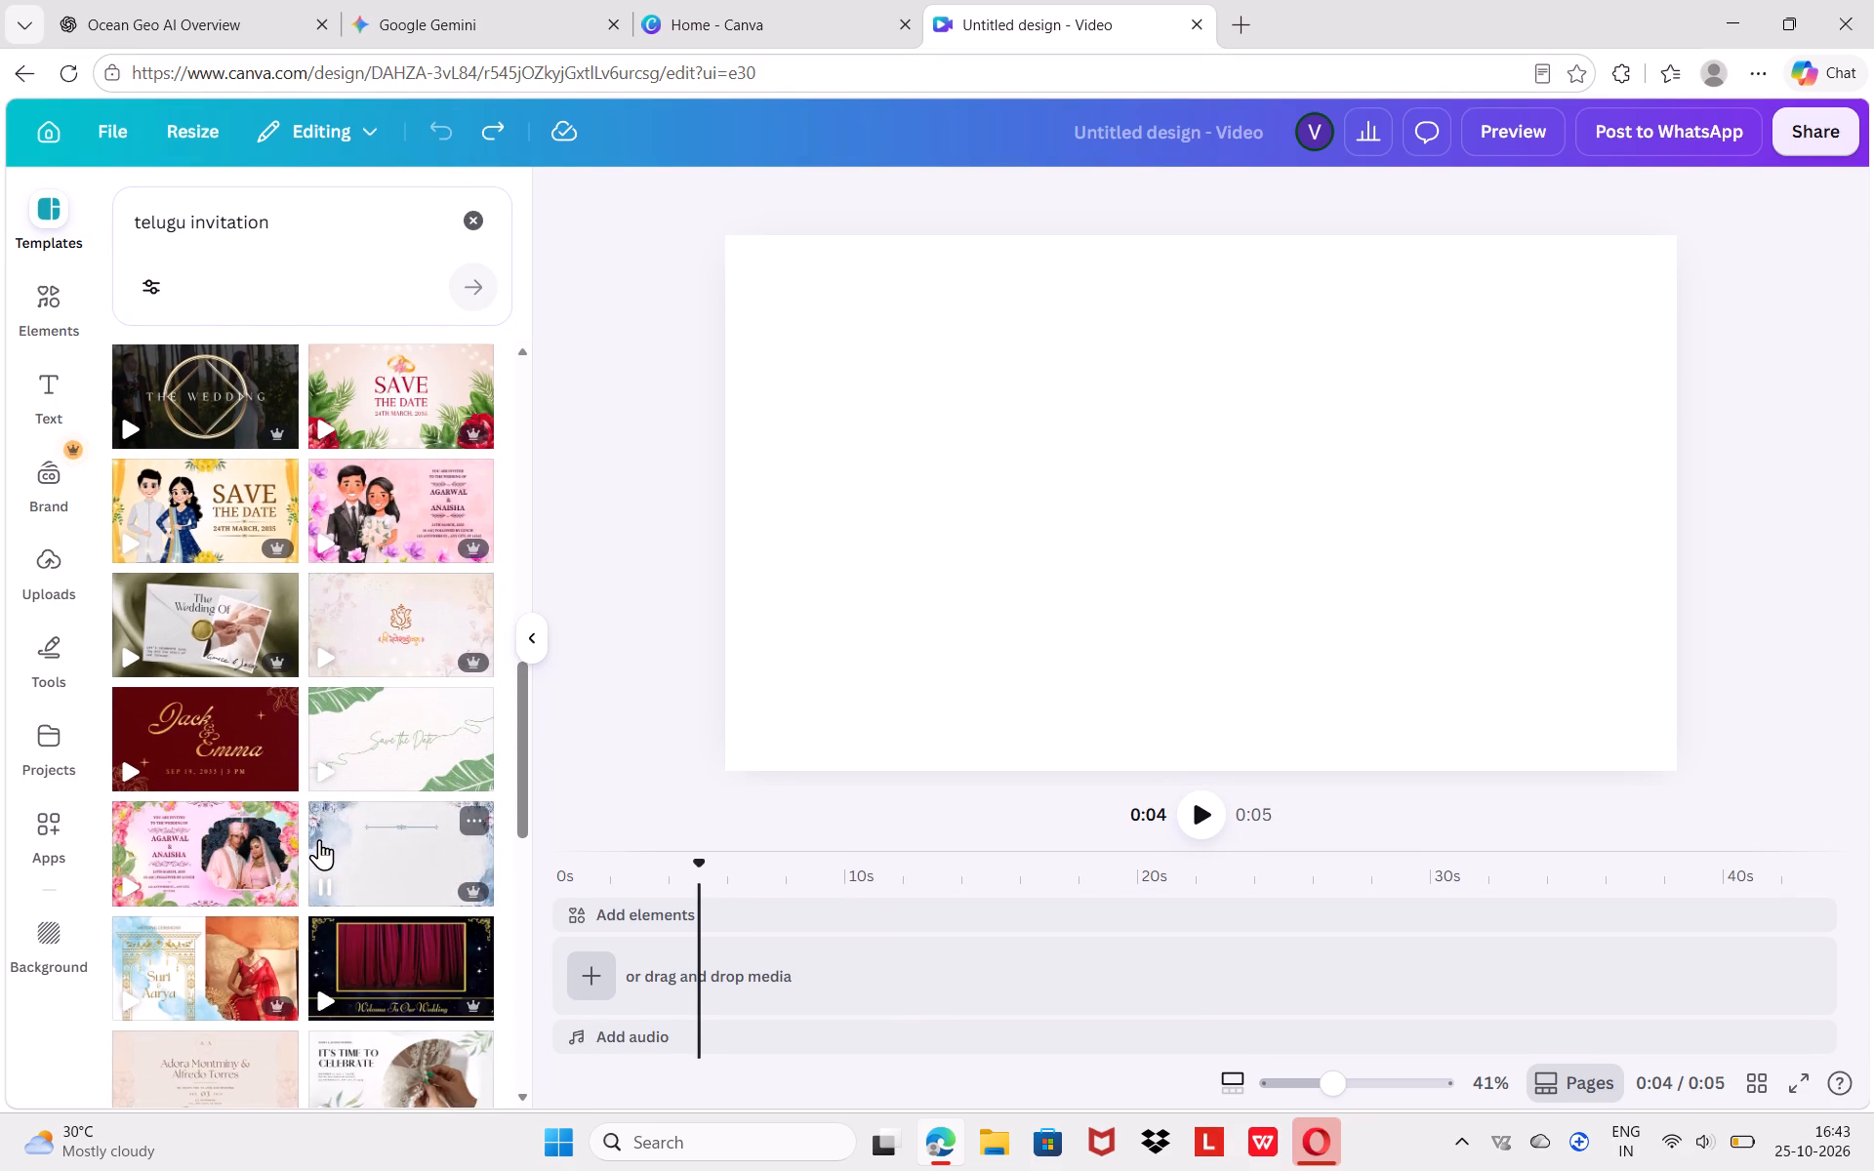
scroll(319, 839, down, 1)
scroll(346, 761, down, 3)
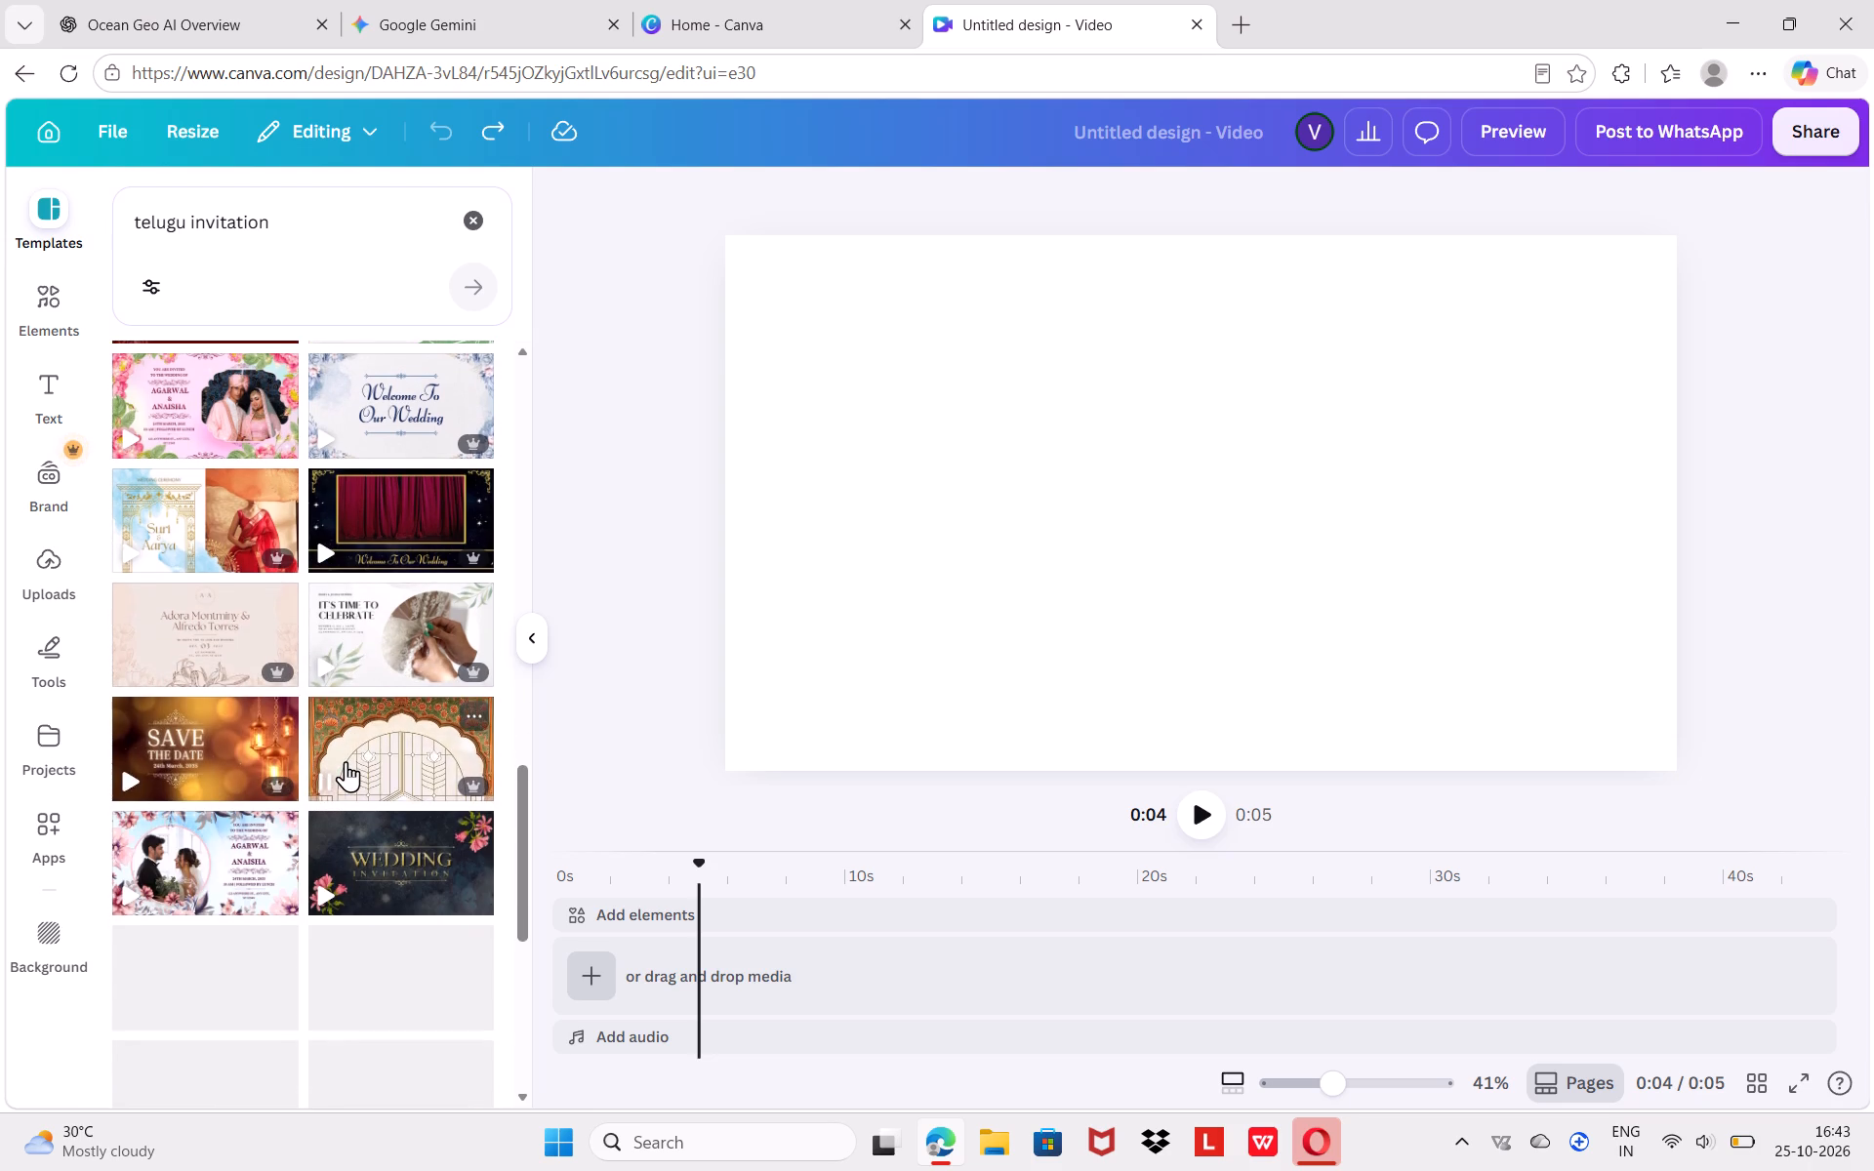
scroll(346, 761, down, 2)
scroll(346, 761, up, 1)
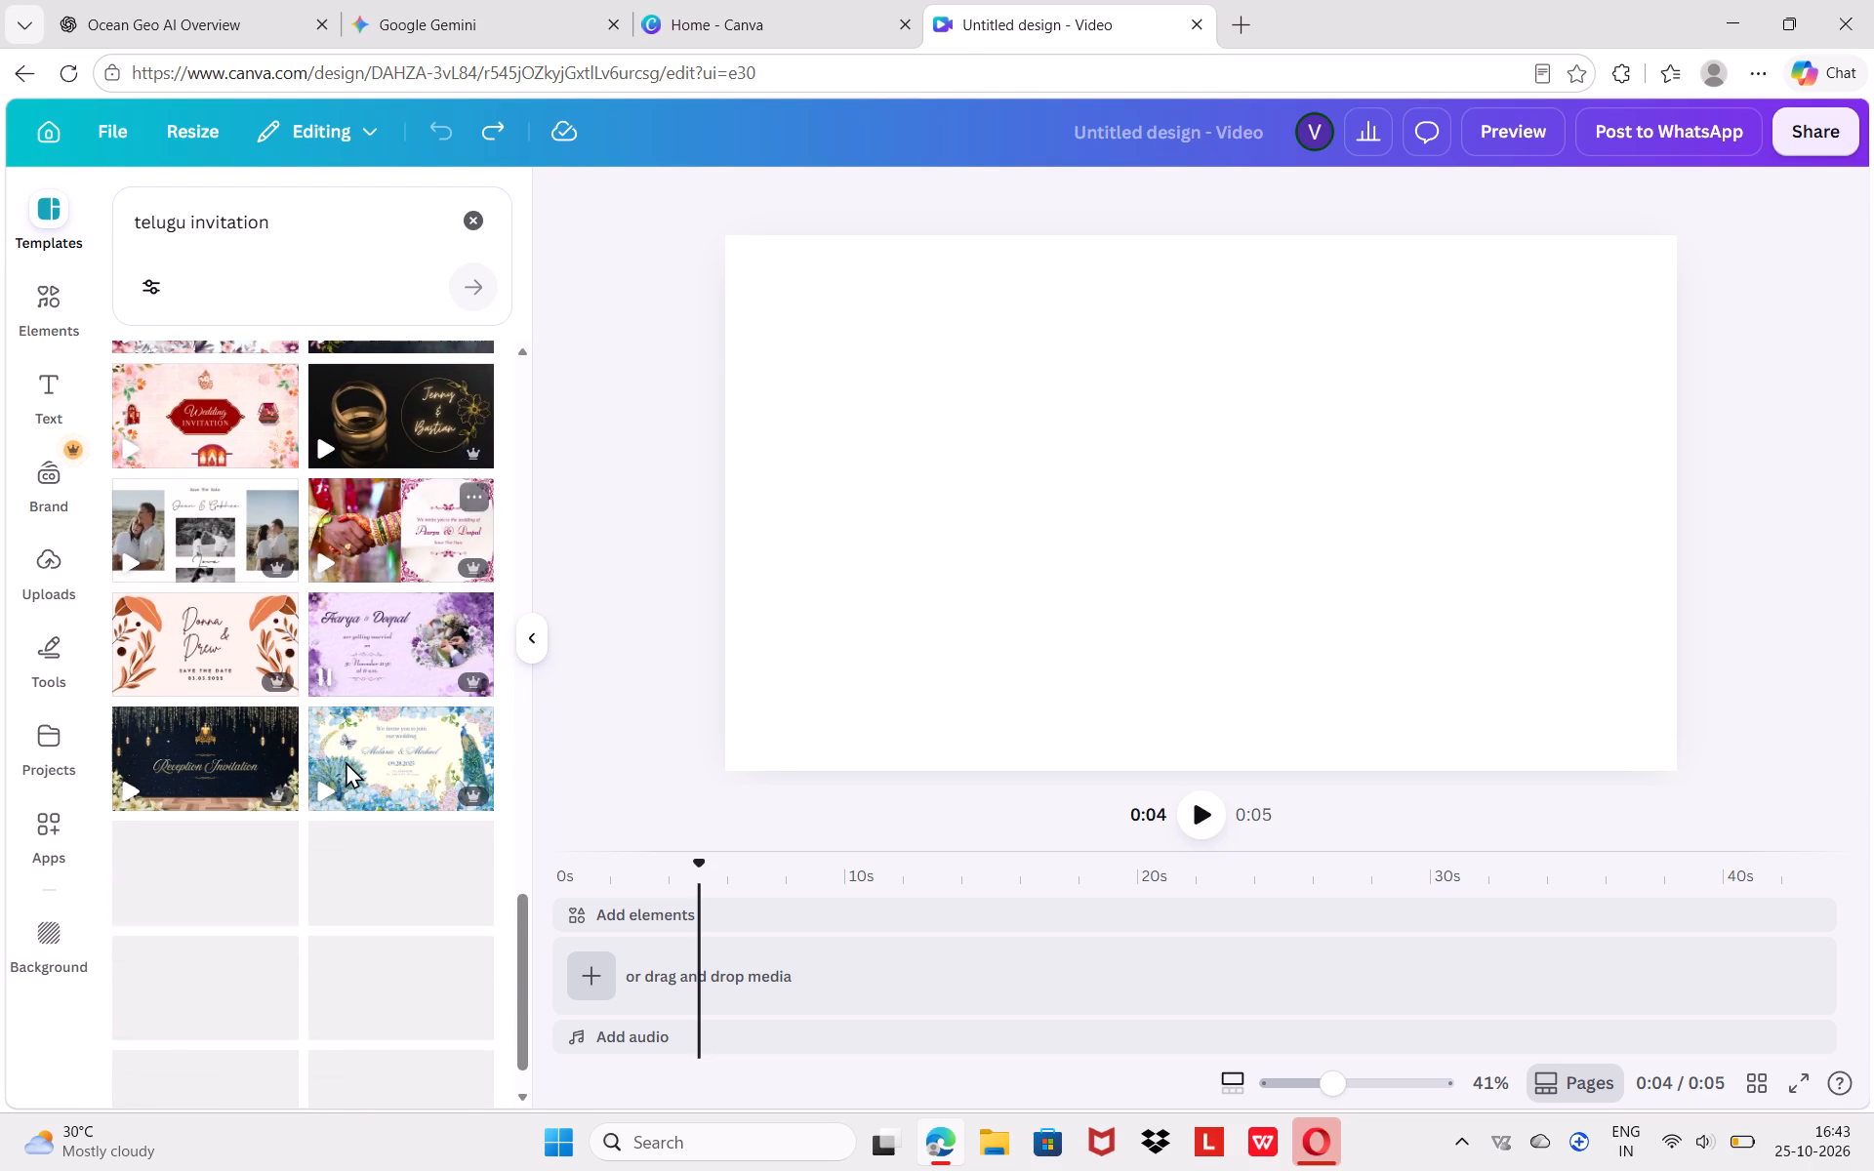
scroll(346, 761, up, 1)
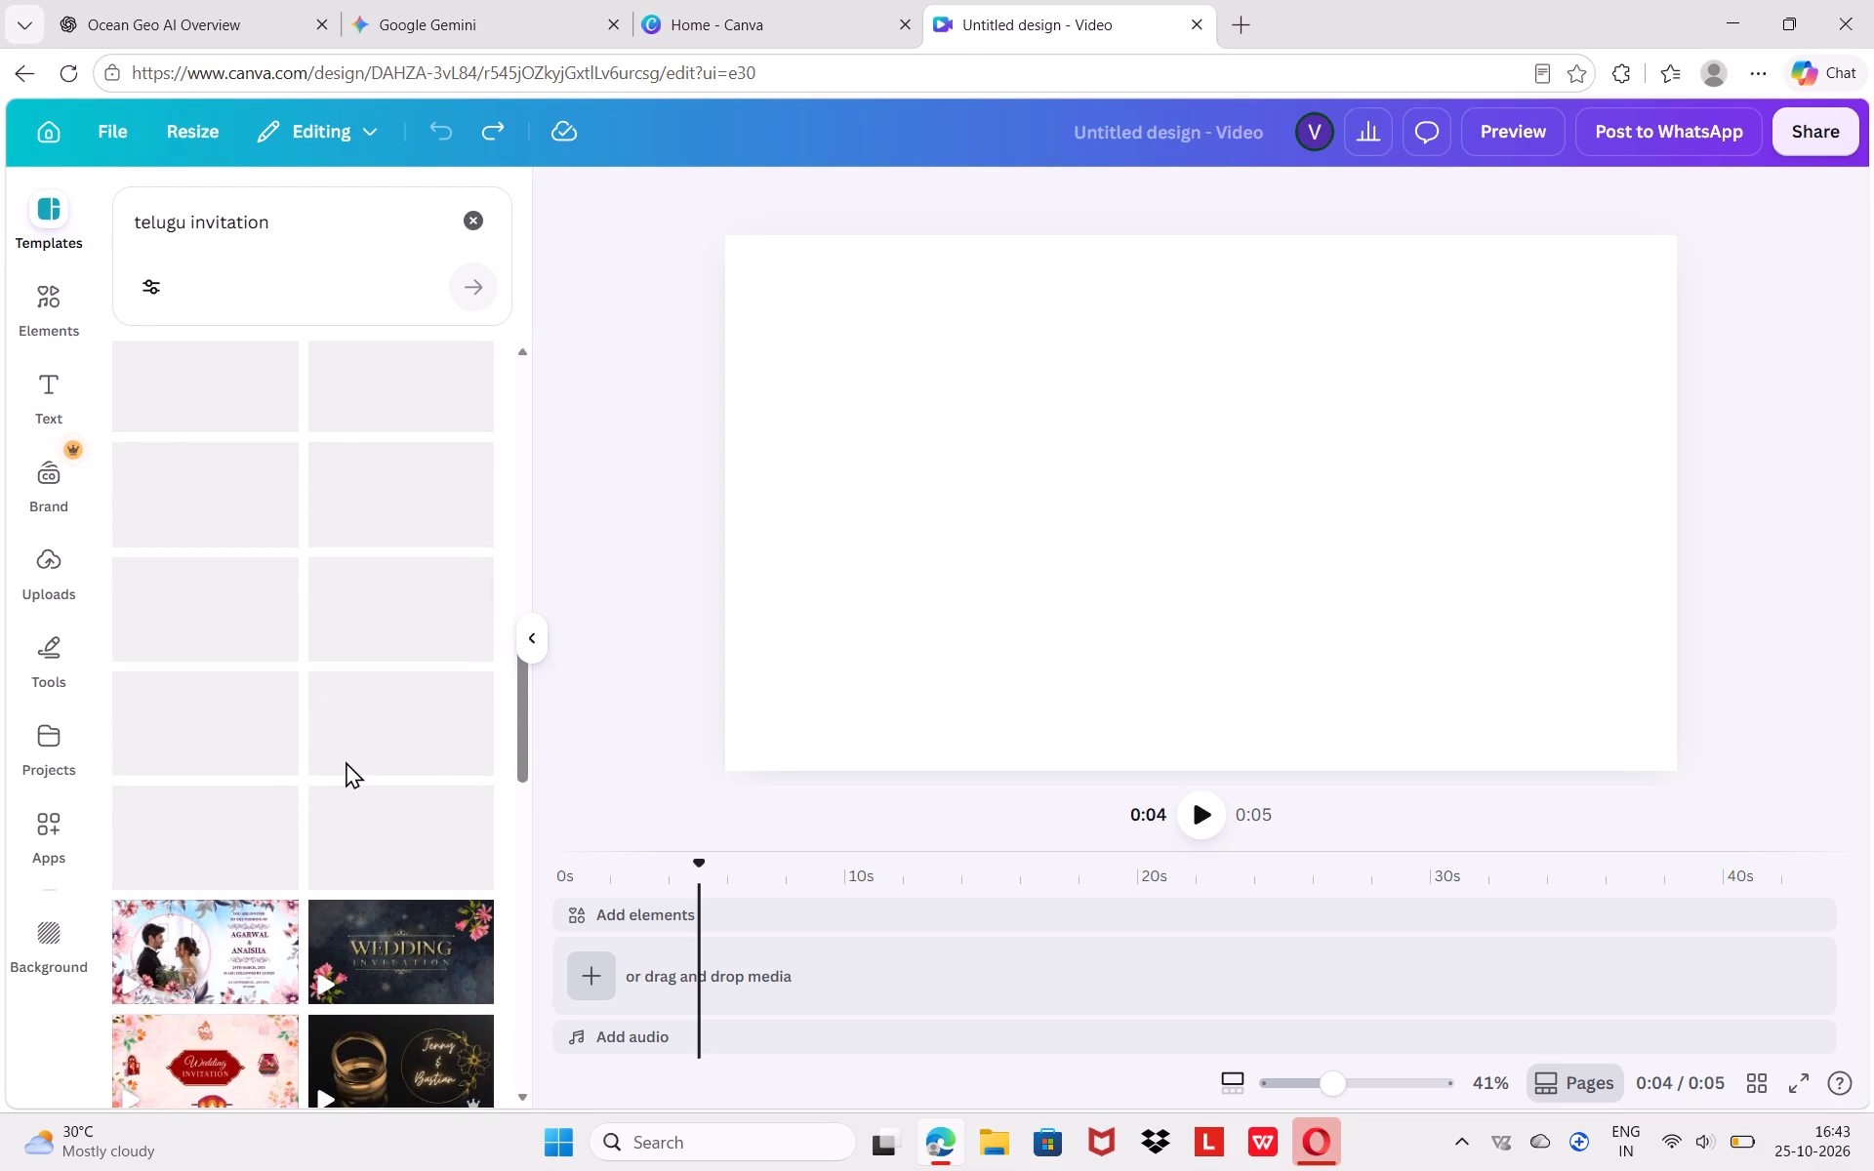
scroll(389, 661, up, 3)
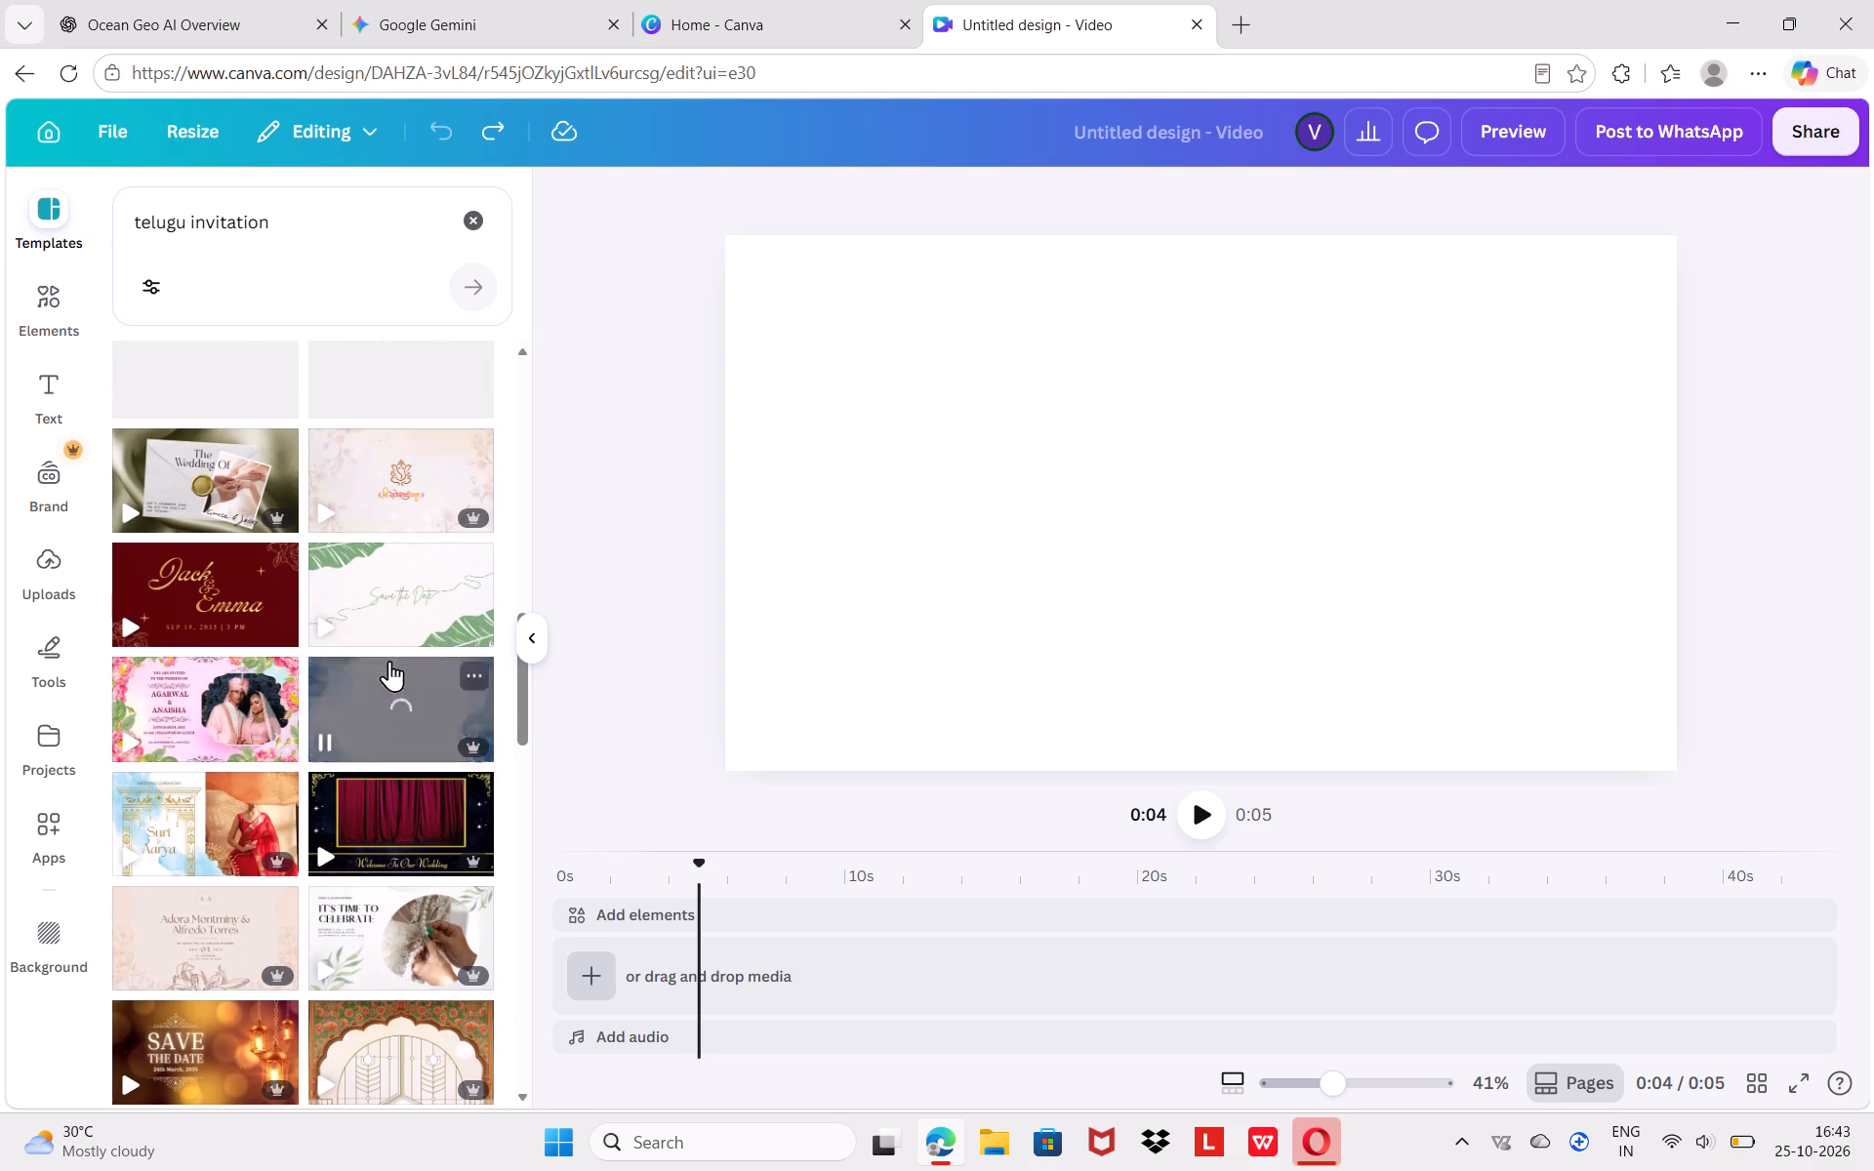
click(417, 508)
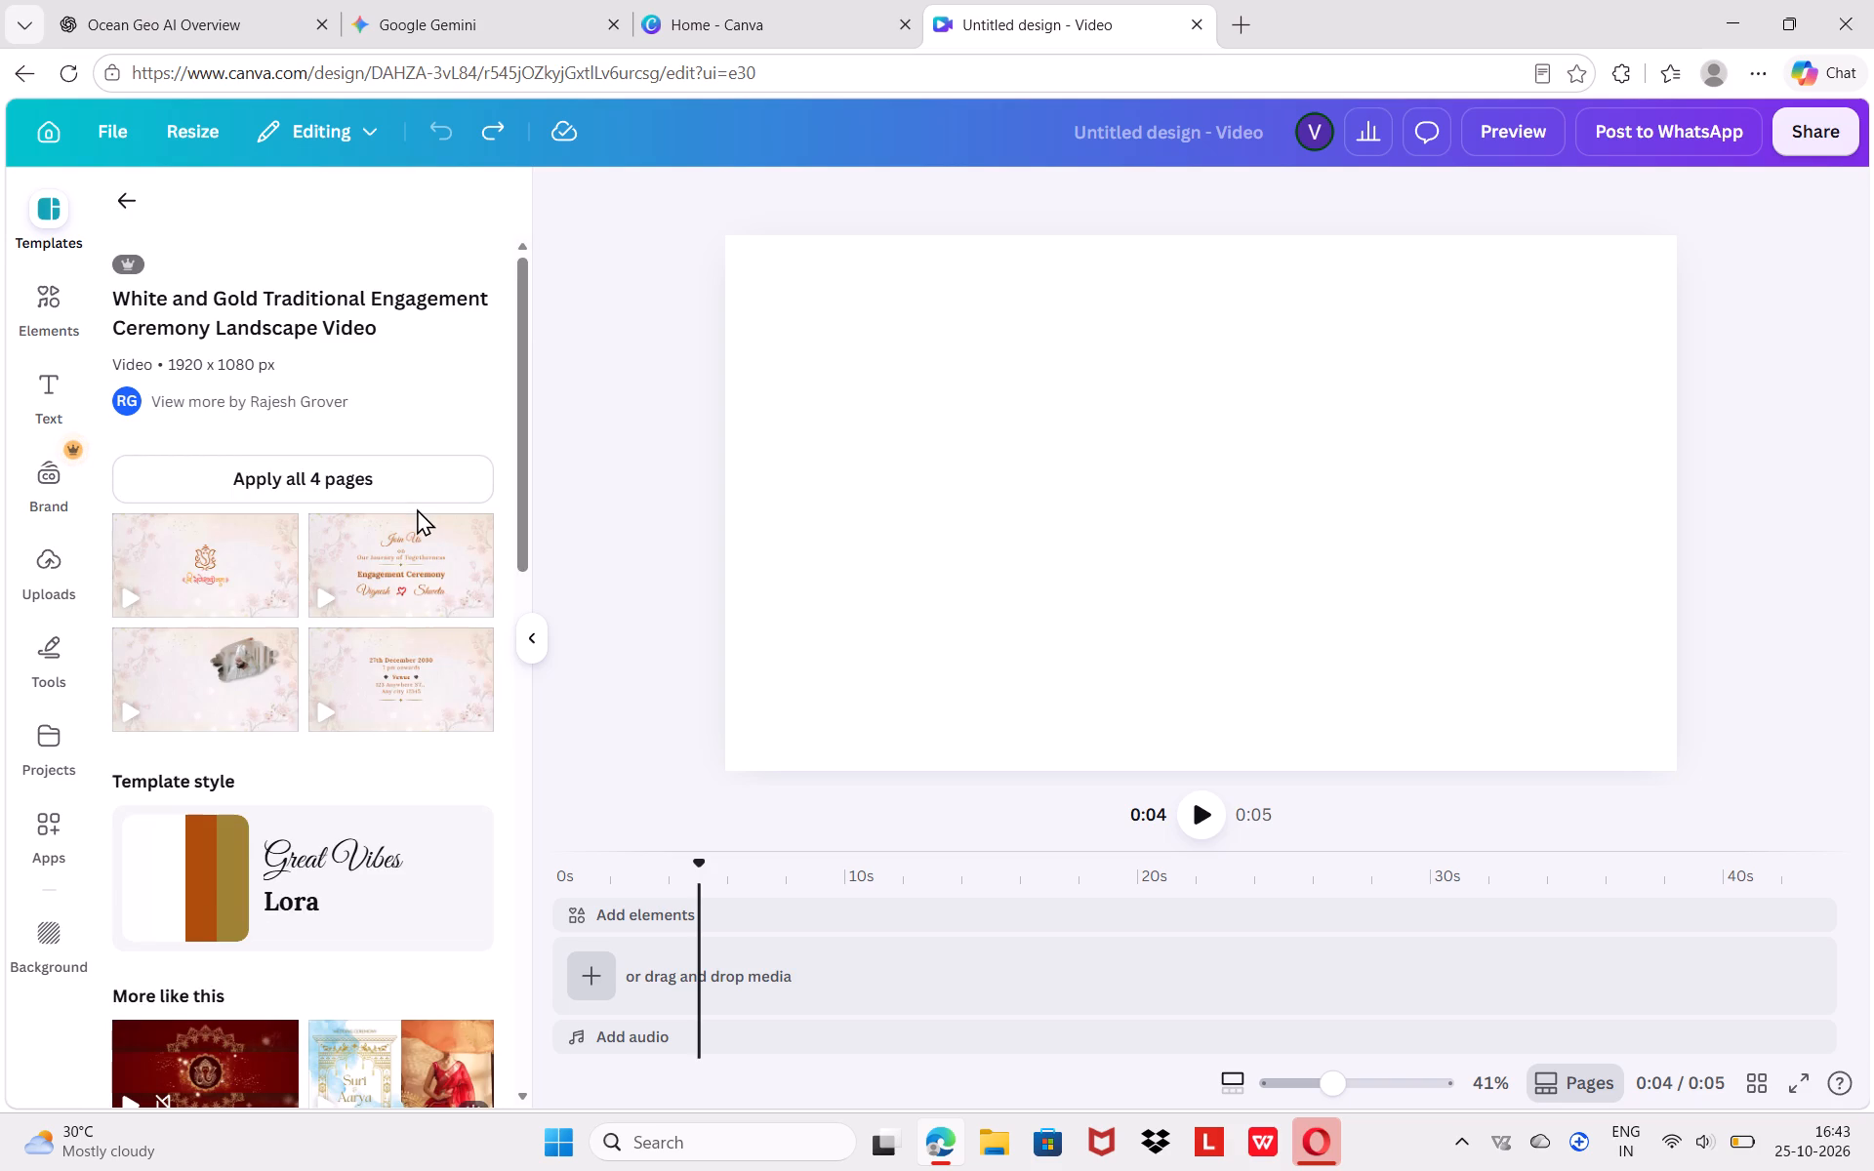
Check the similar designs and apply all 4 pages of the White and Gold Traditional Engagement Ceremony template to the video.
scroll(332, 757, down, 4)
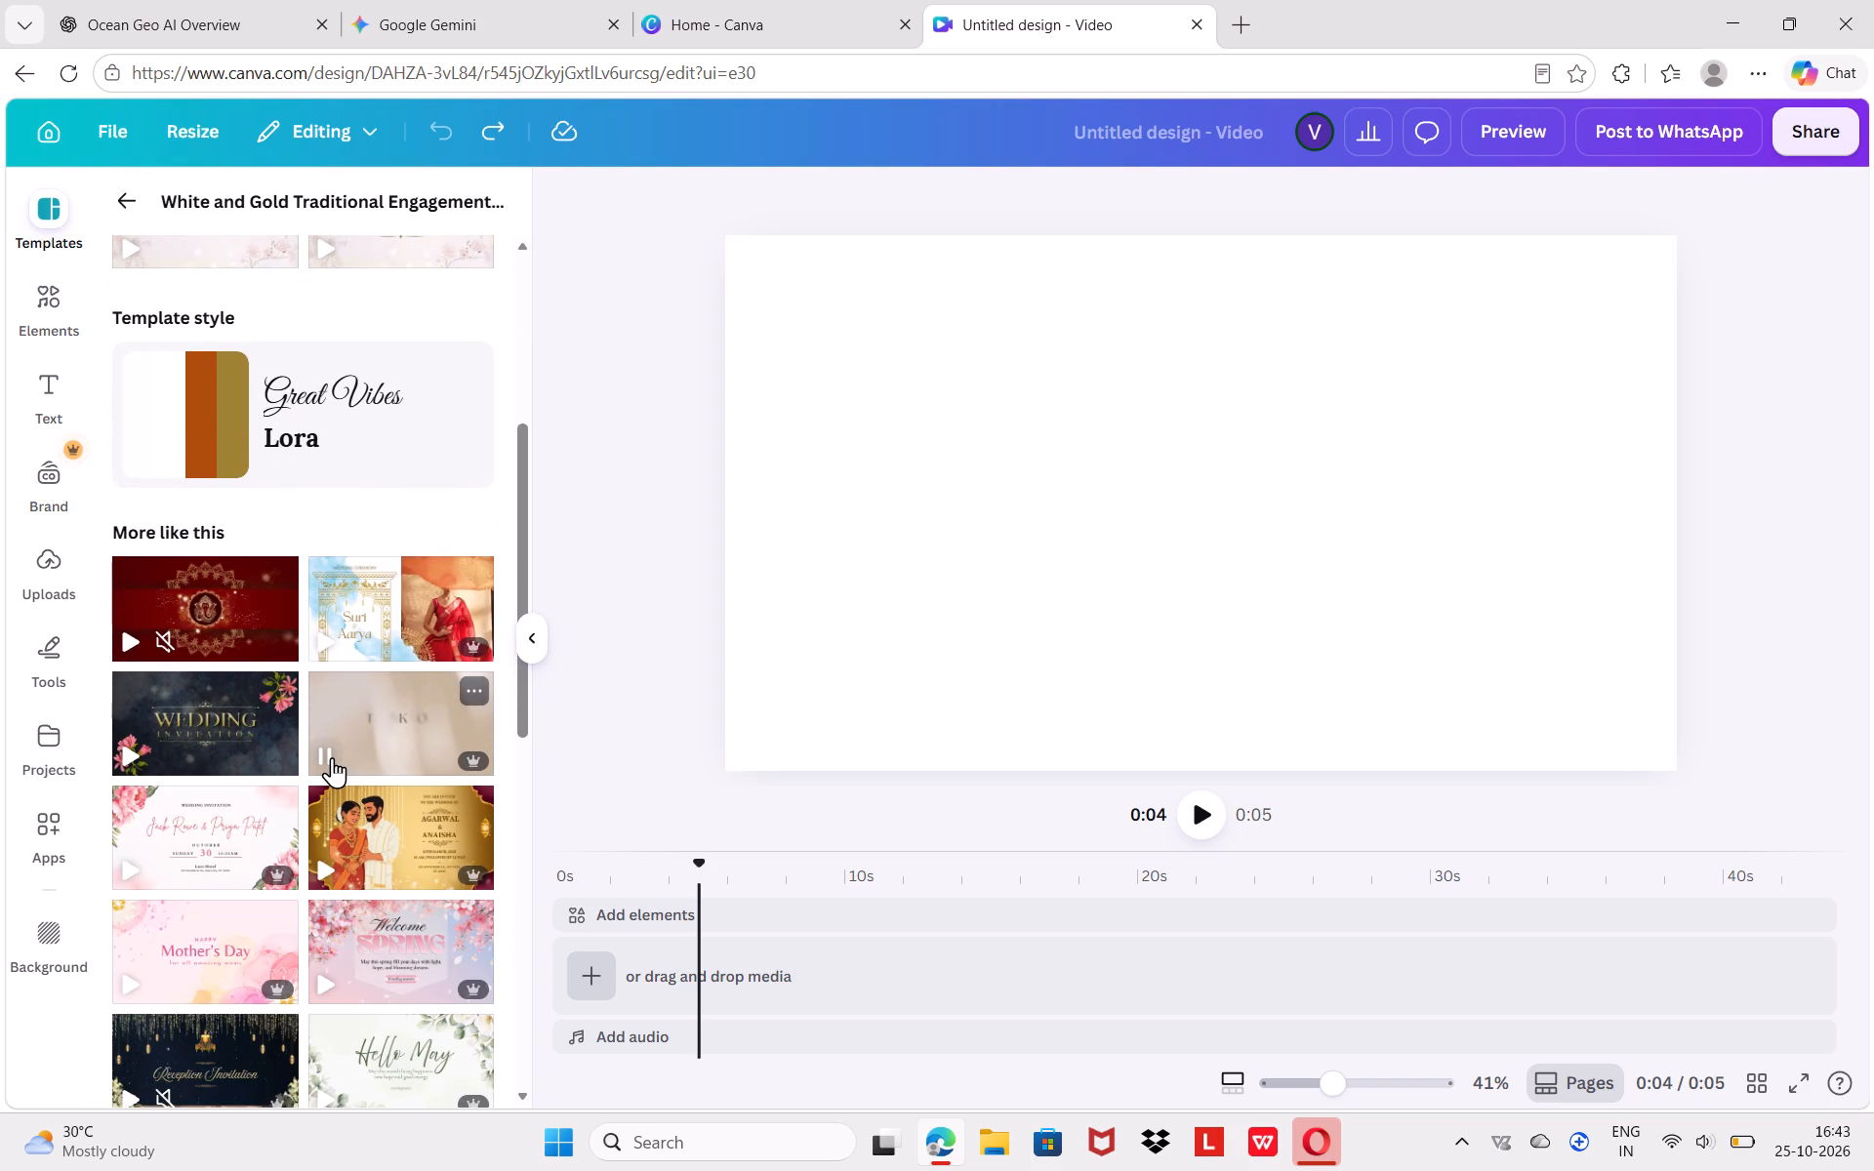
click(1206, 821)
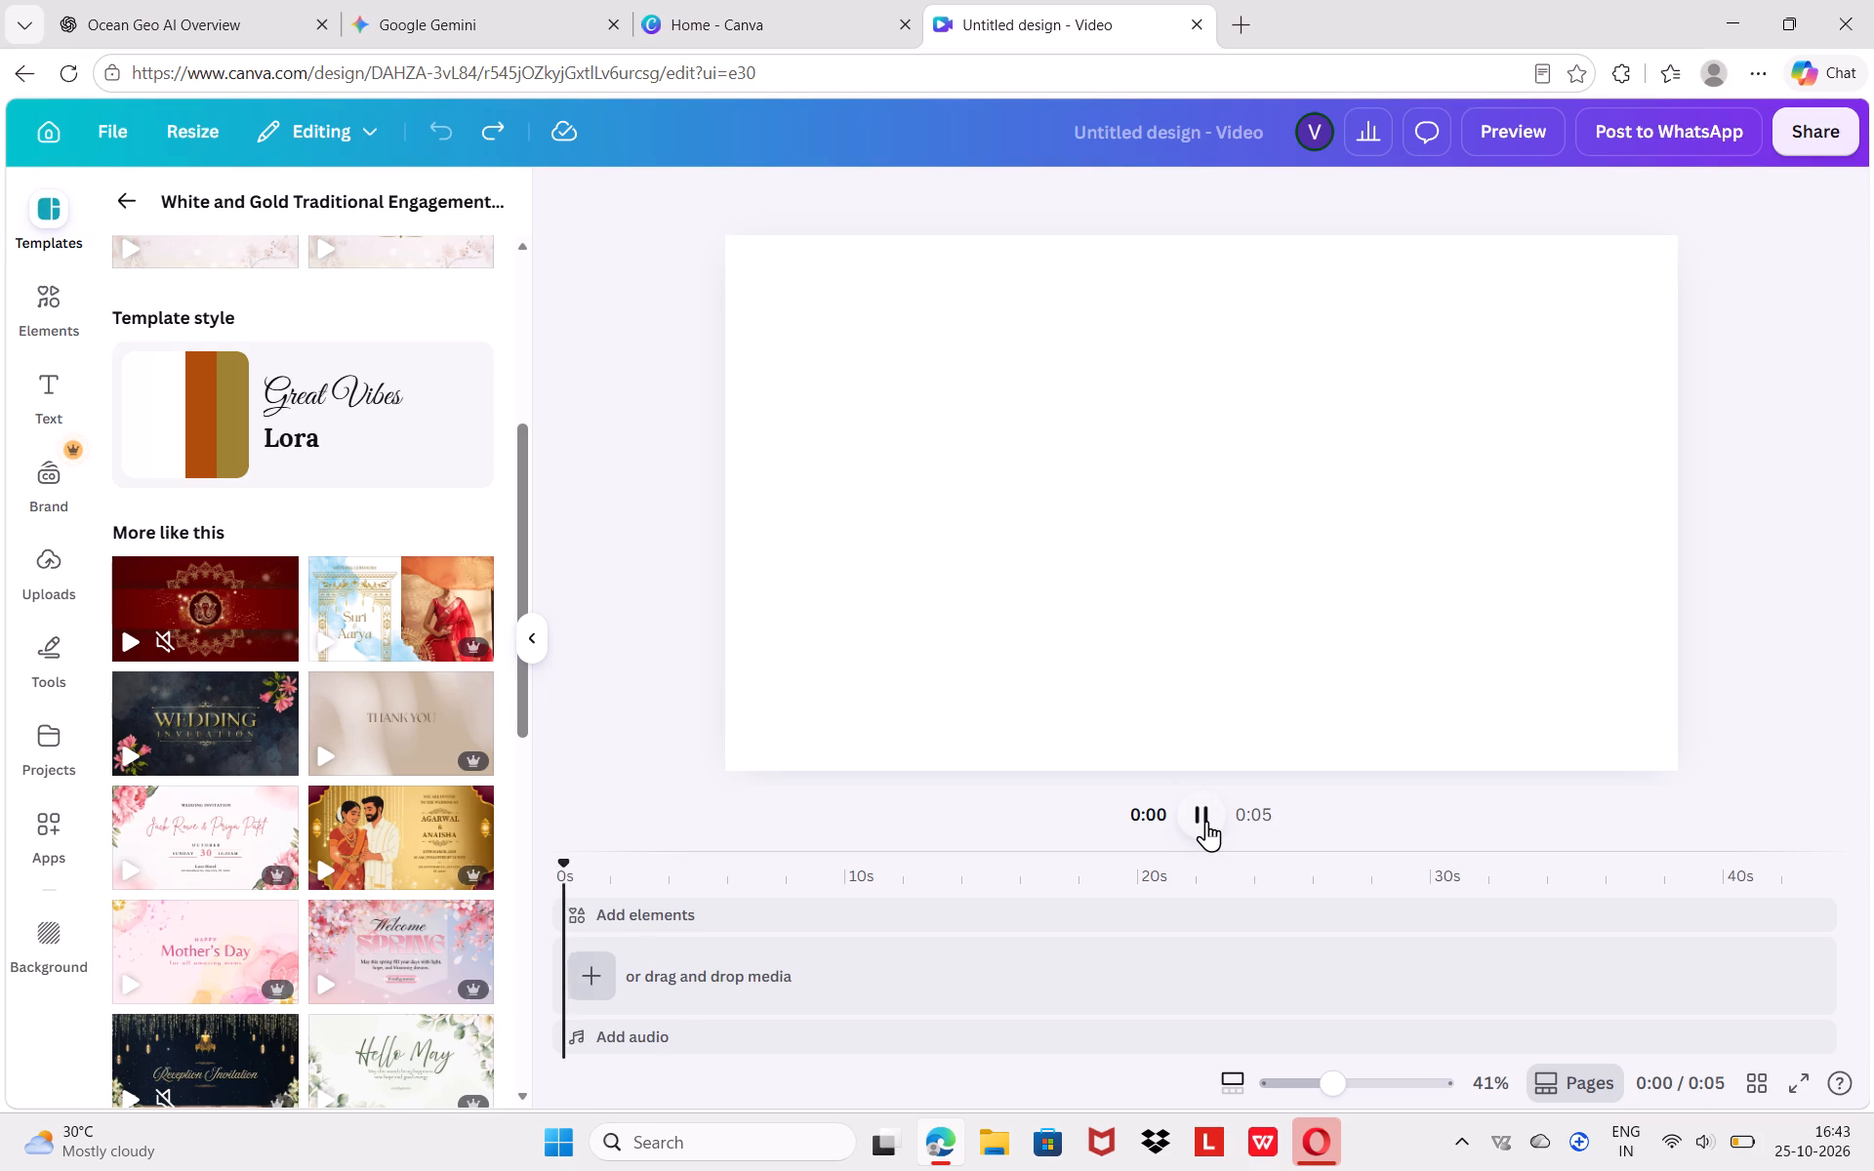
scroll(406, 693, up, 3)
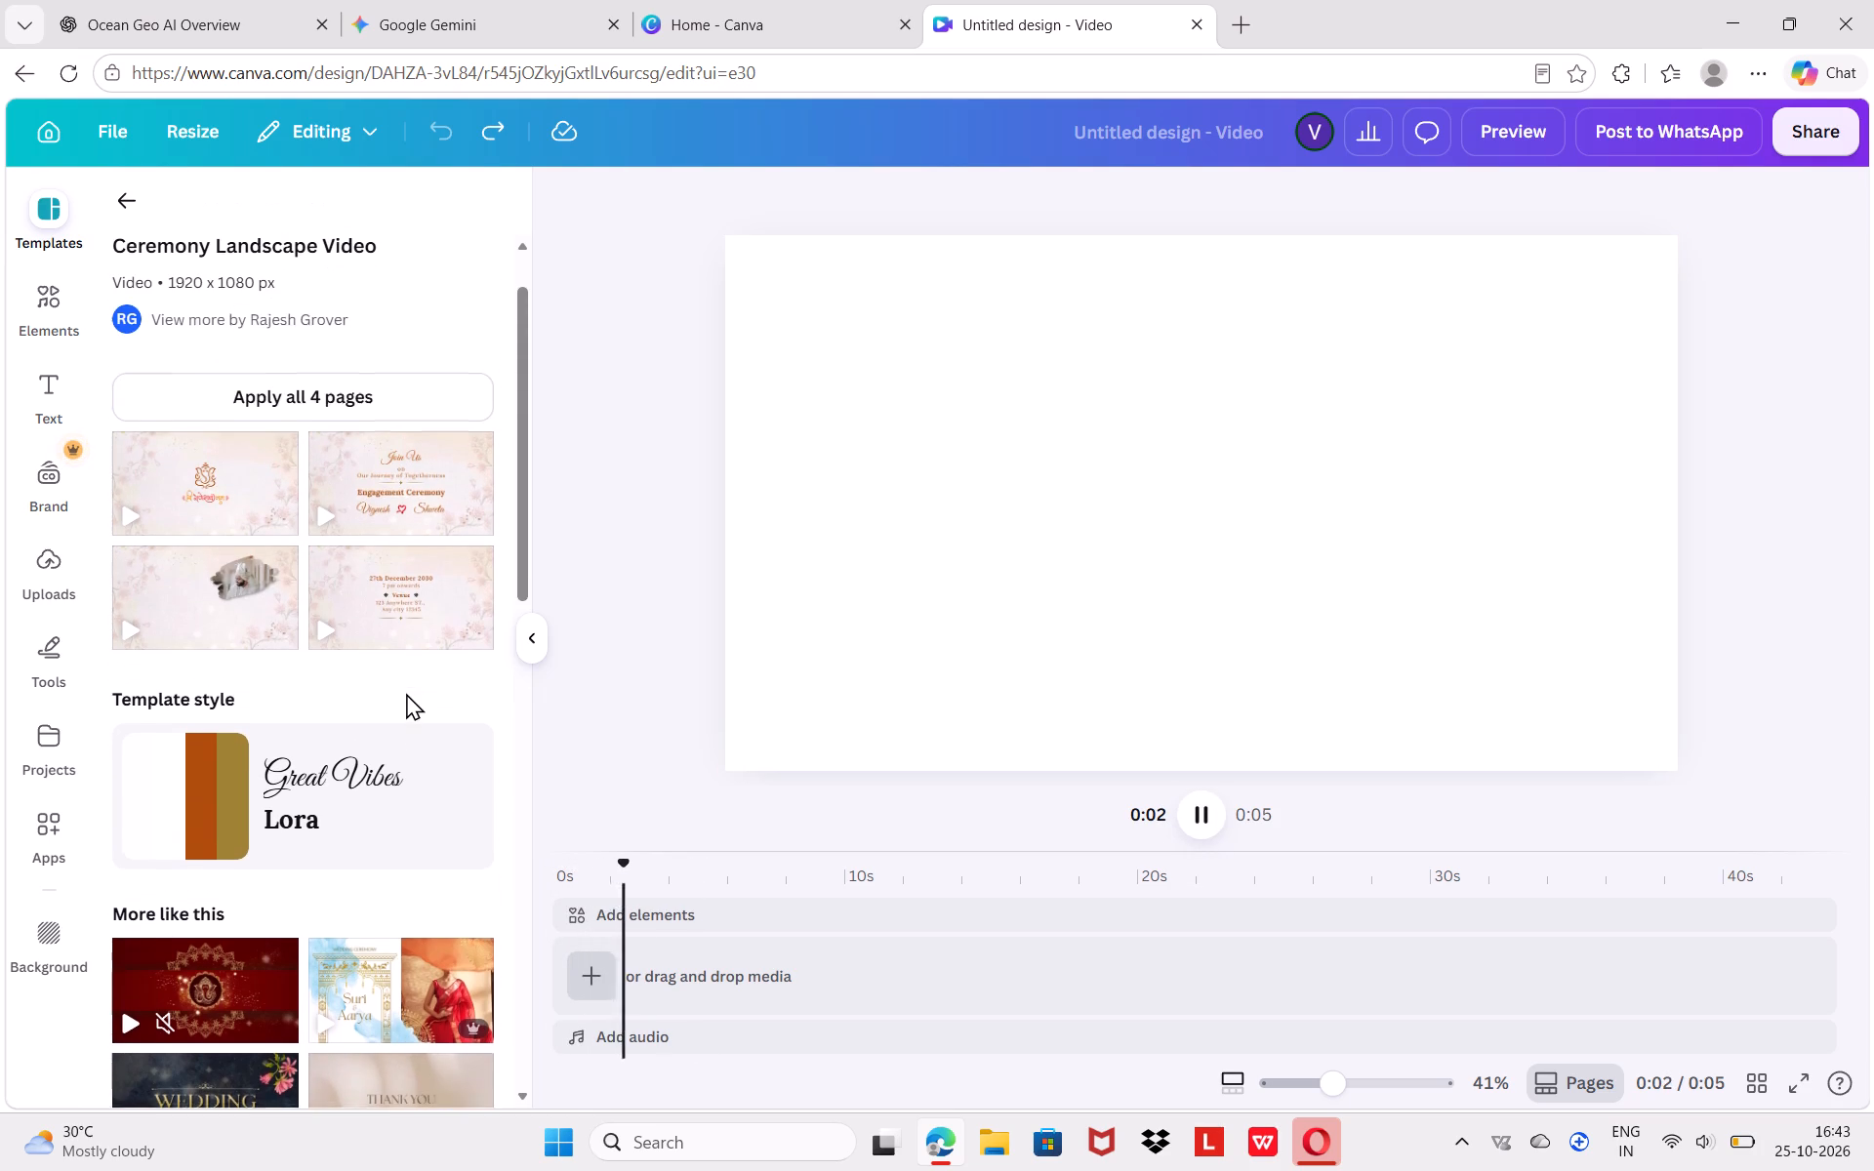
scroll(406, 693, up, 1)
click(340, 426)
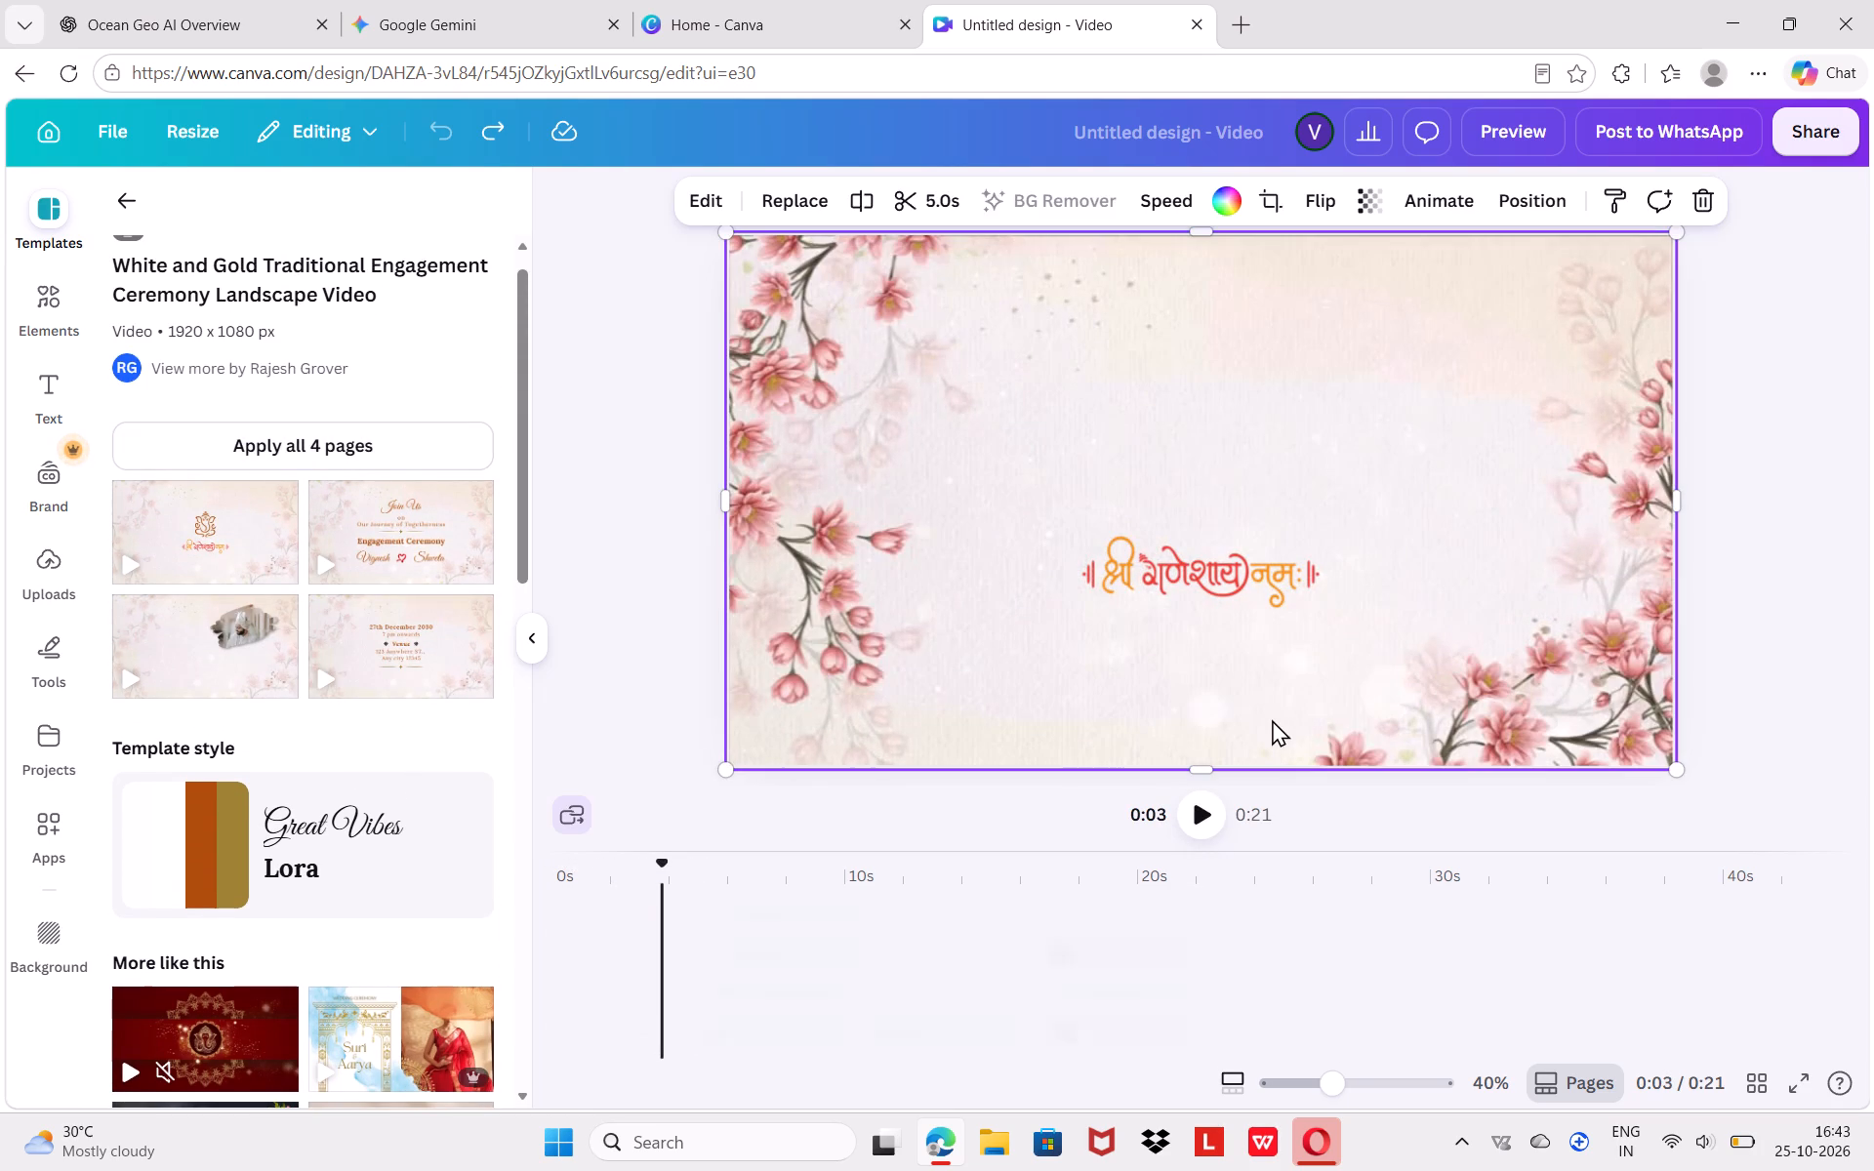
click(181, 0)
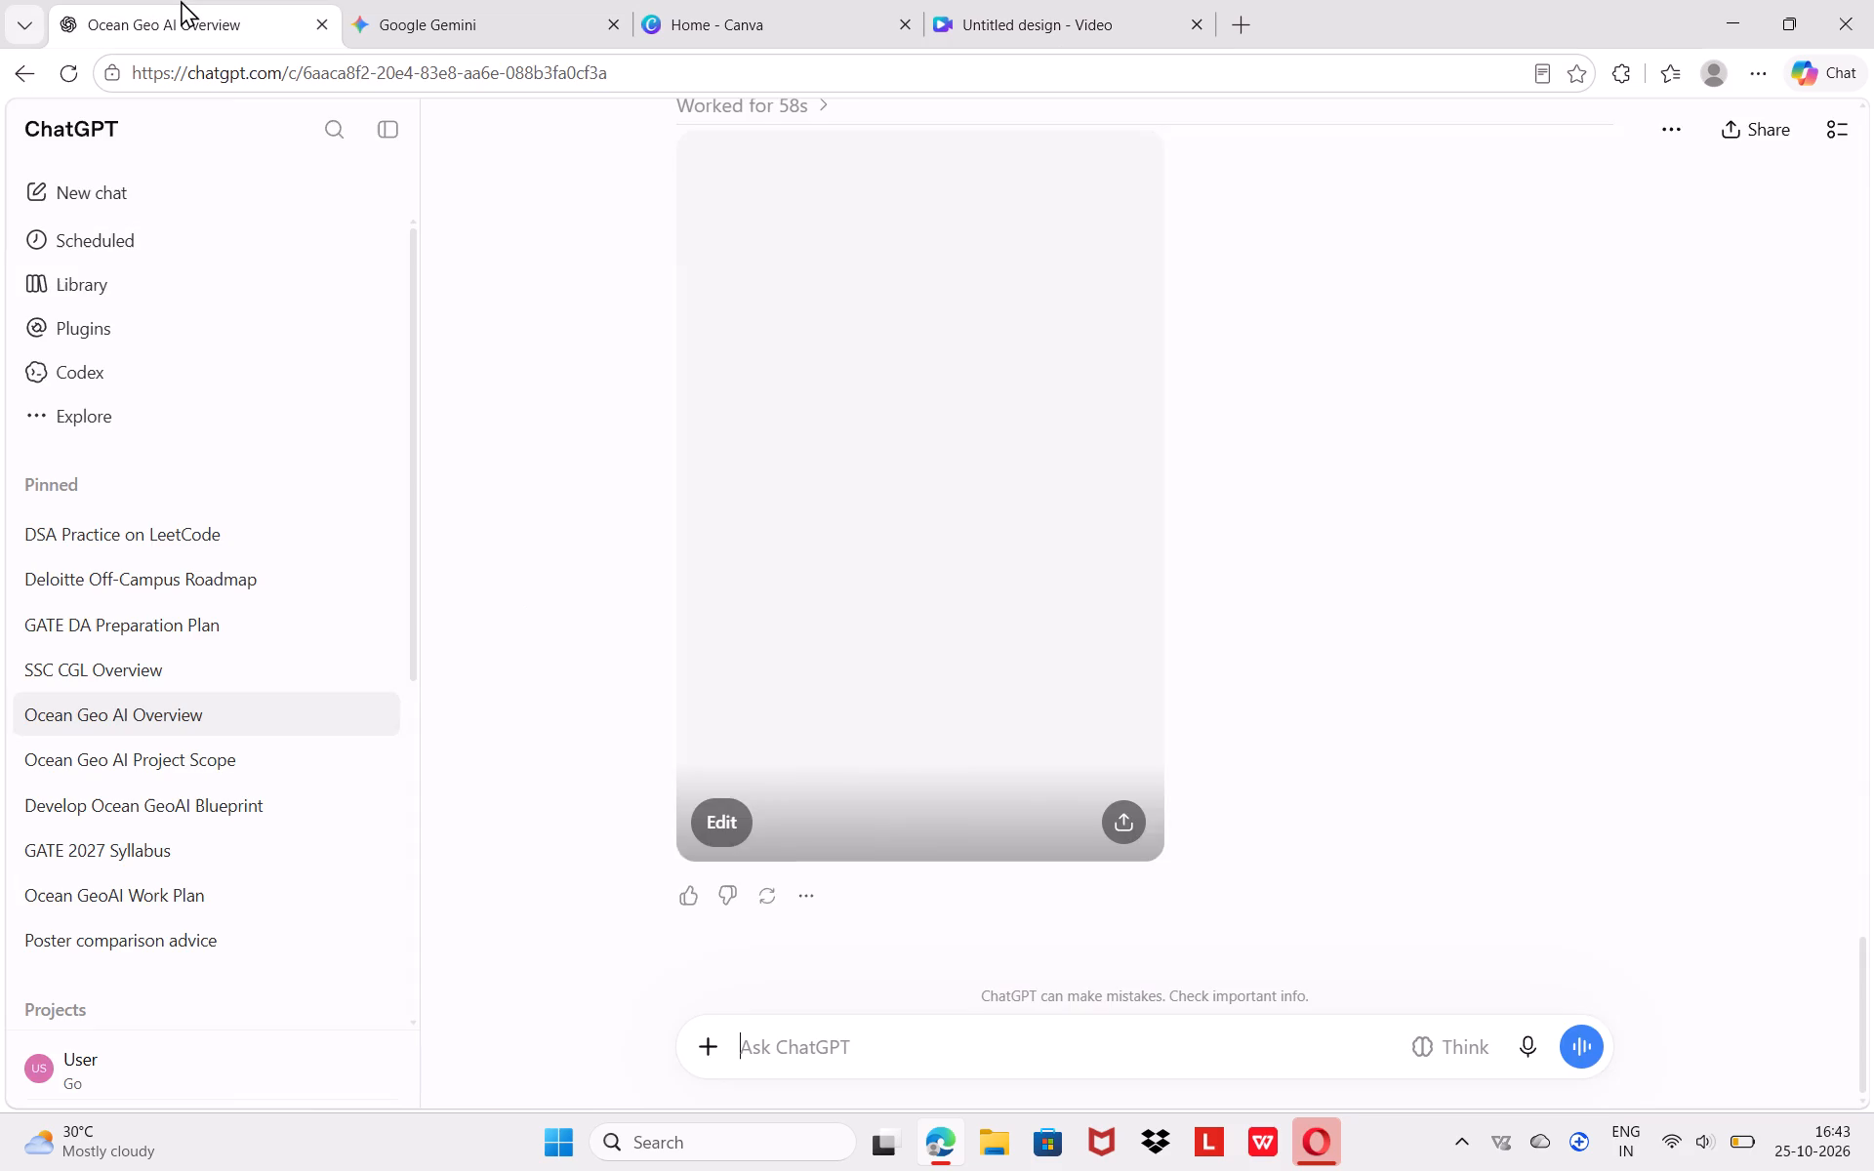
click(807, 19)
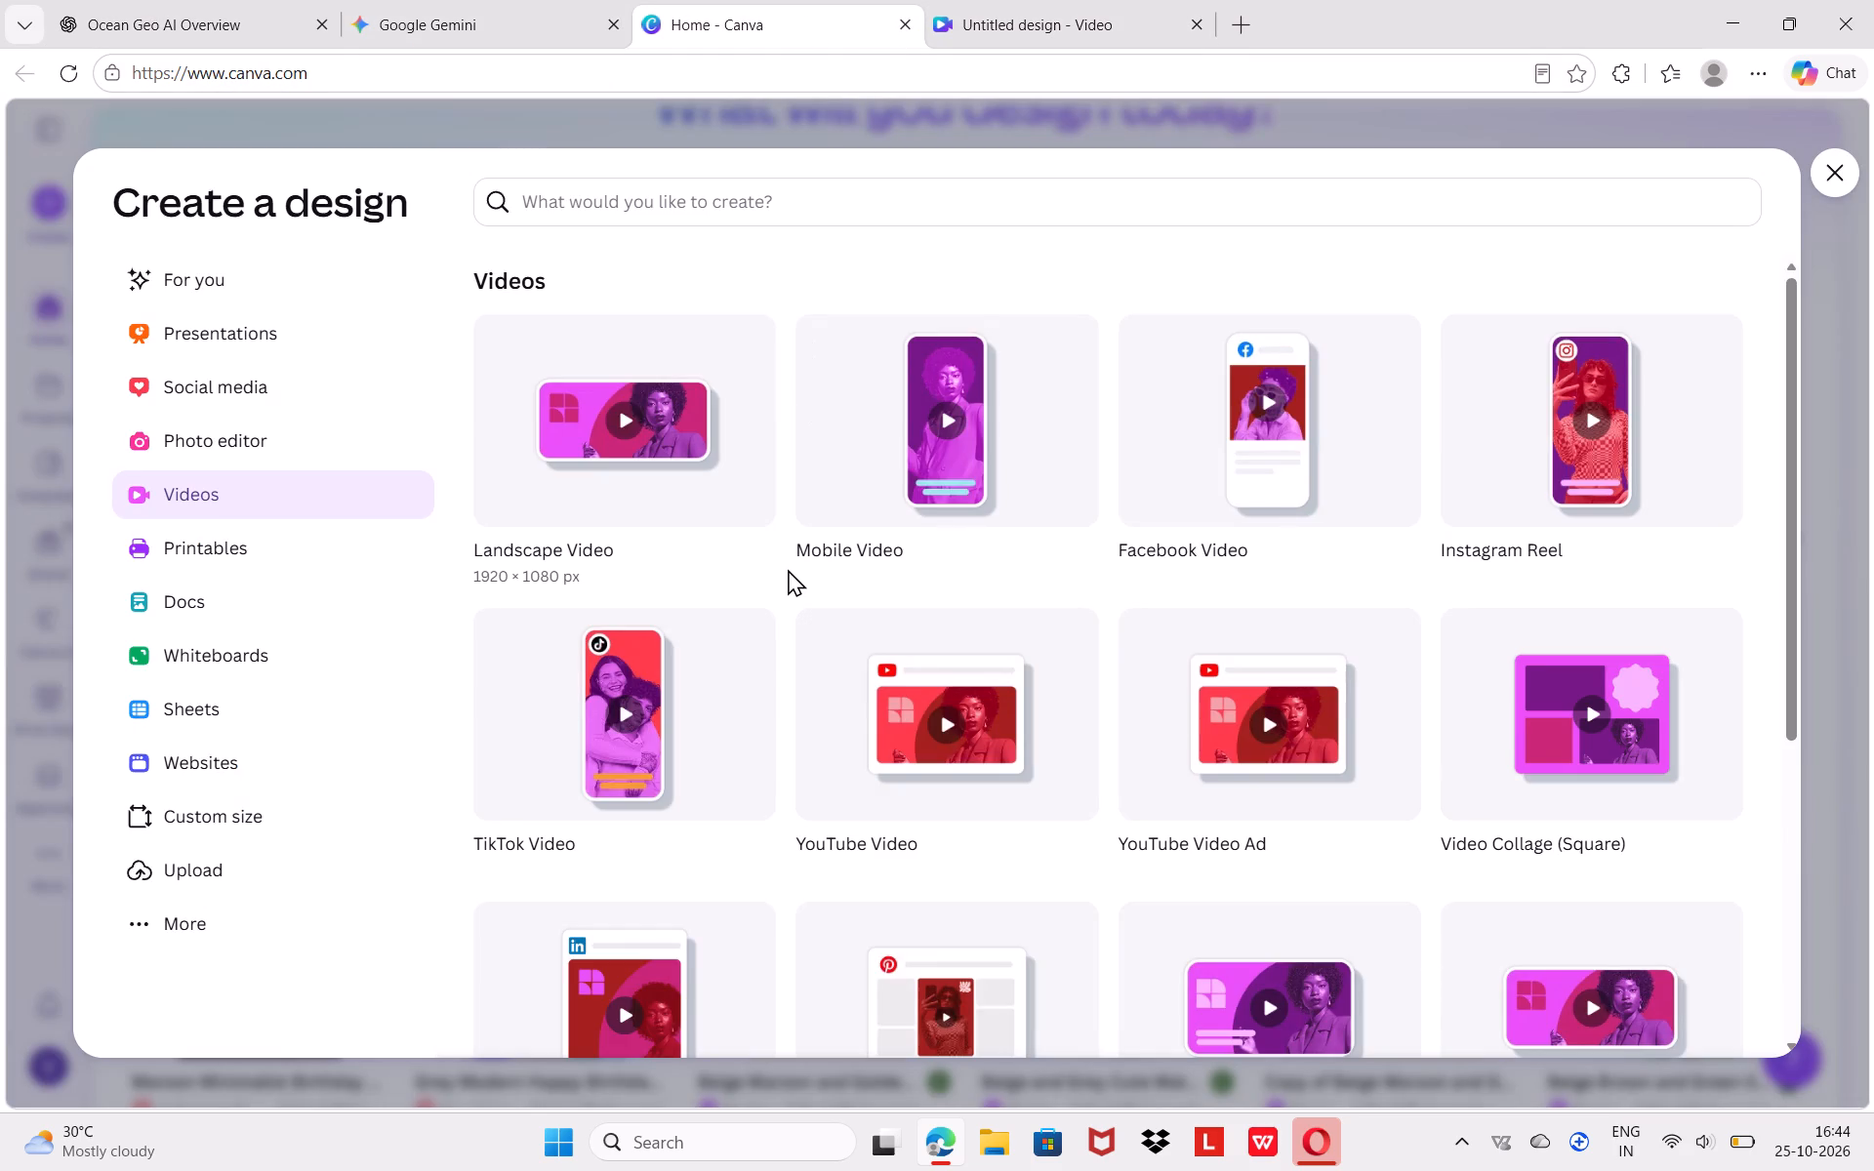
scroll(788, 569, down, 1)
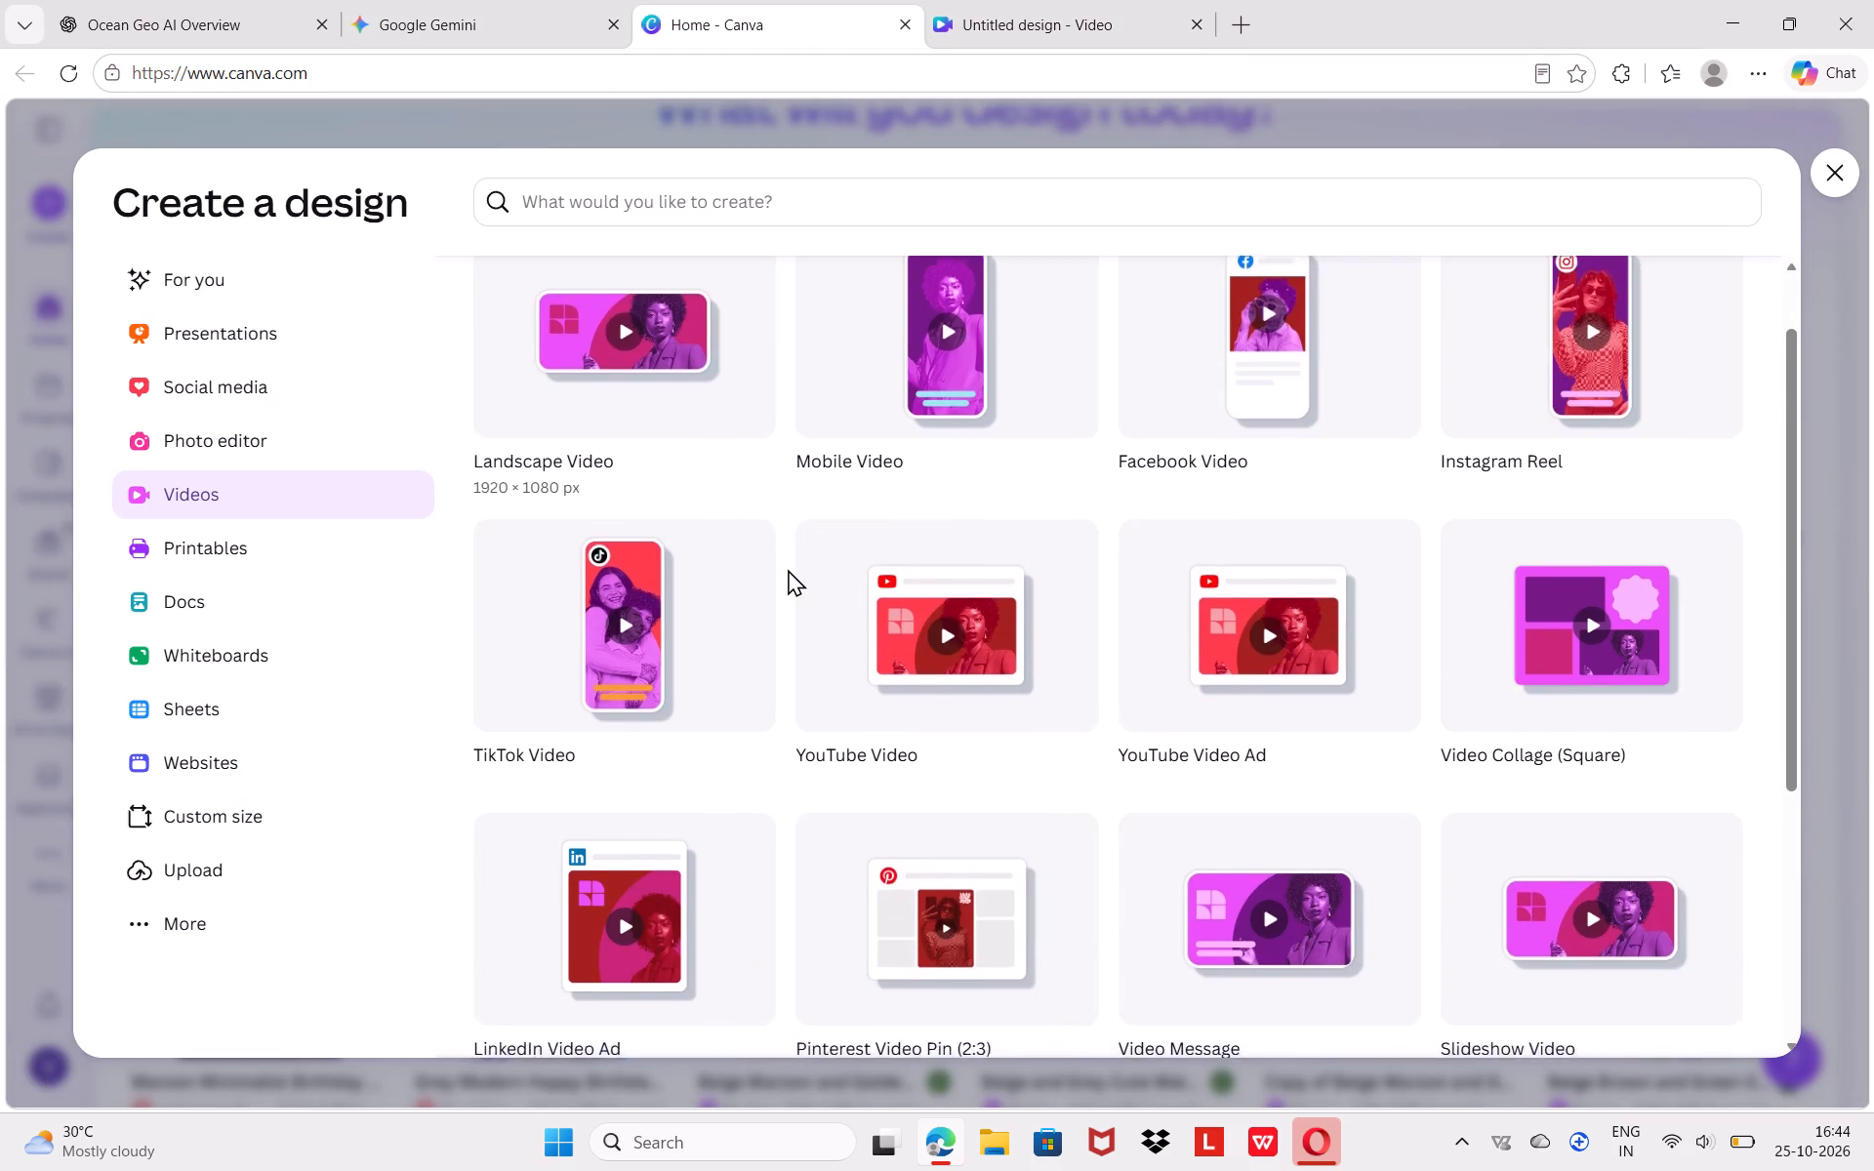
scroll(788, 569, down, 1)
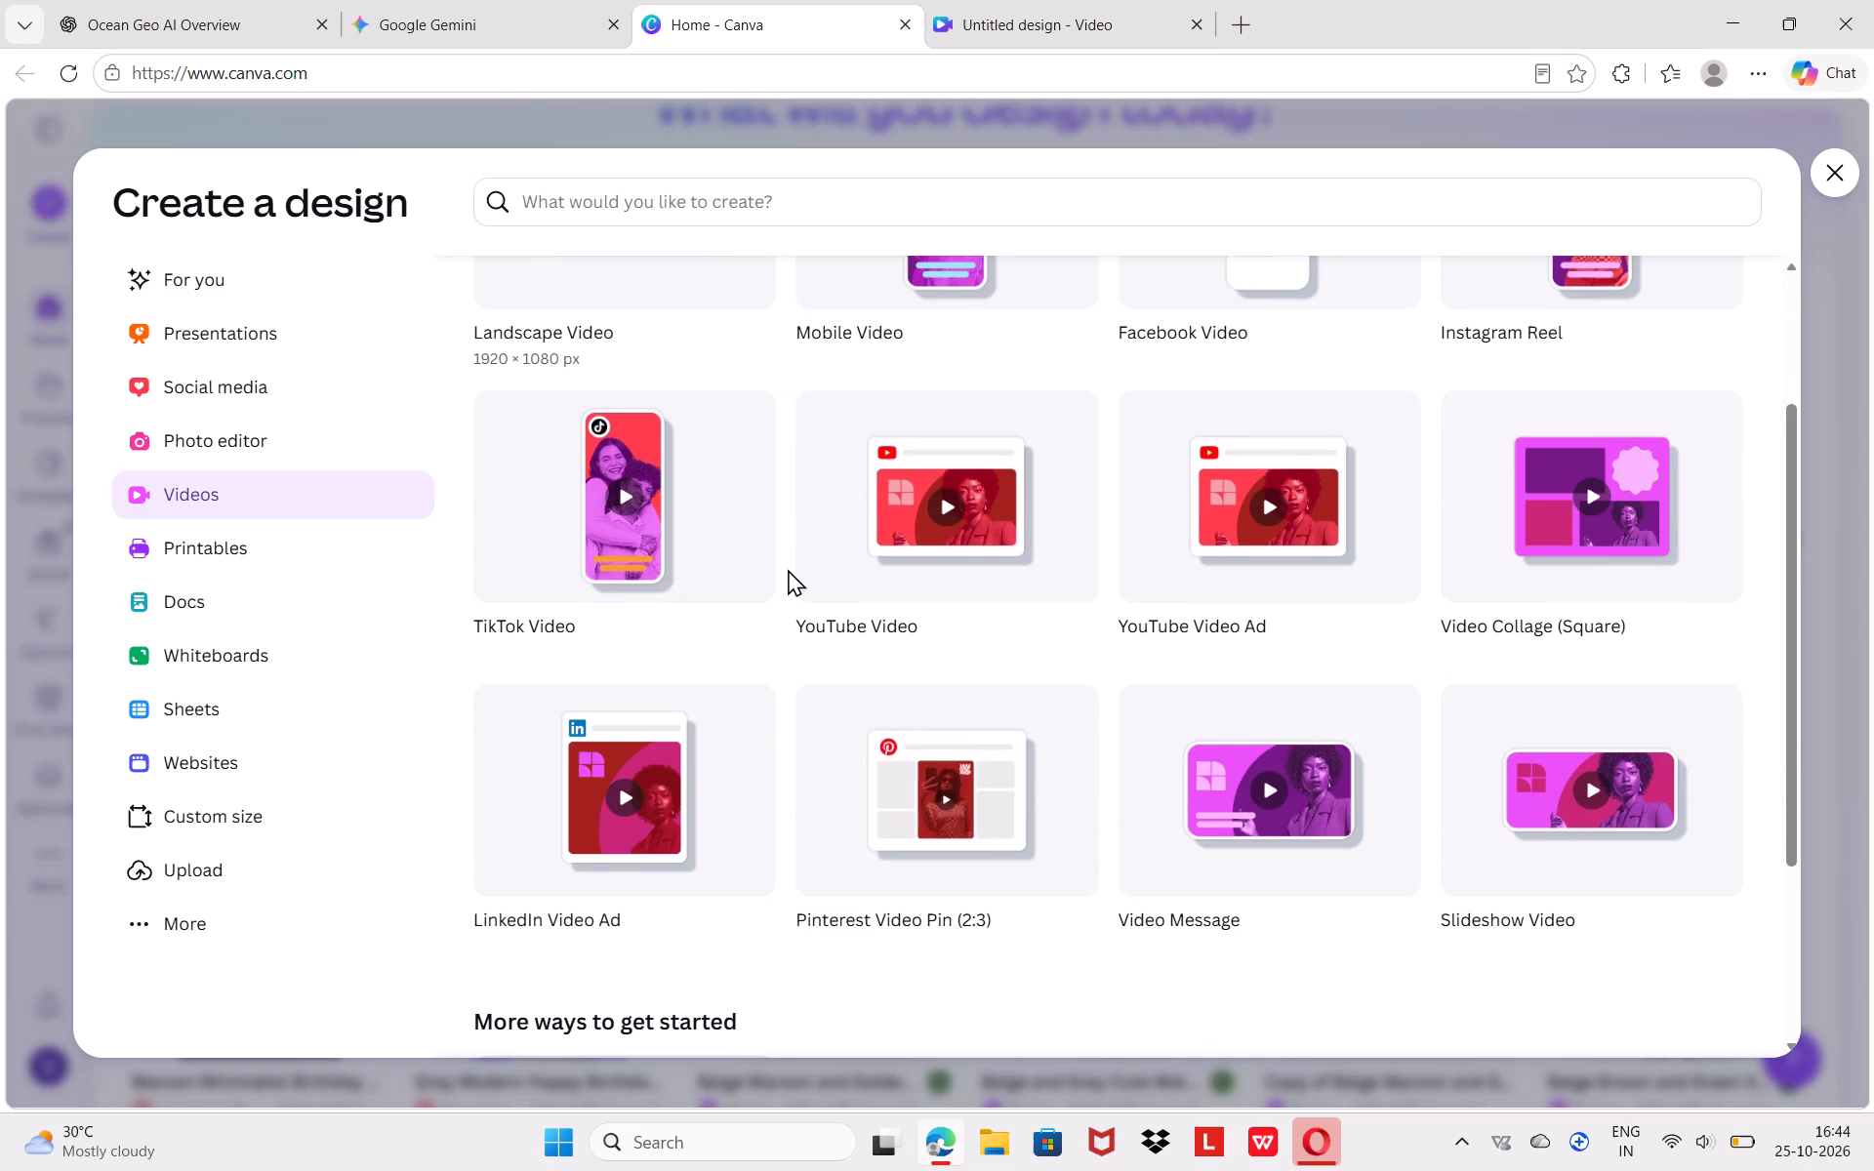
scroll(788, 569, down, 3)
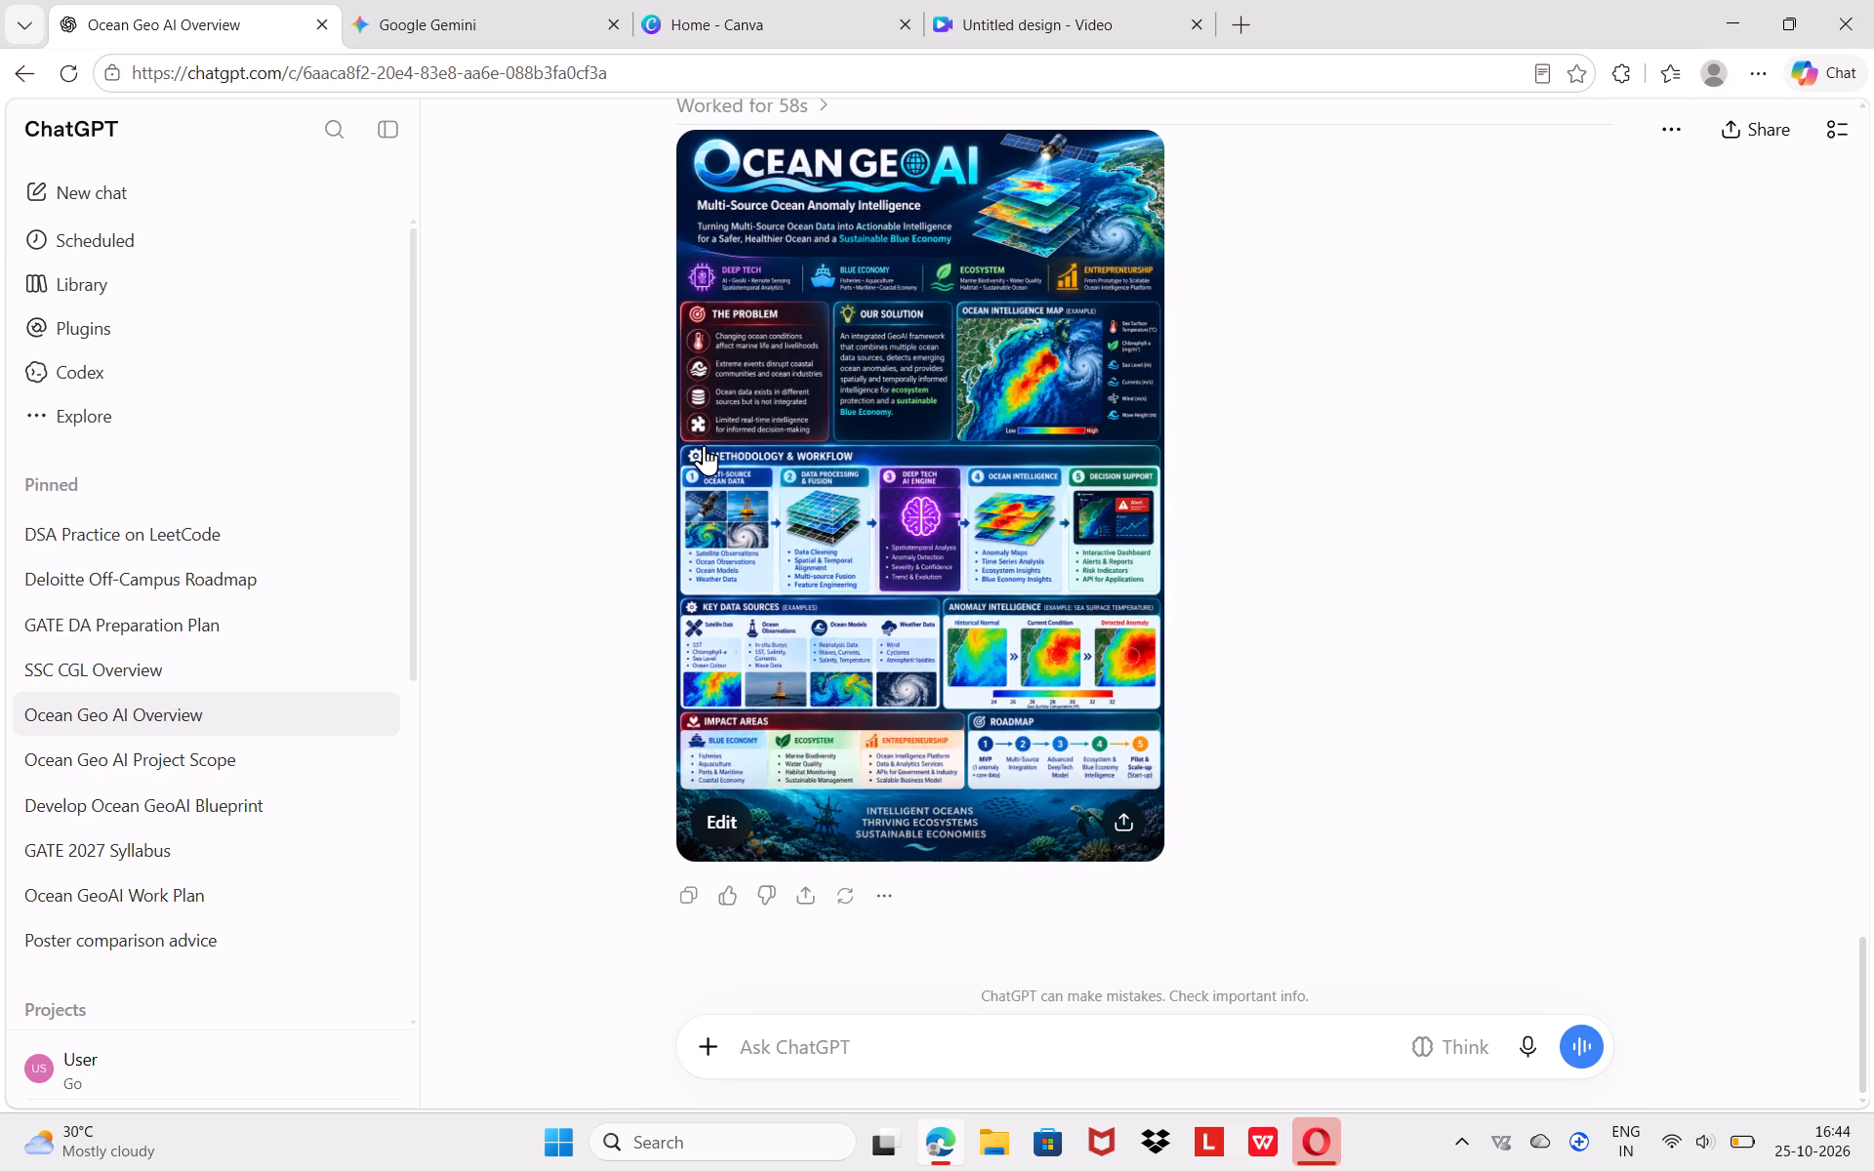
Return to the untitled video design and remove the background from the floral video on the first page.
click(1040, 7)
scroll(1042, 547, up, 1)
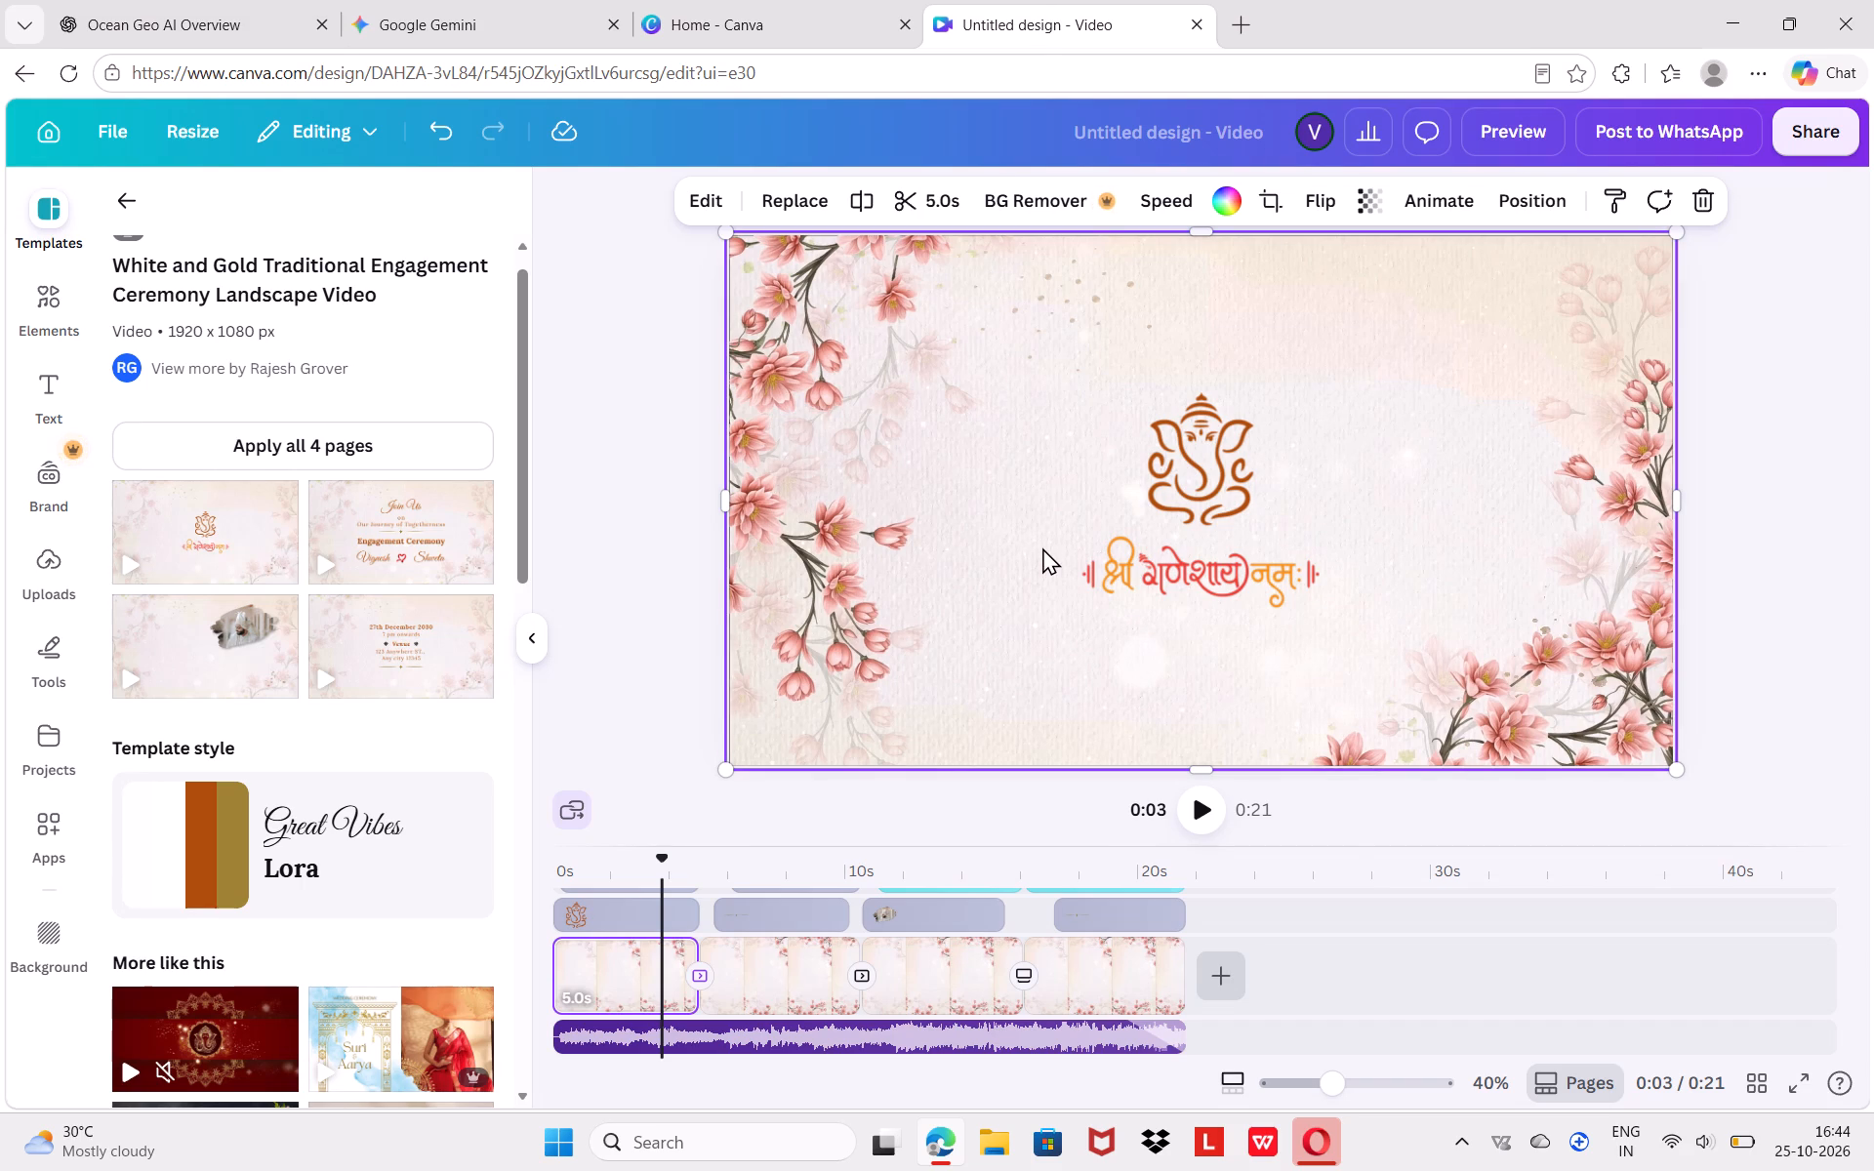
scroll(1042, 547, up, 1)
click(824, 395)
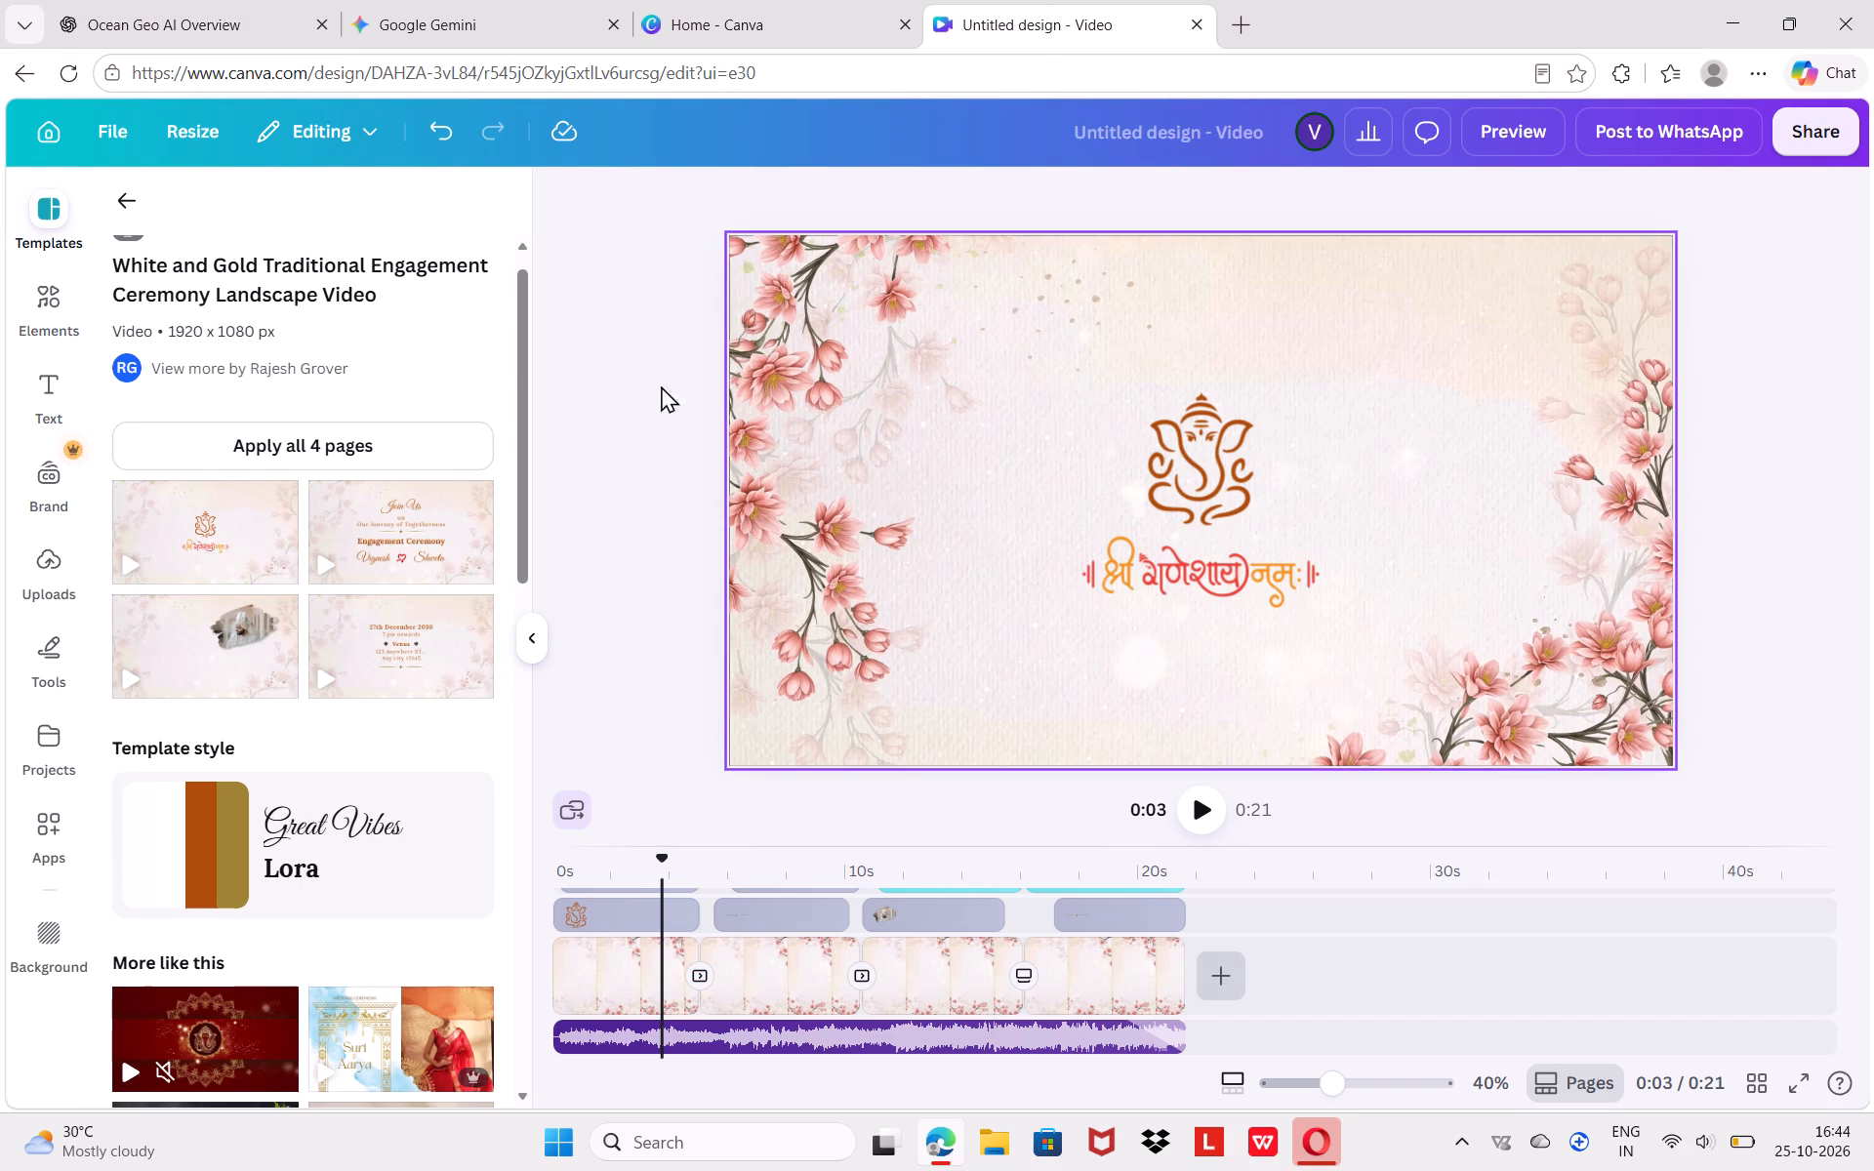
click(642, 388)
triple_click(814, 339)
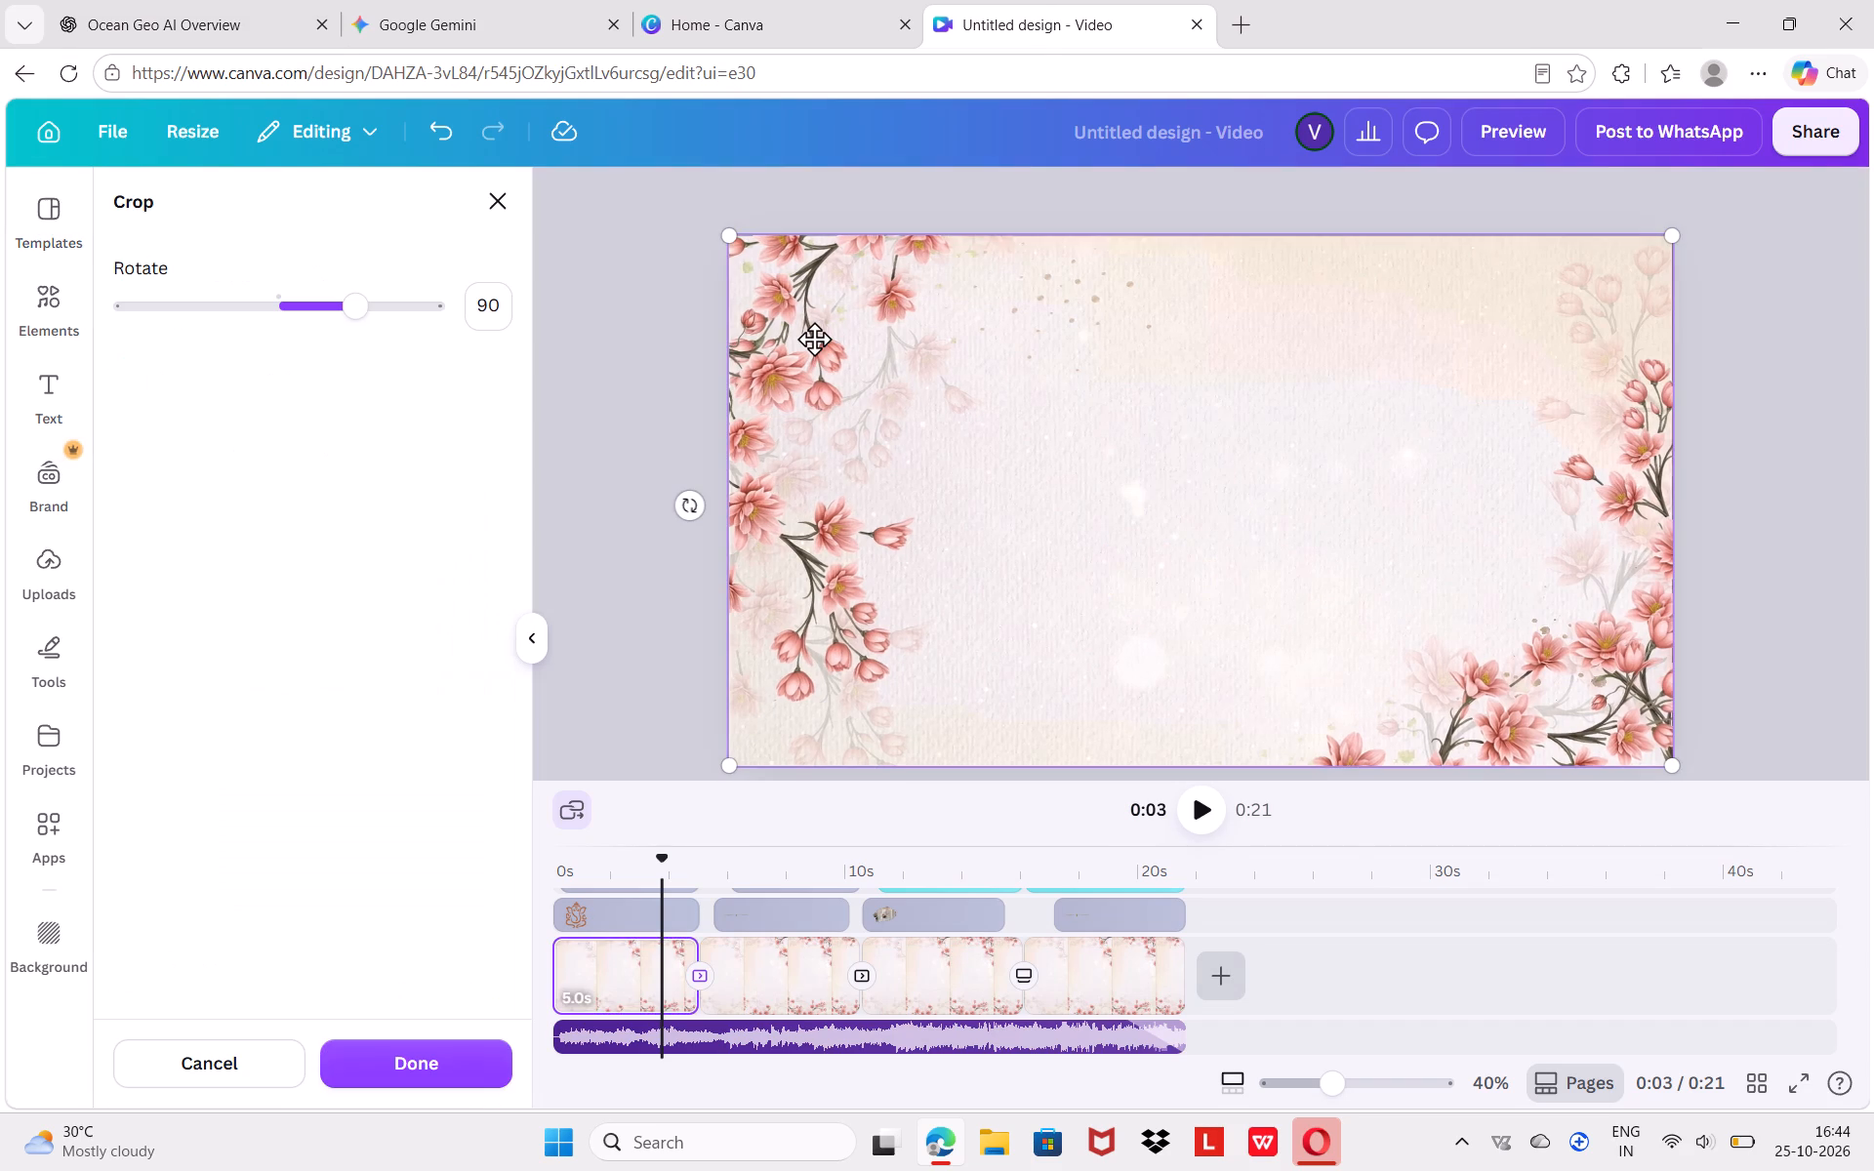
double_click(814, 339)
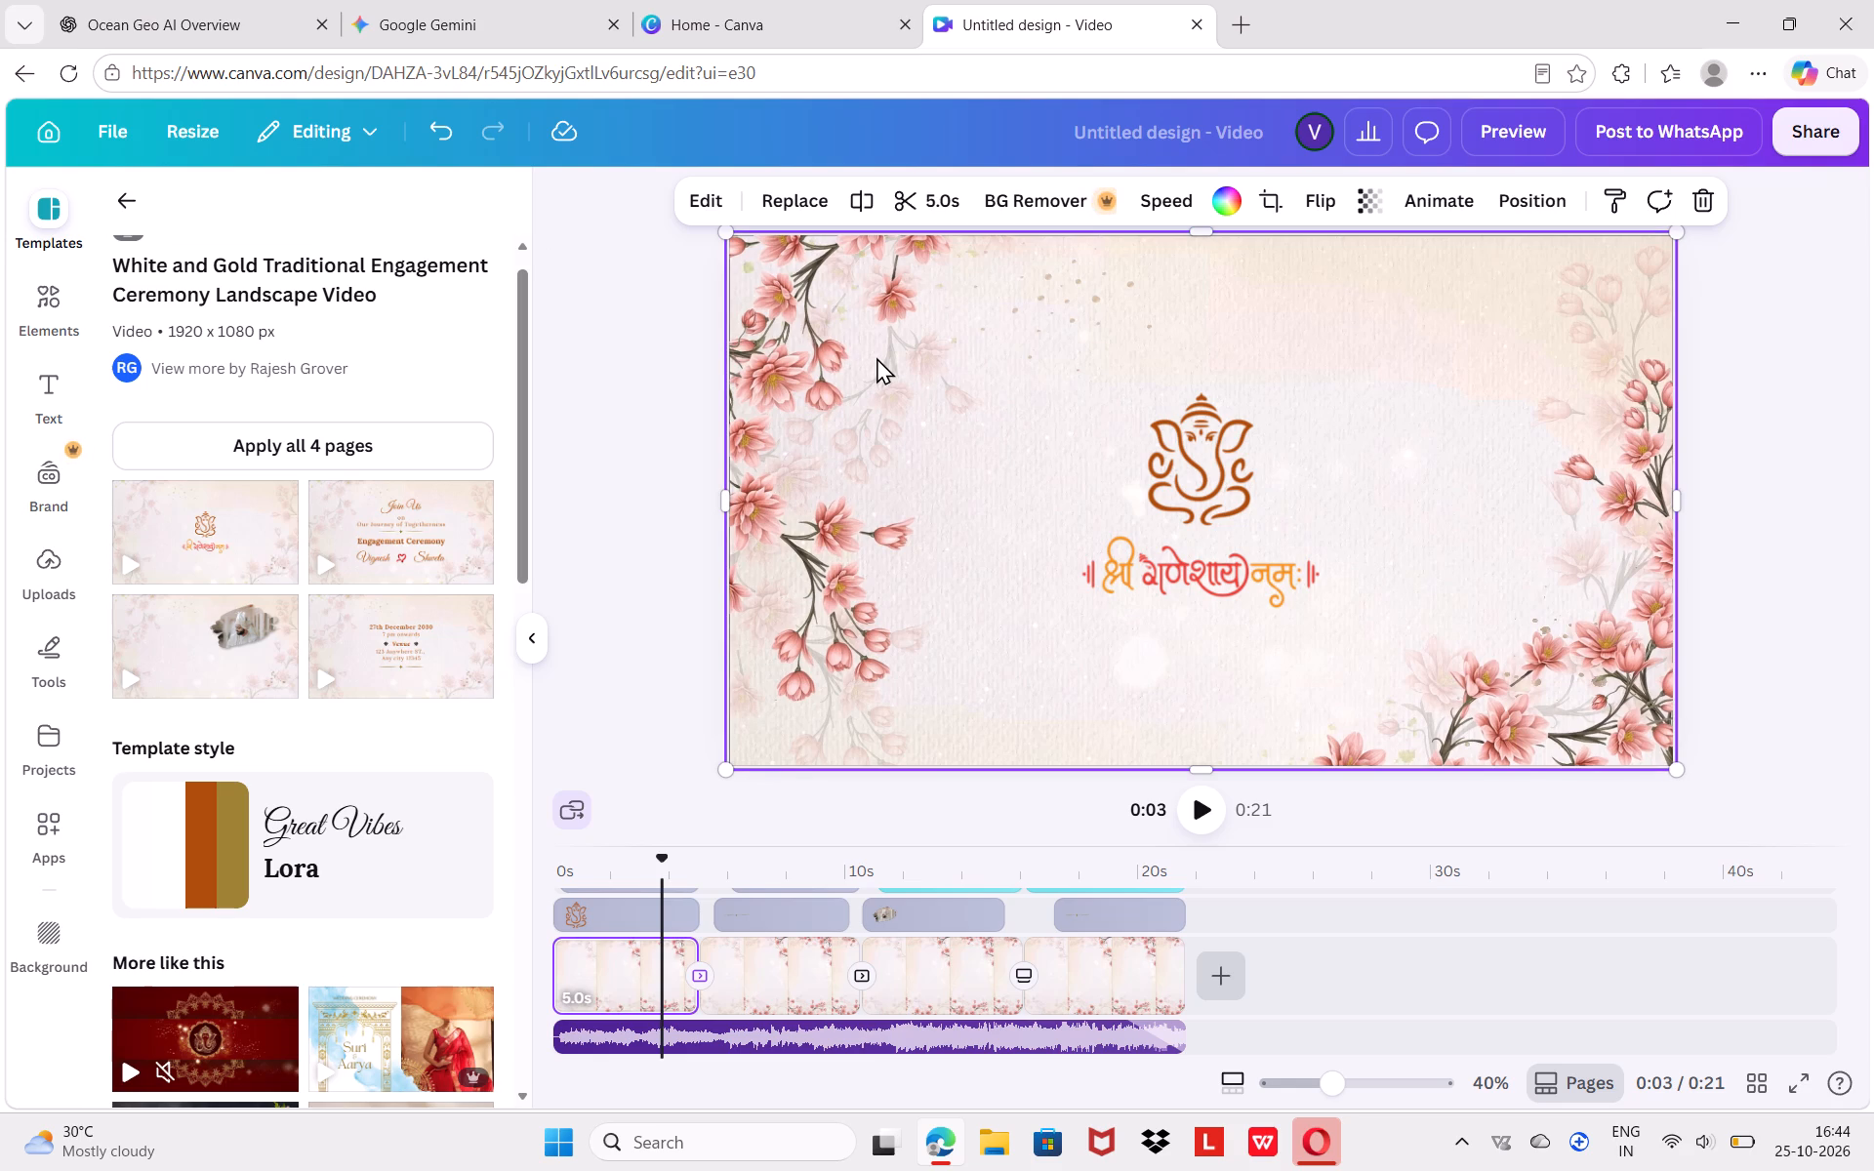
click(1015, 195)
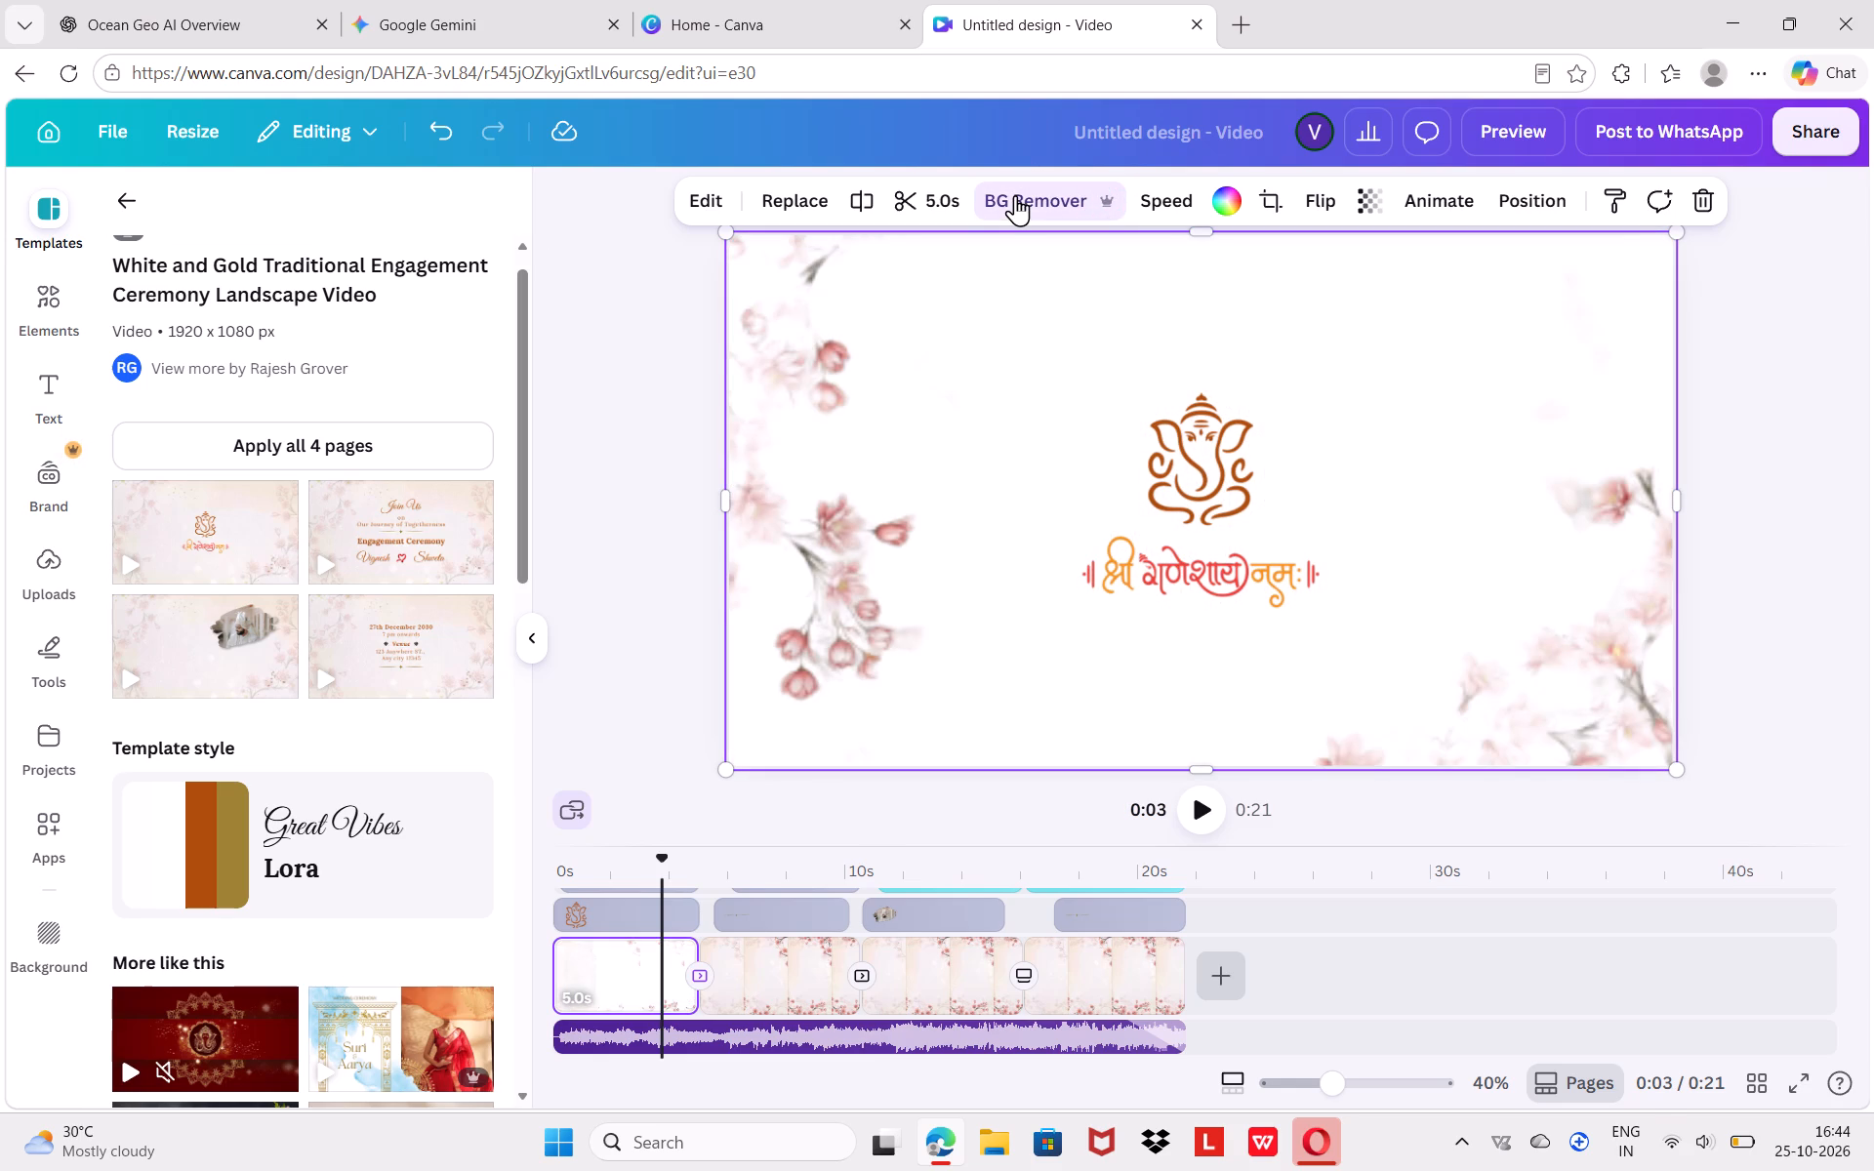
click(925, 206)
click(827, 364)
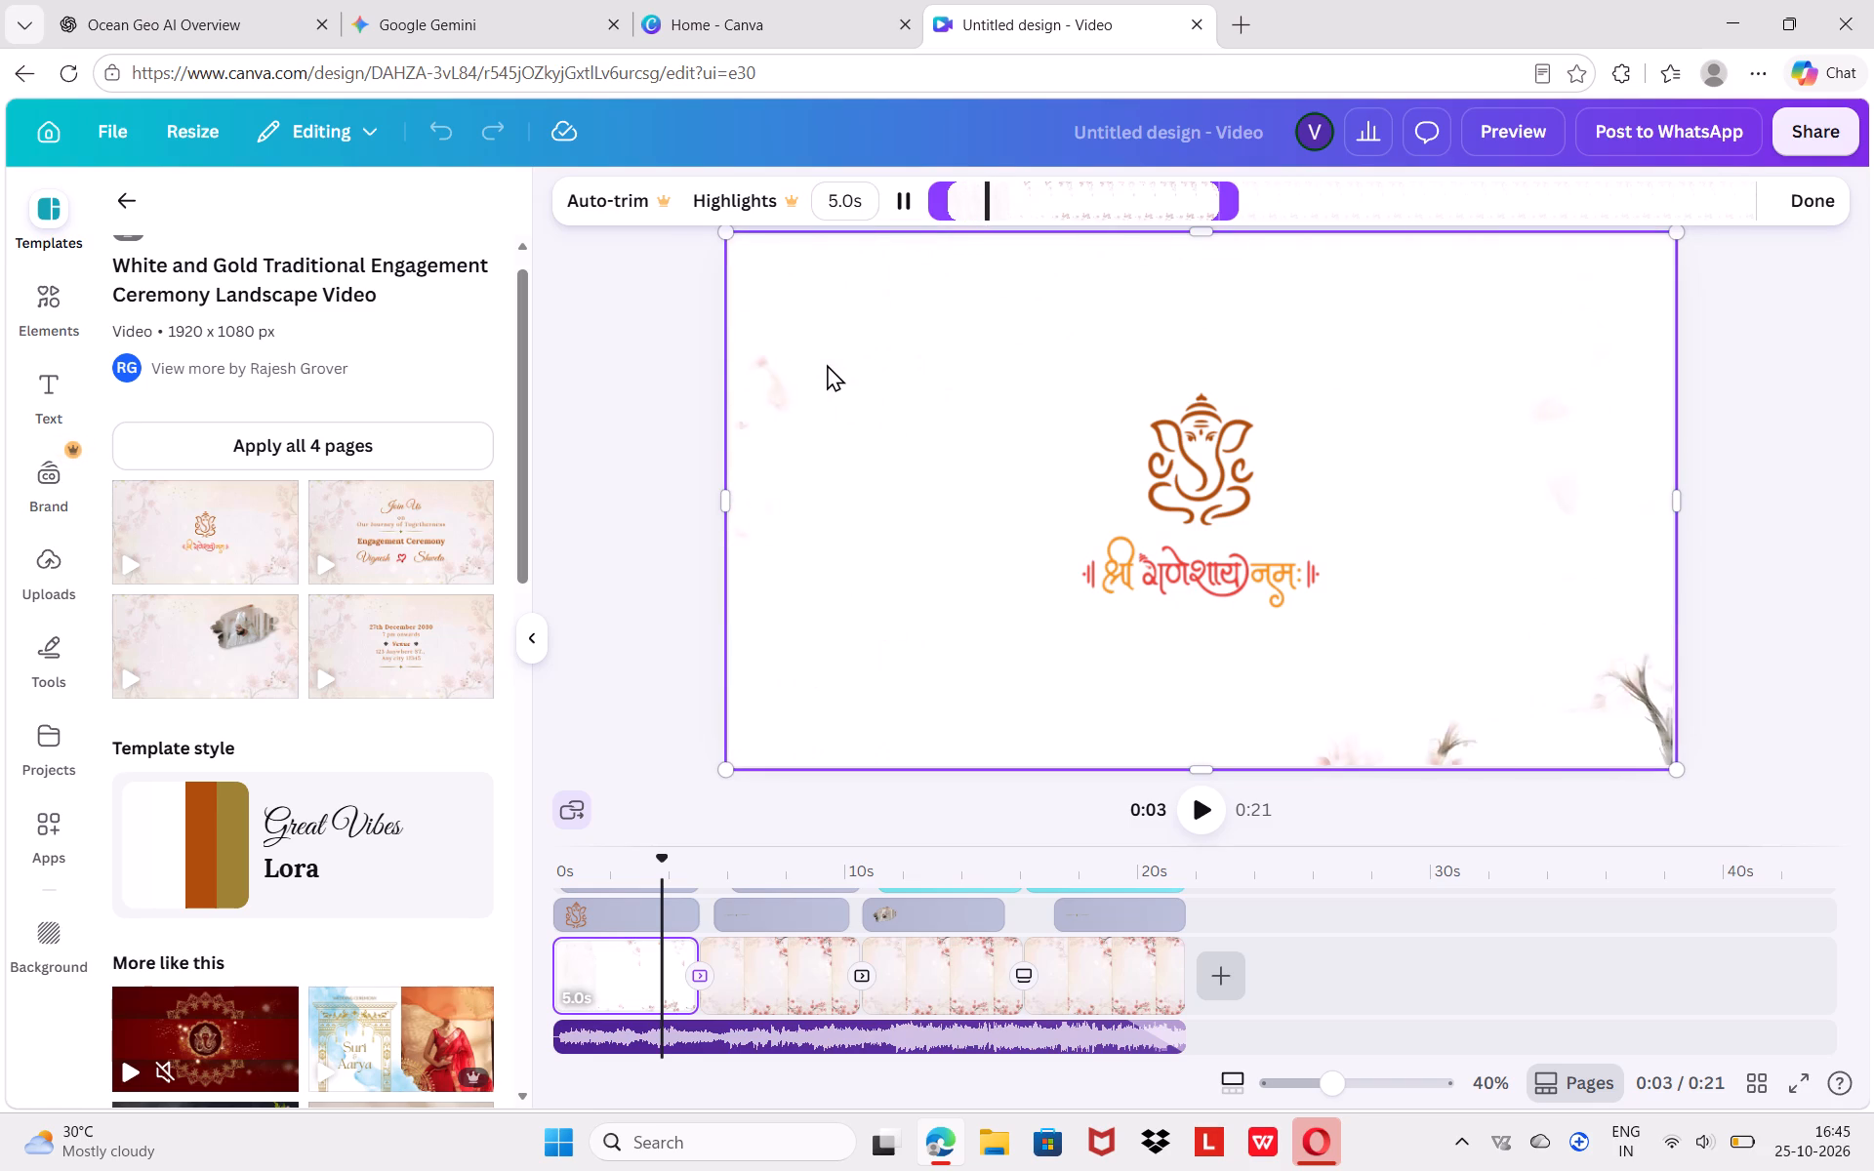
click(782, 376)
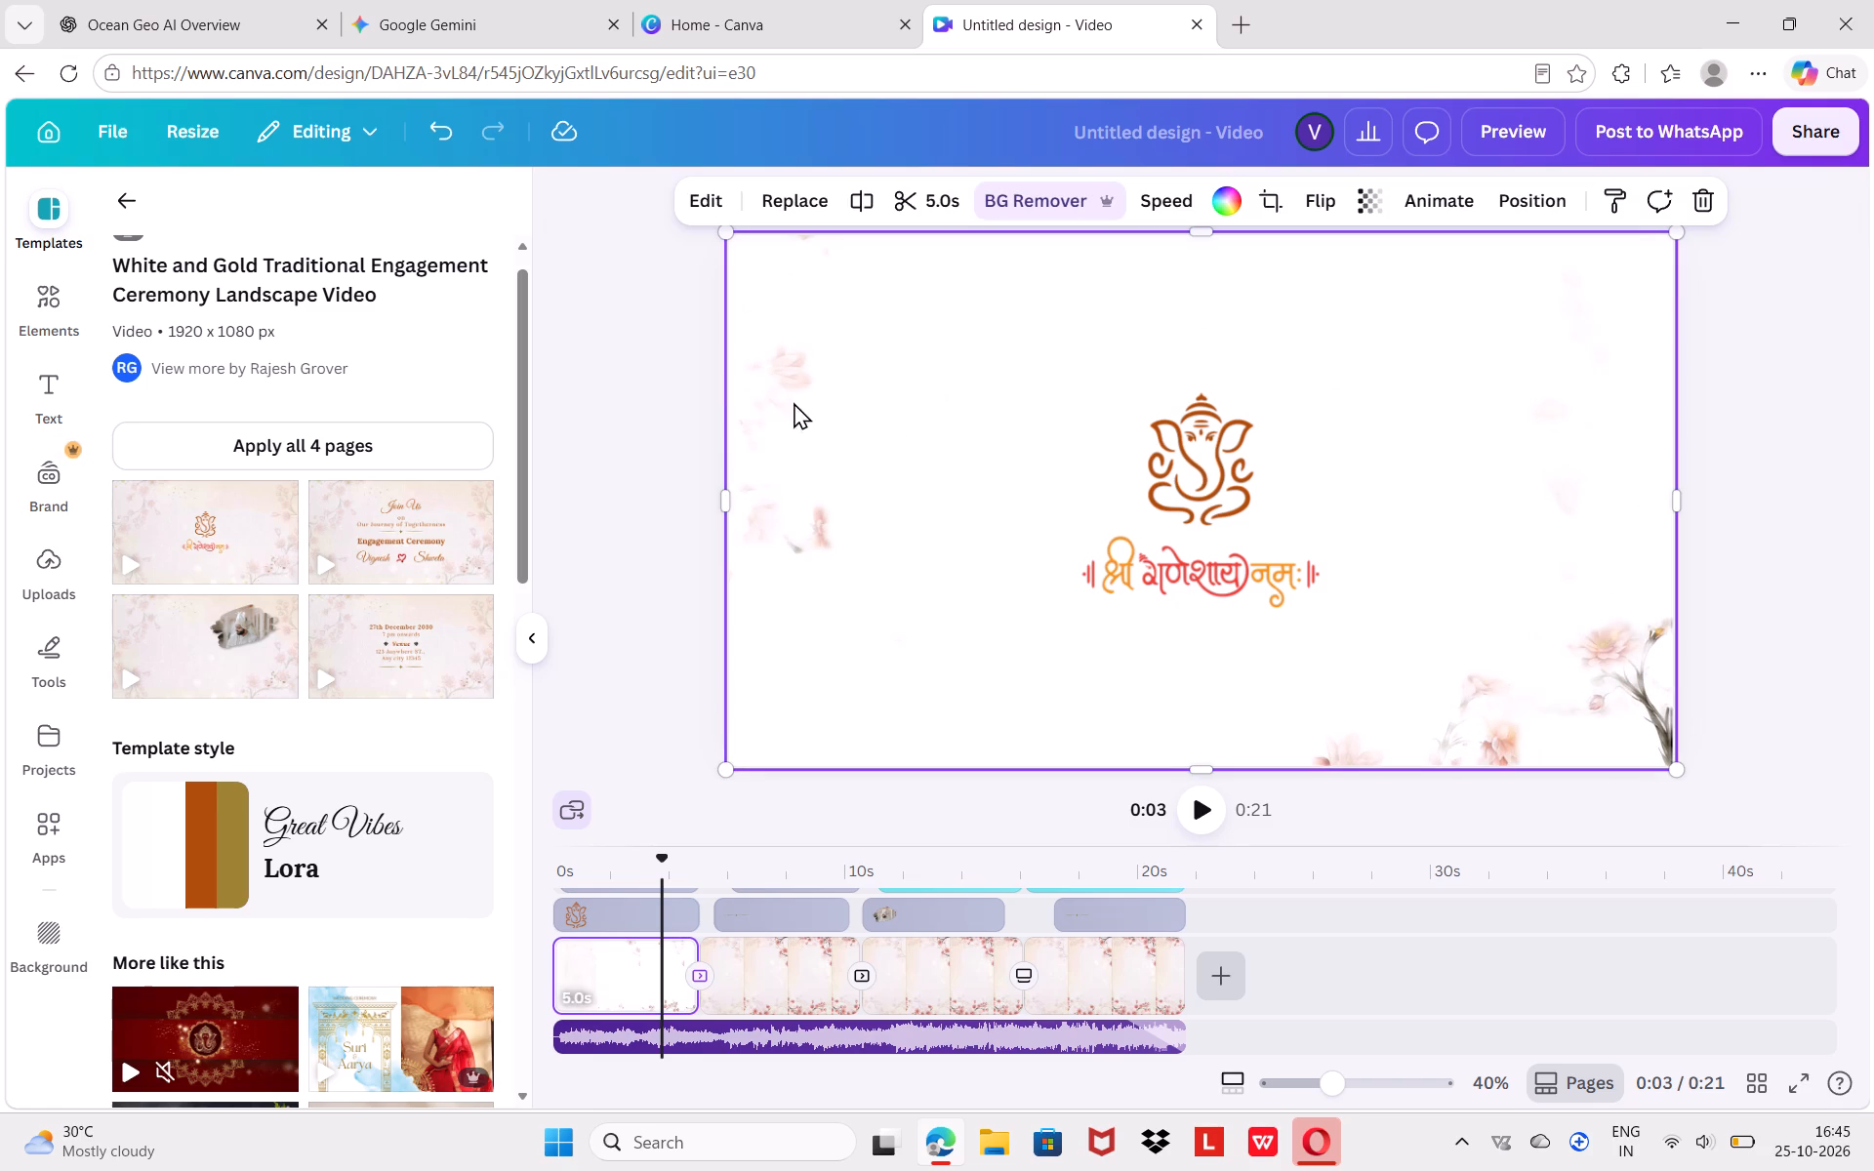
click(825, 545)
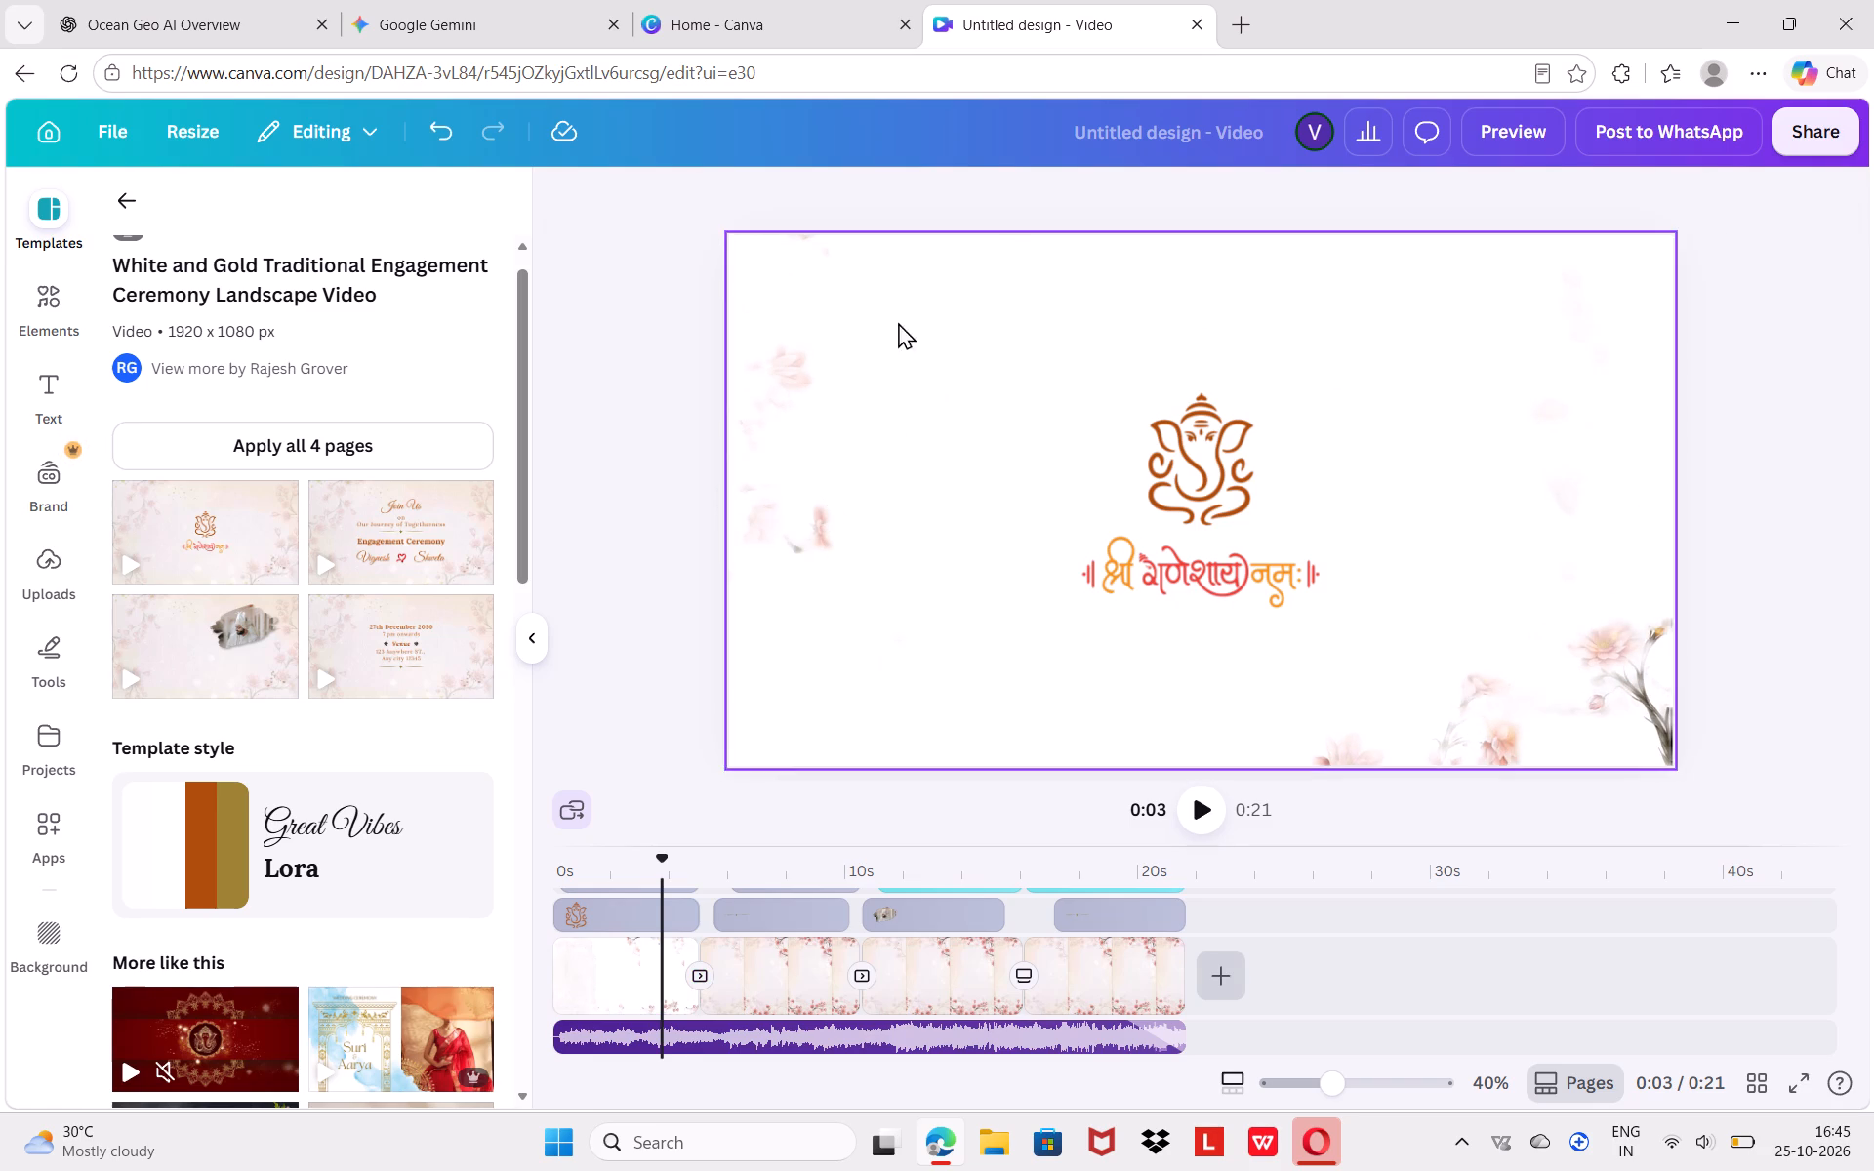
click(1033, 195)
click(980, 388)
Look through the templates similar to the White and Gold Traditional Engagement Ceremony Landscape Video.
scroll(453, 670, down, 2)
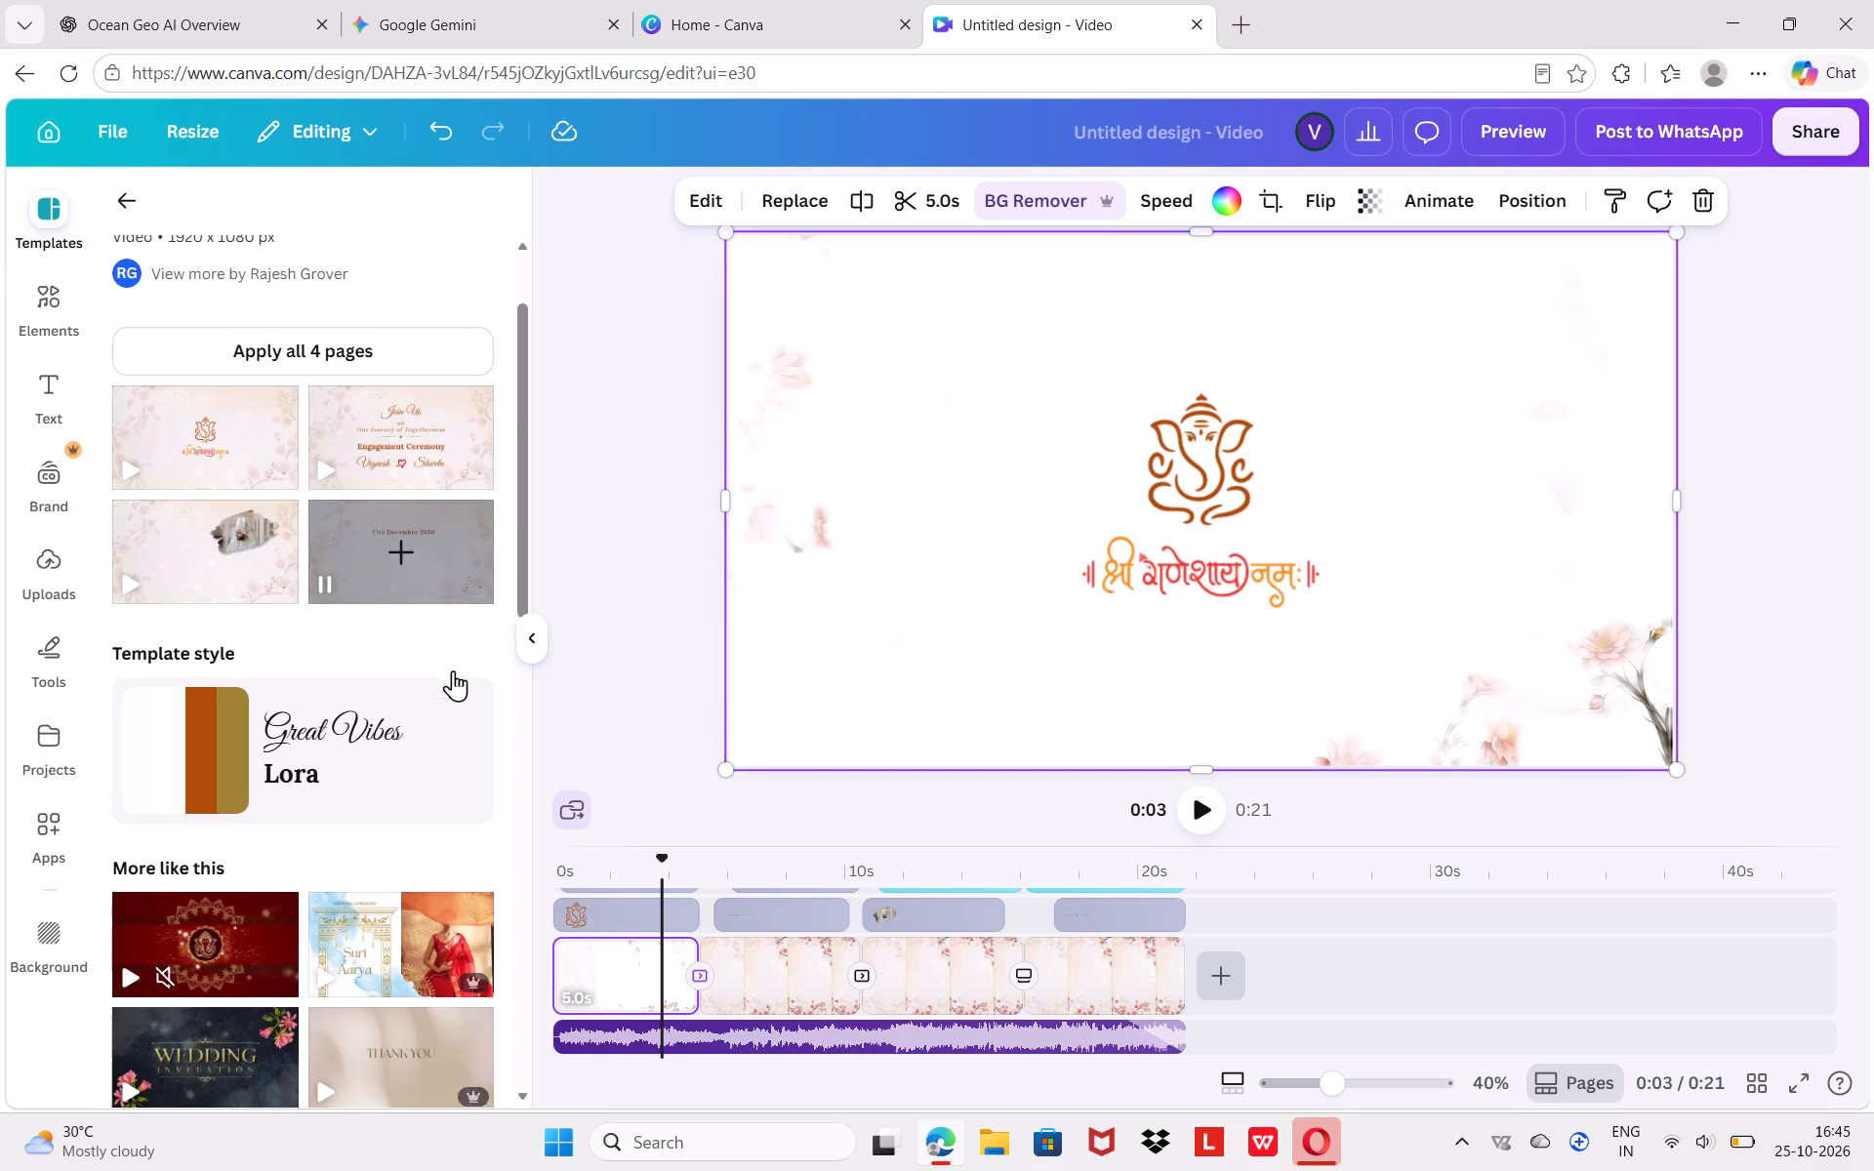
scroll(453, 670, down, 3)
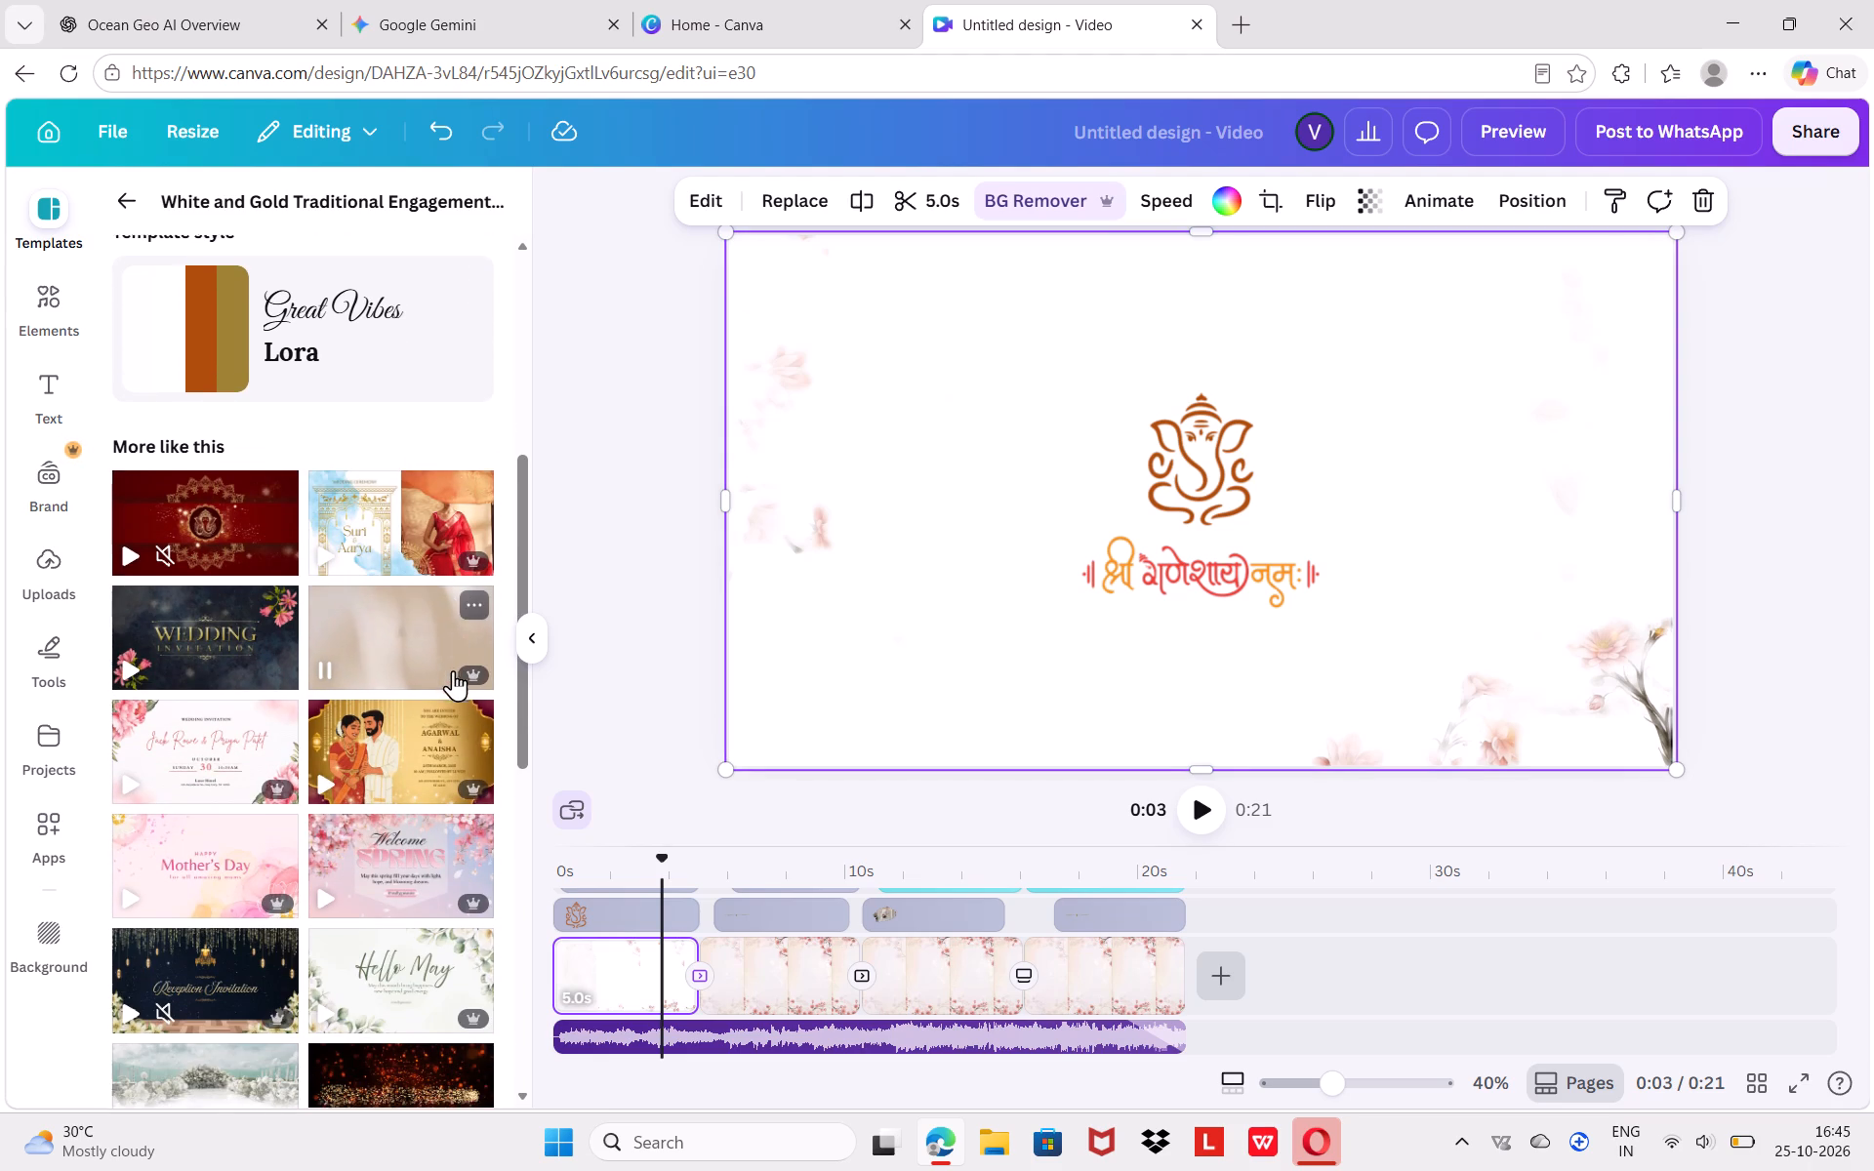
scroll(453, 670, down, 5)
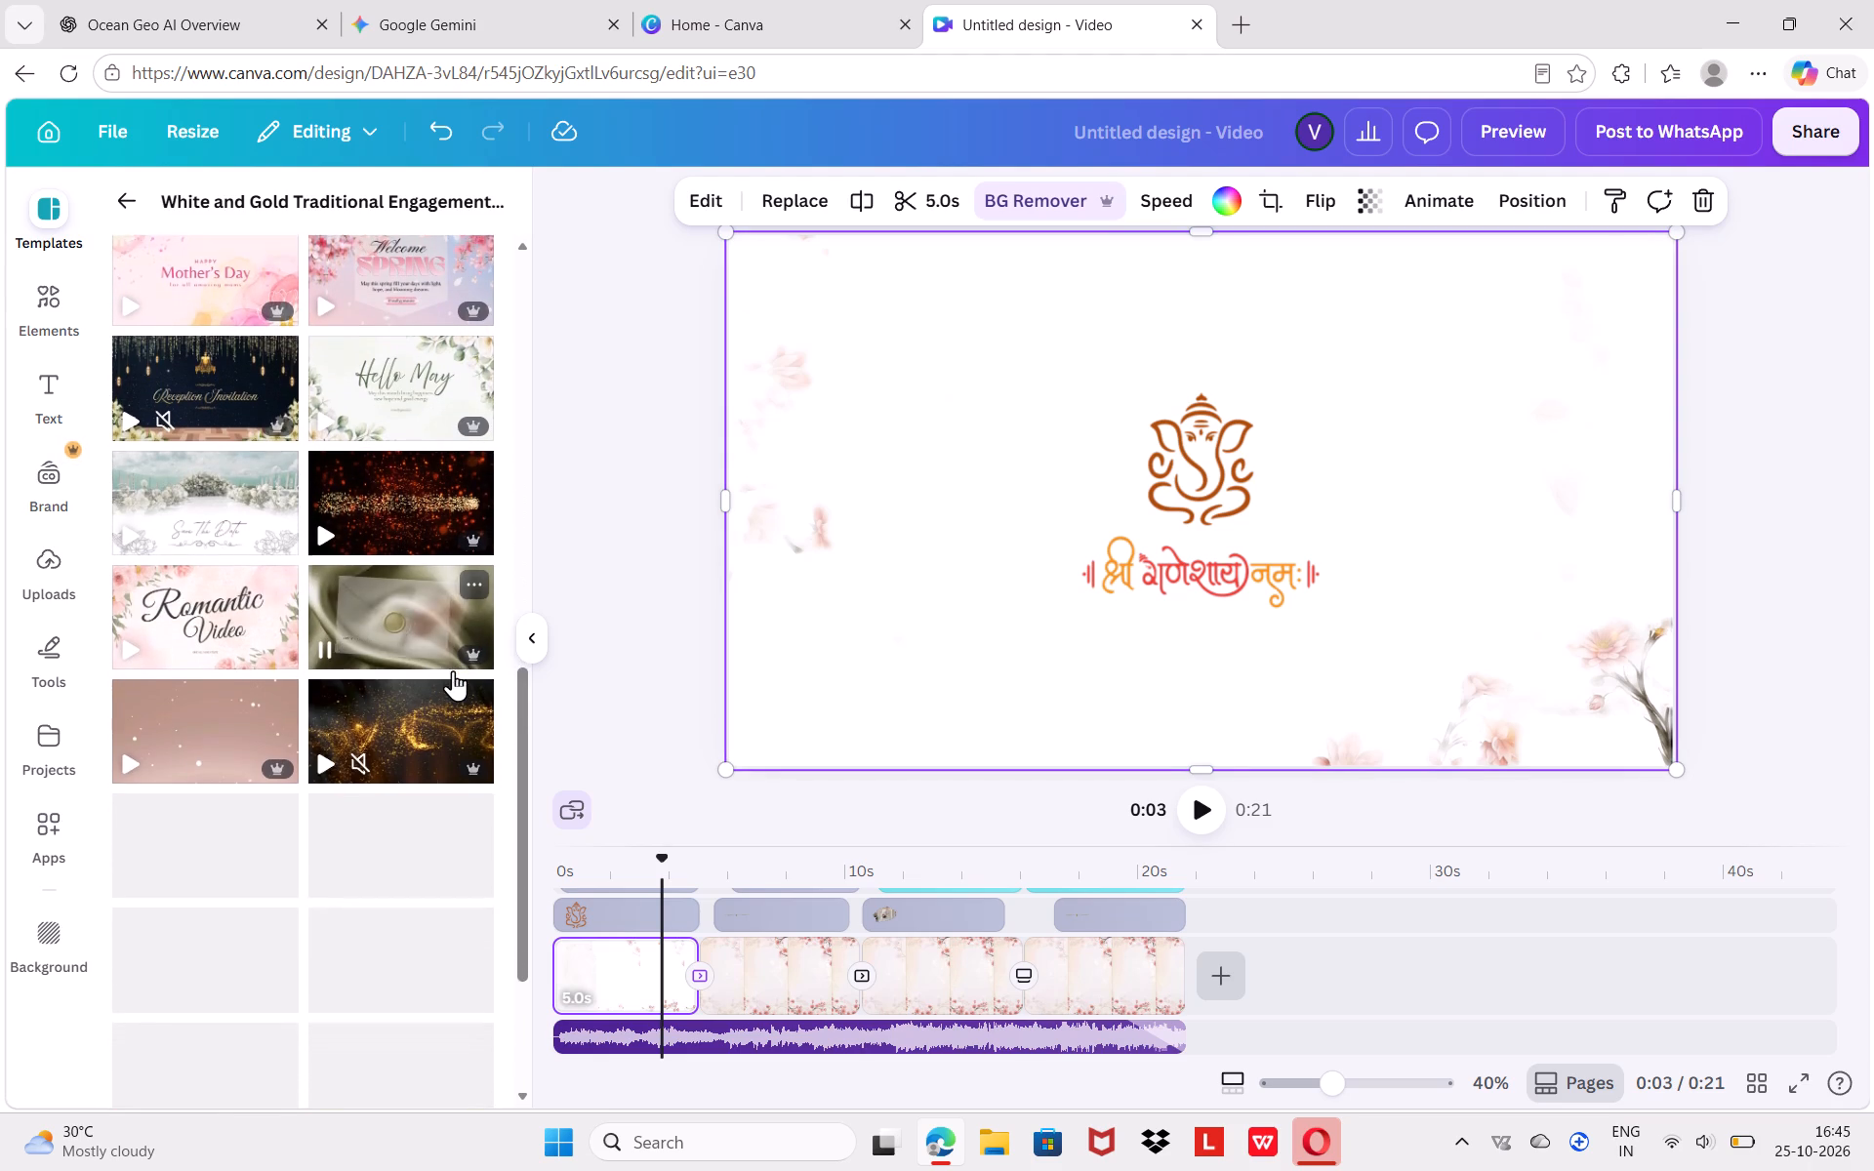
scroll(453, 670, down, 3)
scroll(453, 670, up, 7)
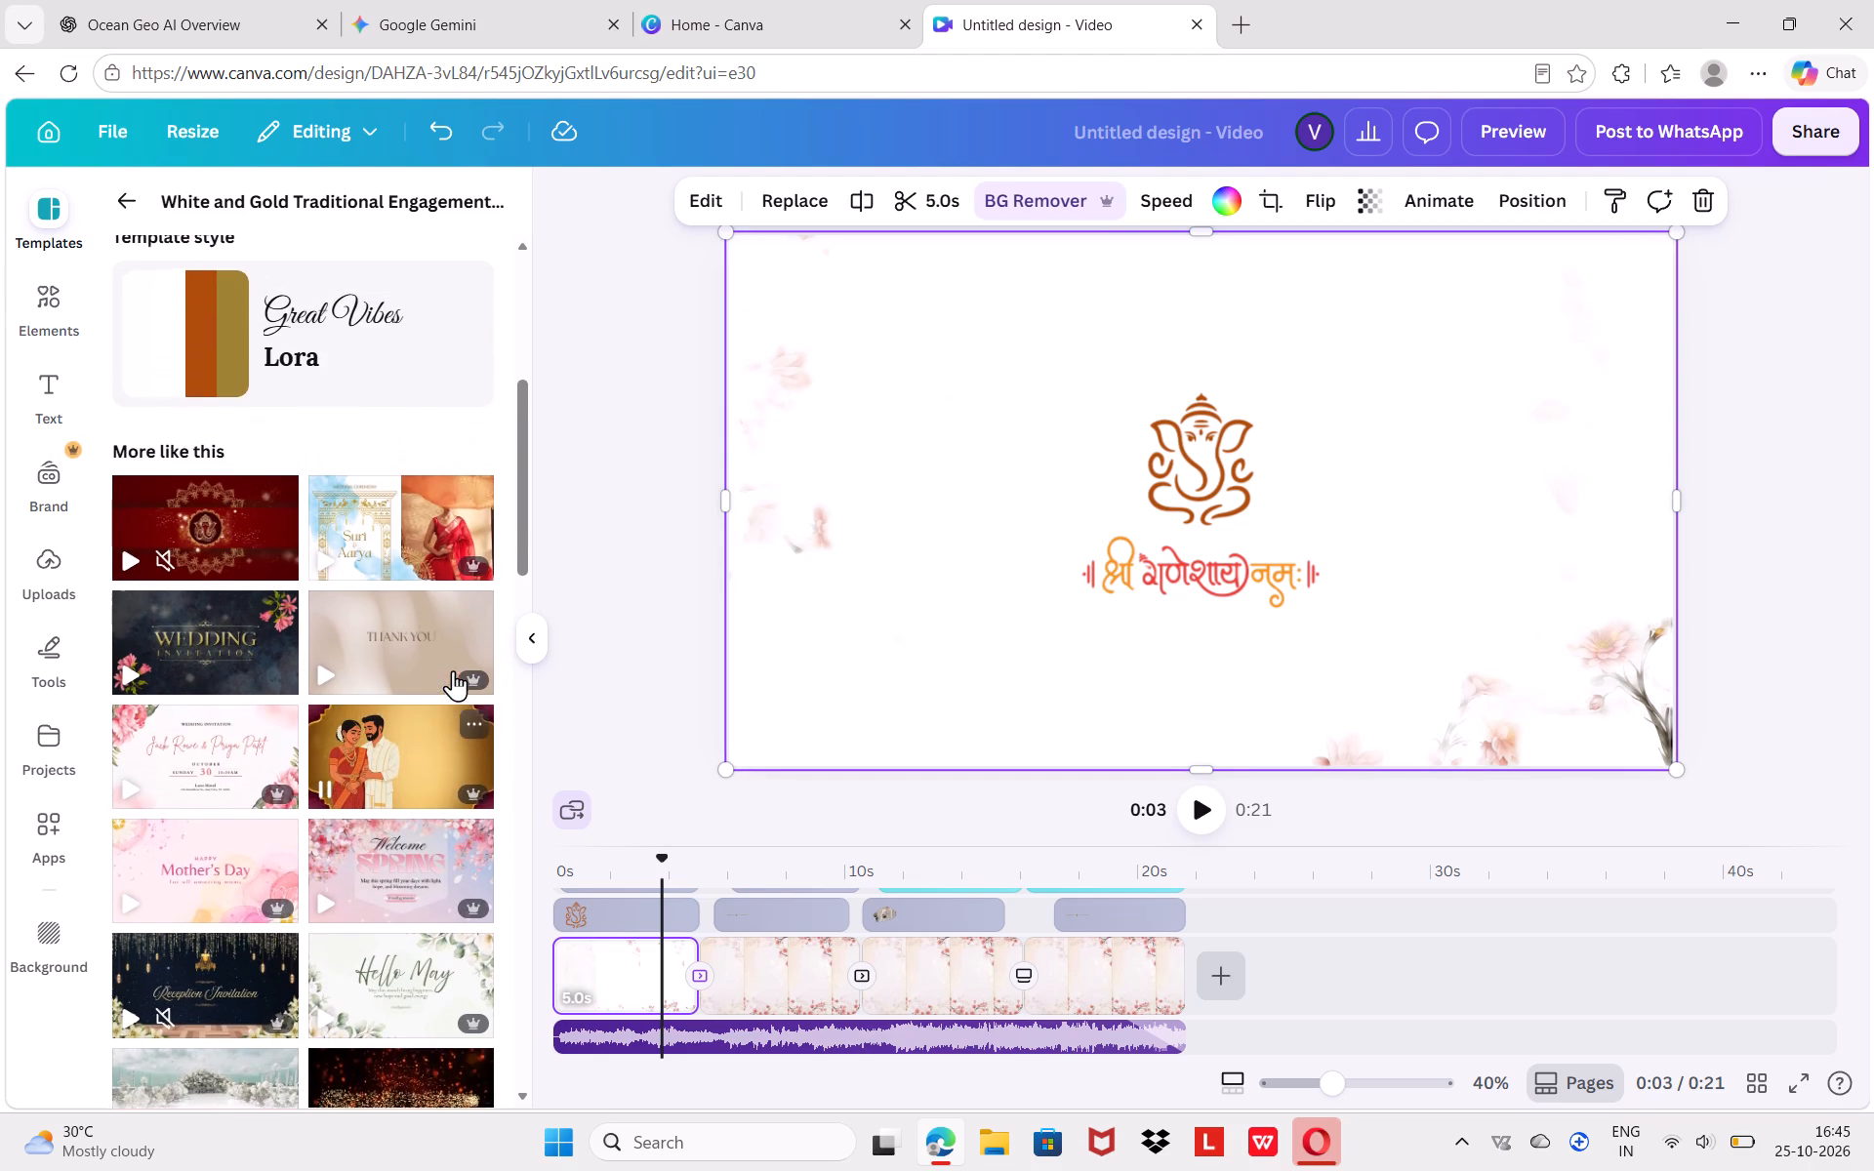
scroll(381, 456, up, 5)
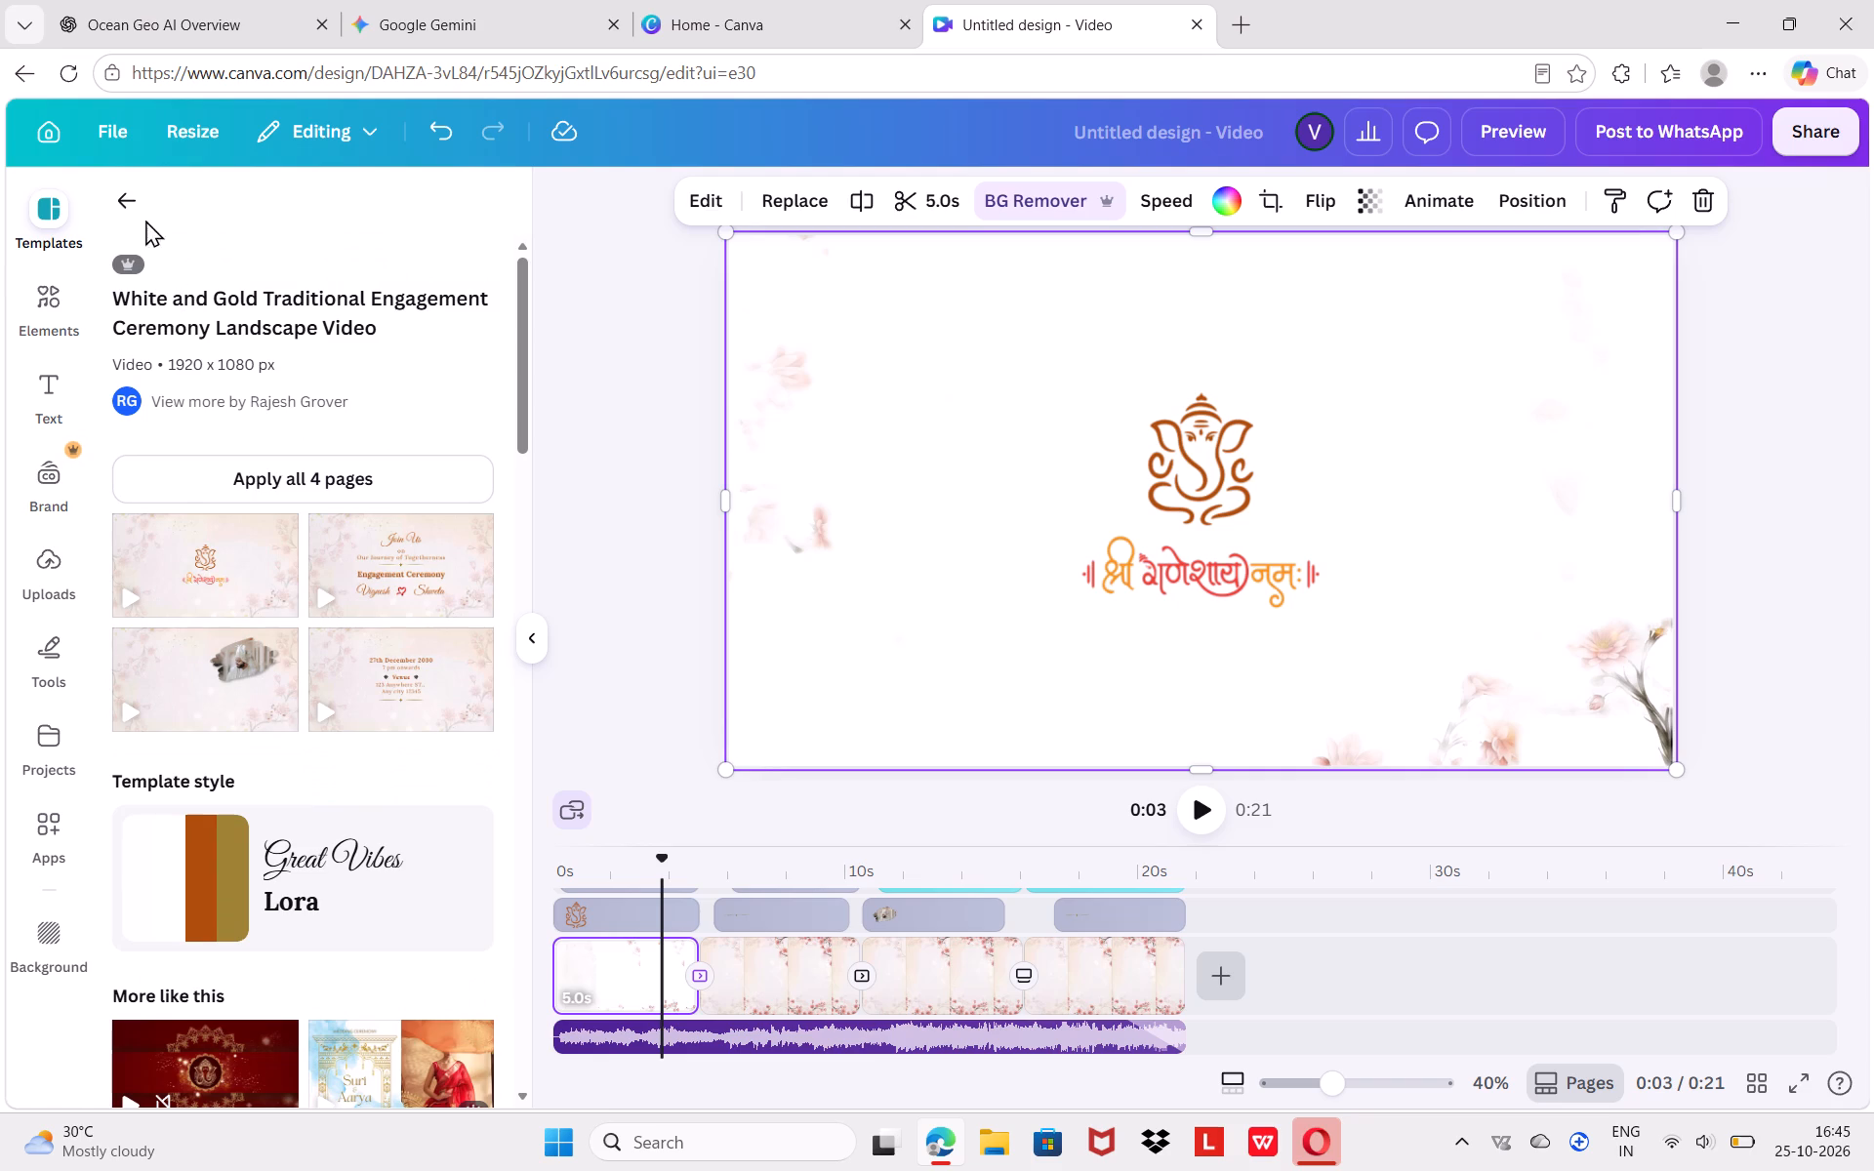
Return to the "telugu invitation" results, scan further through them and clear the template search.
click(124, 210)
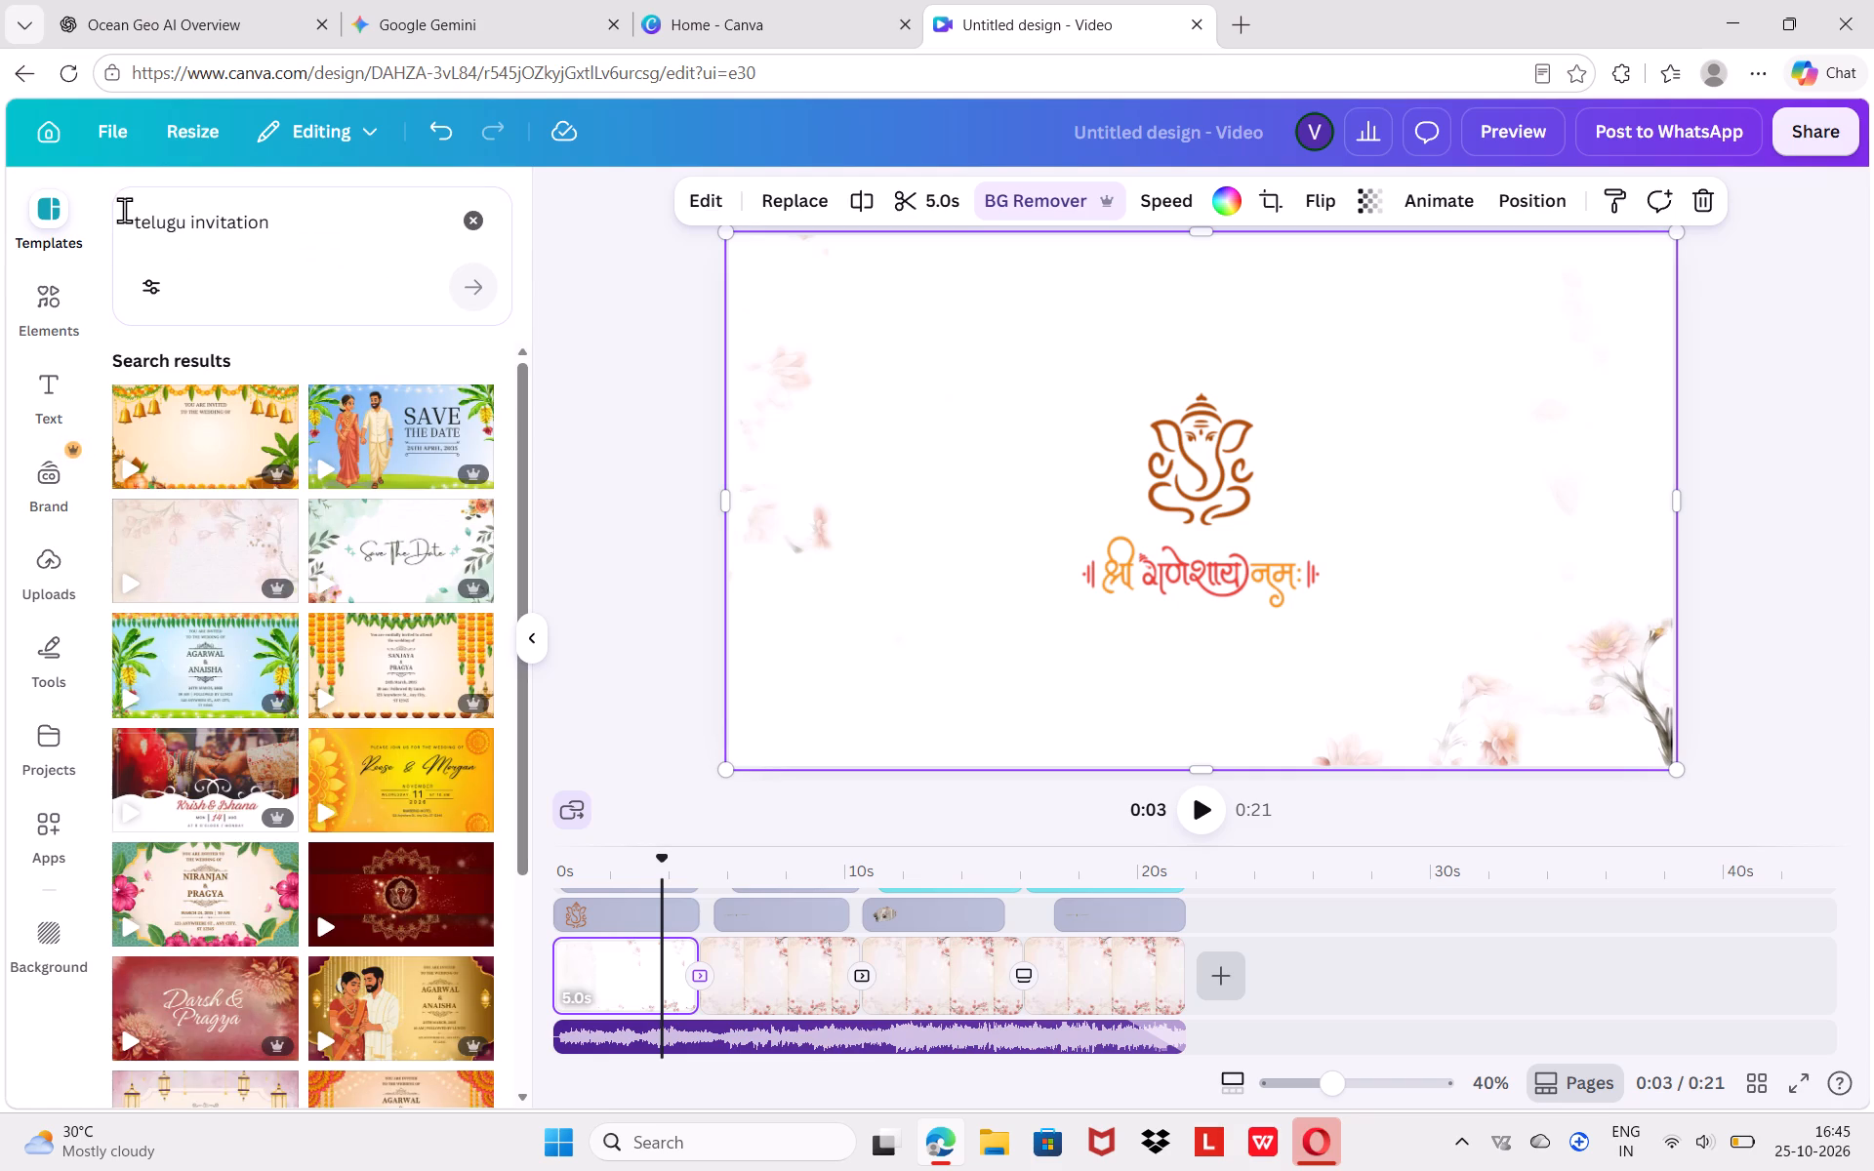
scroll(234, 839, down, 6)
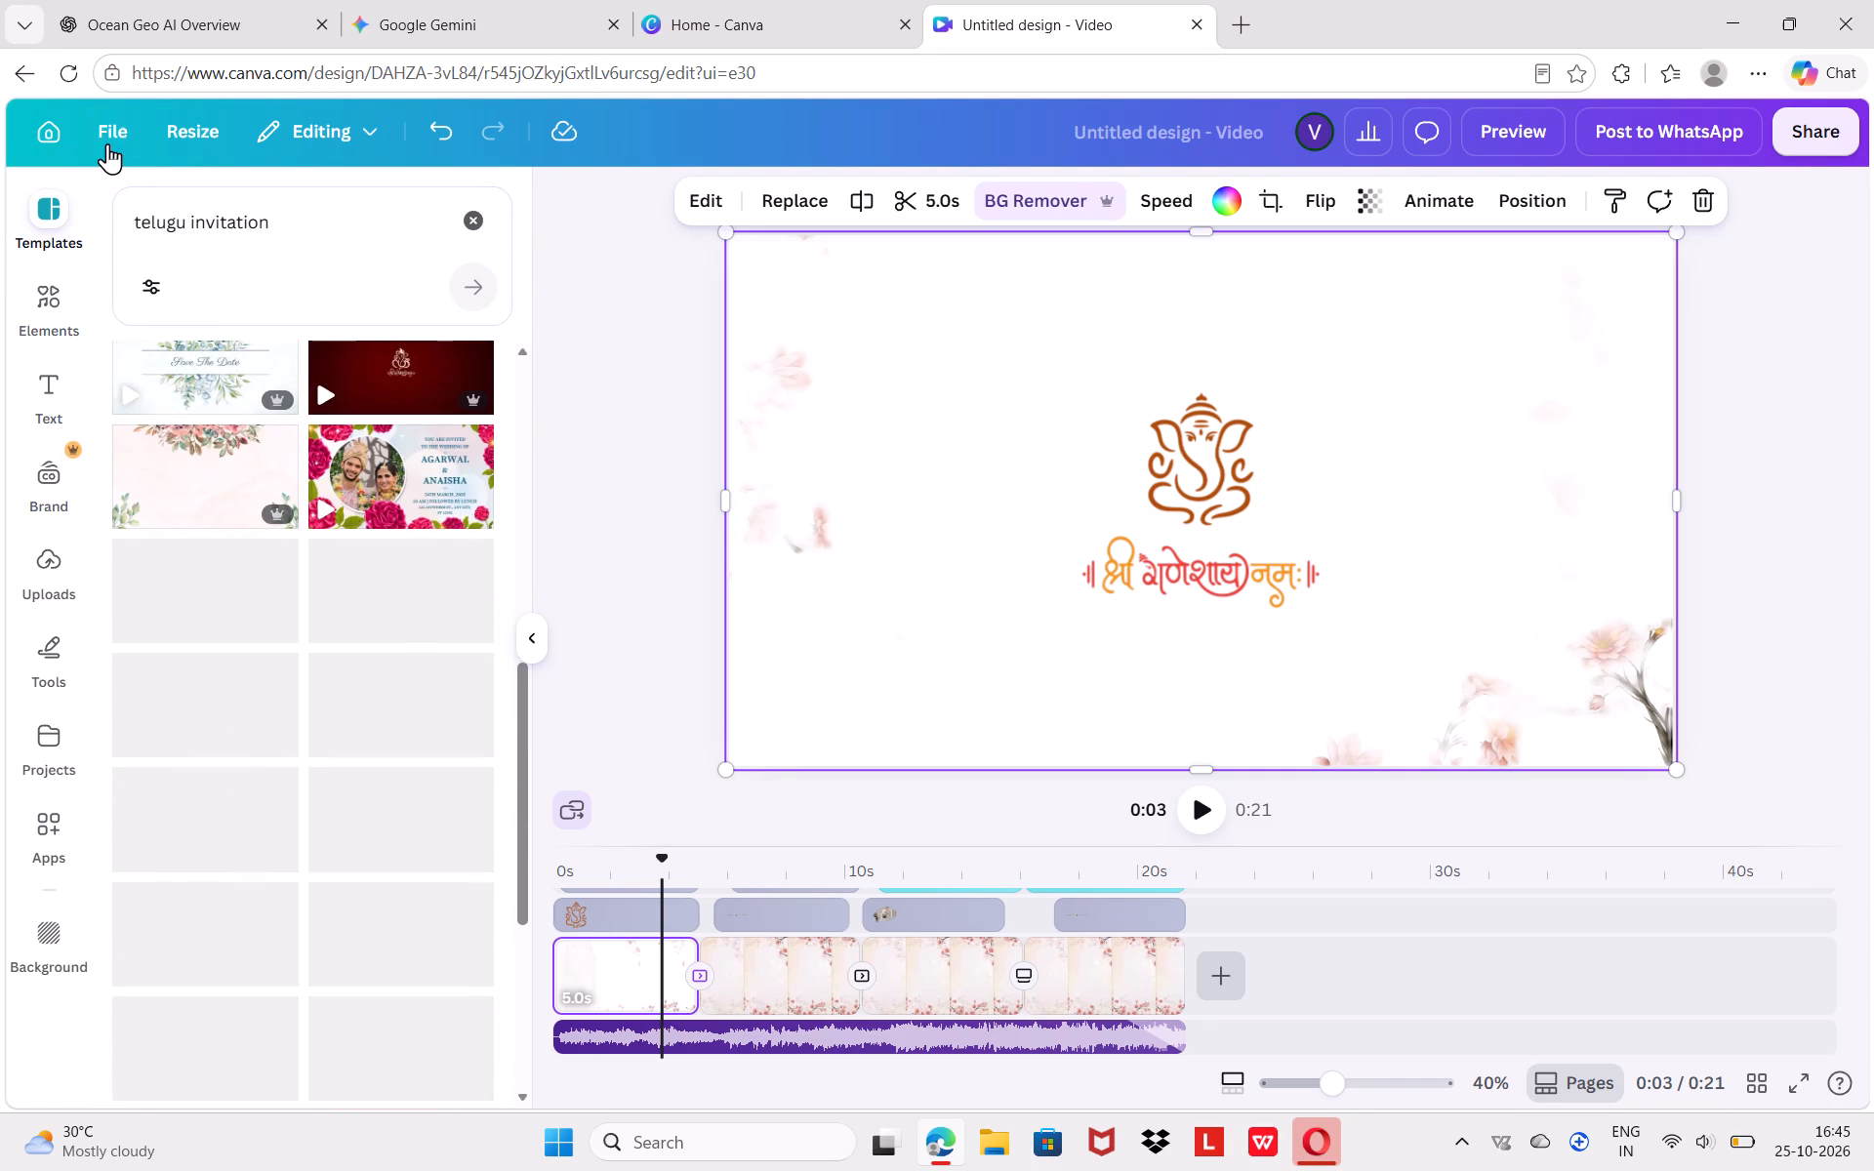
scroll(156, 292, up, 7)
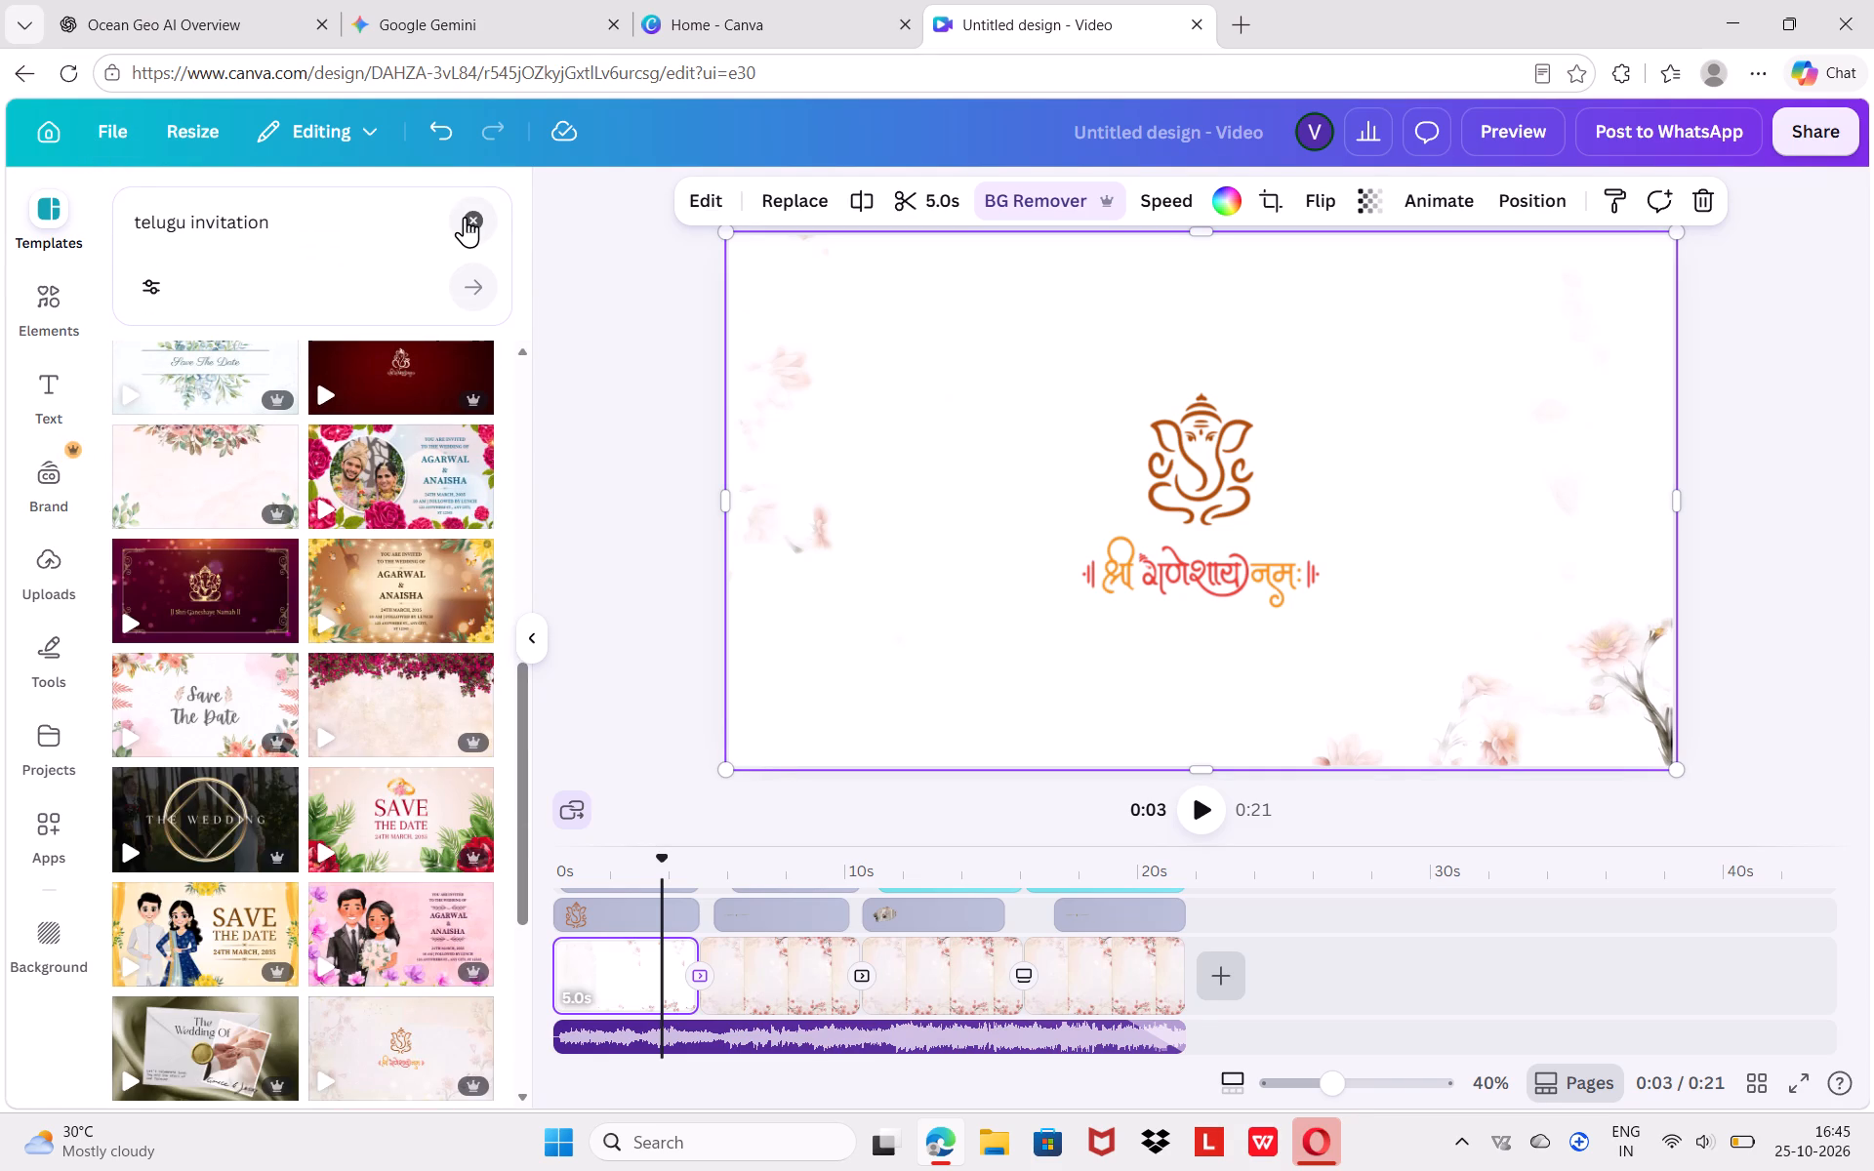
double_click(465, 217)
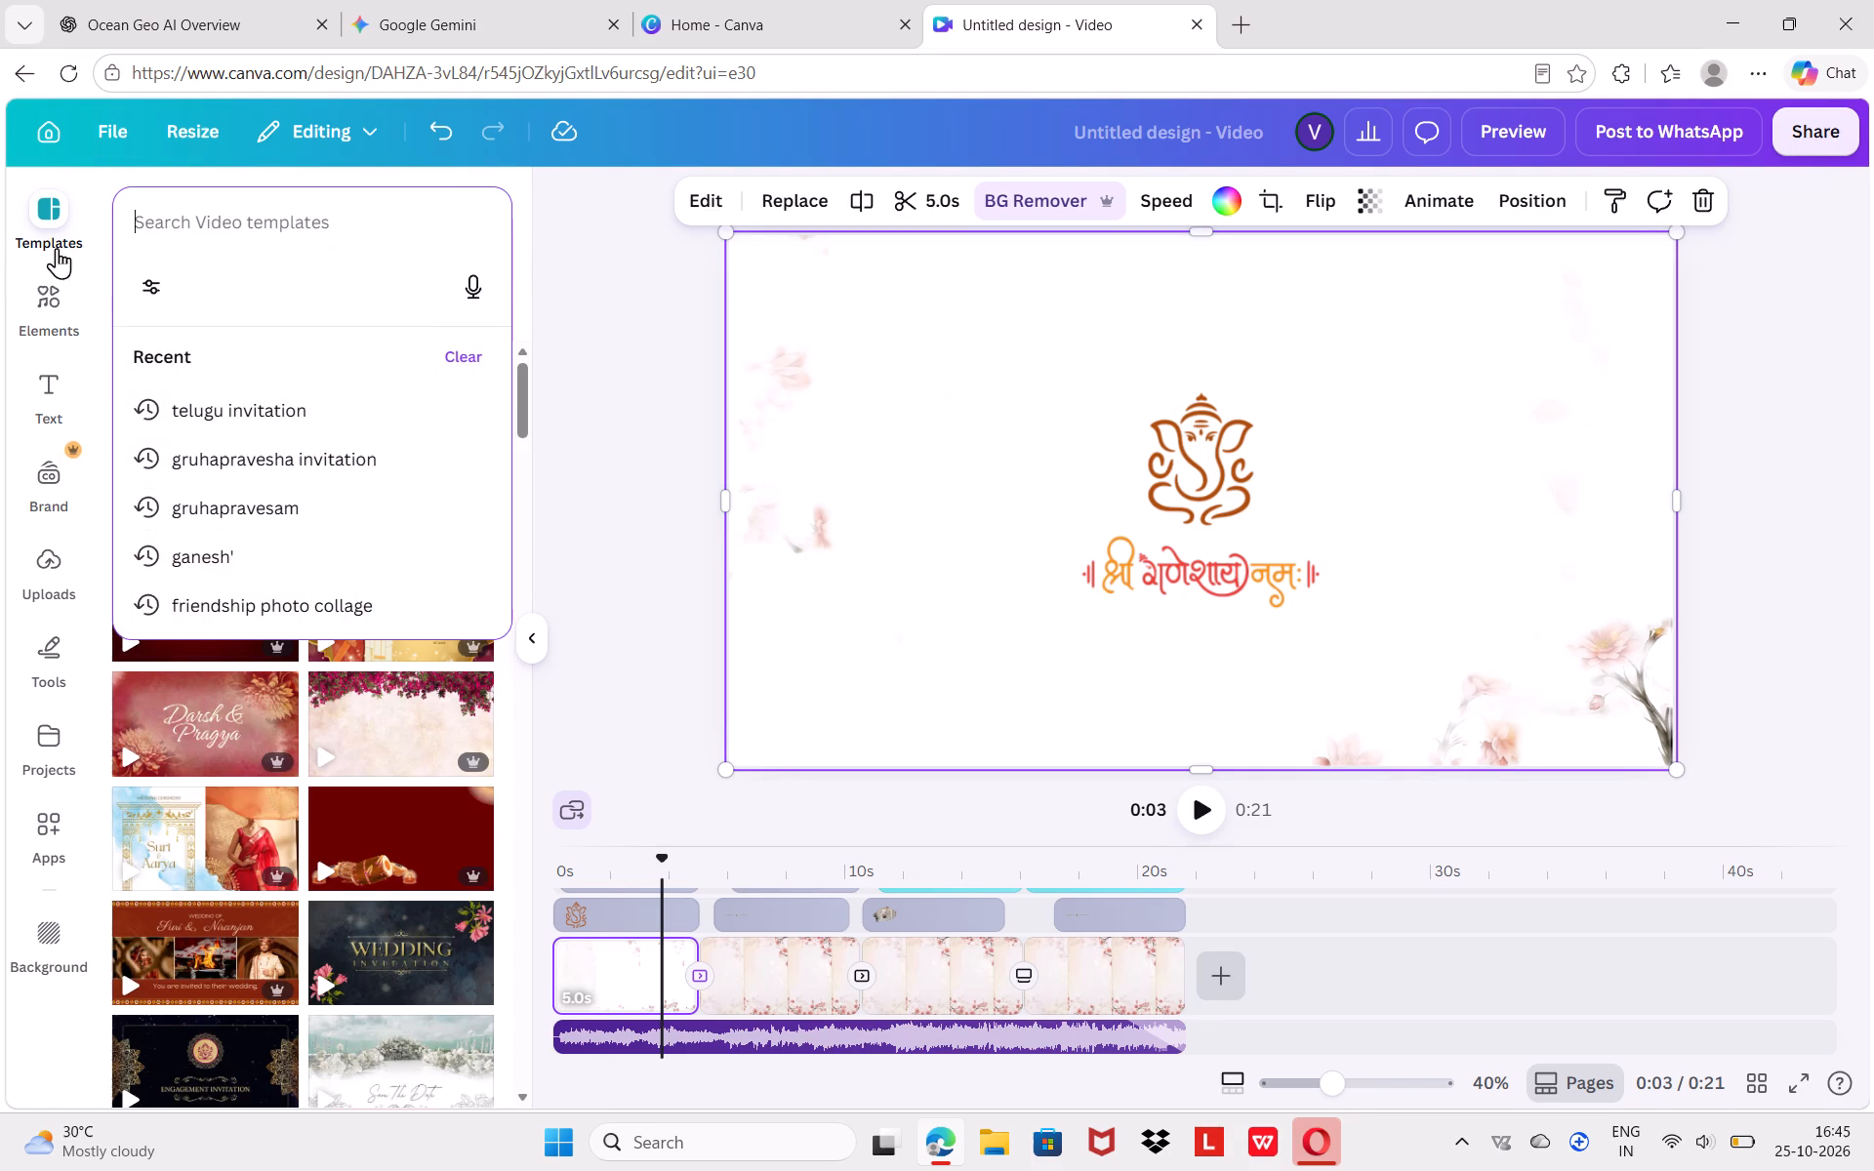
click(565, 417)
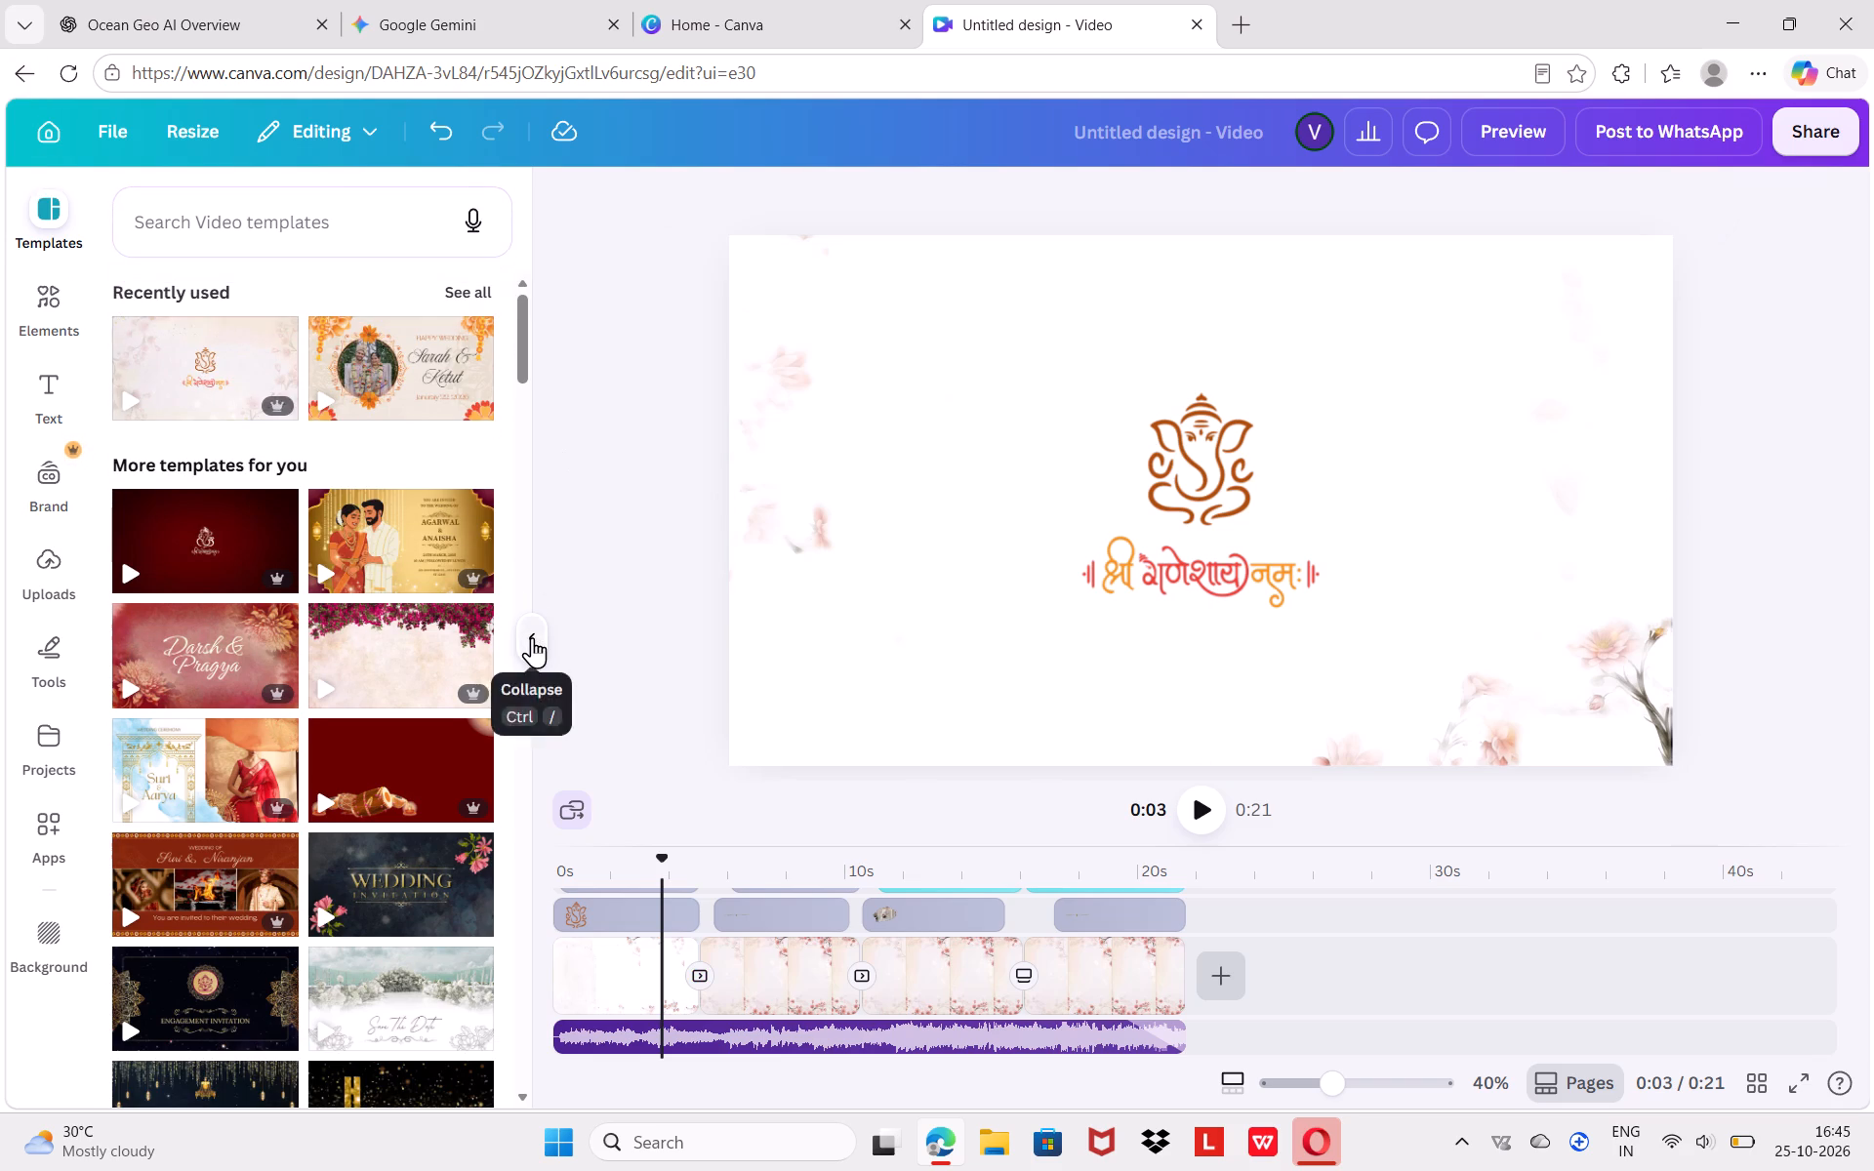
click(532, 637)
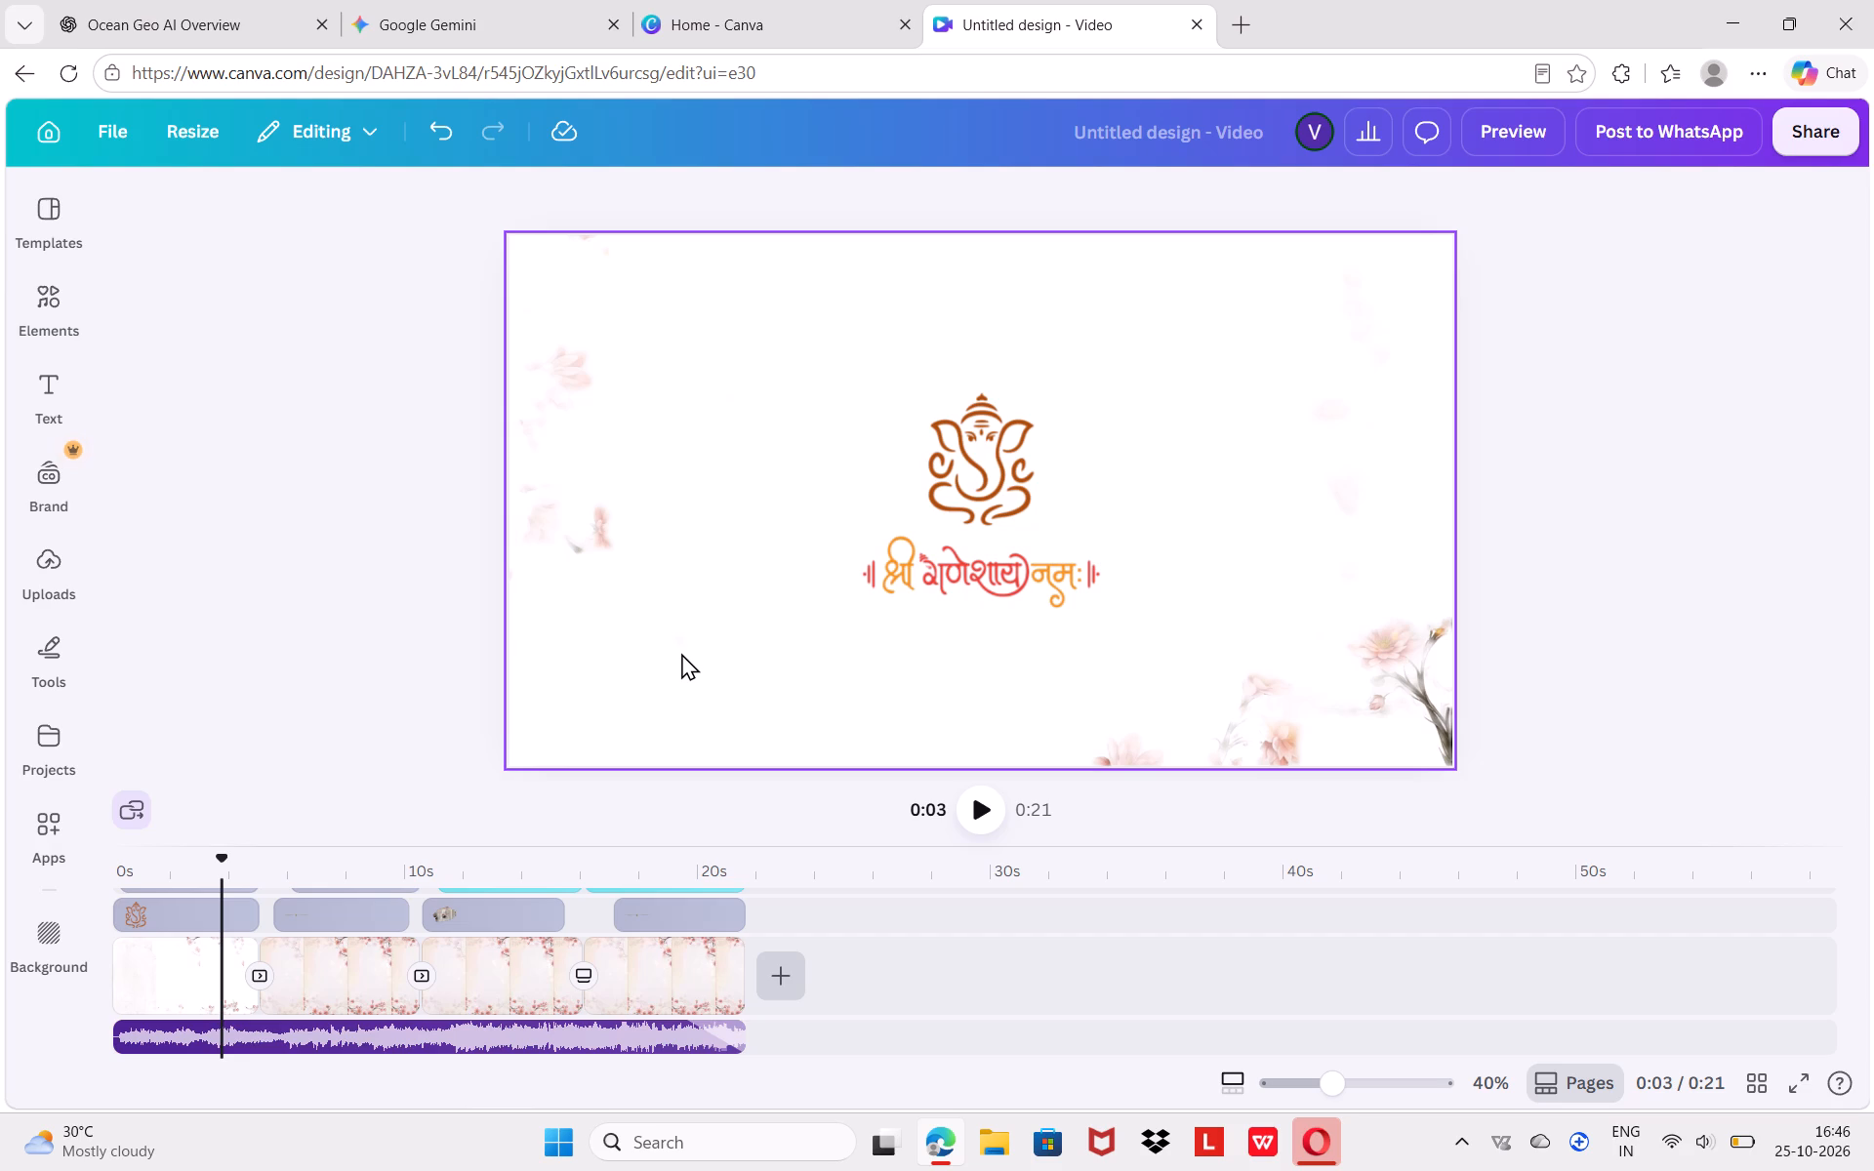
scroll(312, 1004, left, 1)
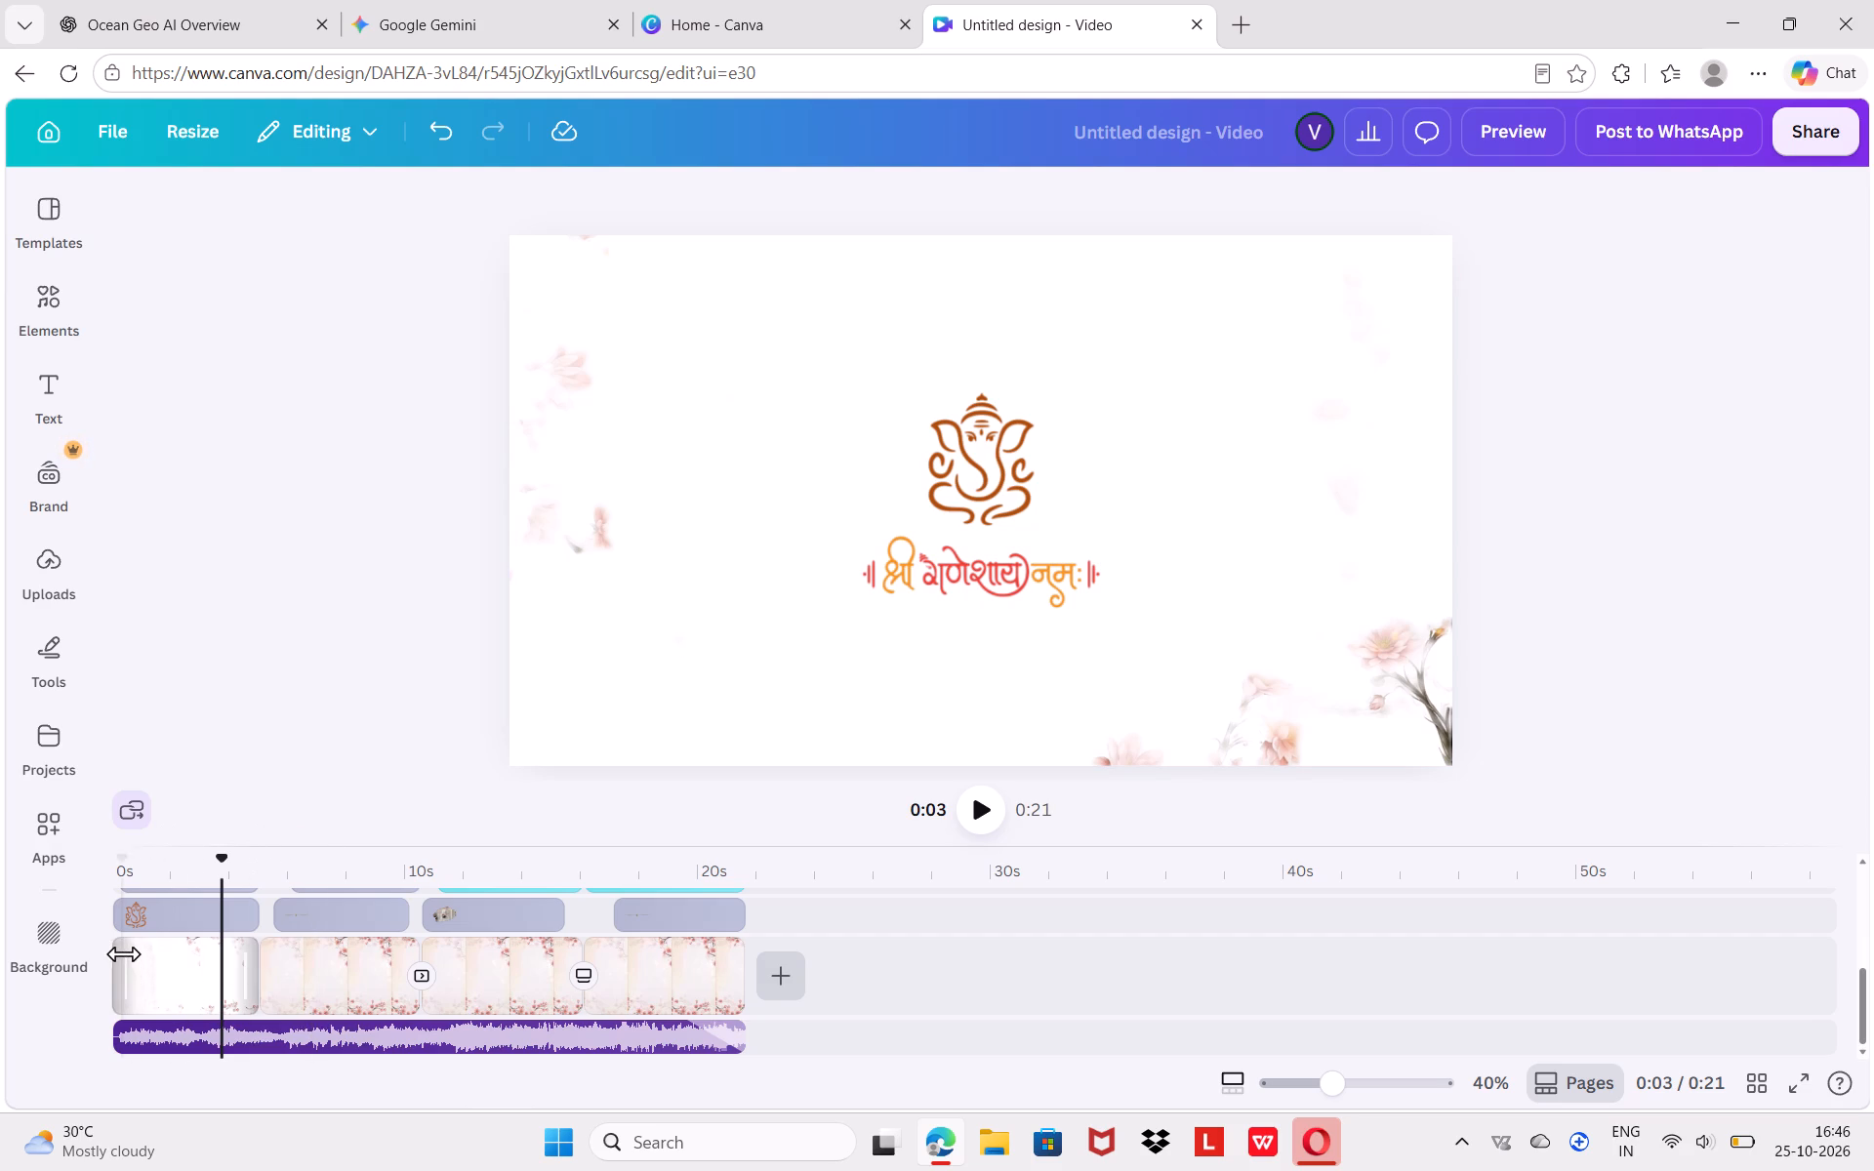
click(123, 953)
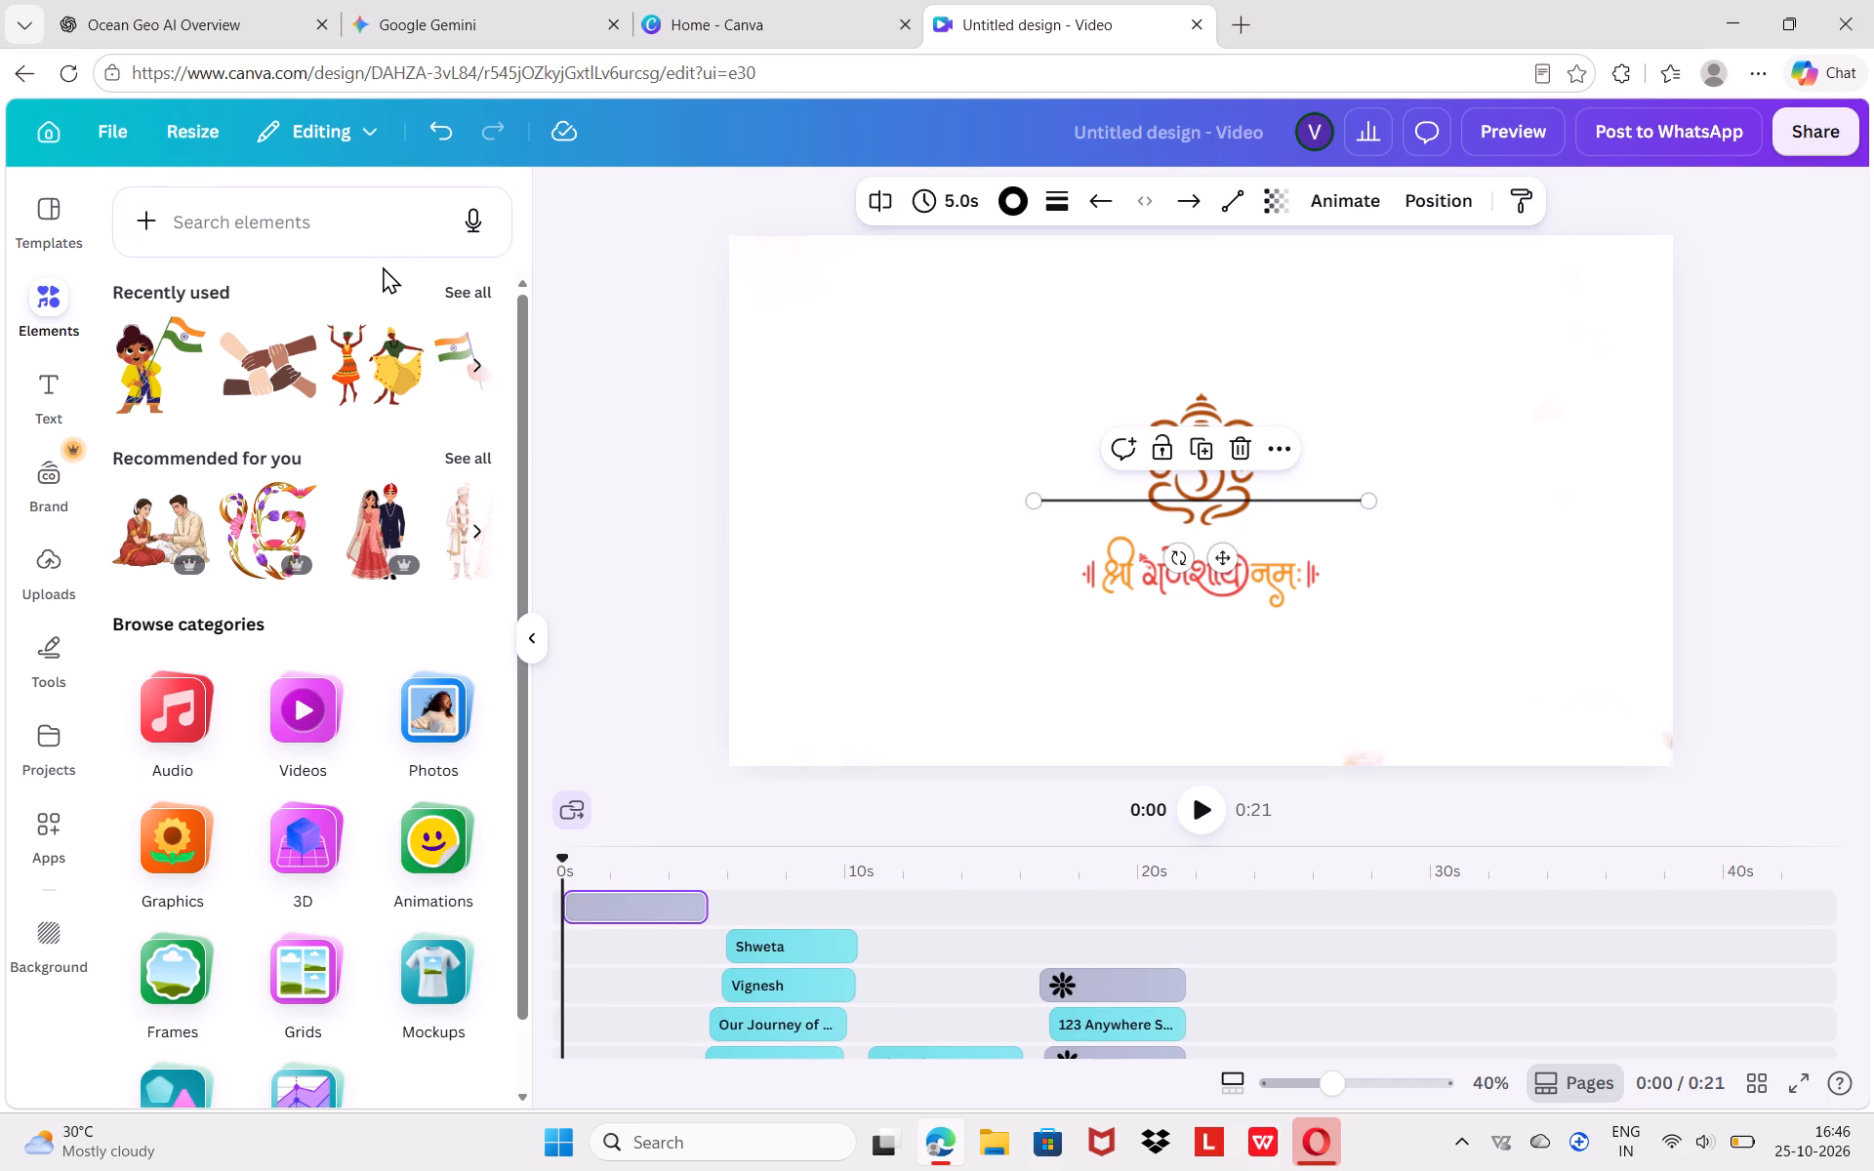
click(319, 217)
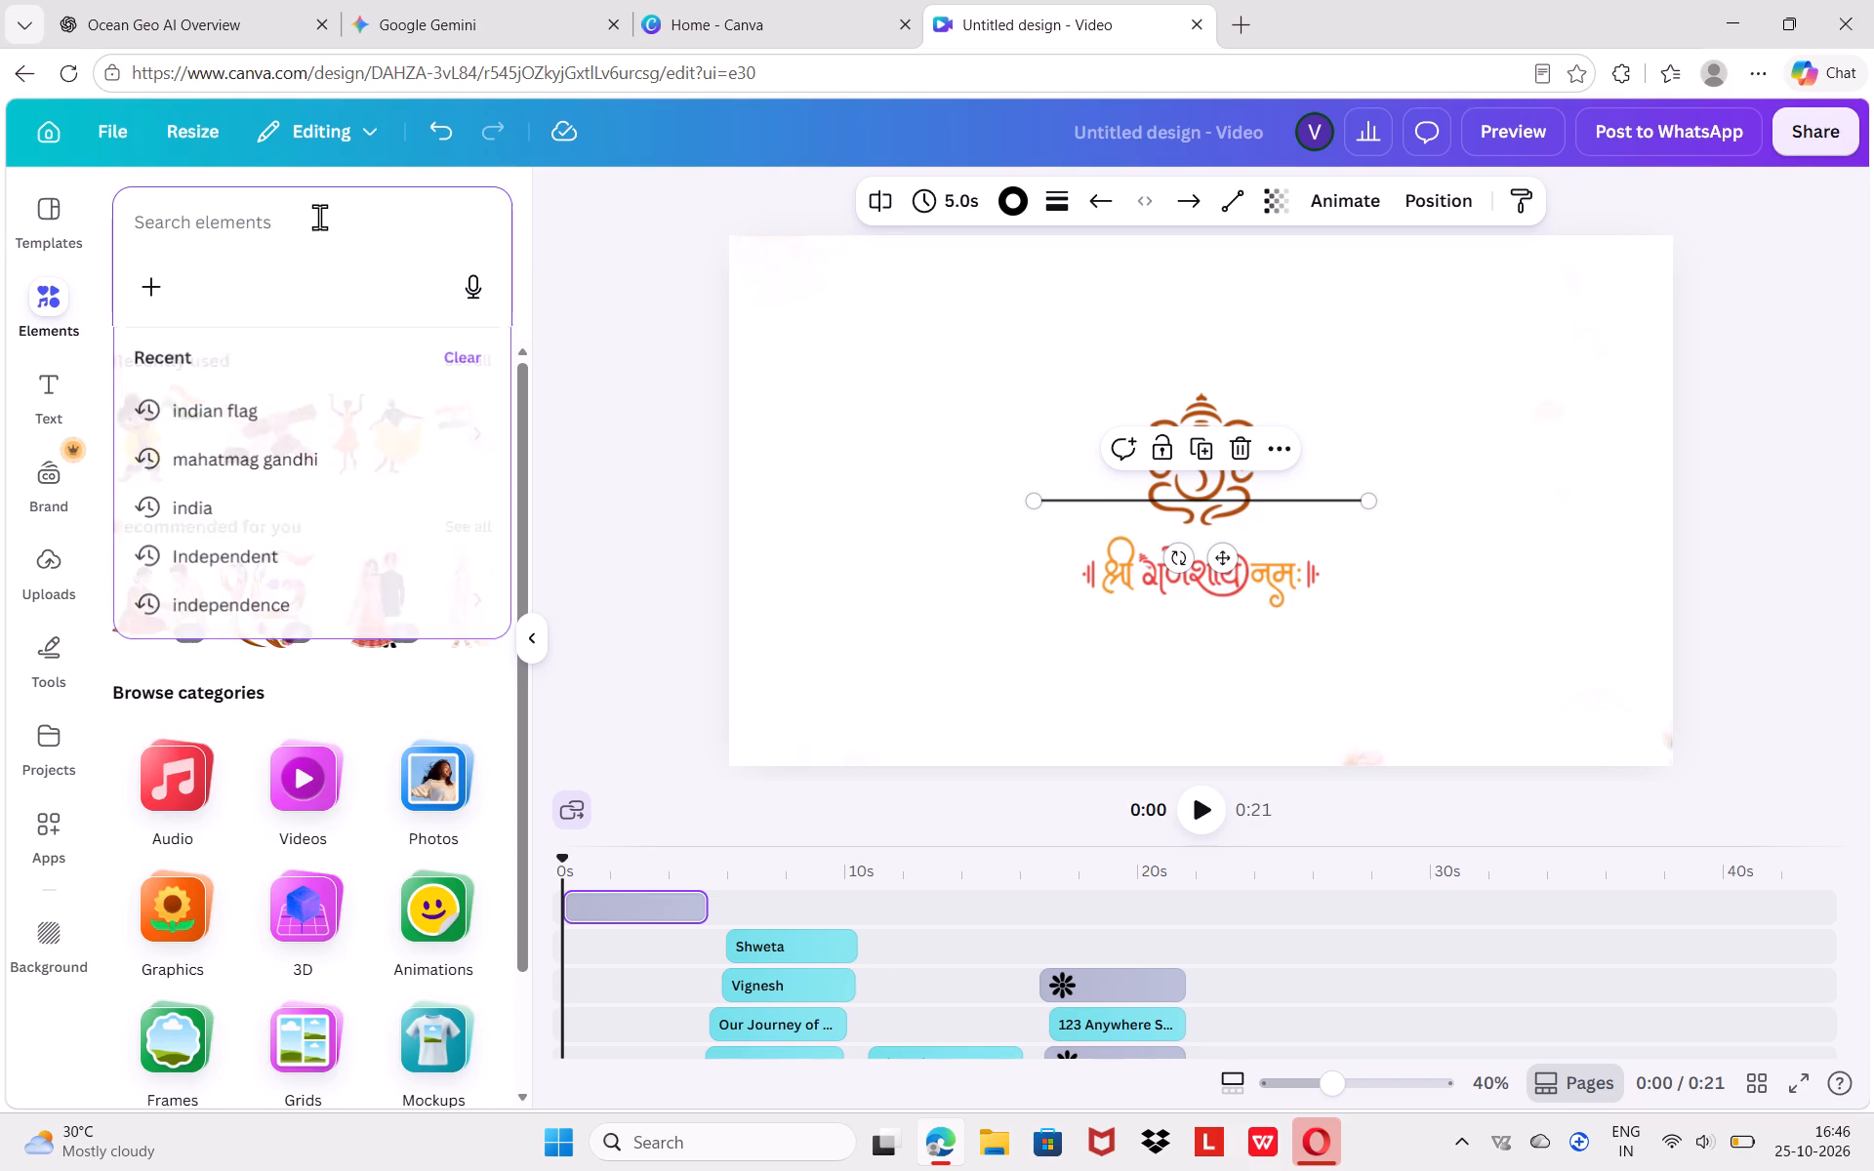
text(el)
key(e)
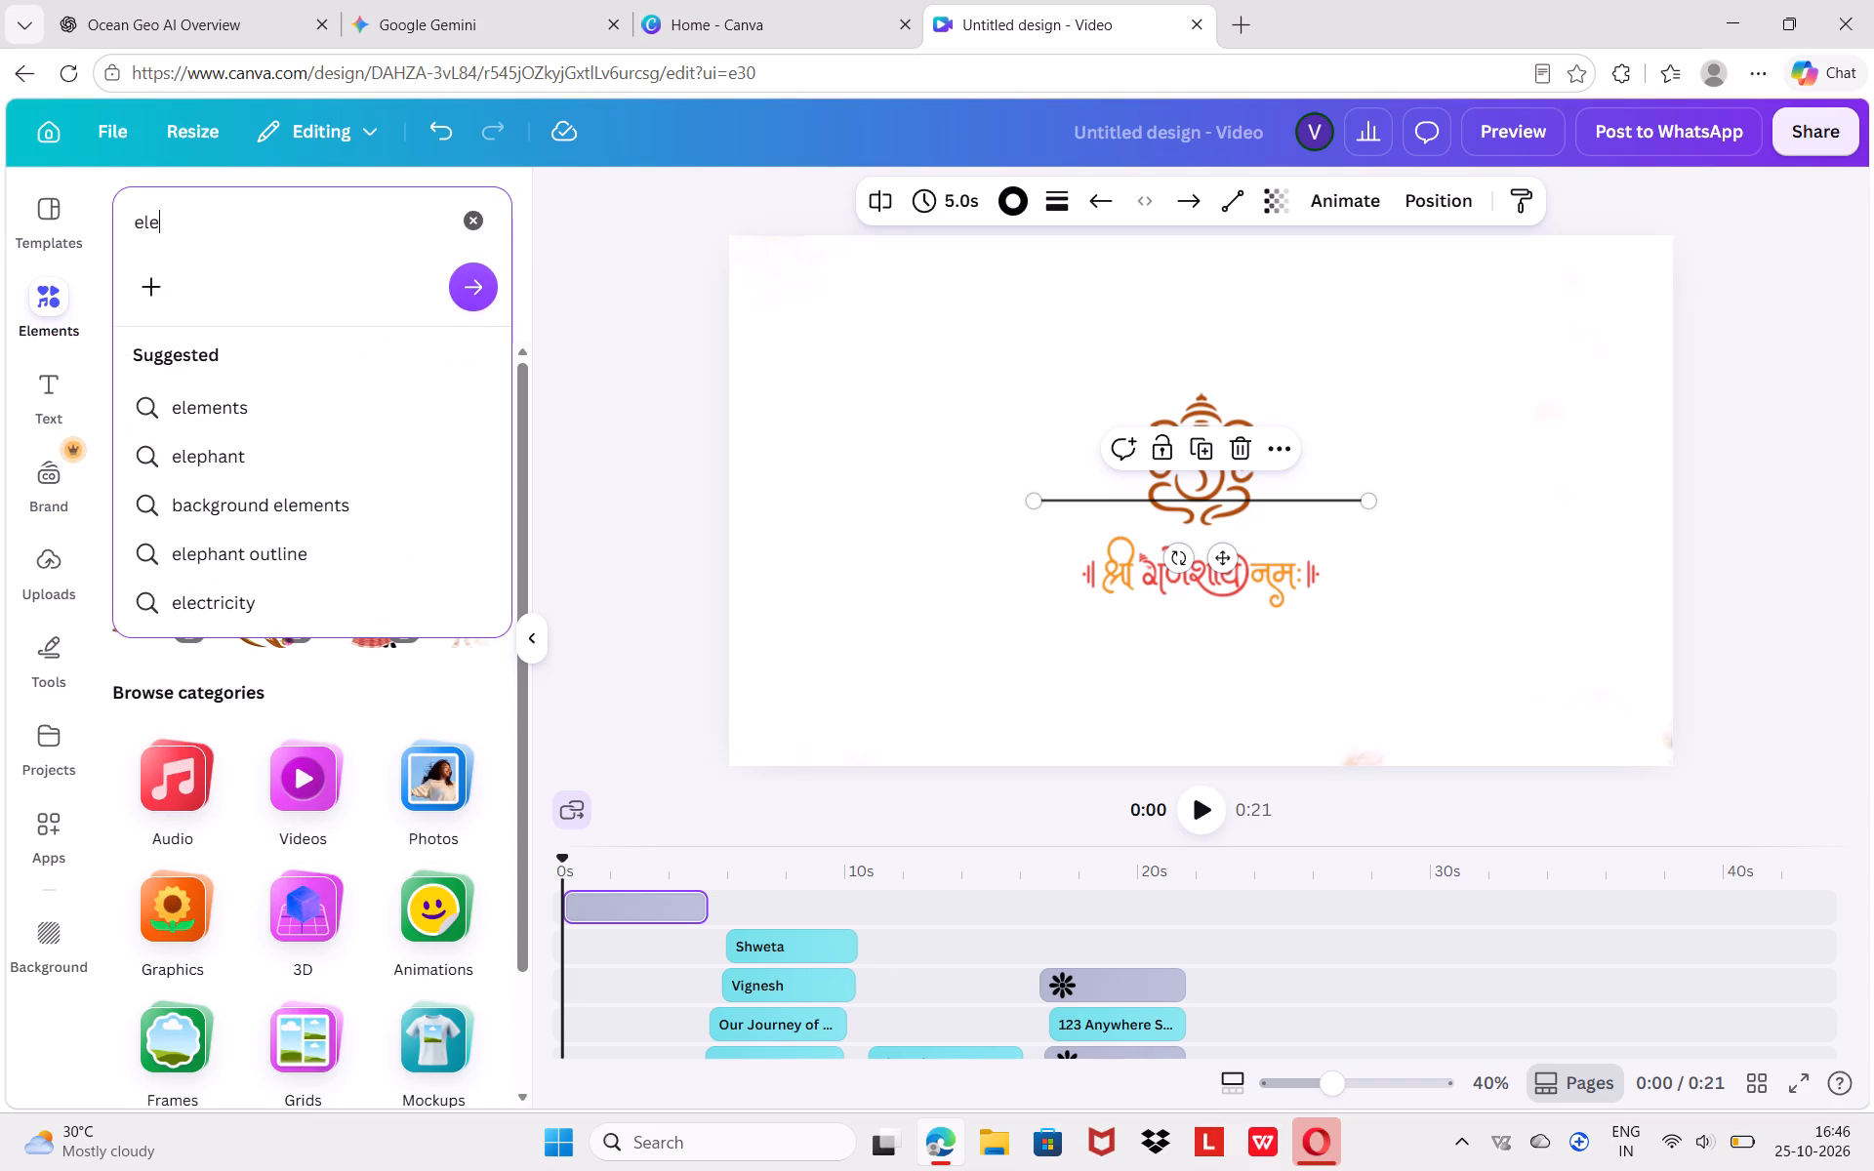
text(gant)
key(space)
text(floral theme)
key(Return)
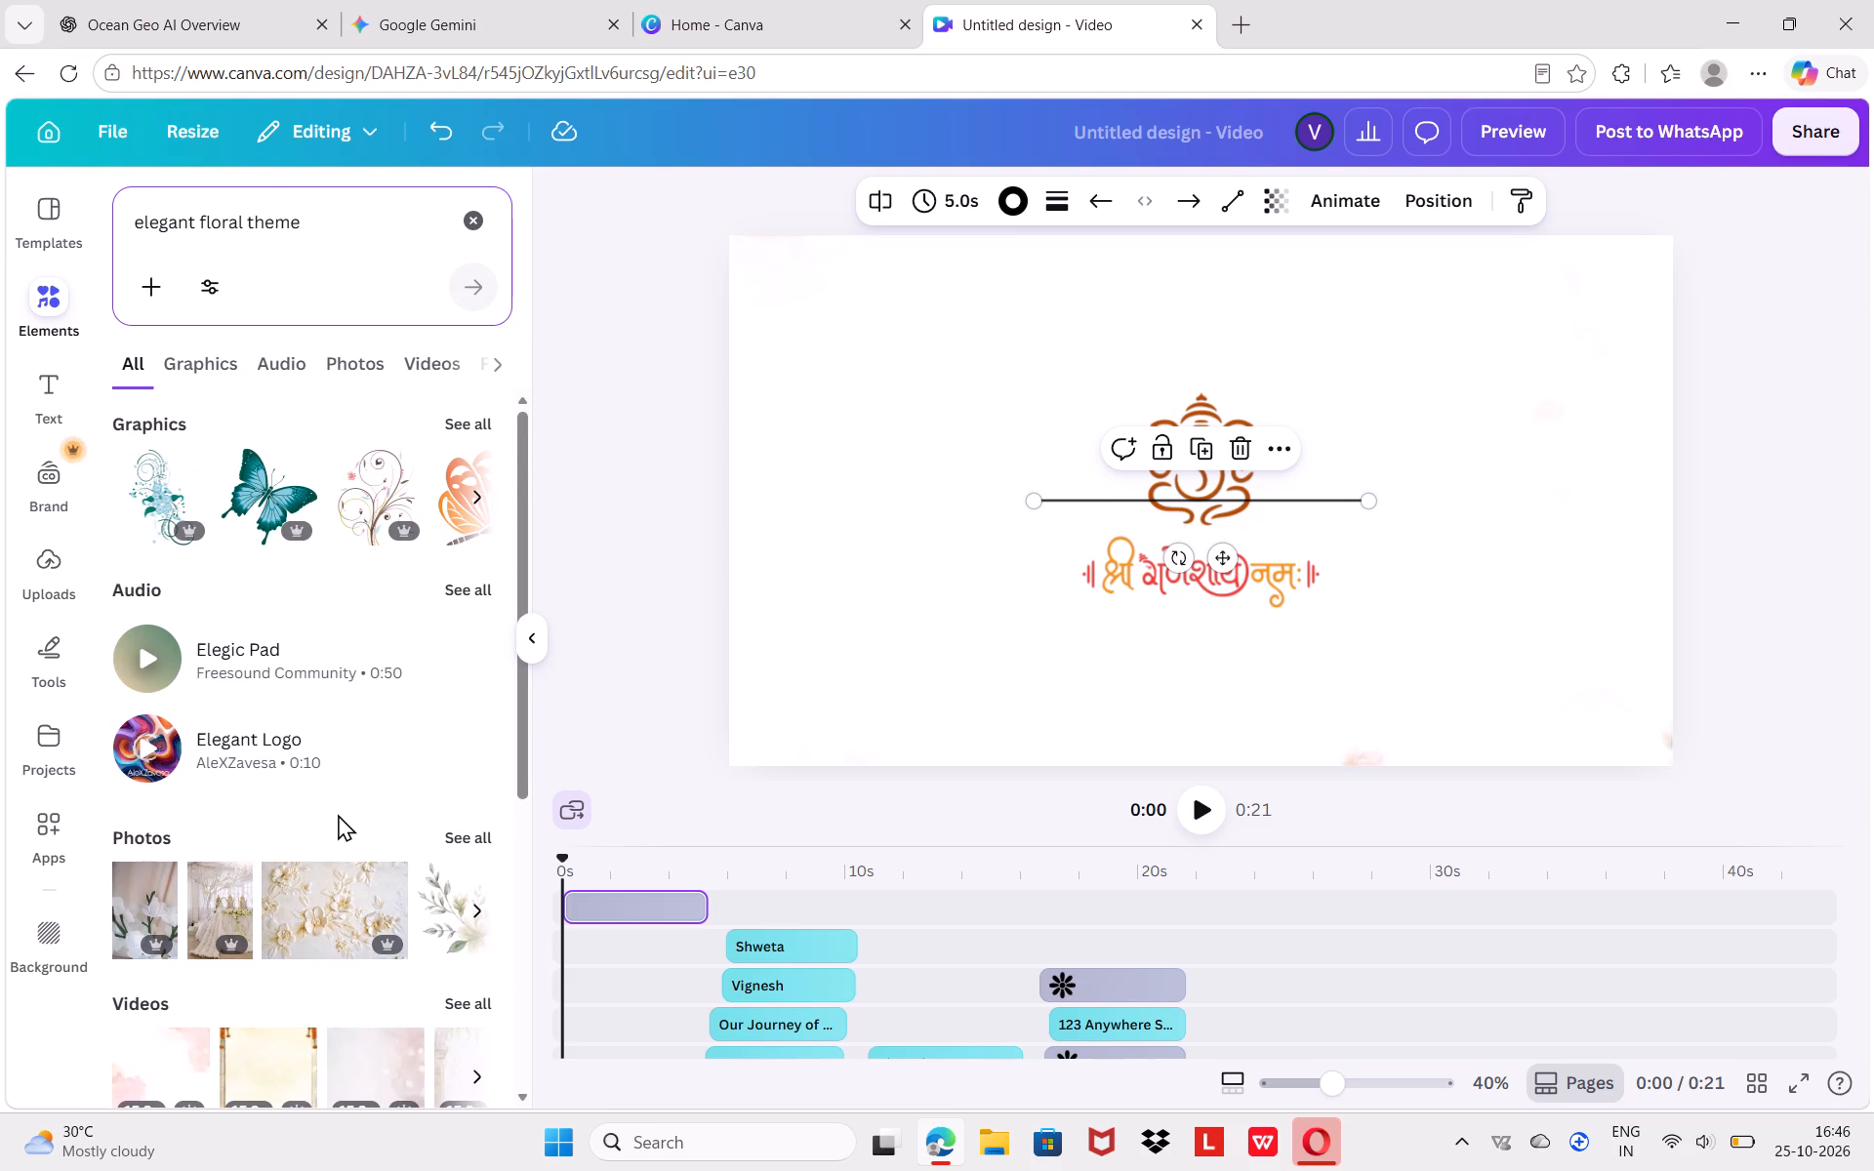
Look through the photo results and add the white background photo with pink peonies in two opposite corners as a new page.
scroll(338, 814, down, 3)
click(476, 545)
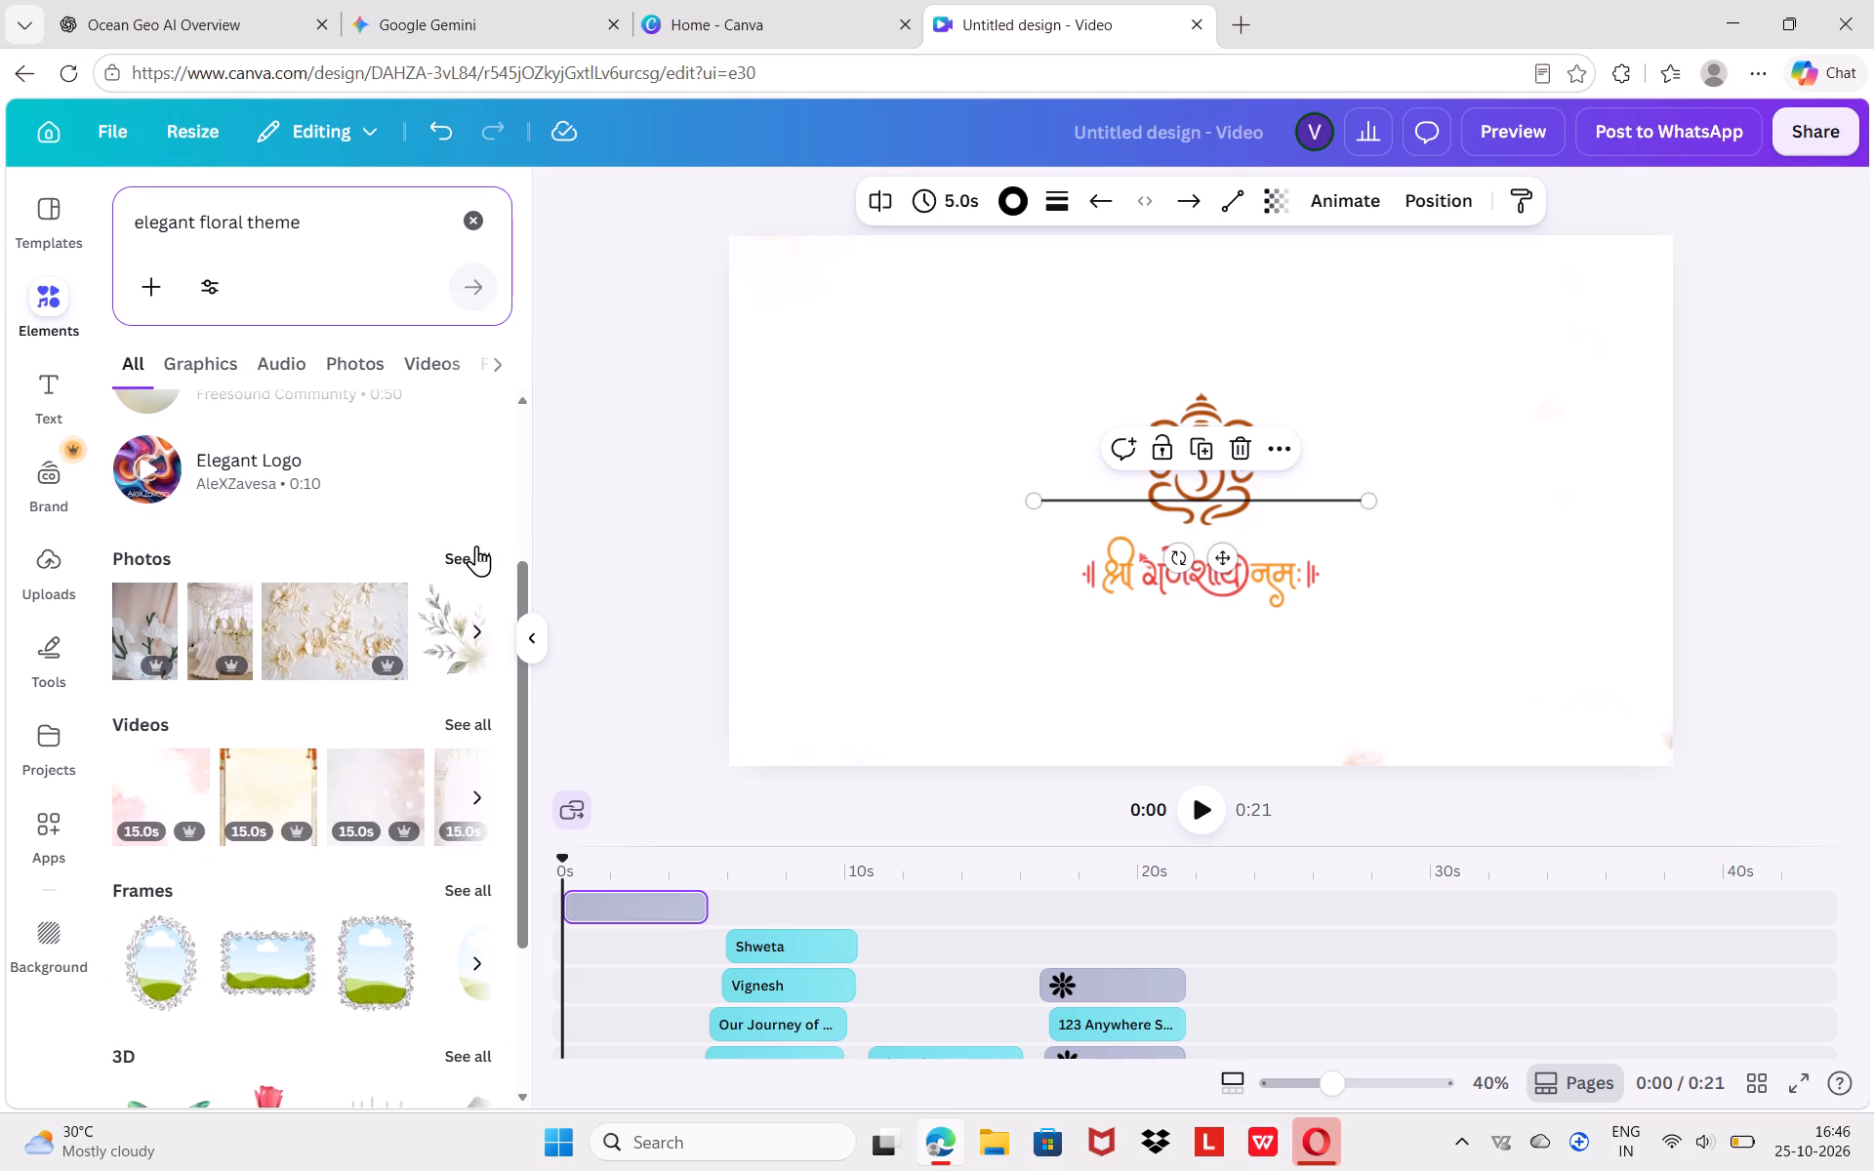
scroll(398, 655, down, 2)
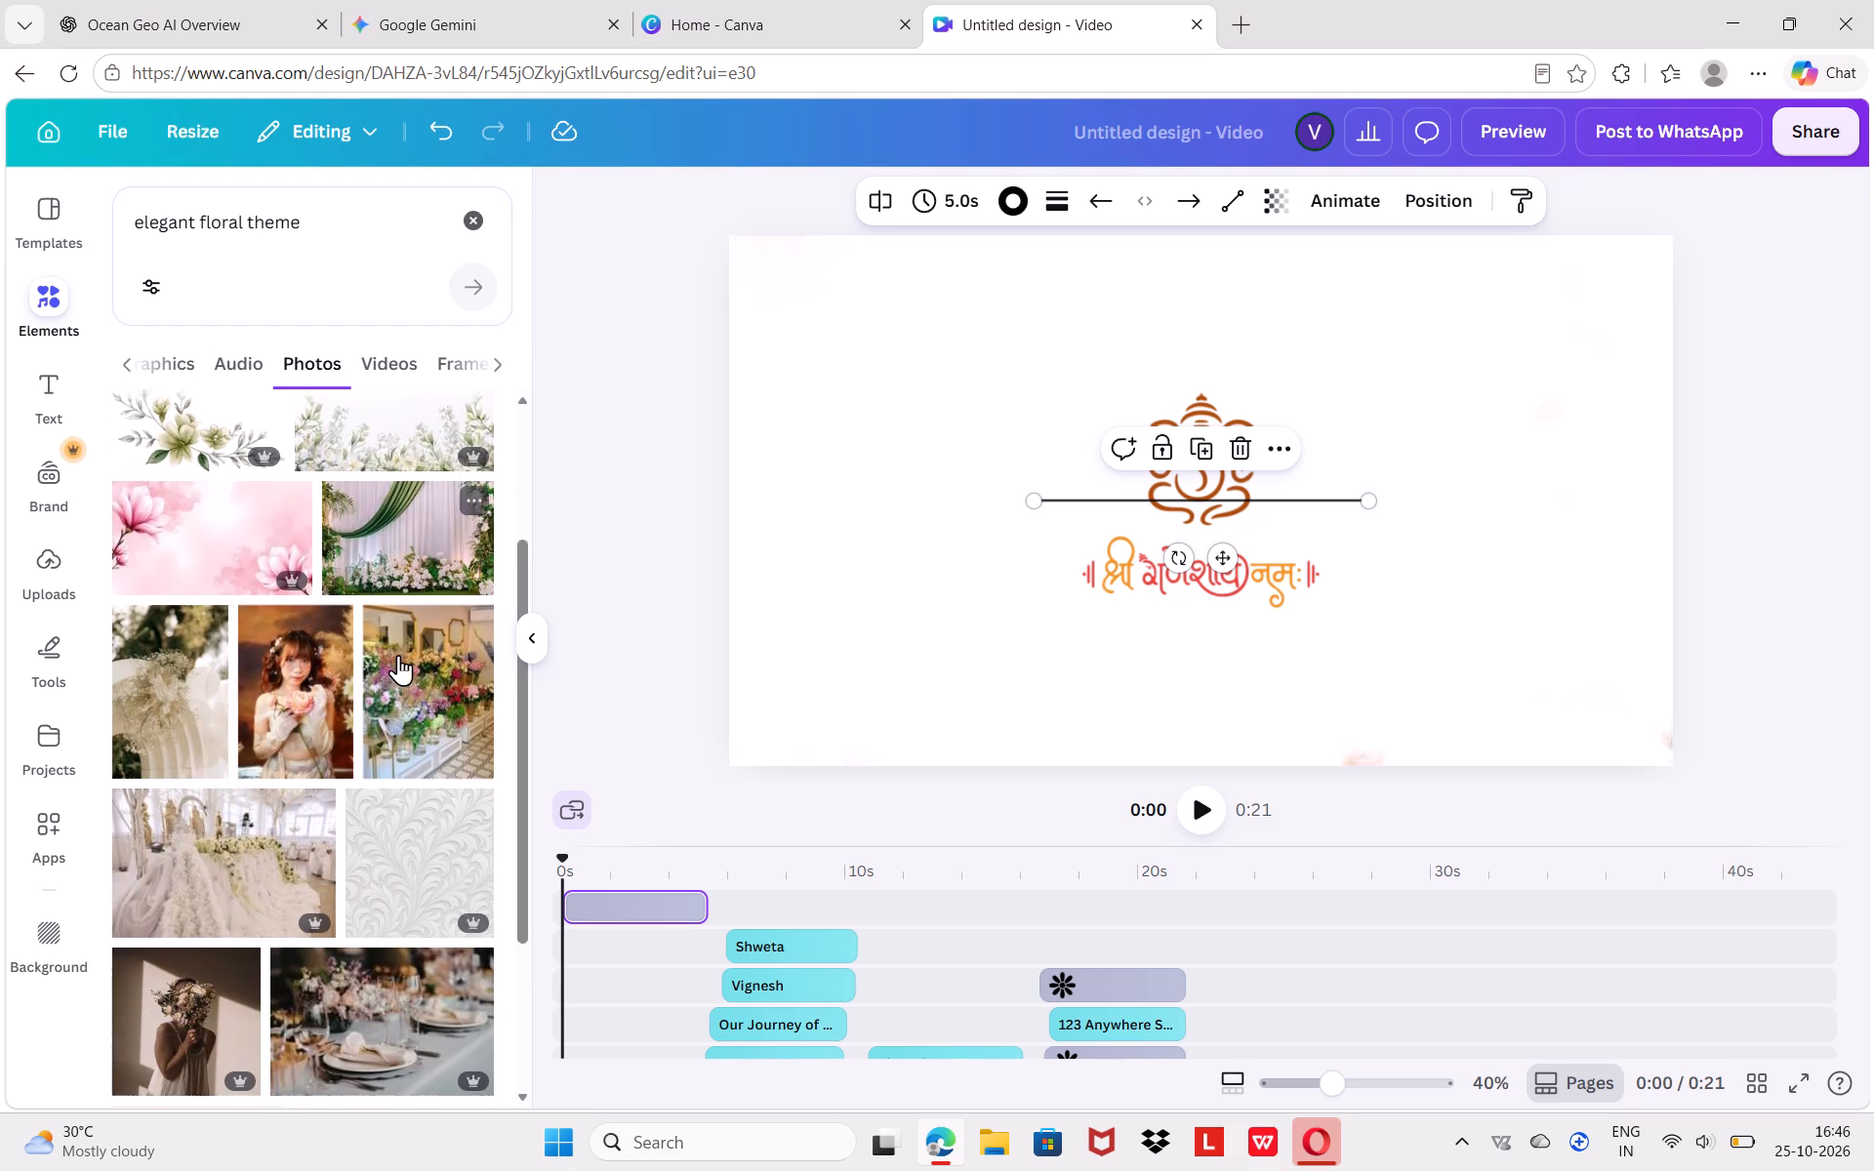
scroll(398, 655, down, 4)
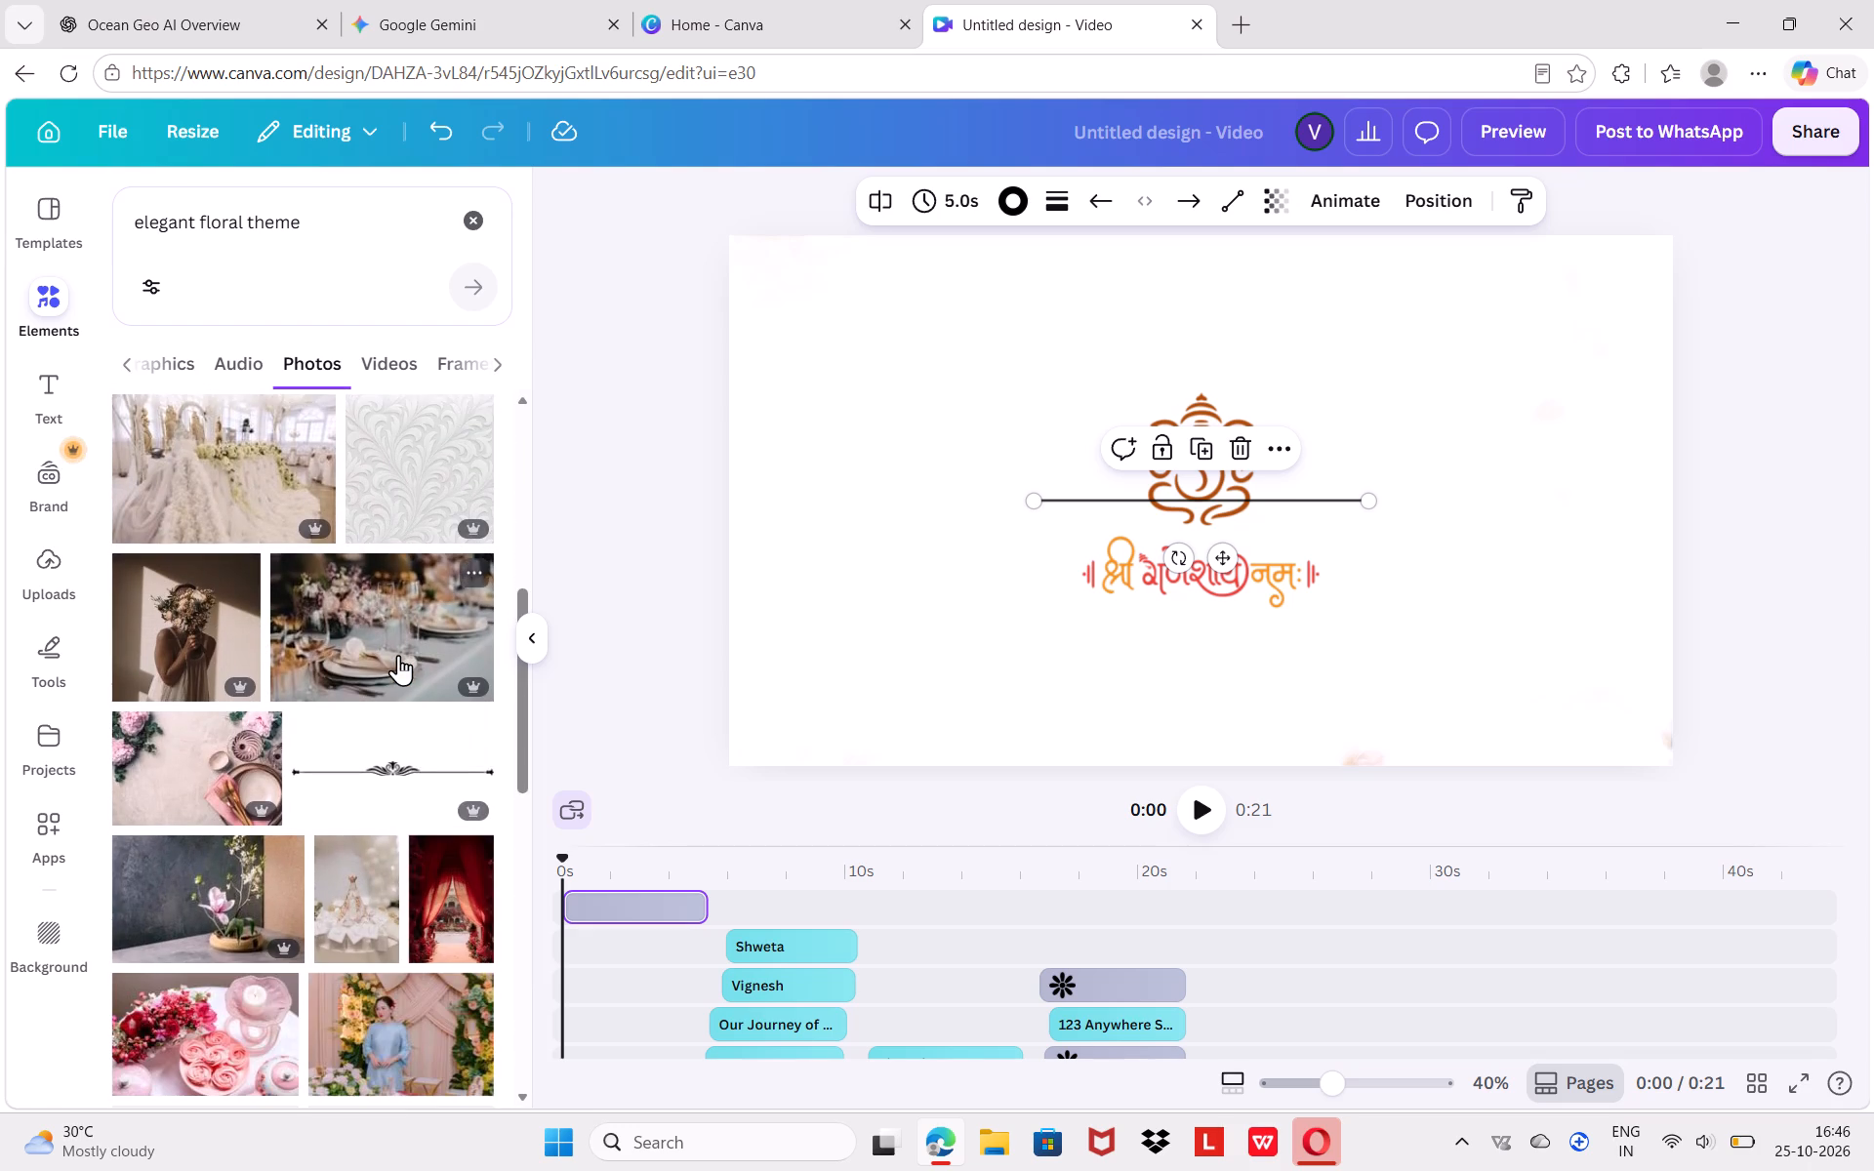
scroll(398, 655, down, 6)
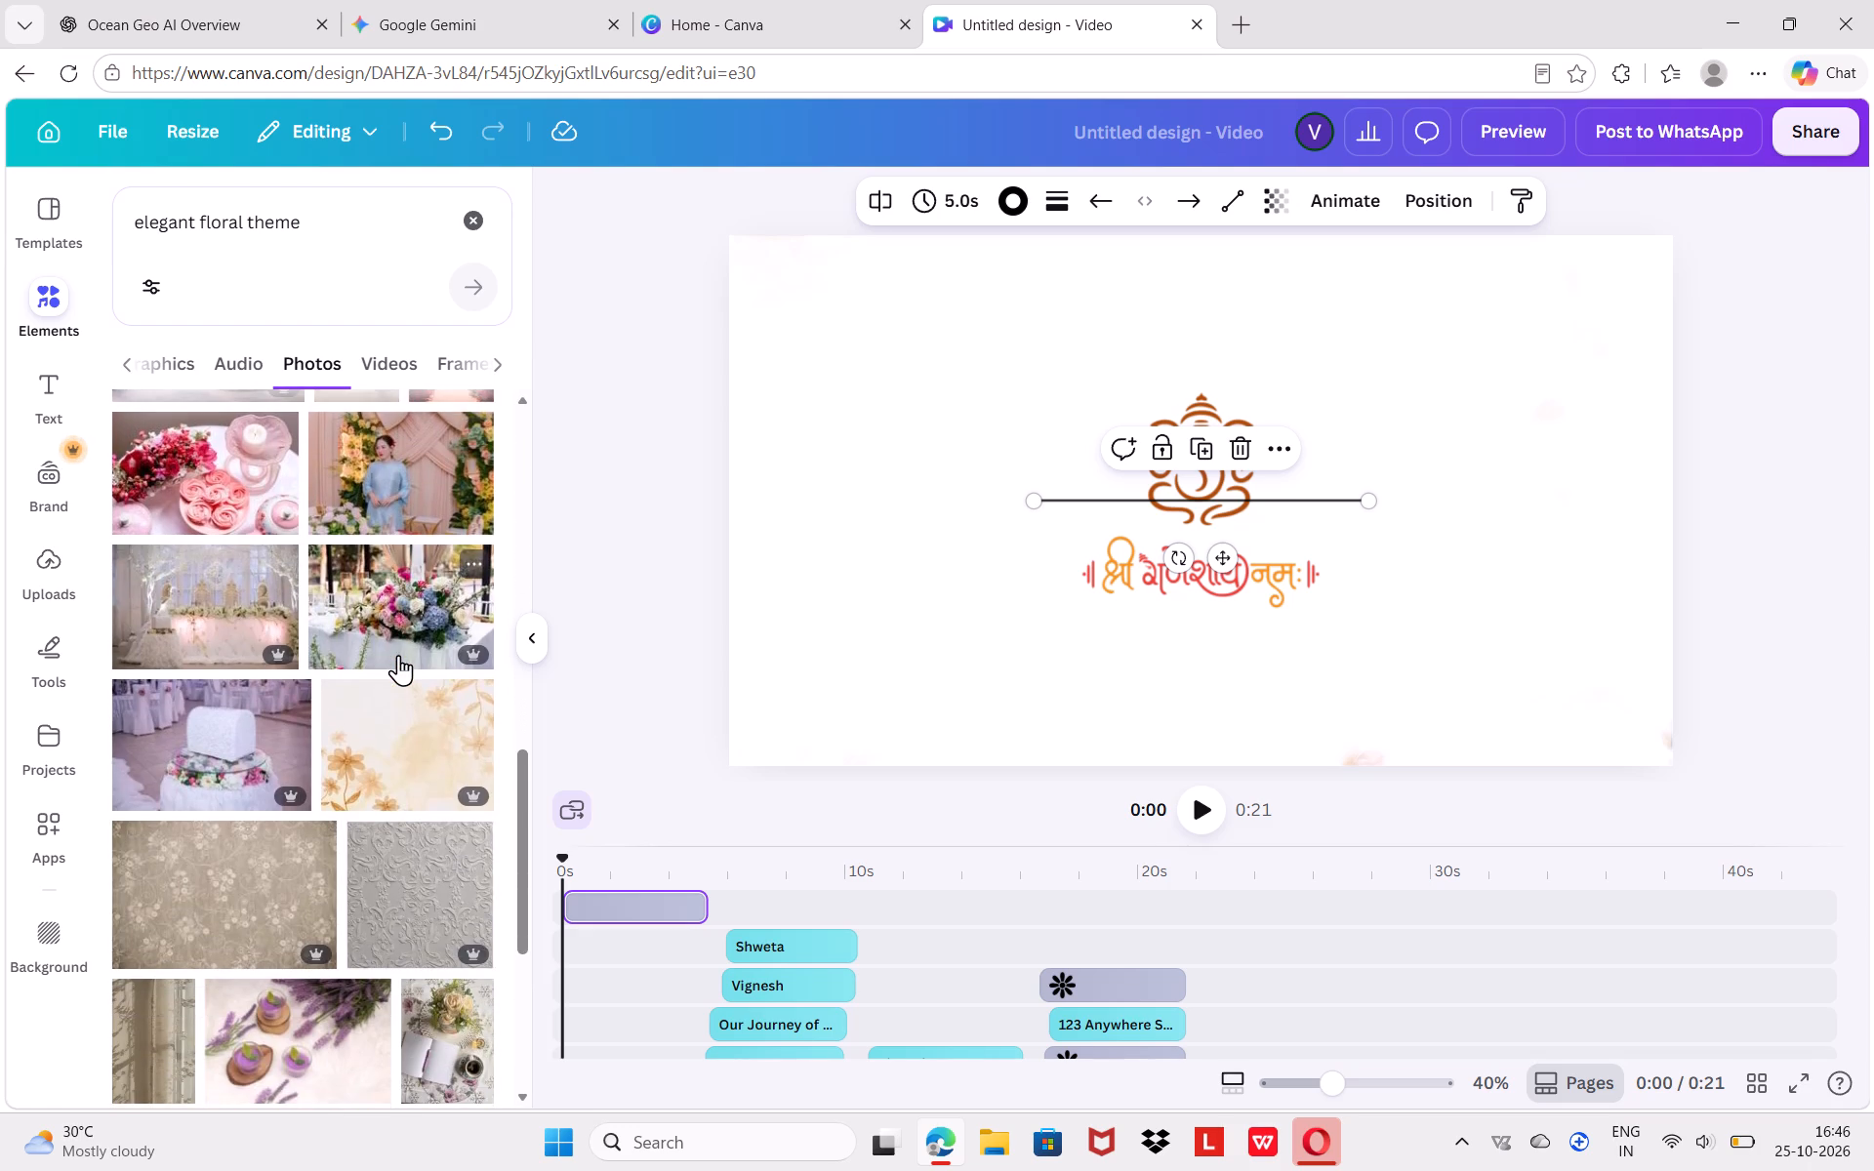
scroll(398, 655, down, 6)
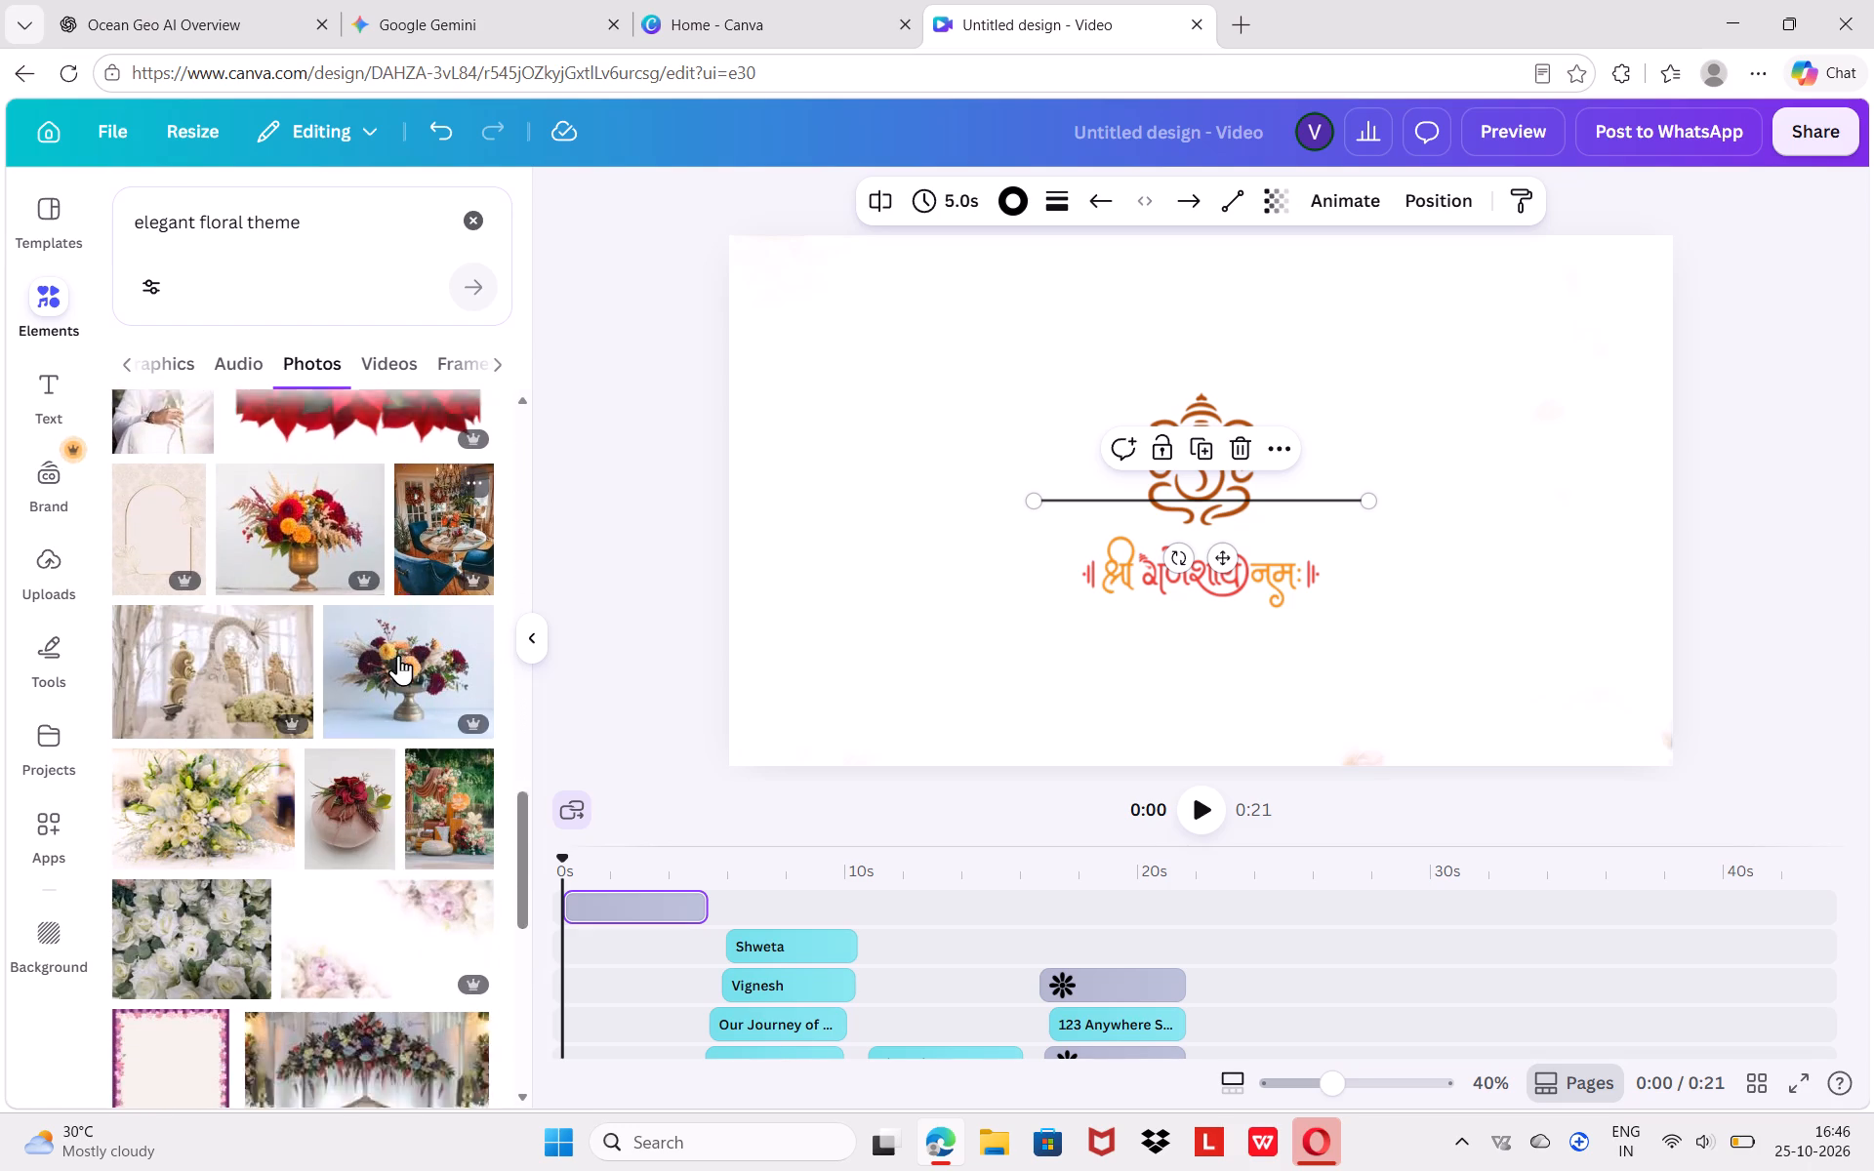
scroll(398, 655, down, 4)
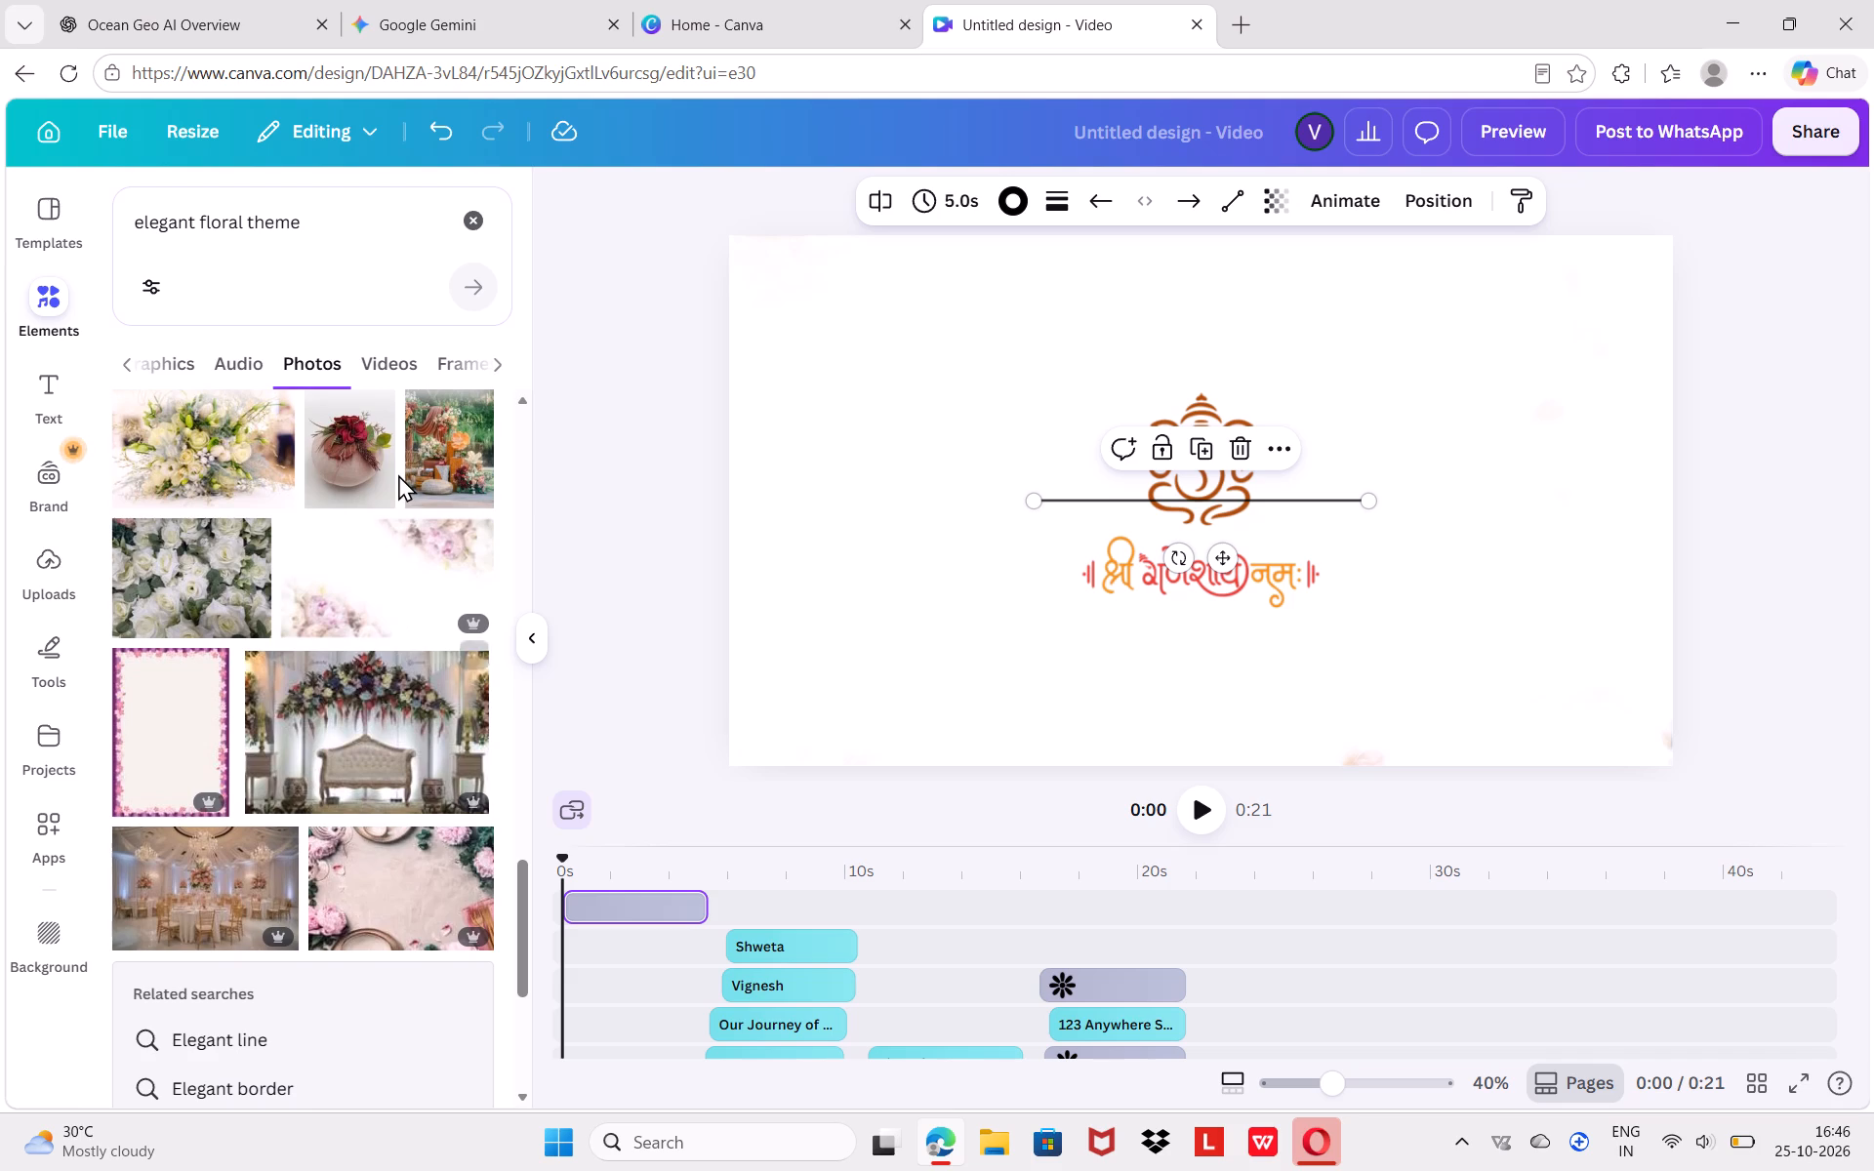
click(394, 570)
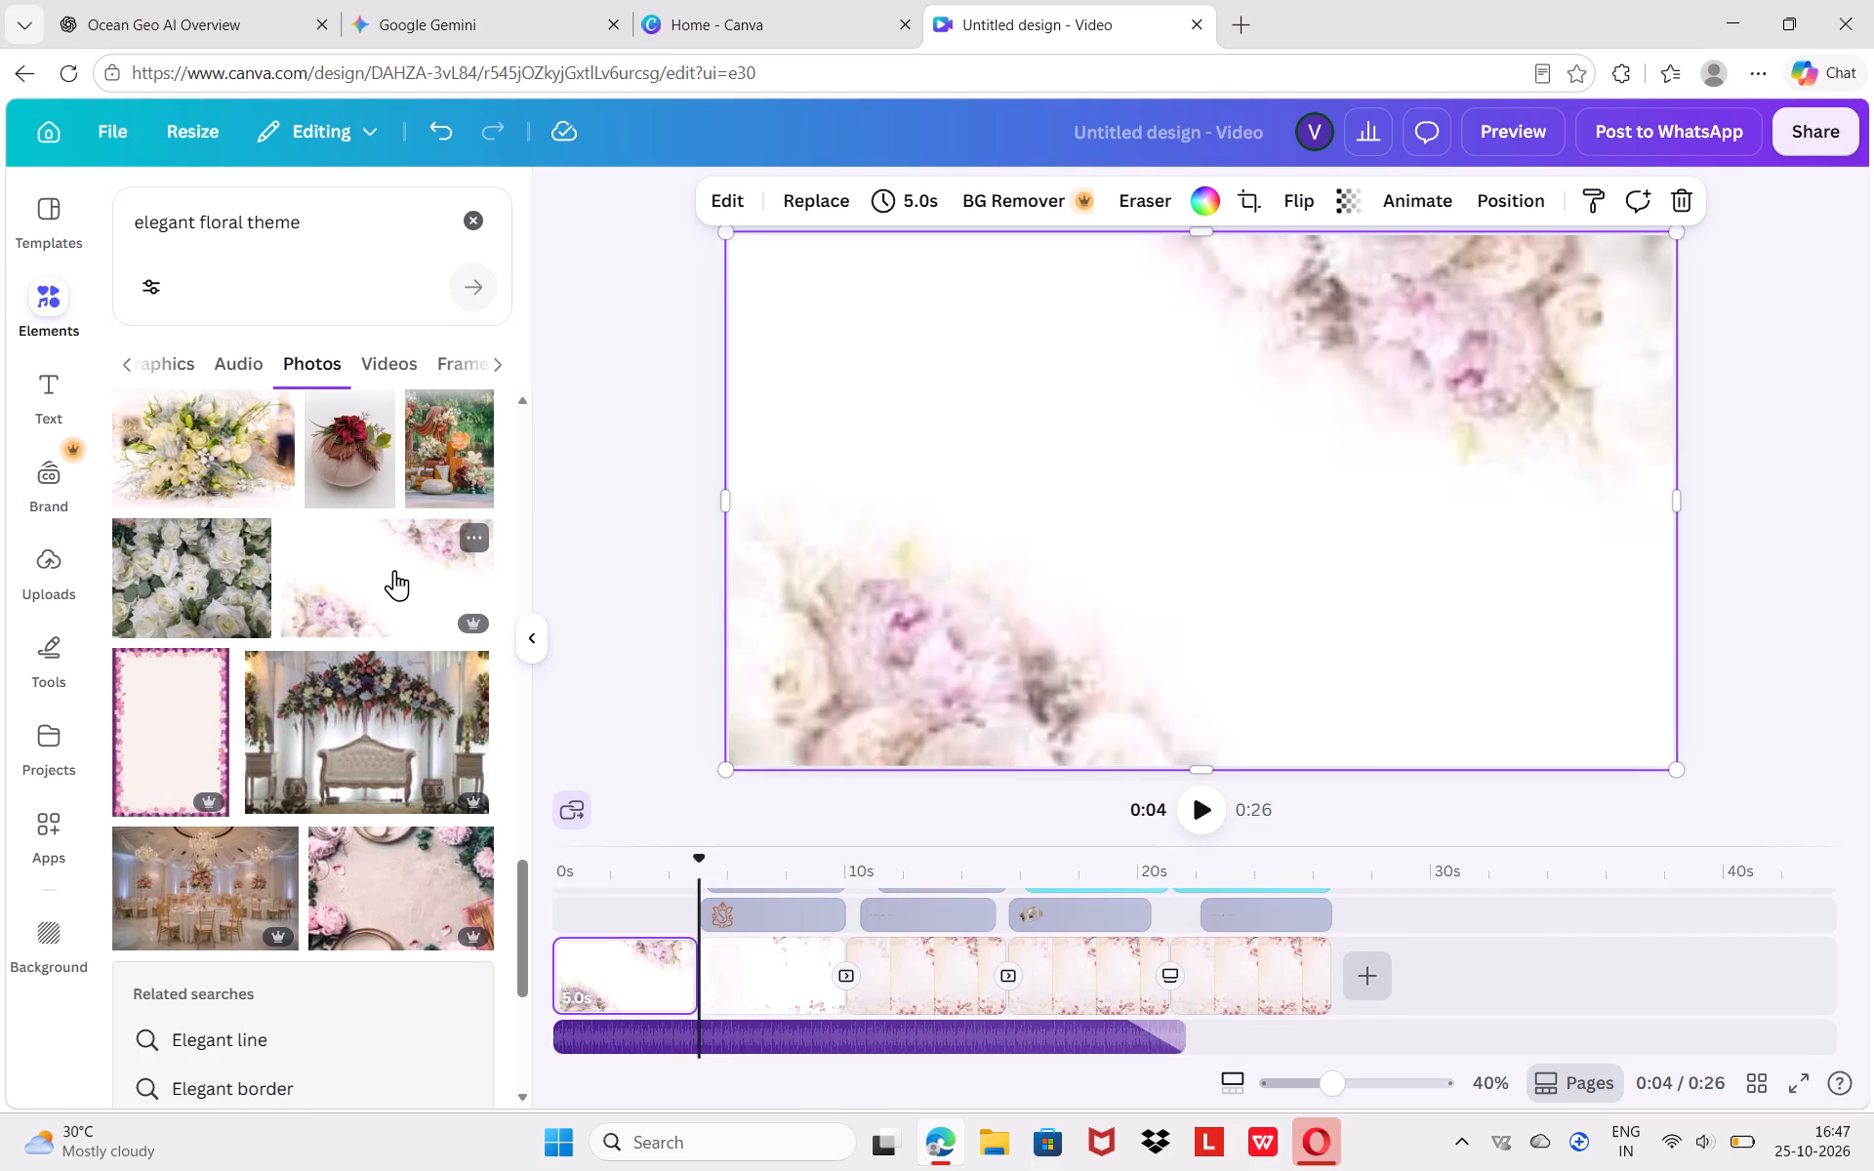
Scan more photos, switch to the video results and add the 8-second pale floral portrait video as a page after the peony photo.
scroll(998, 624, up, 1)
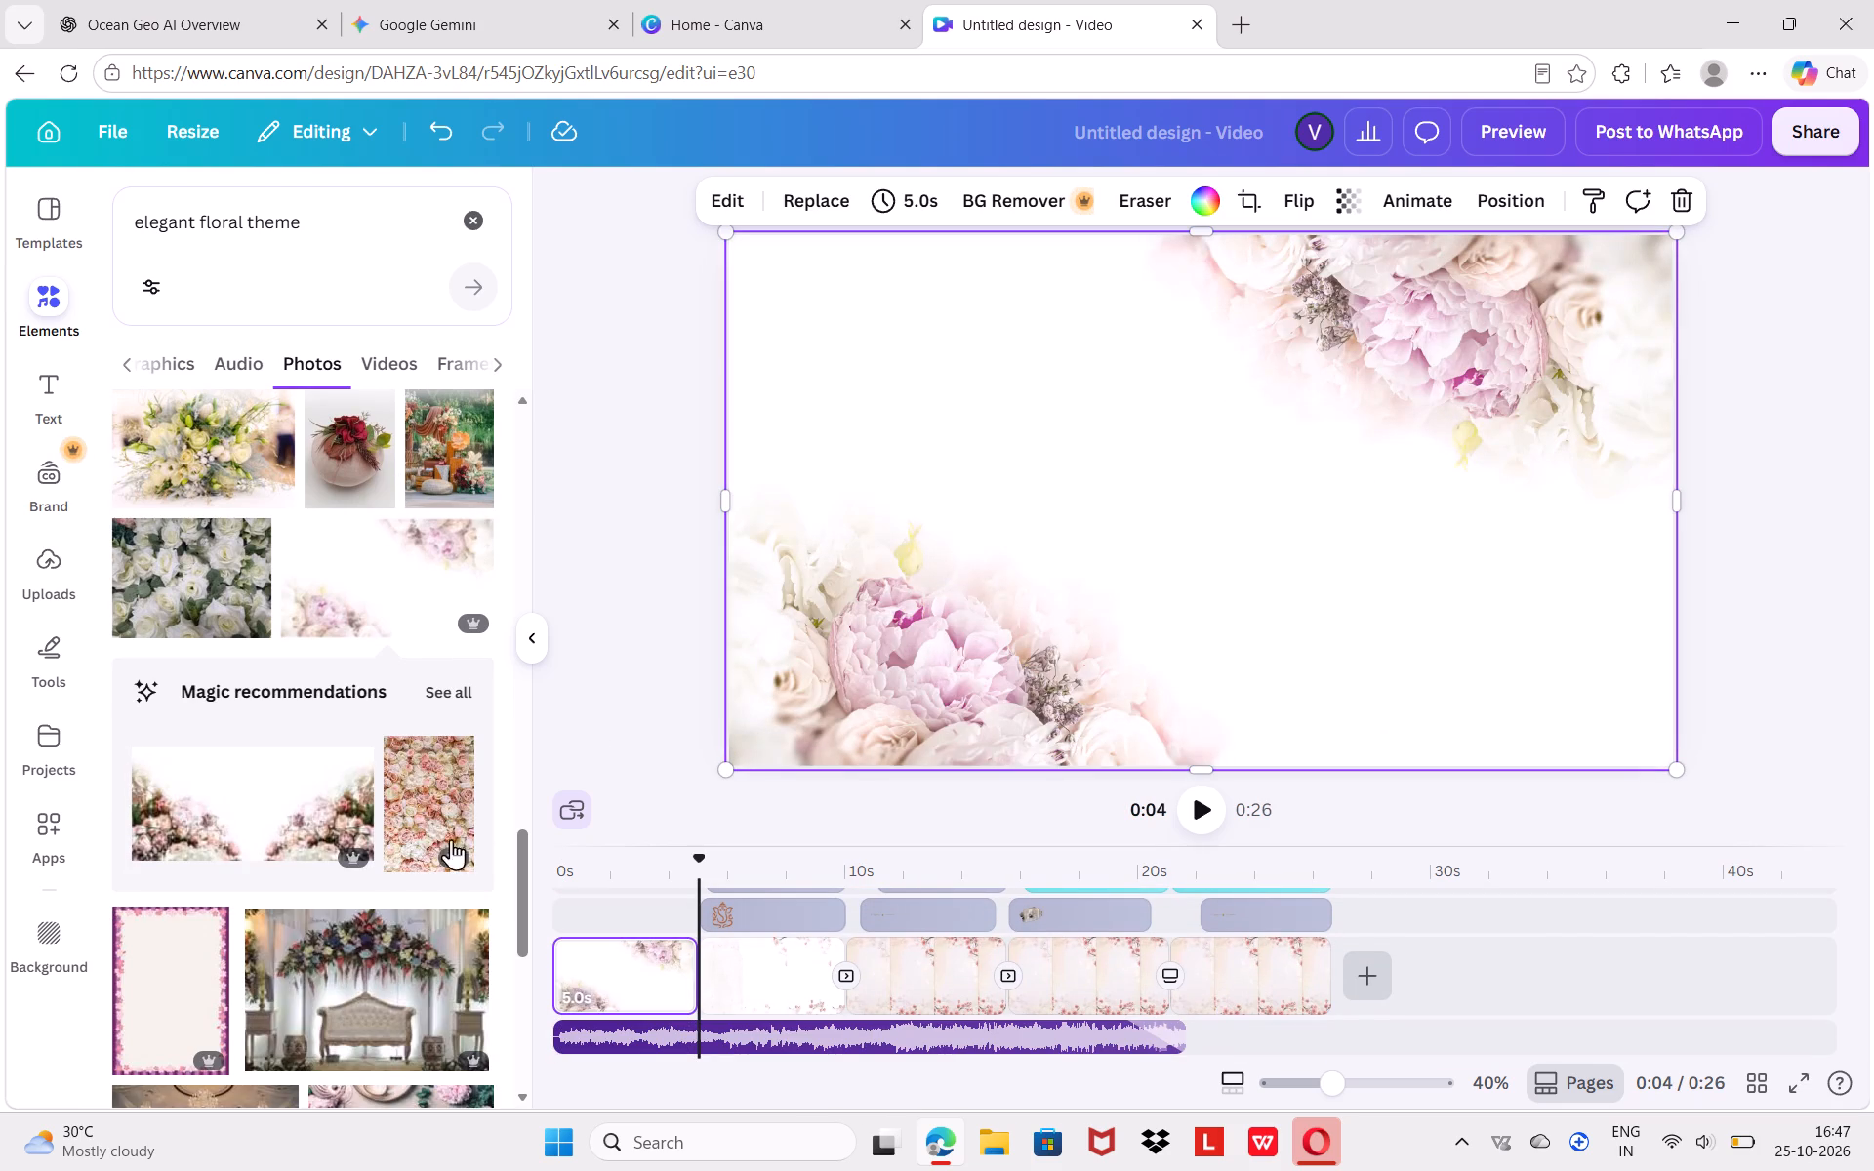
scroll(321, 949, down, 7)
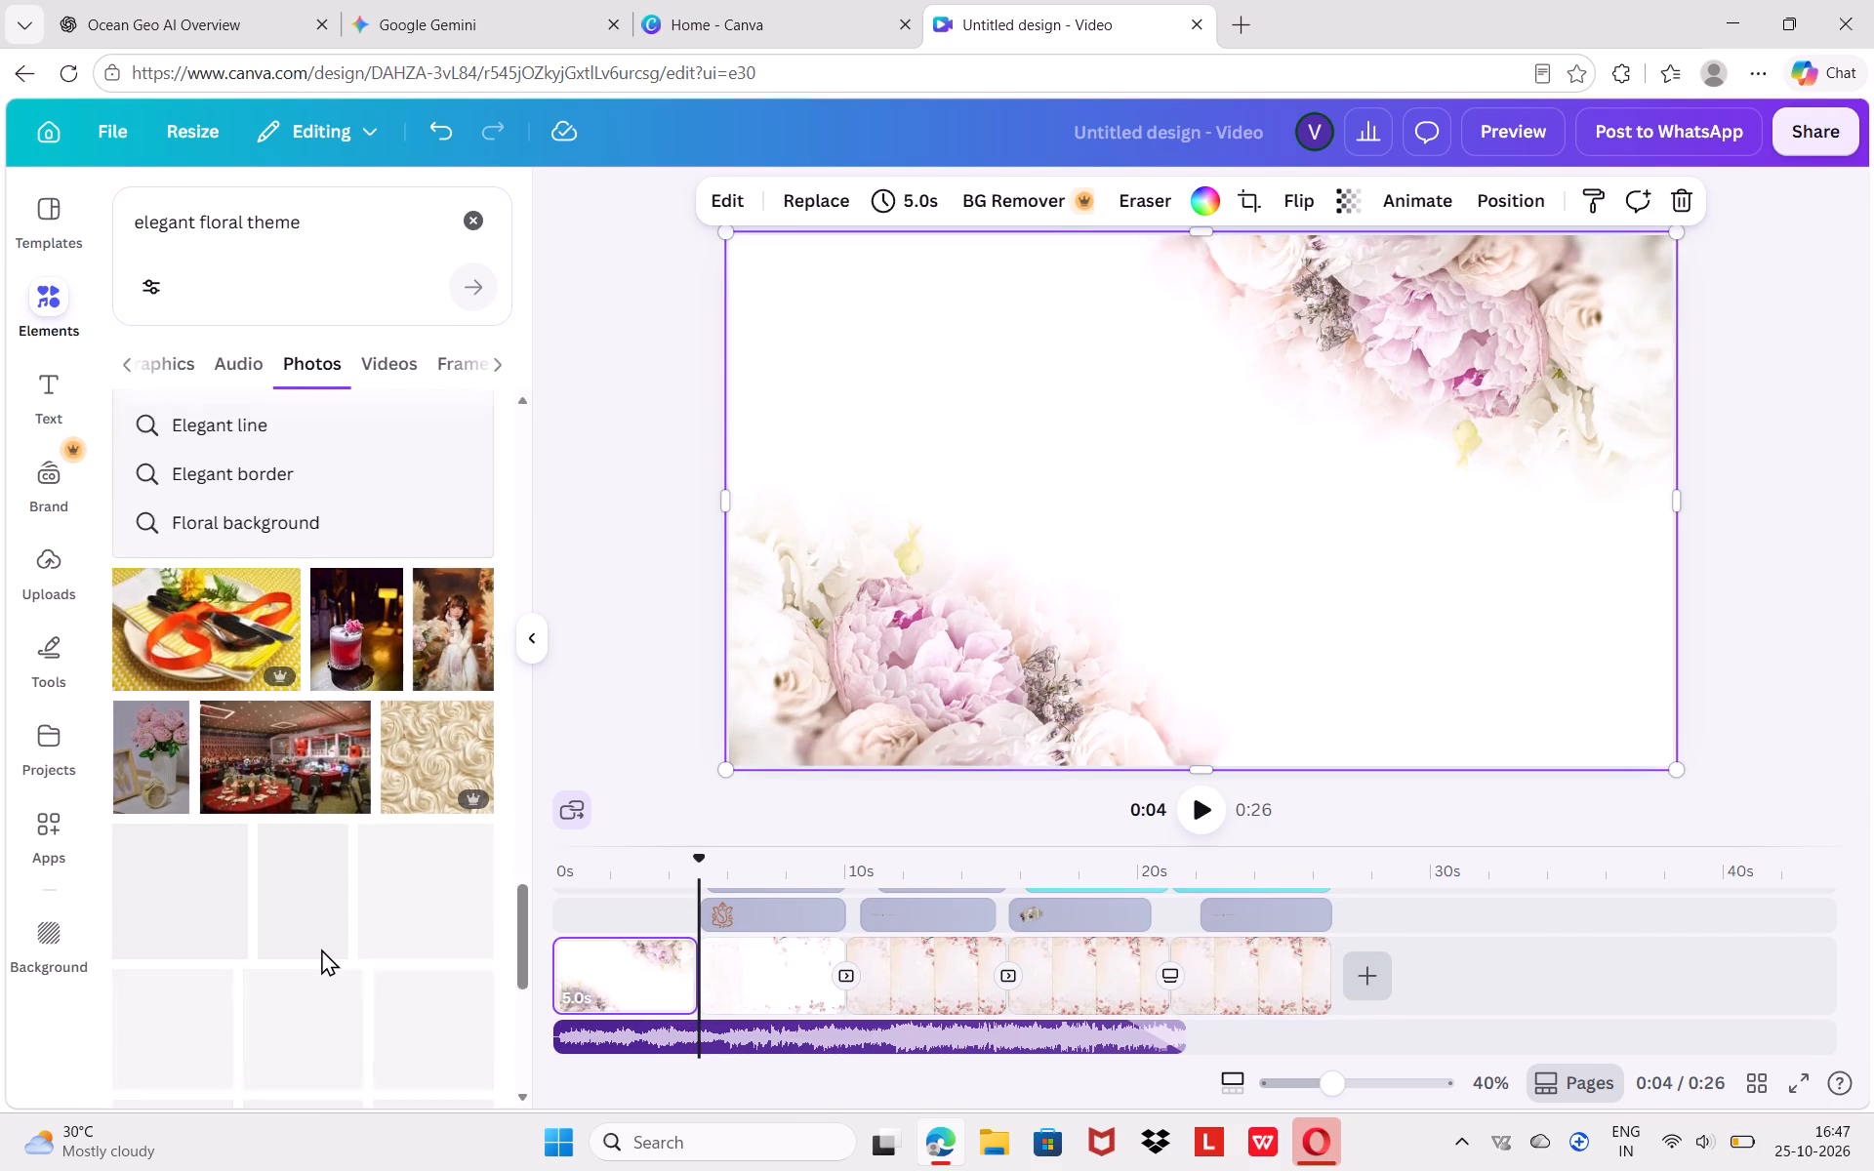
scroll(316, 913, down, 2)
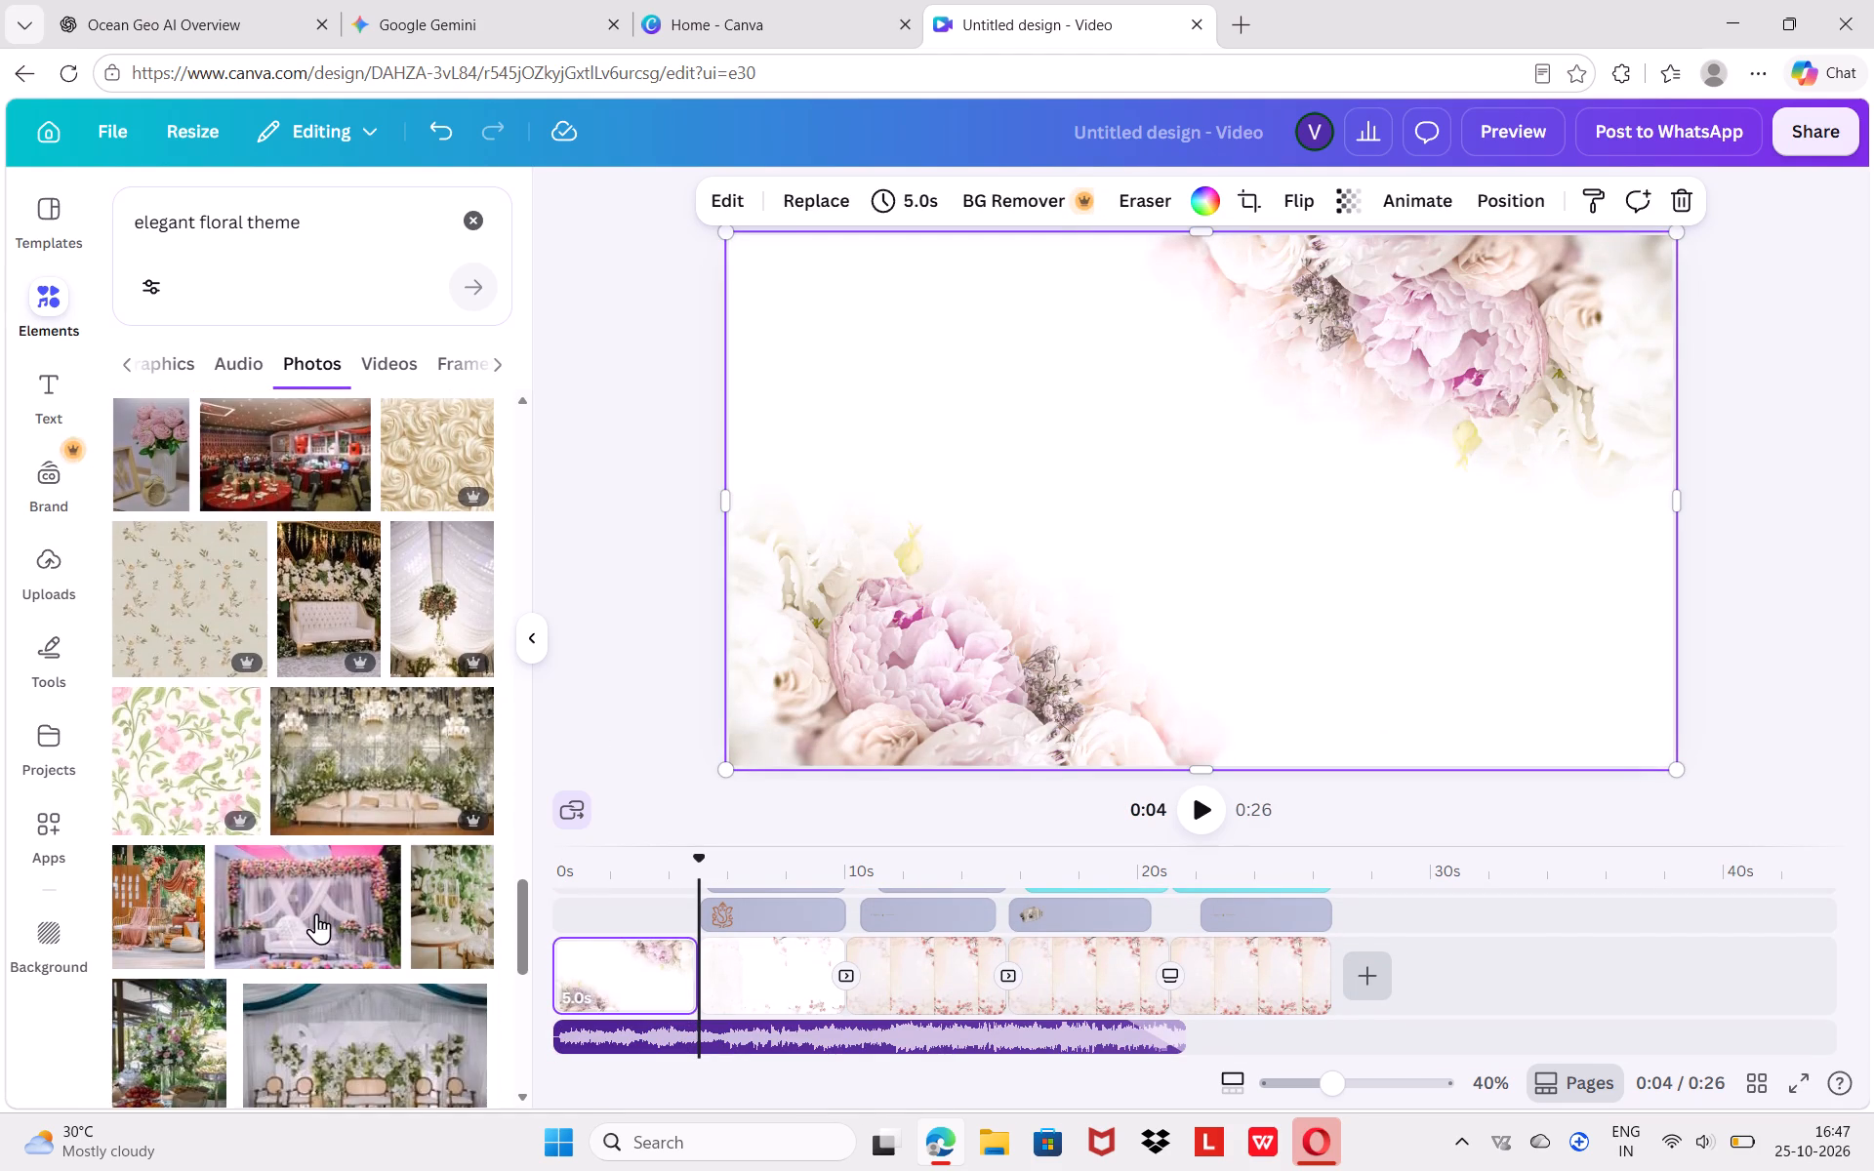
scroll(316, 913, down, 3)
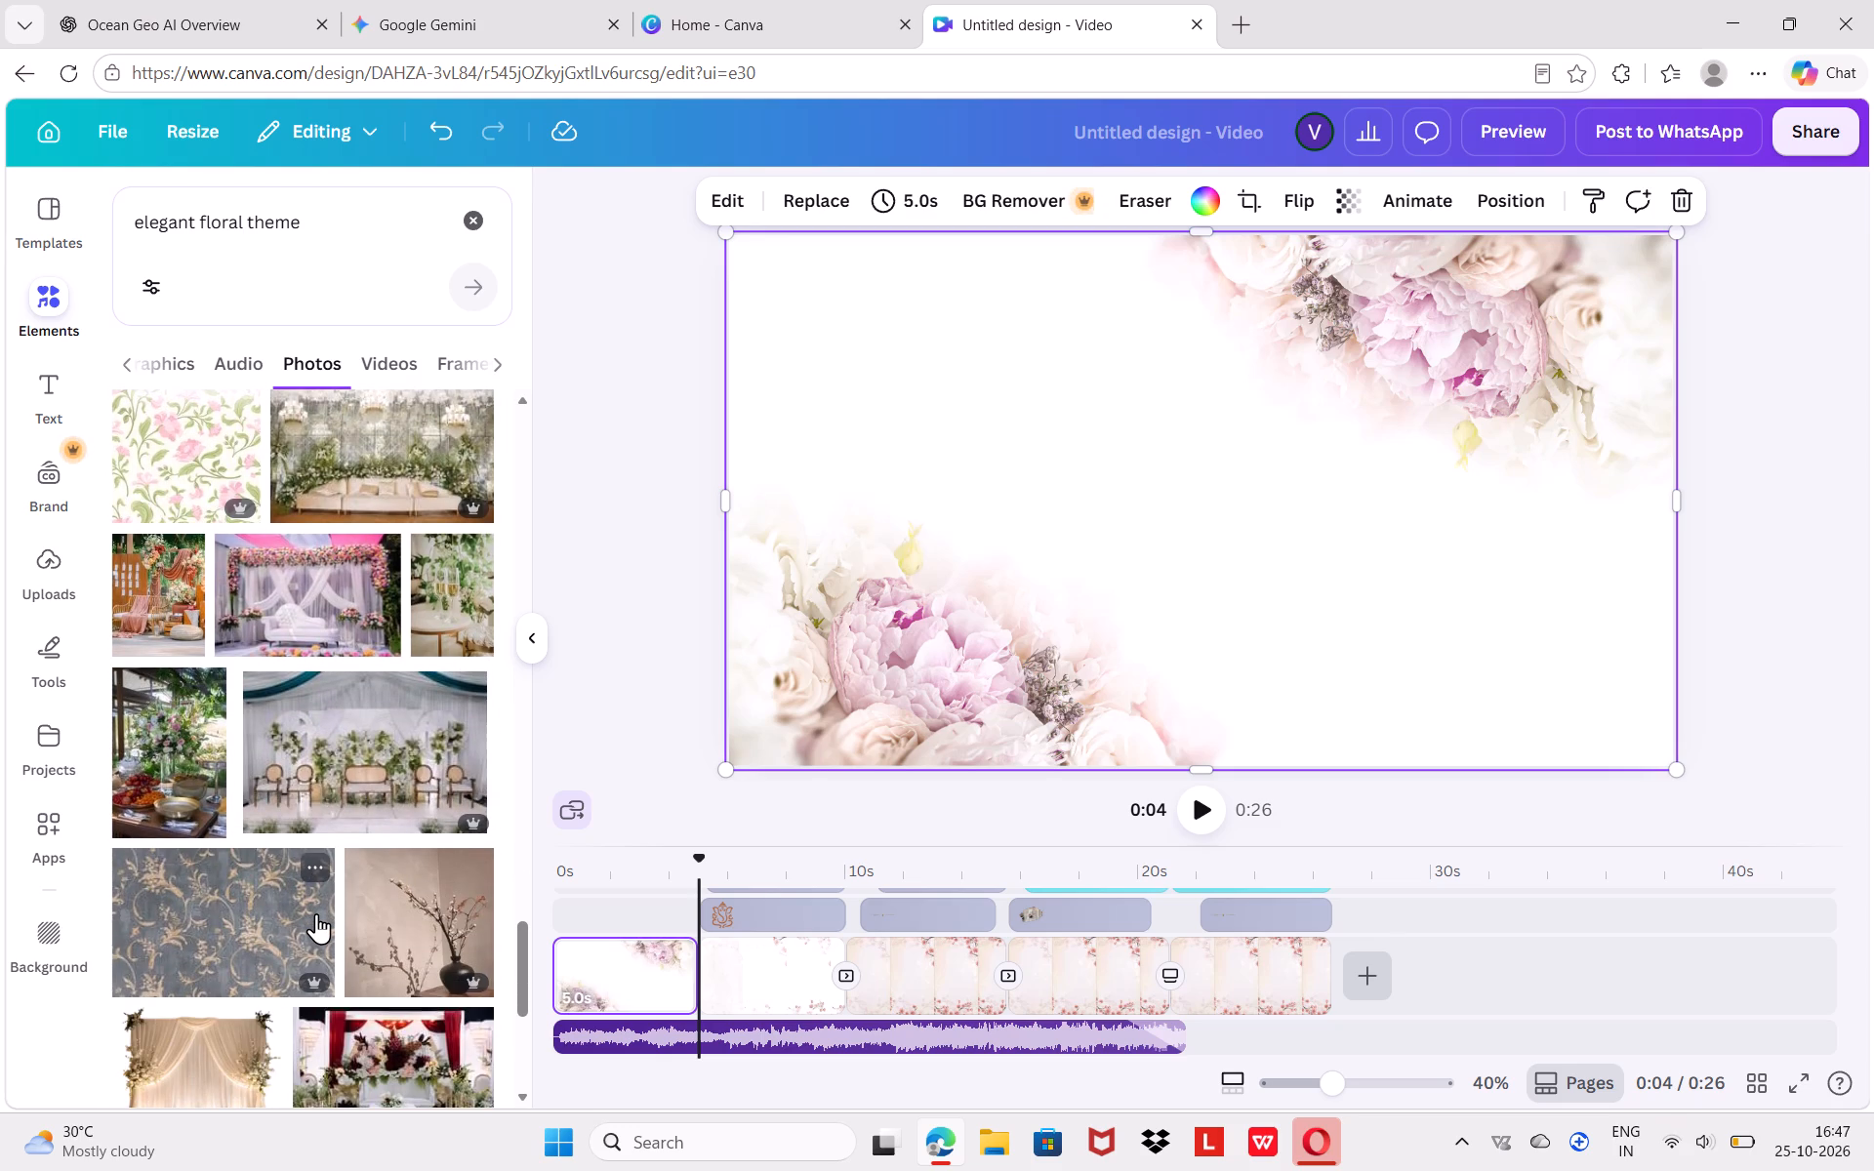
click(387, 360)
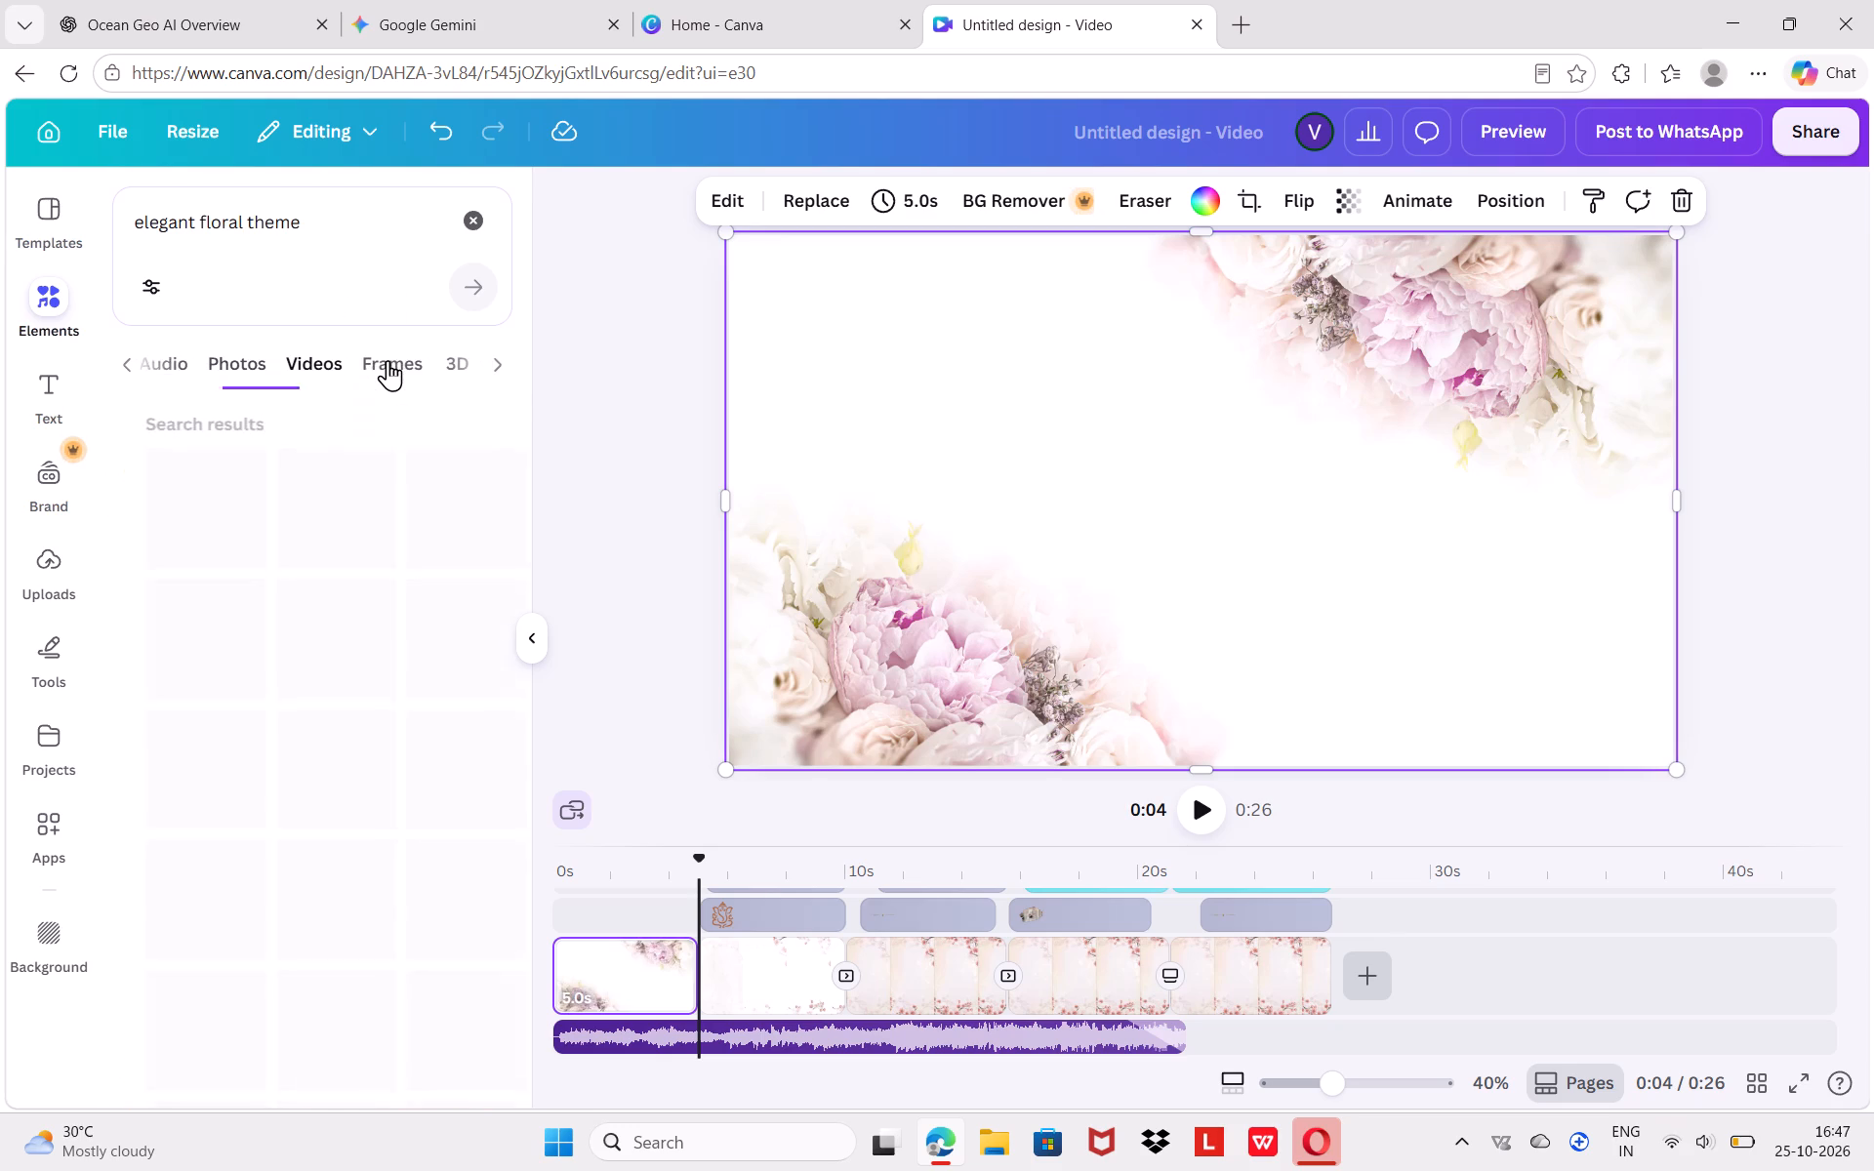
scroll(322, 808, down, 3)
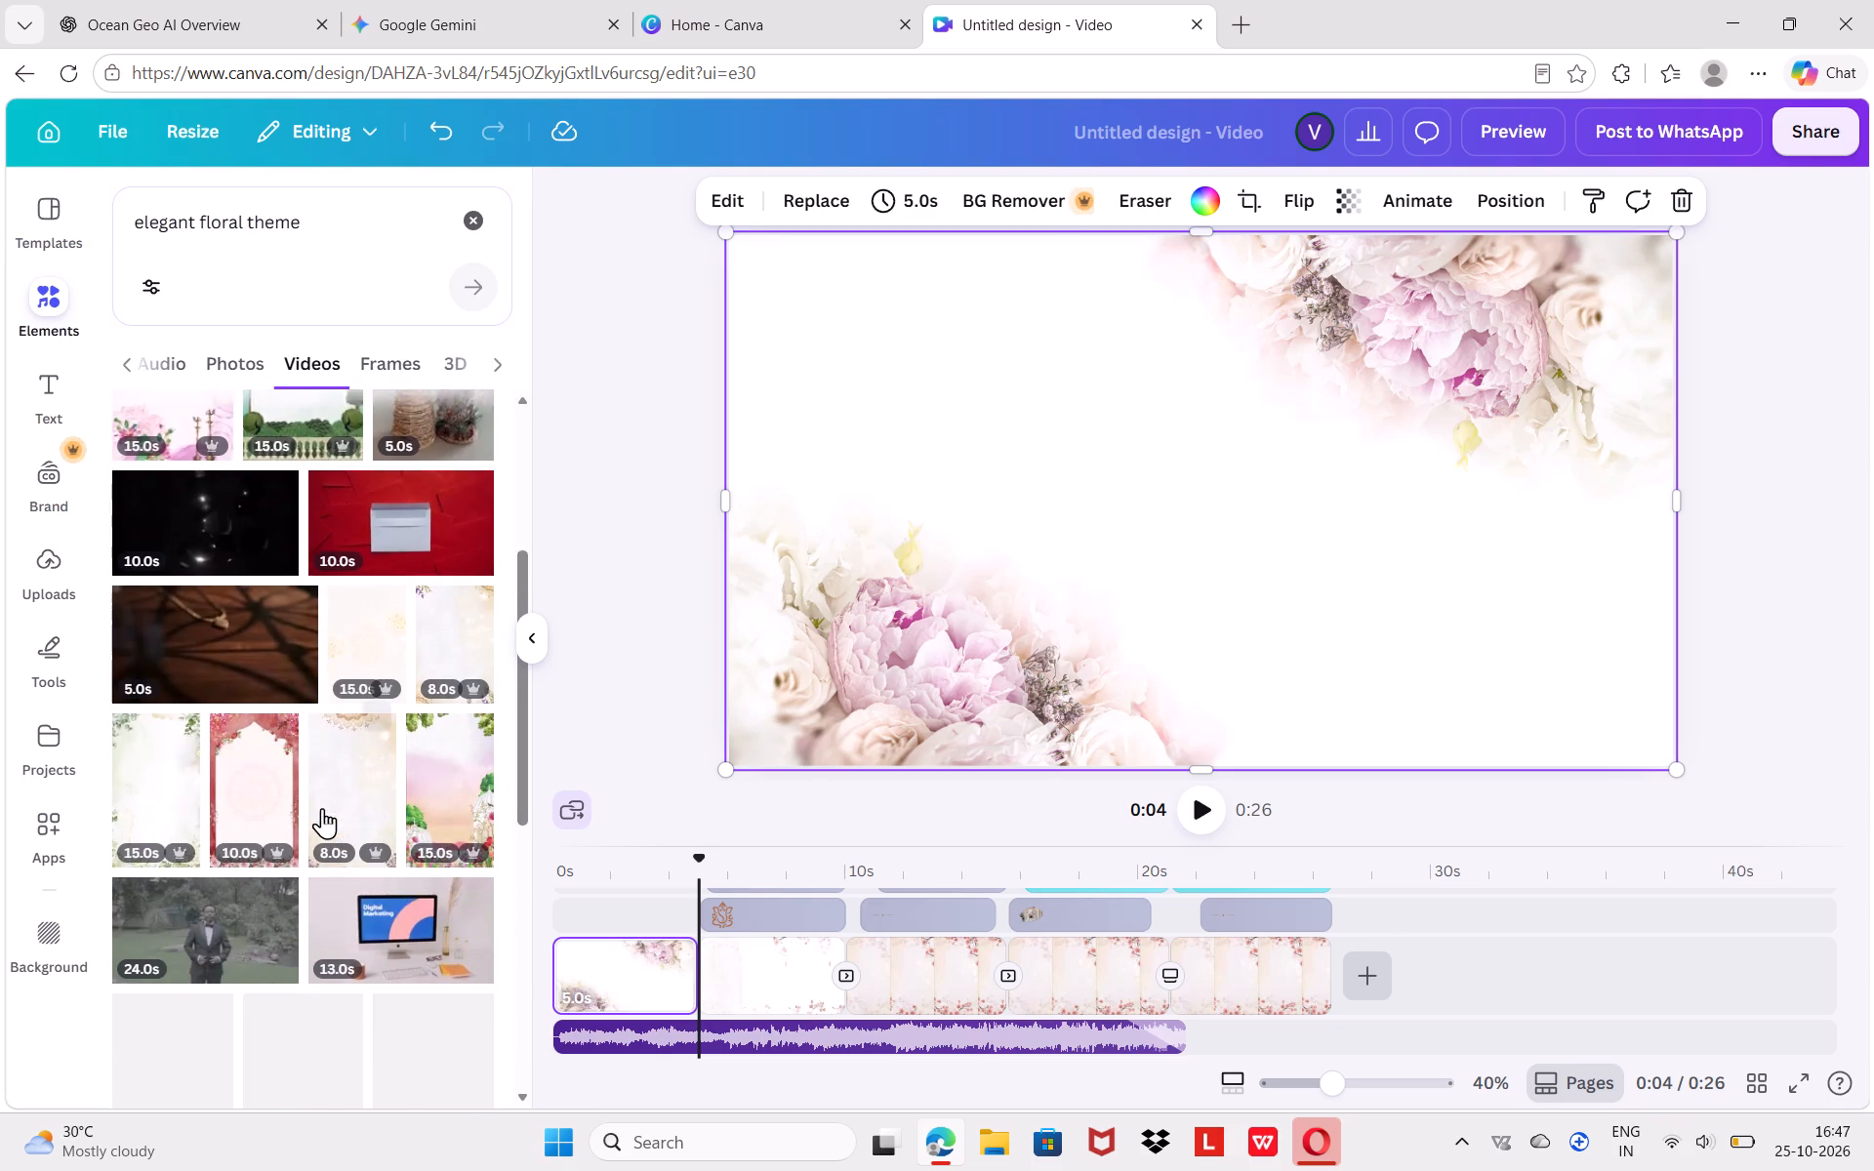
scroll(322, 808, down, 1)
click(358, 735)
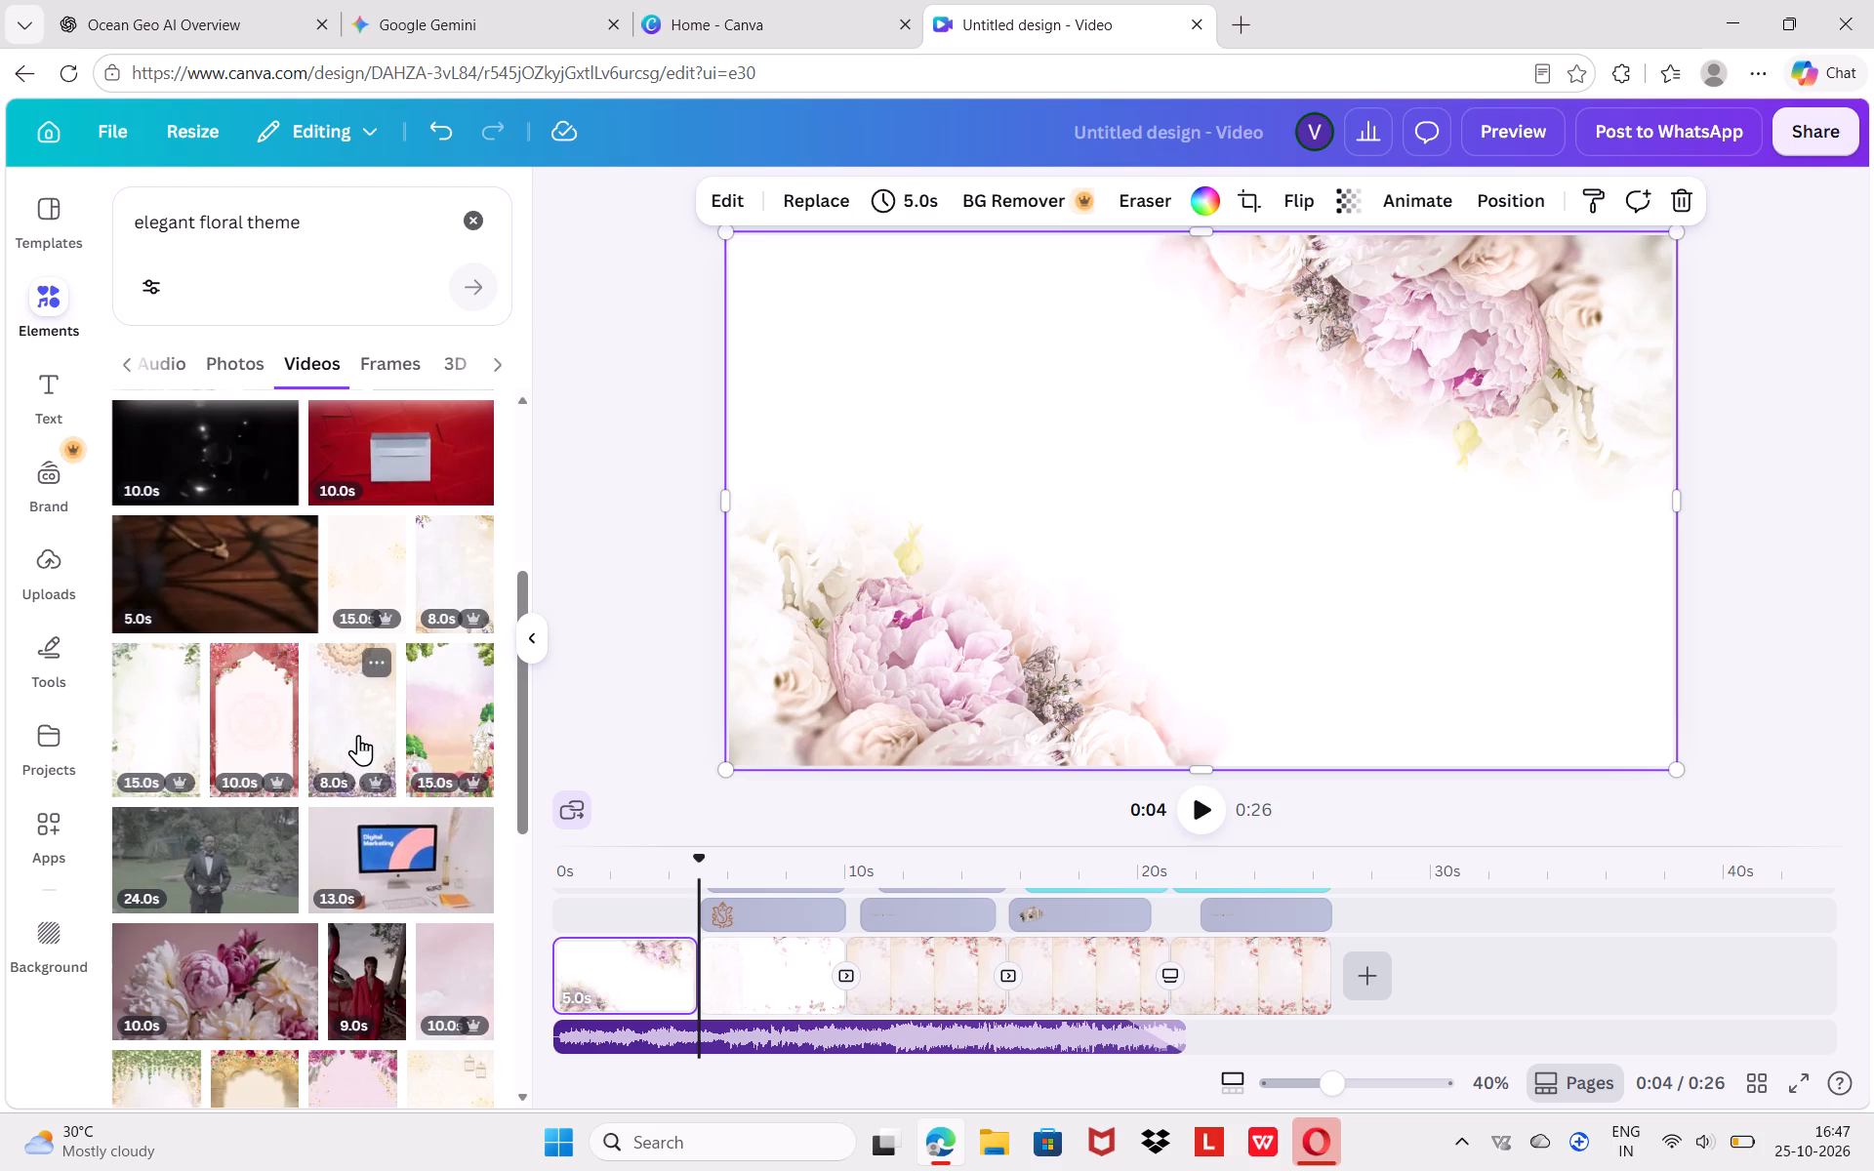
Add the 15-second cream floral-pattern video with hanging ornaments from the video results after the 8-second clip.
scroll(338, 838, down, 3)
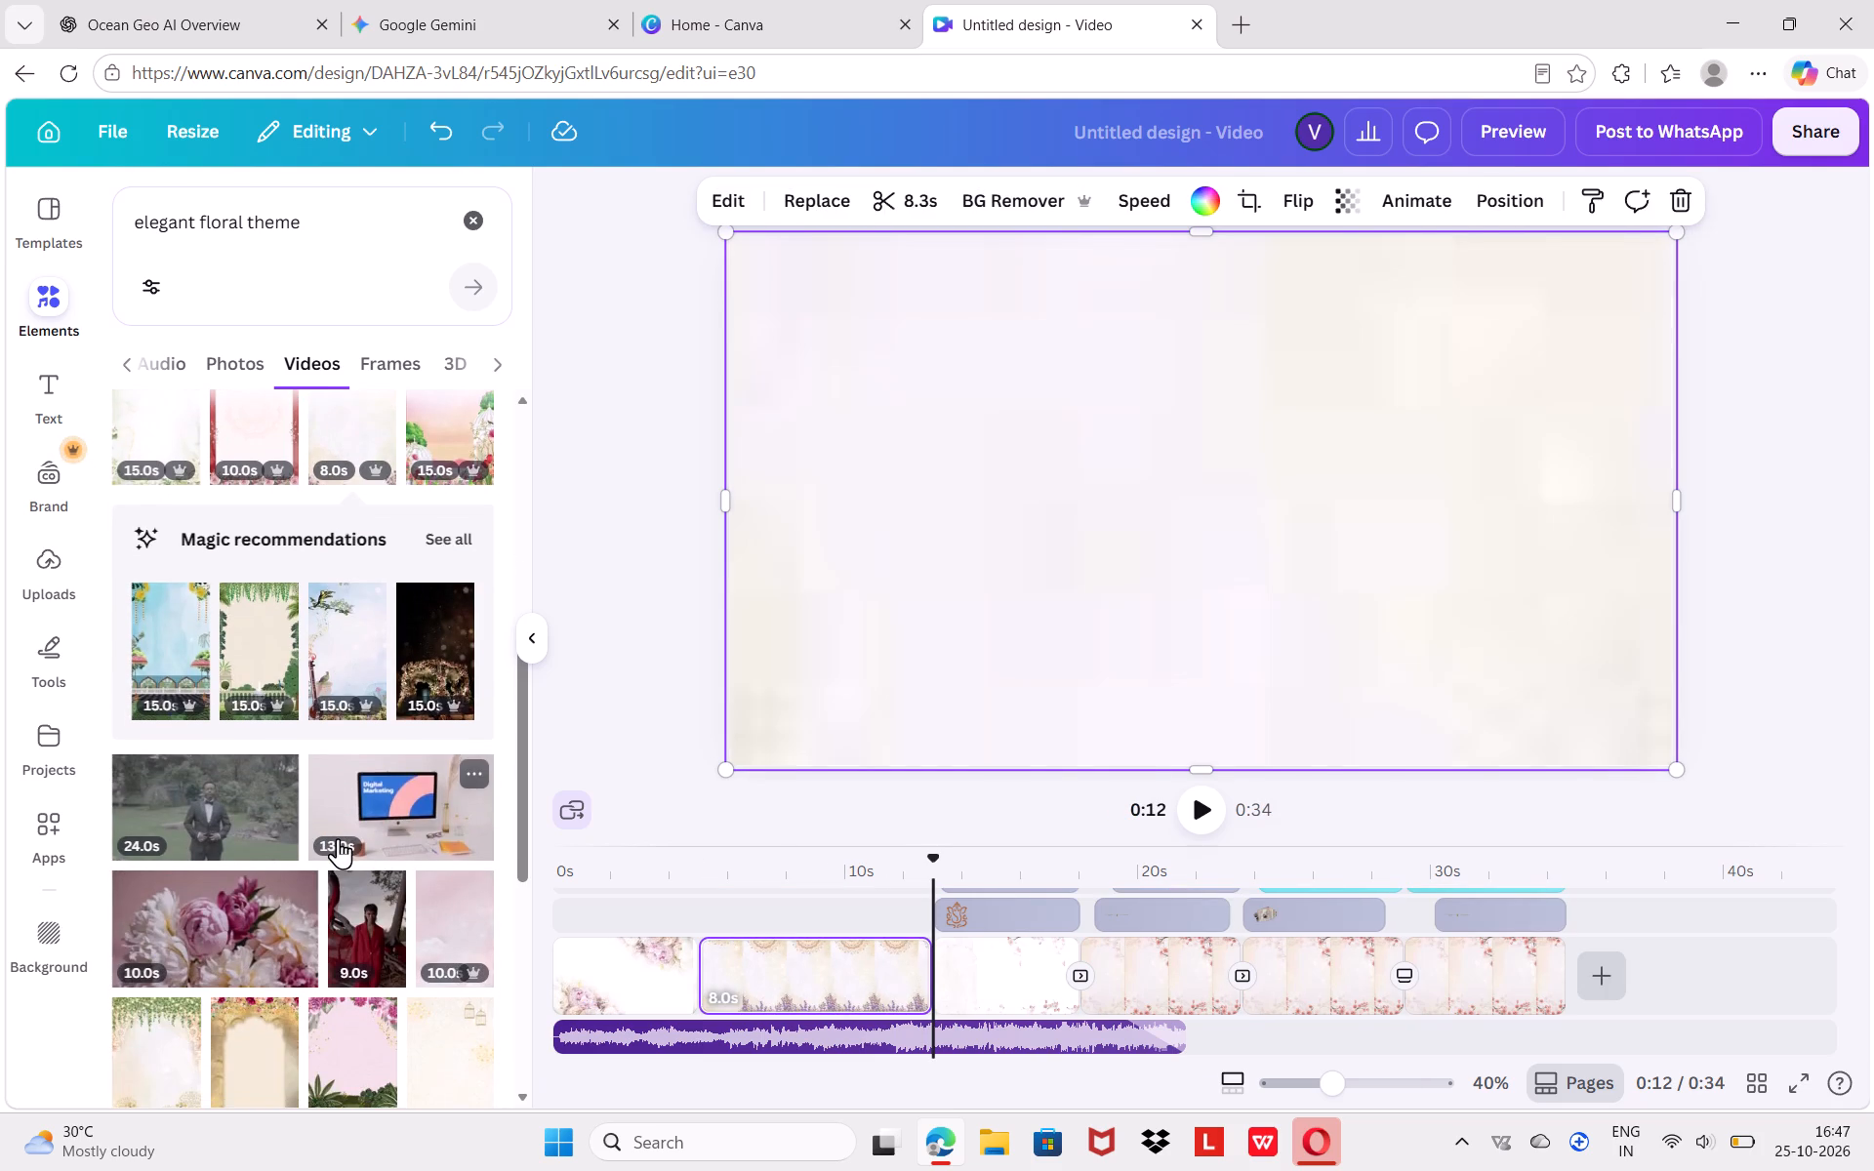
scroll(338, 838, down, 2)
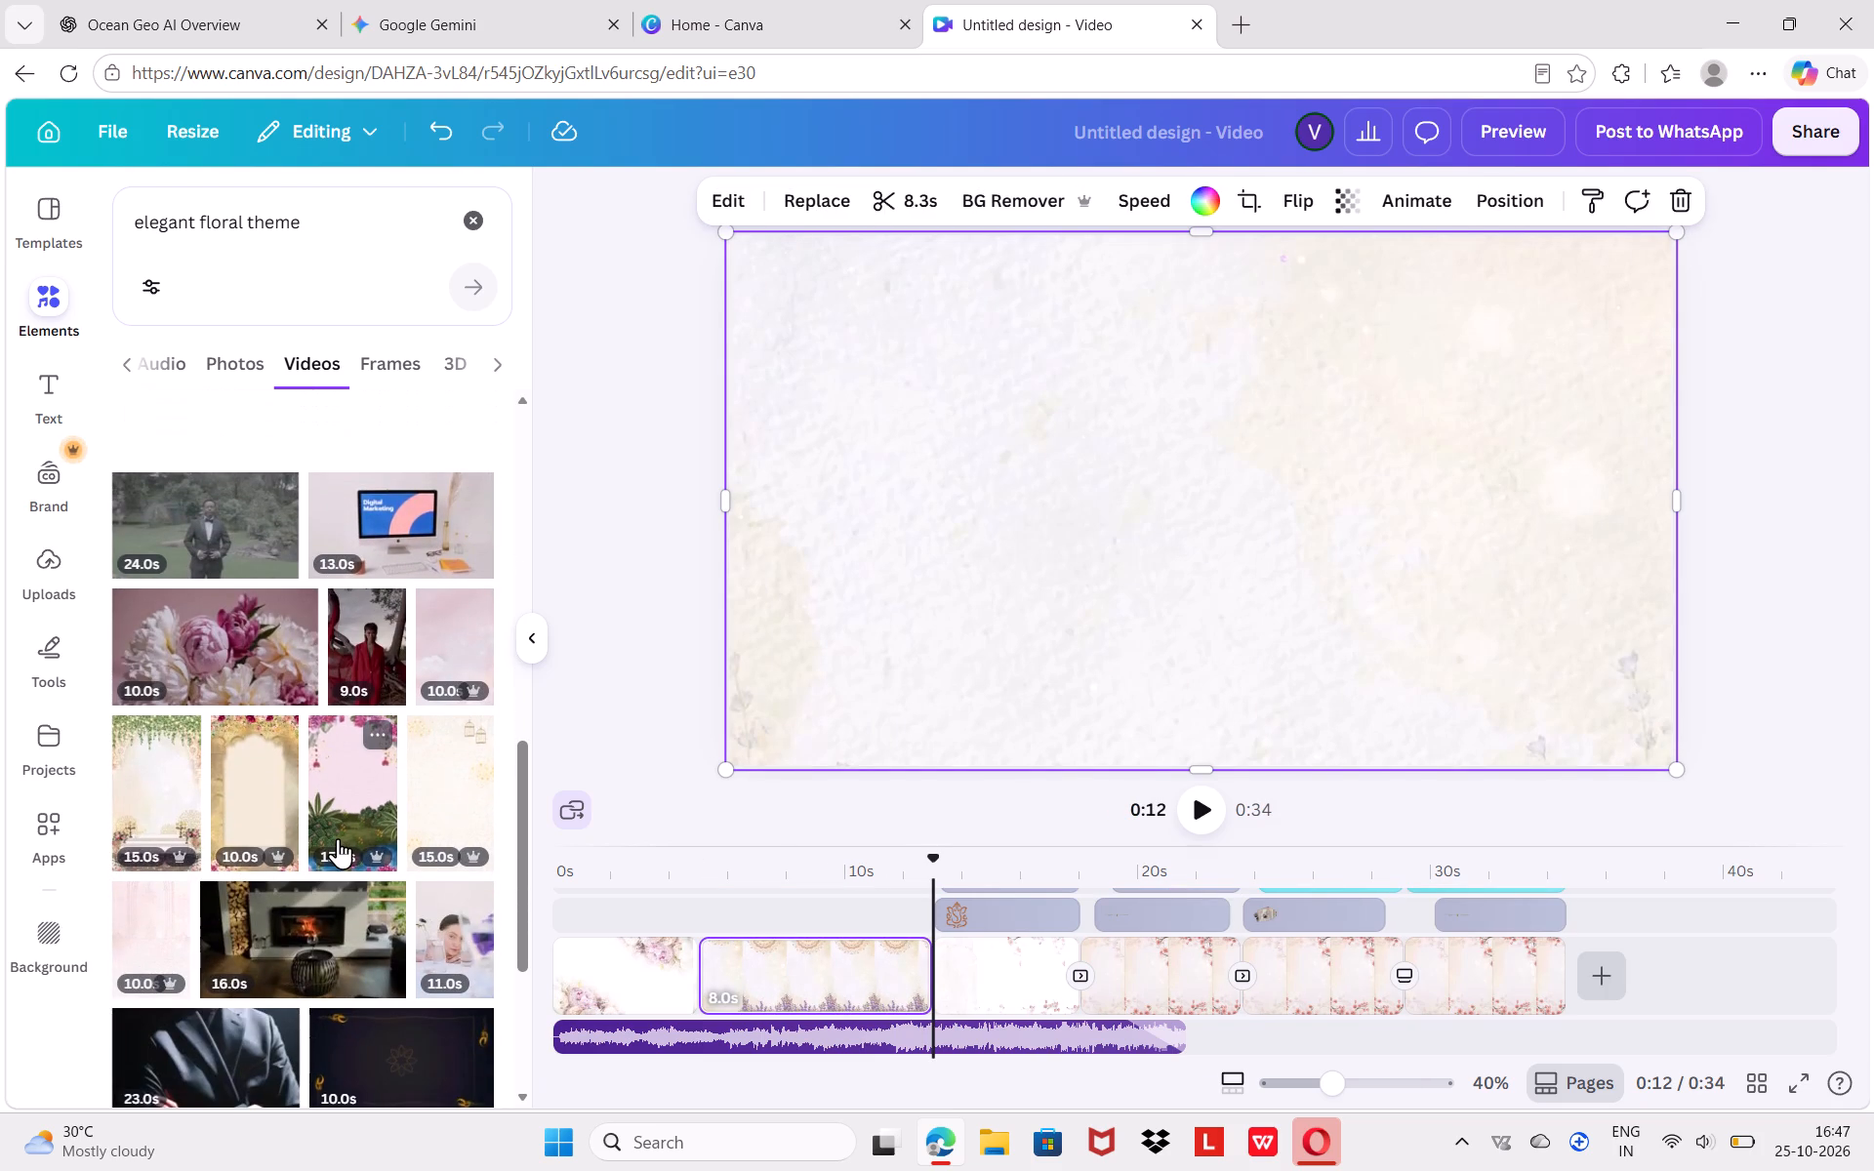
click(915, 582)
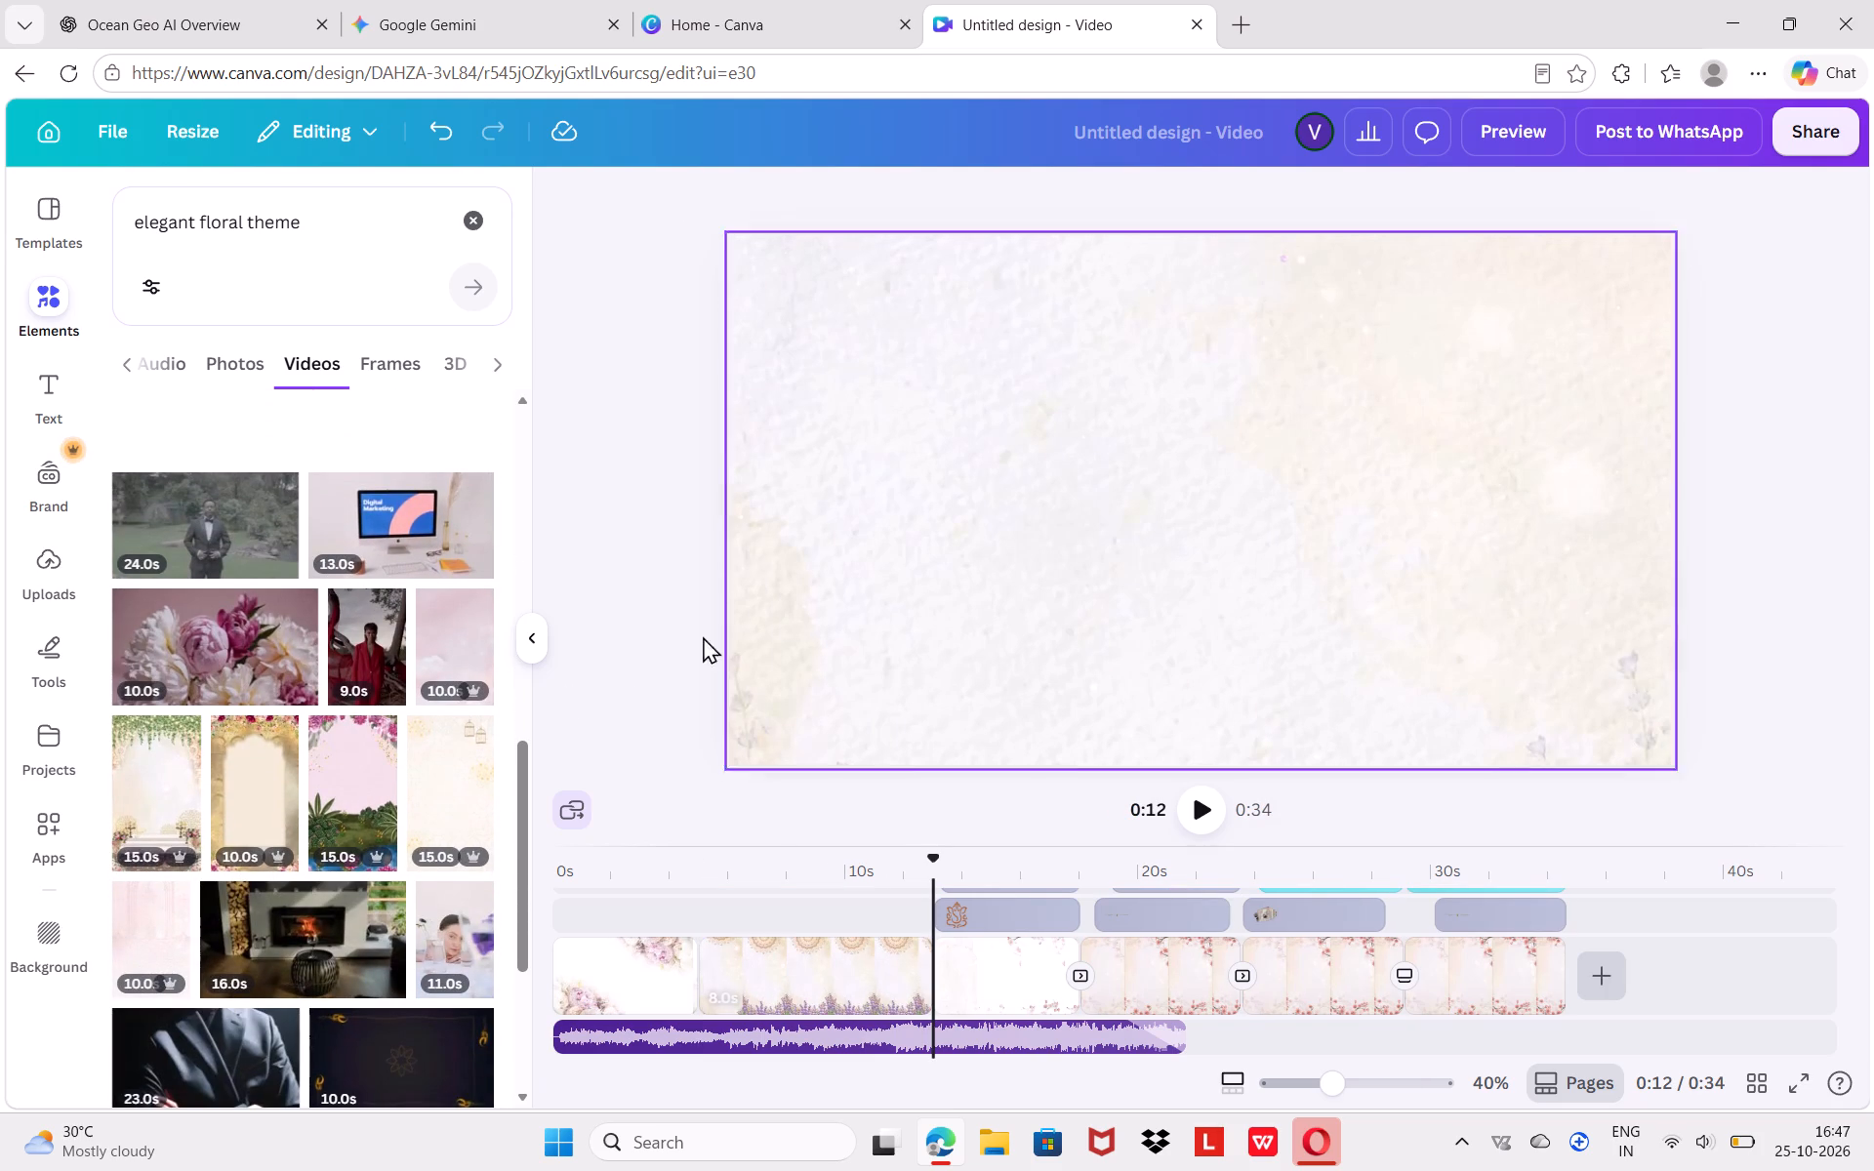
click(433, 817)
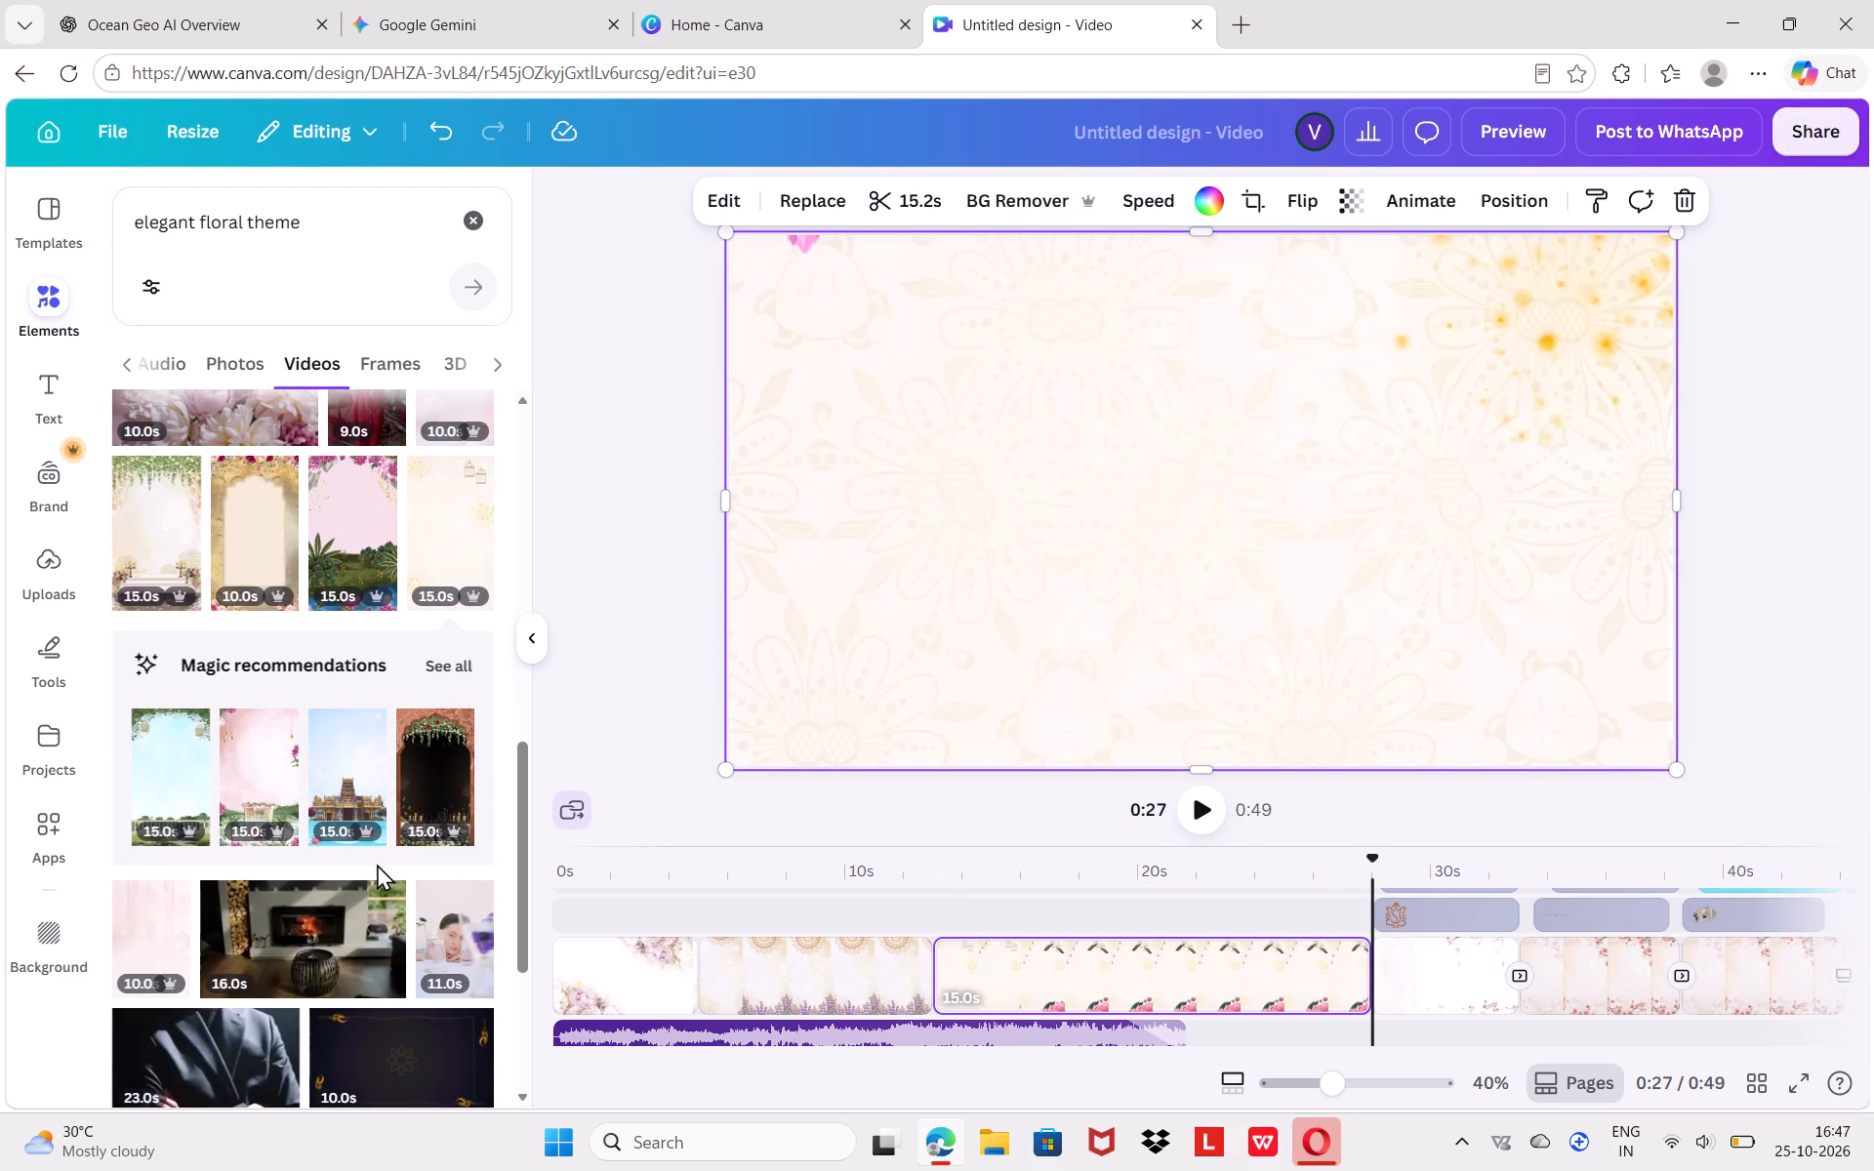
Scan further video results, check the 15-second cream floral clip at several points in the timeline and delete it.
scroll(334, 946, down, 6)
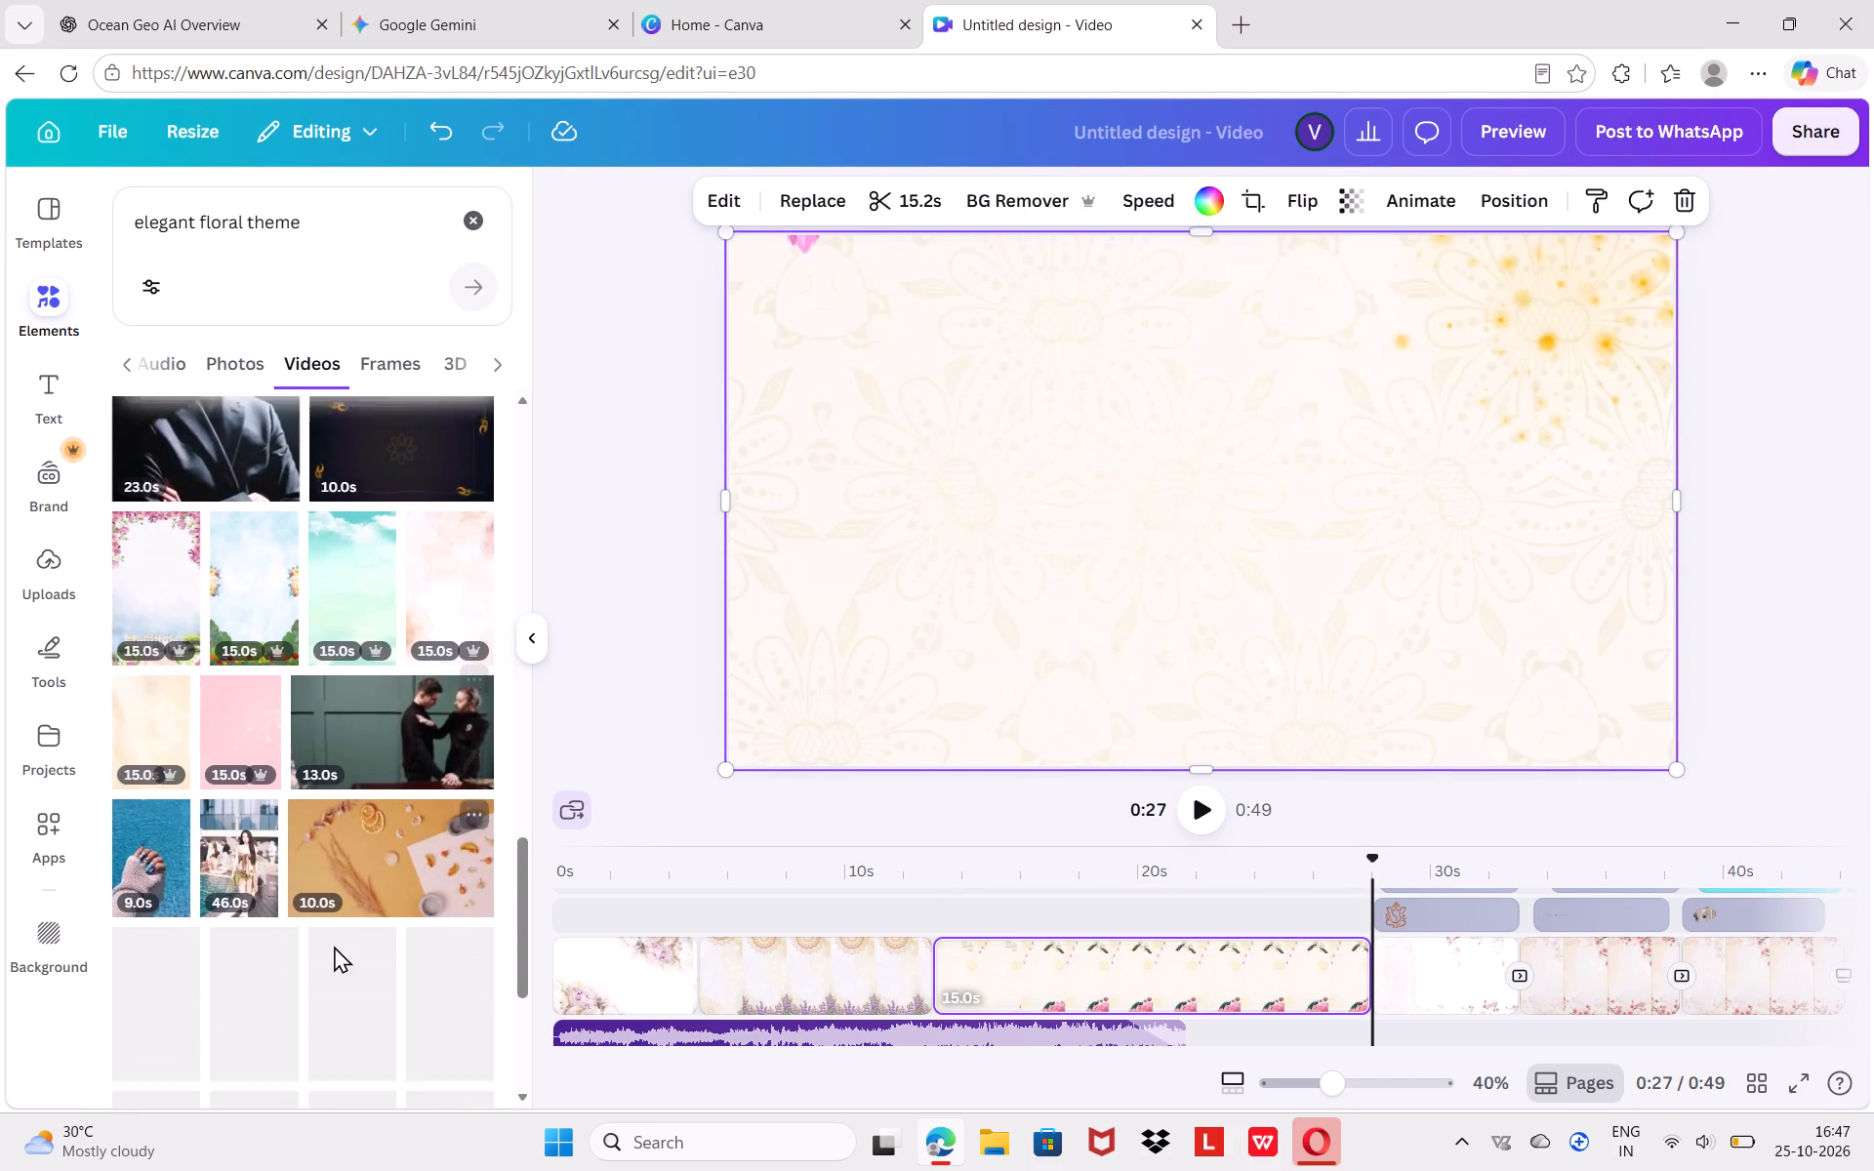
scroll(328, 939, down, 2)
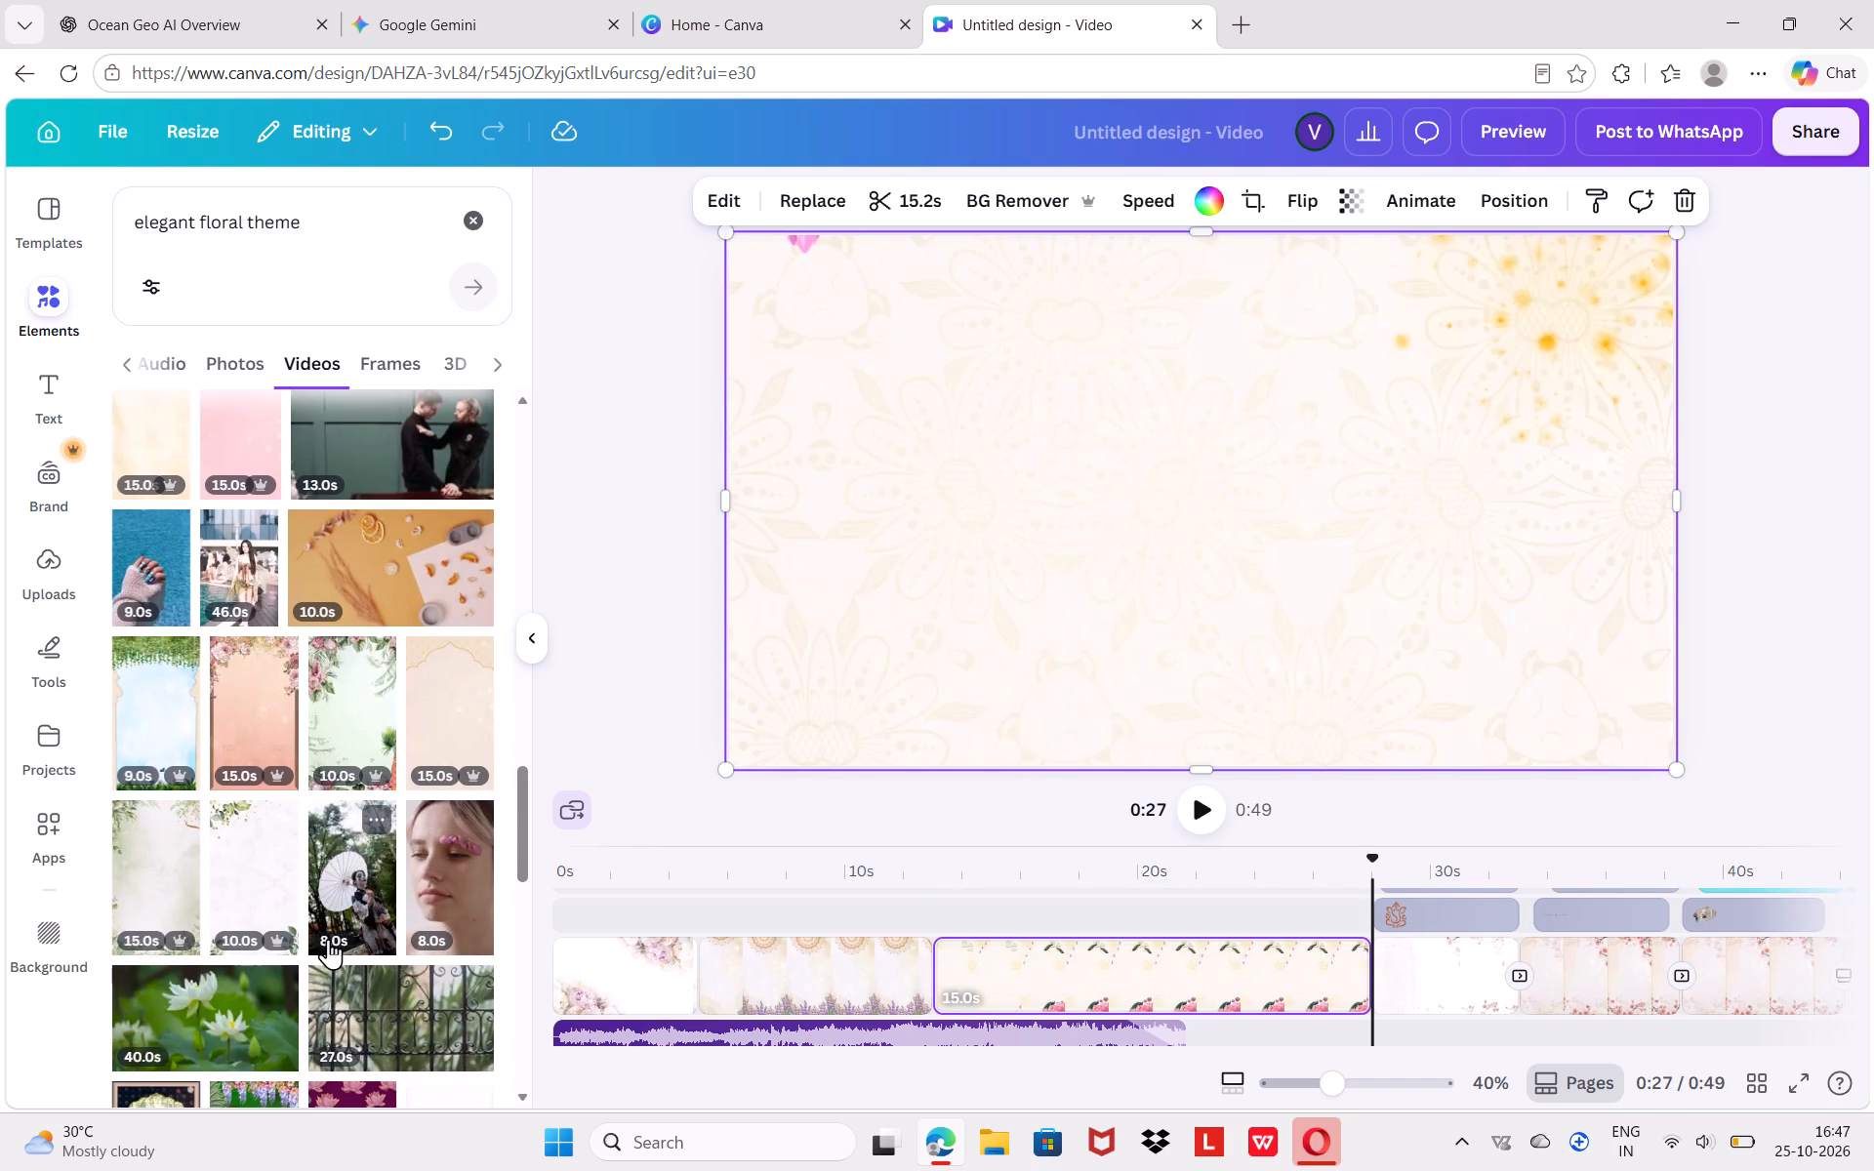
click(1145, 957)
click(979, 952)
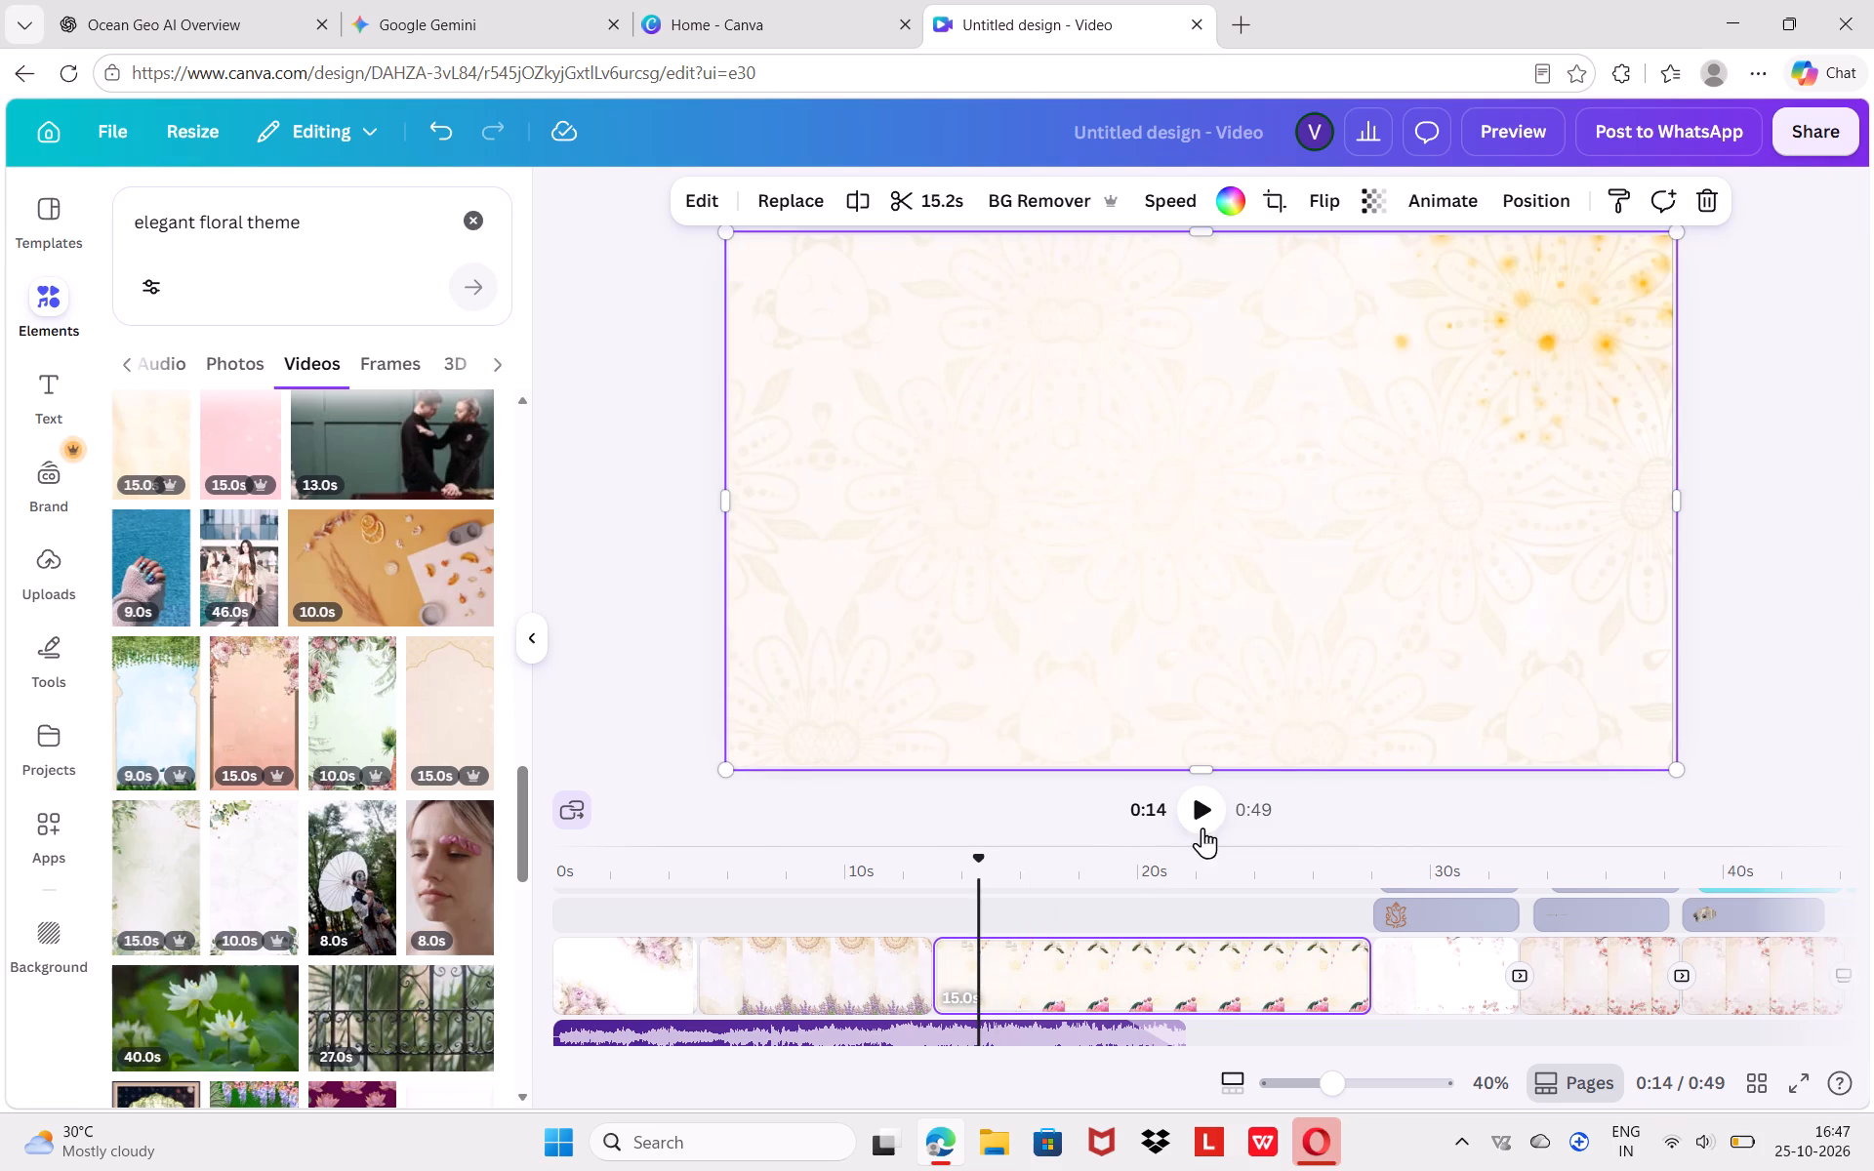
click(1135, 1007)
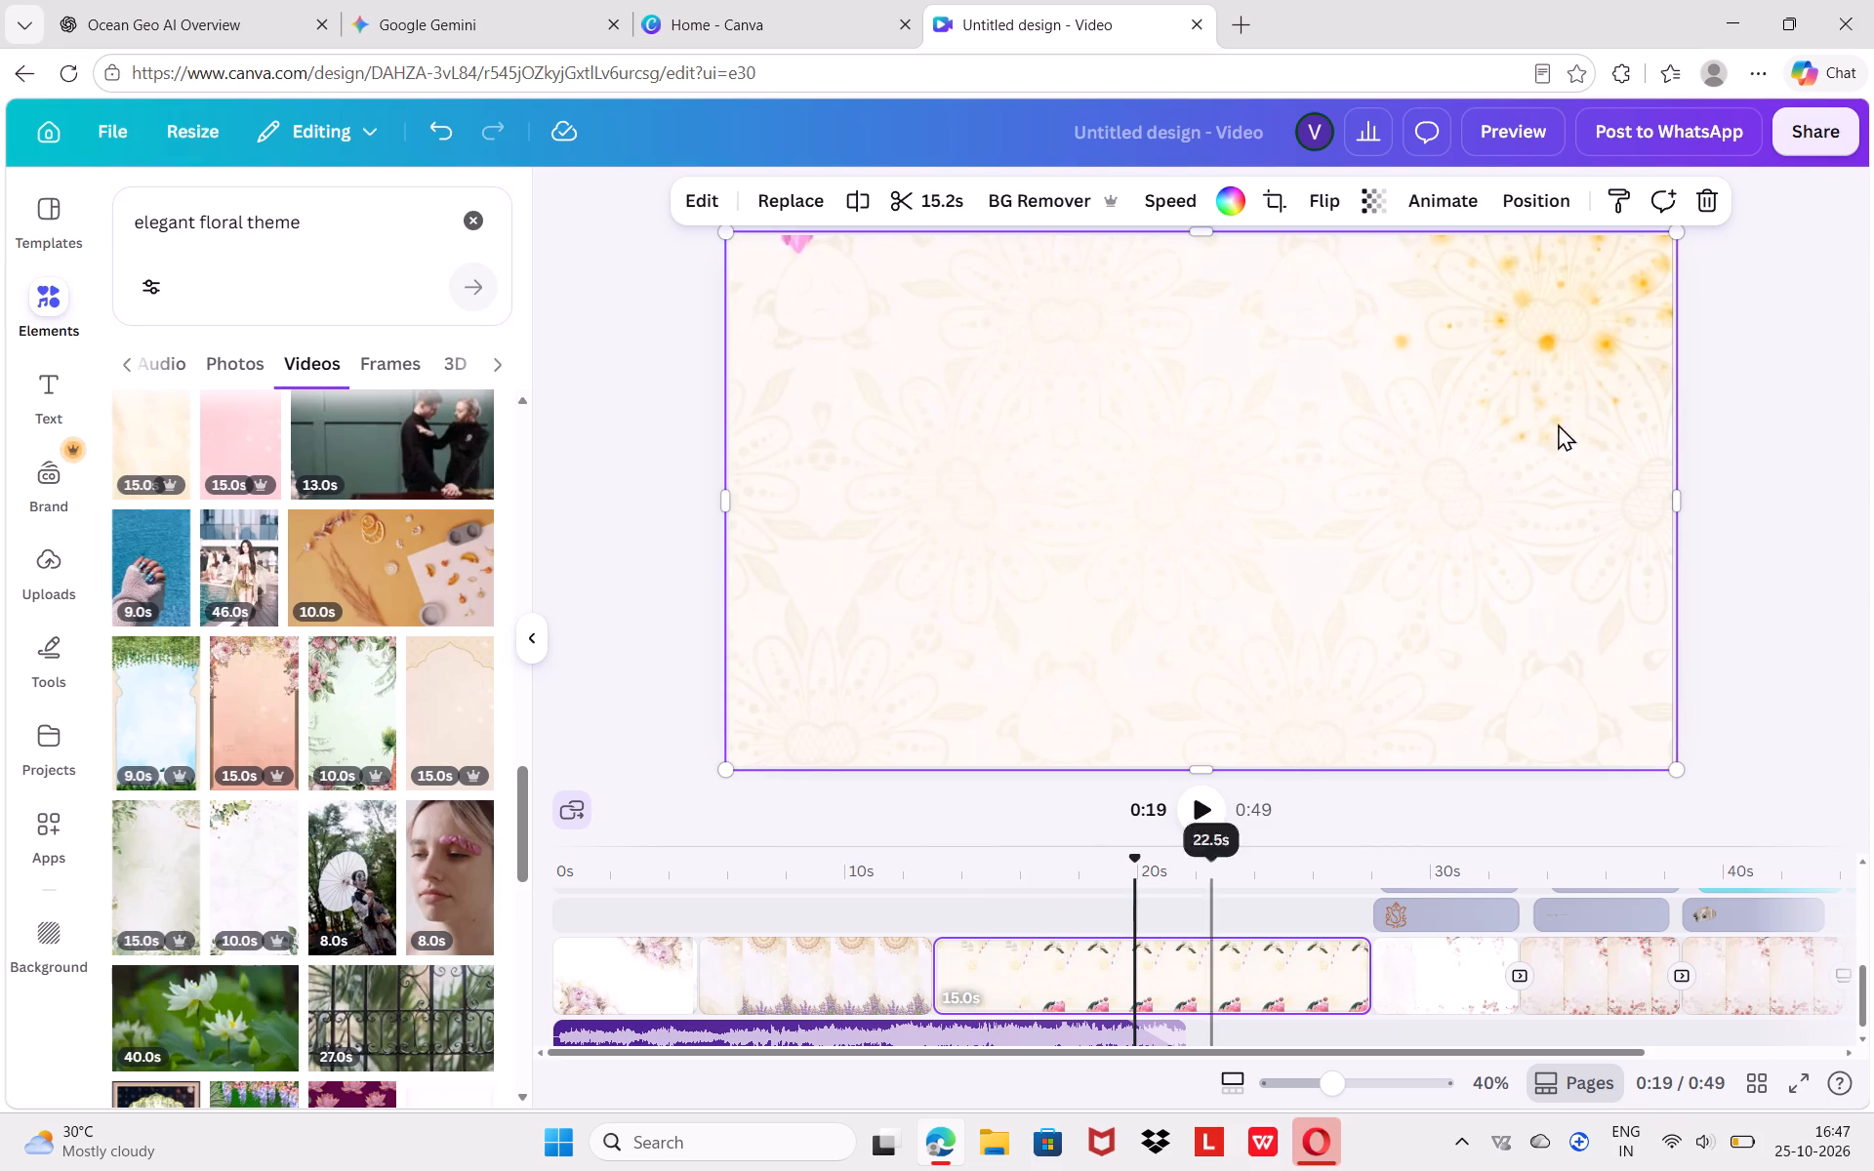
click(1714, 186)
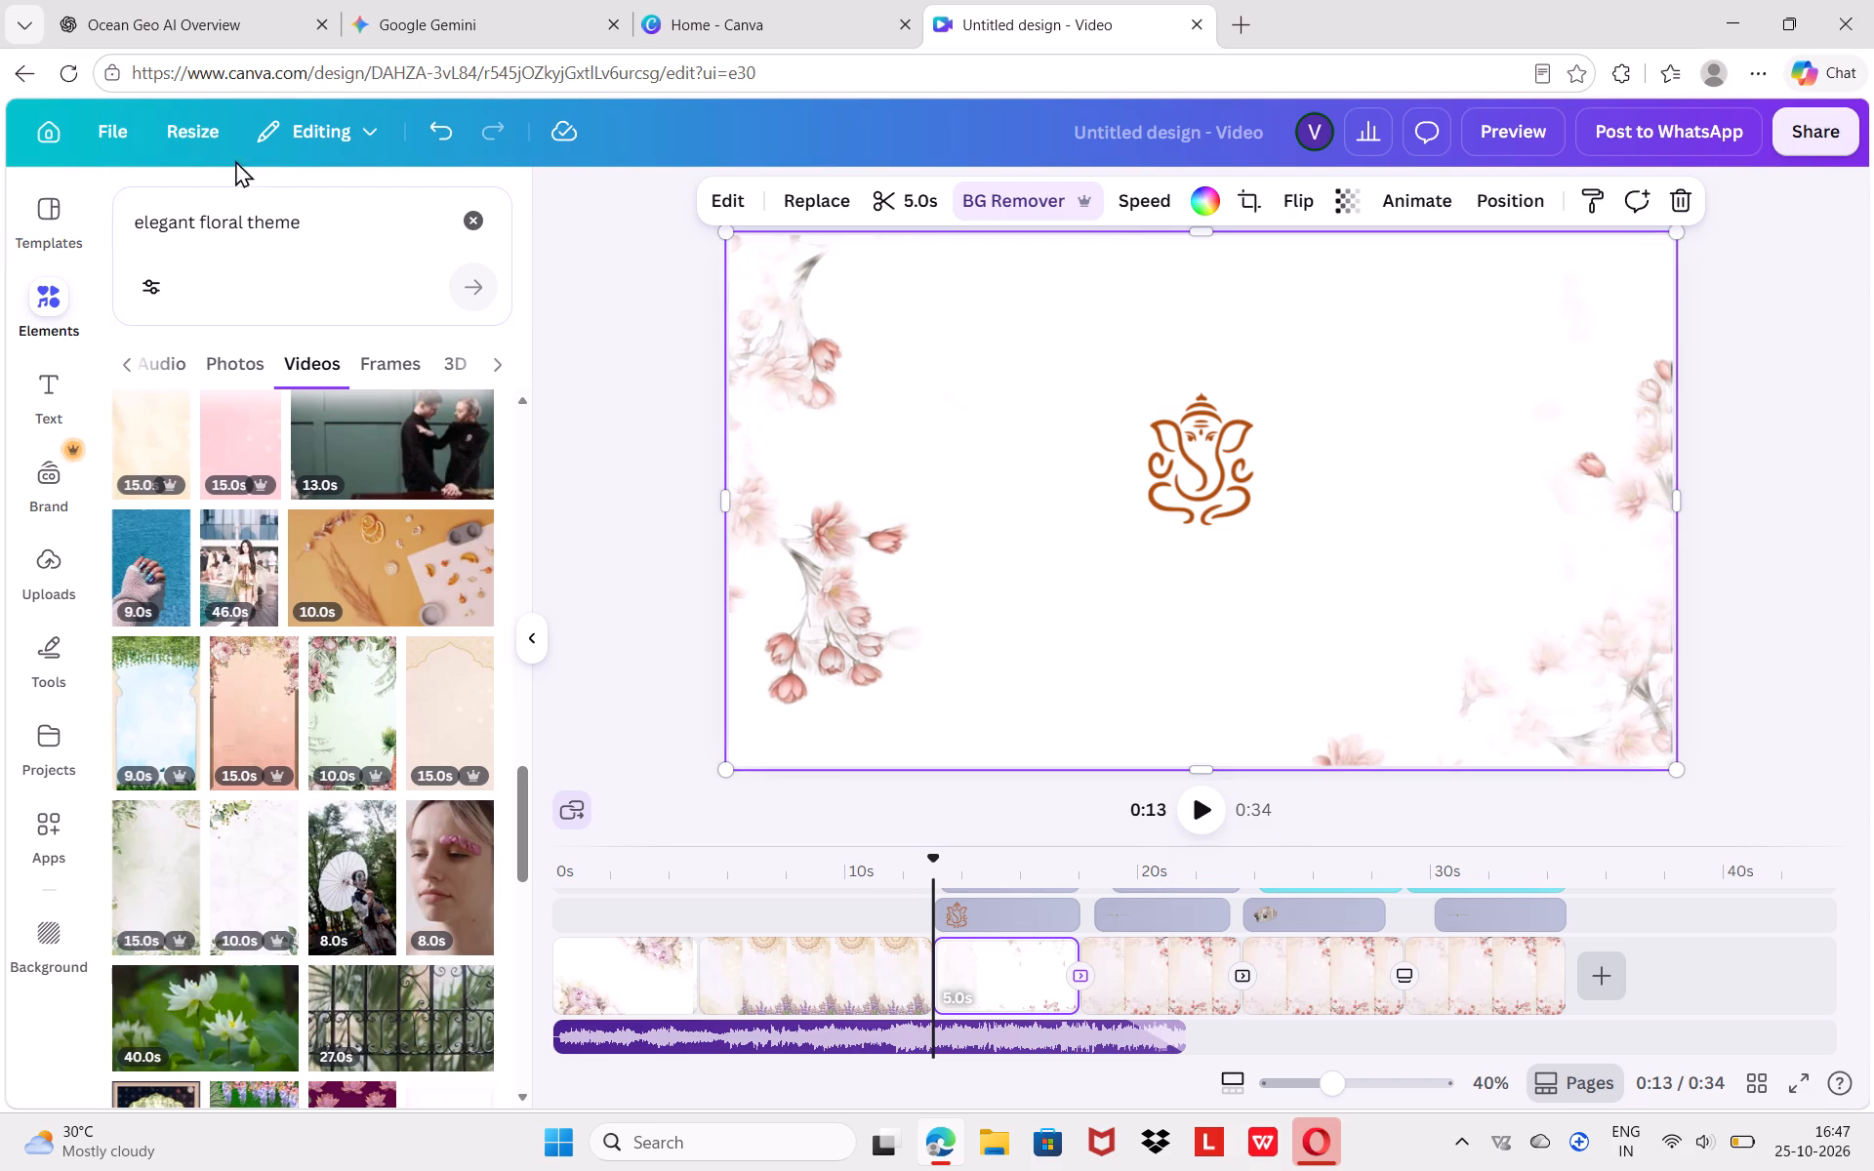
Undo all the edits, including the added floral media and the applied engagement template, back to a blank video design.
click(458, 144)
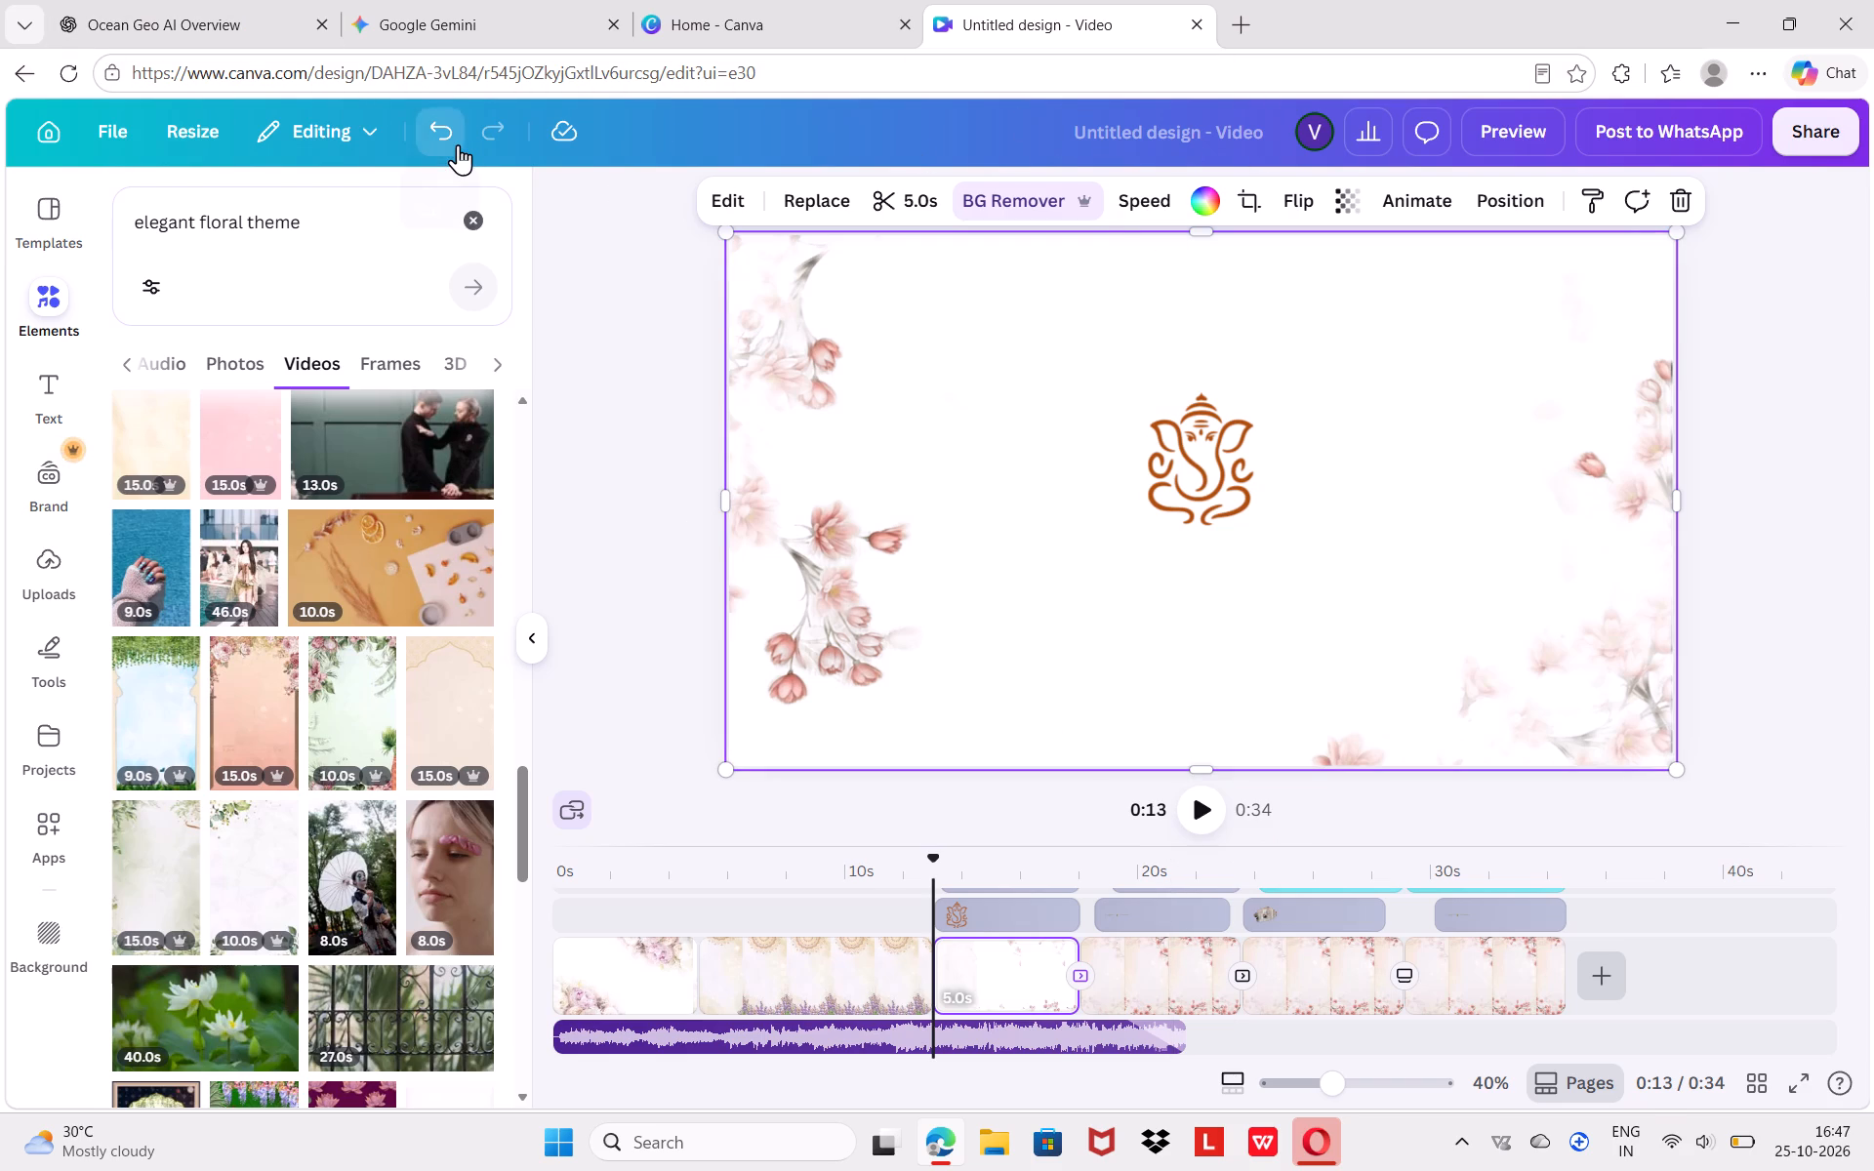
click(458, 144)
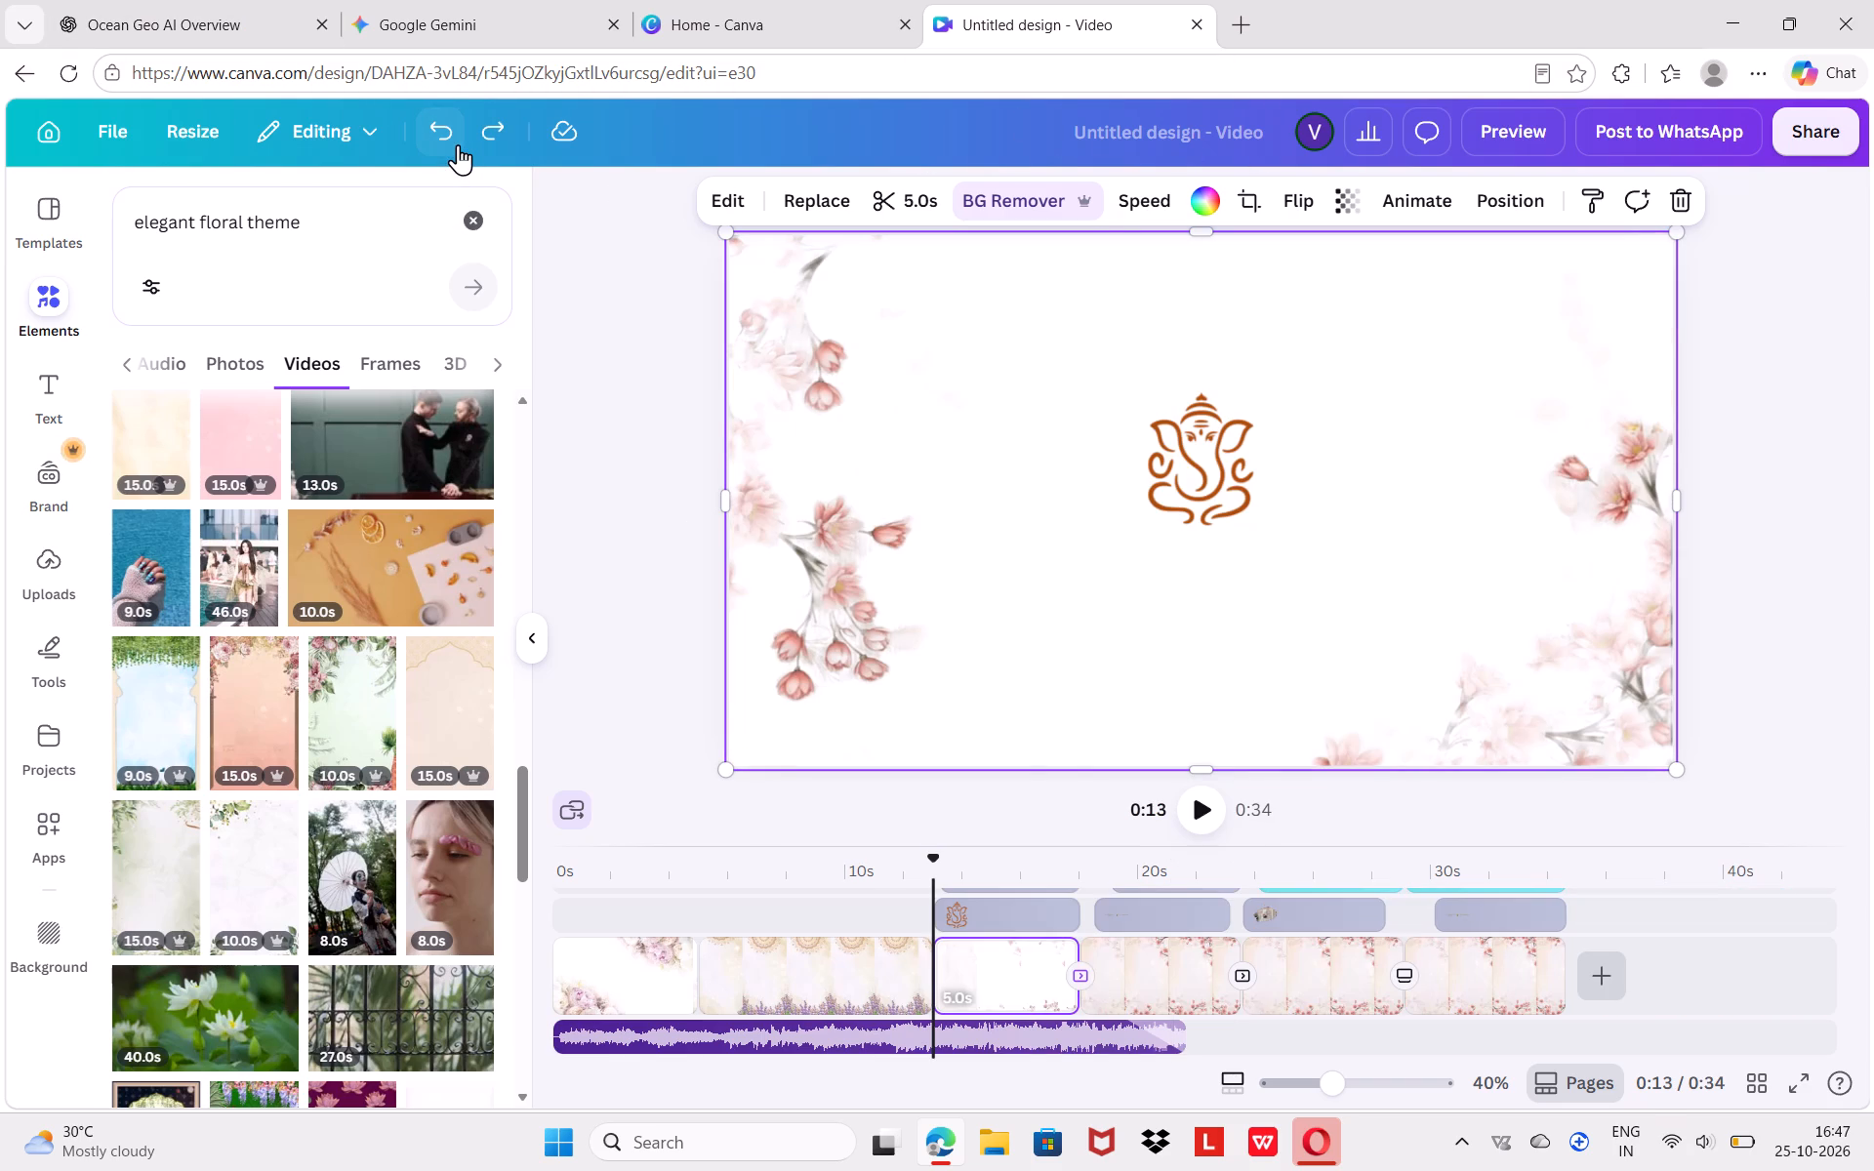
click(458, 144)
click(458, 144)
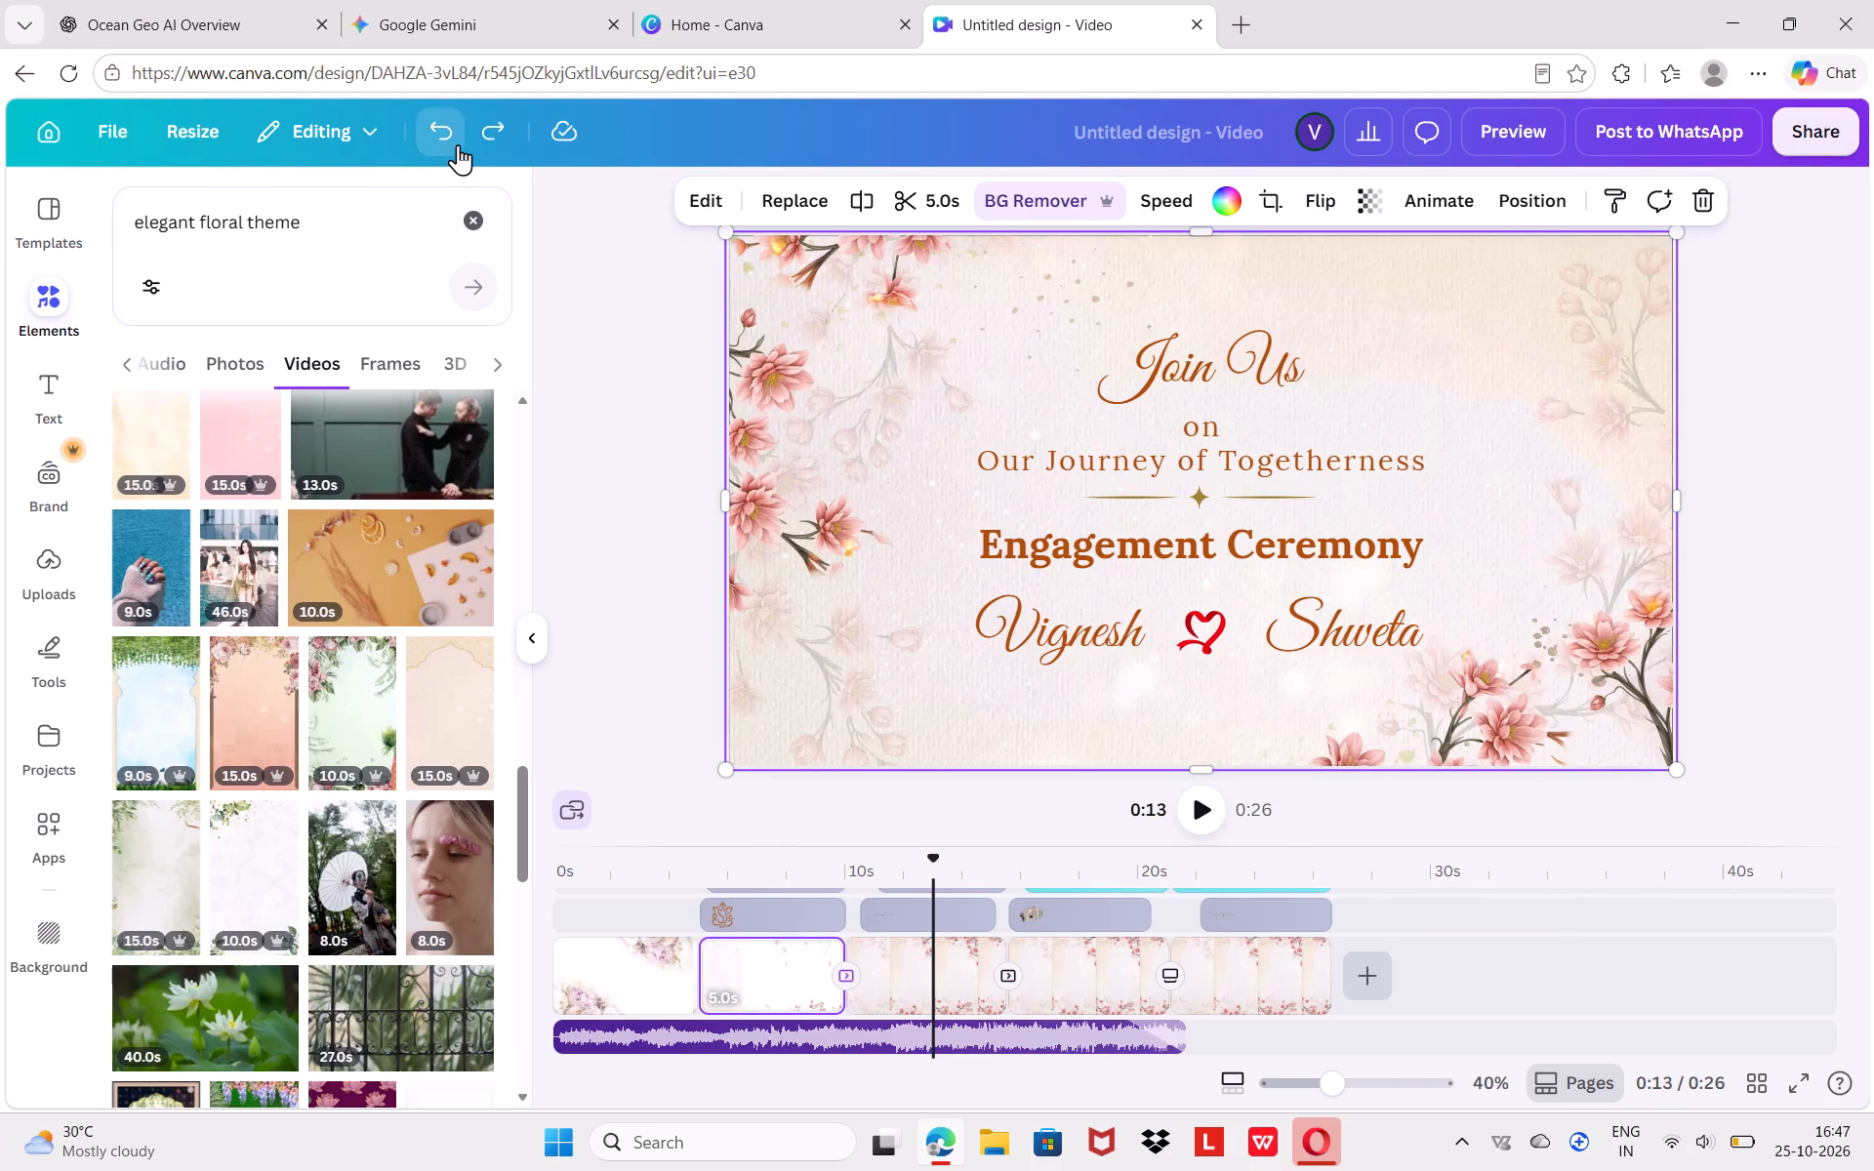
click(458, 144)
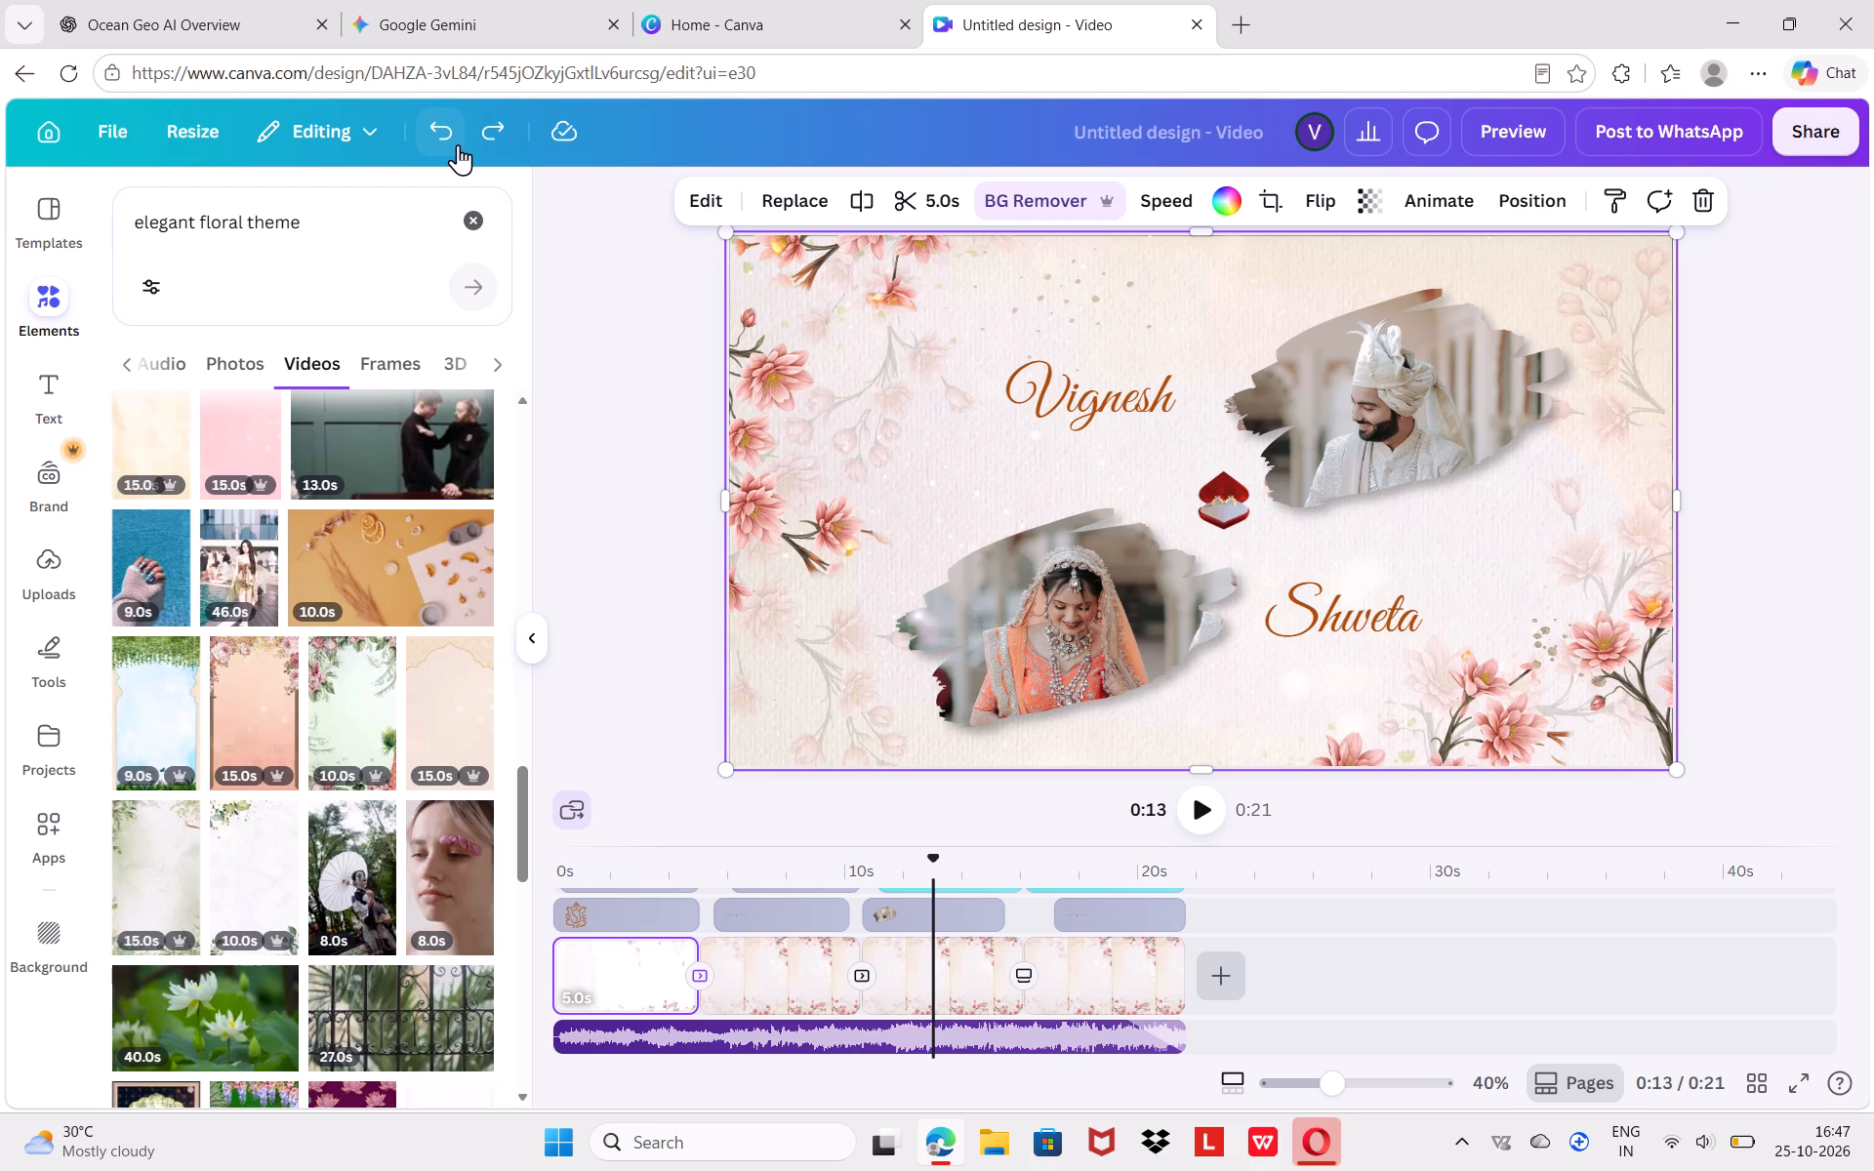
click(458, 144)
triple_click(458, 144)
click(458, 144)
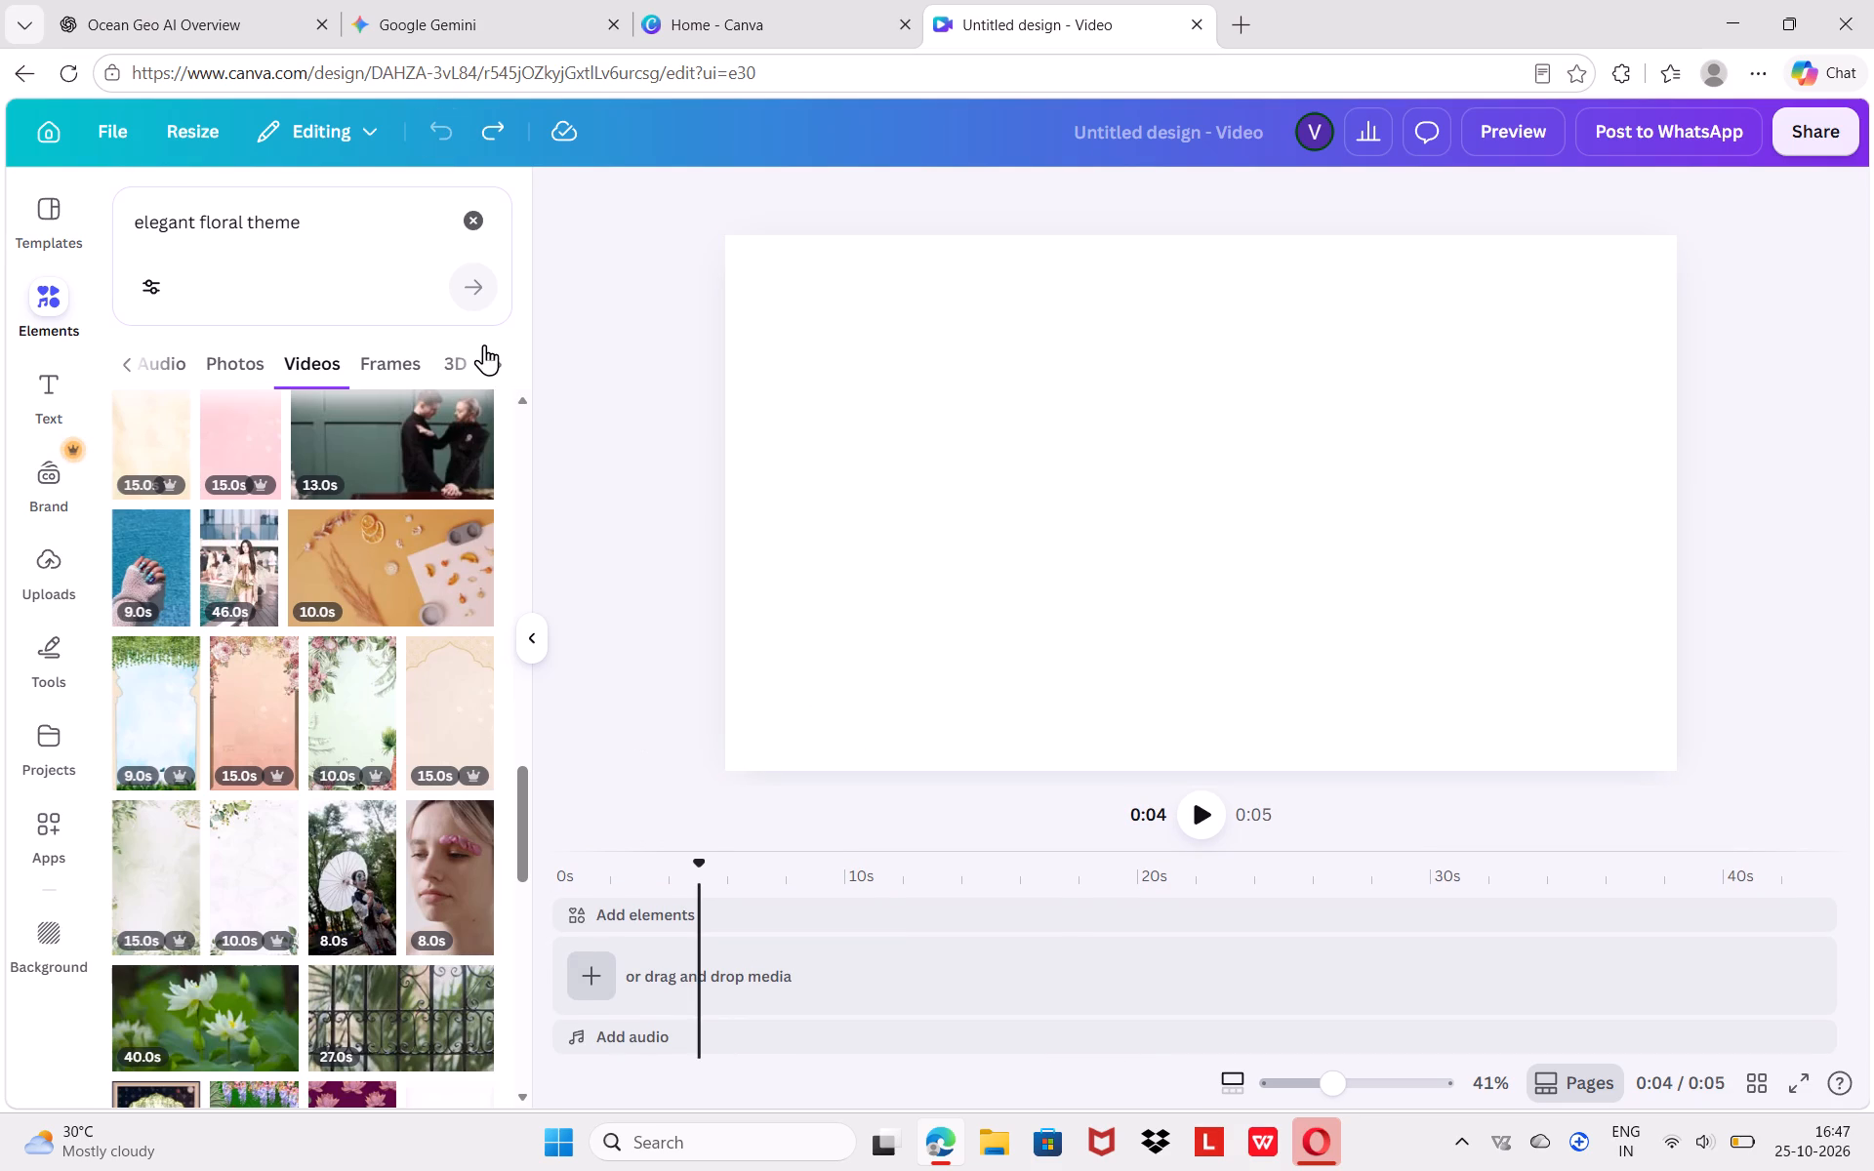
click(471, 207)
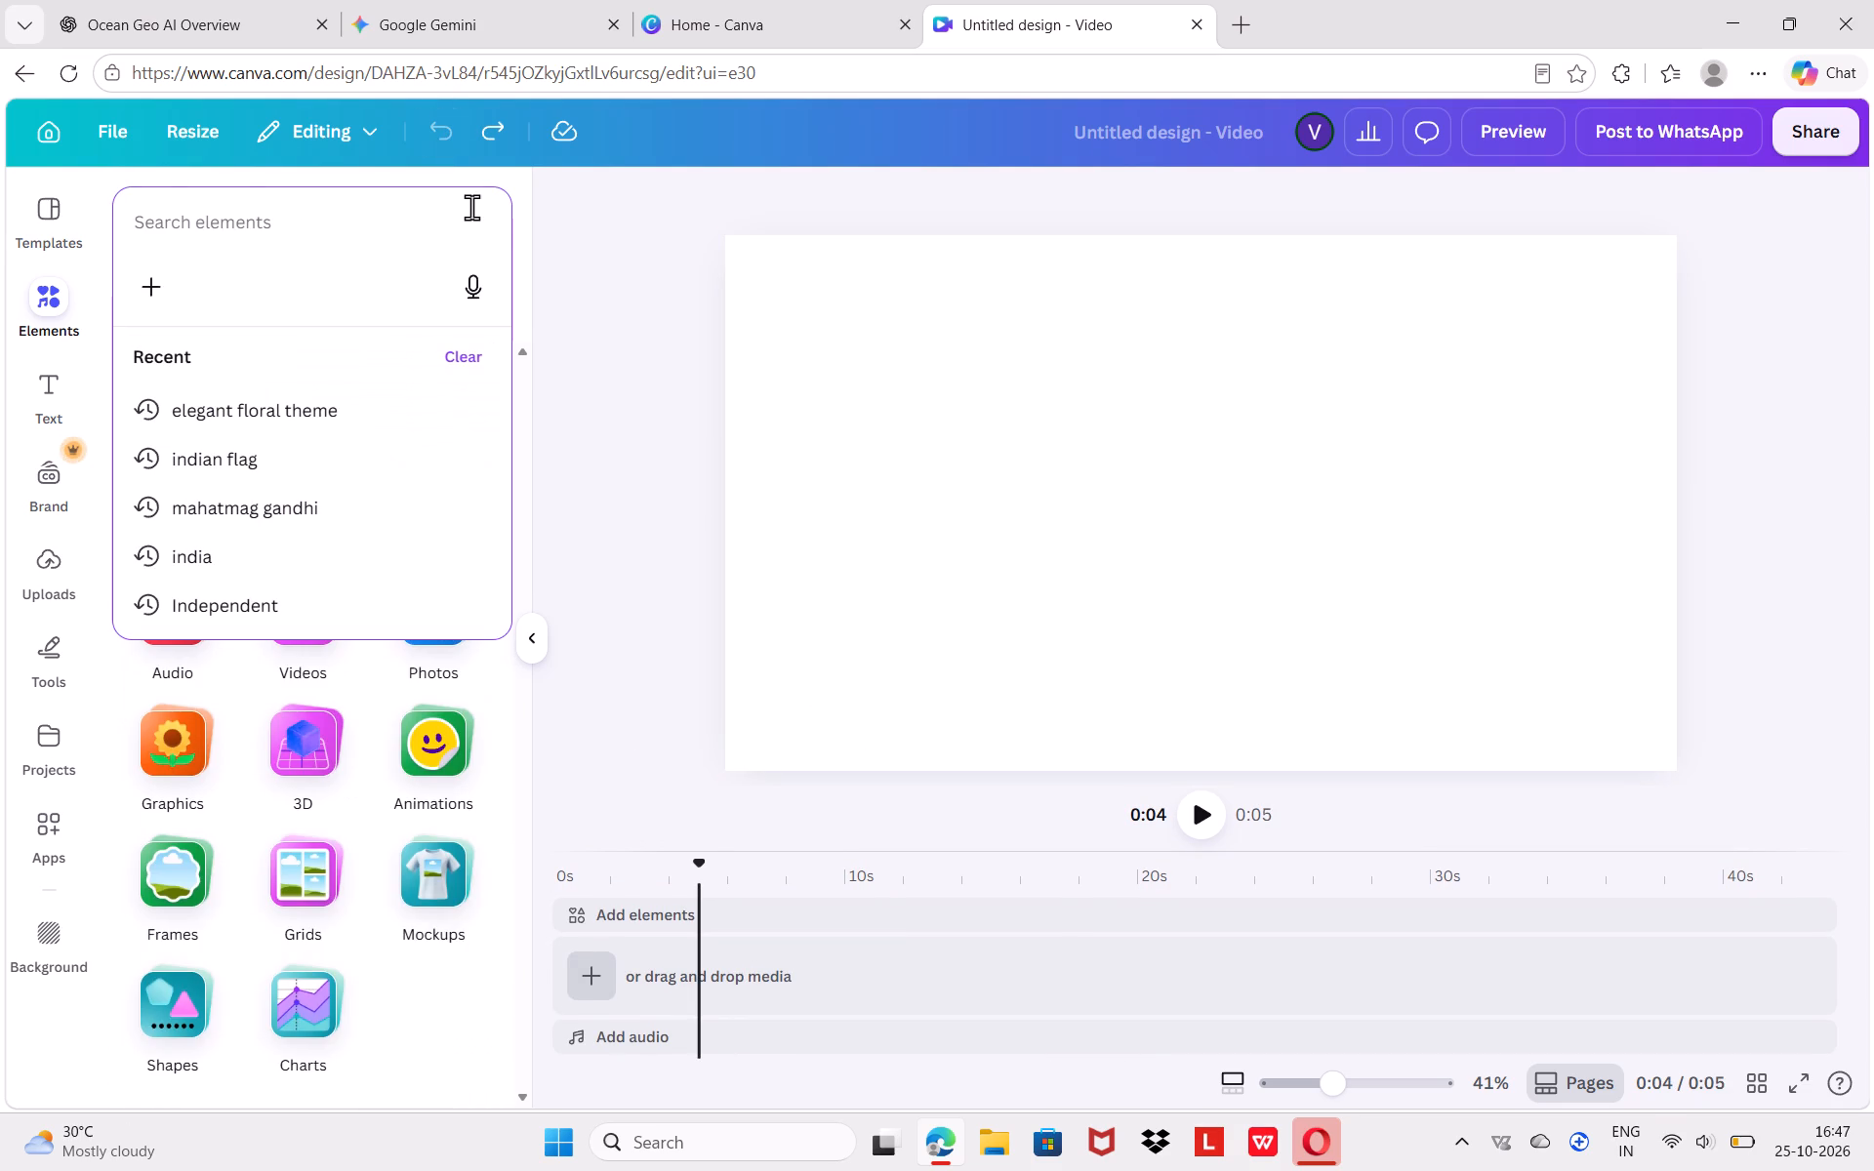
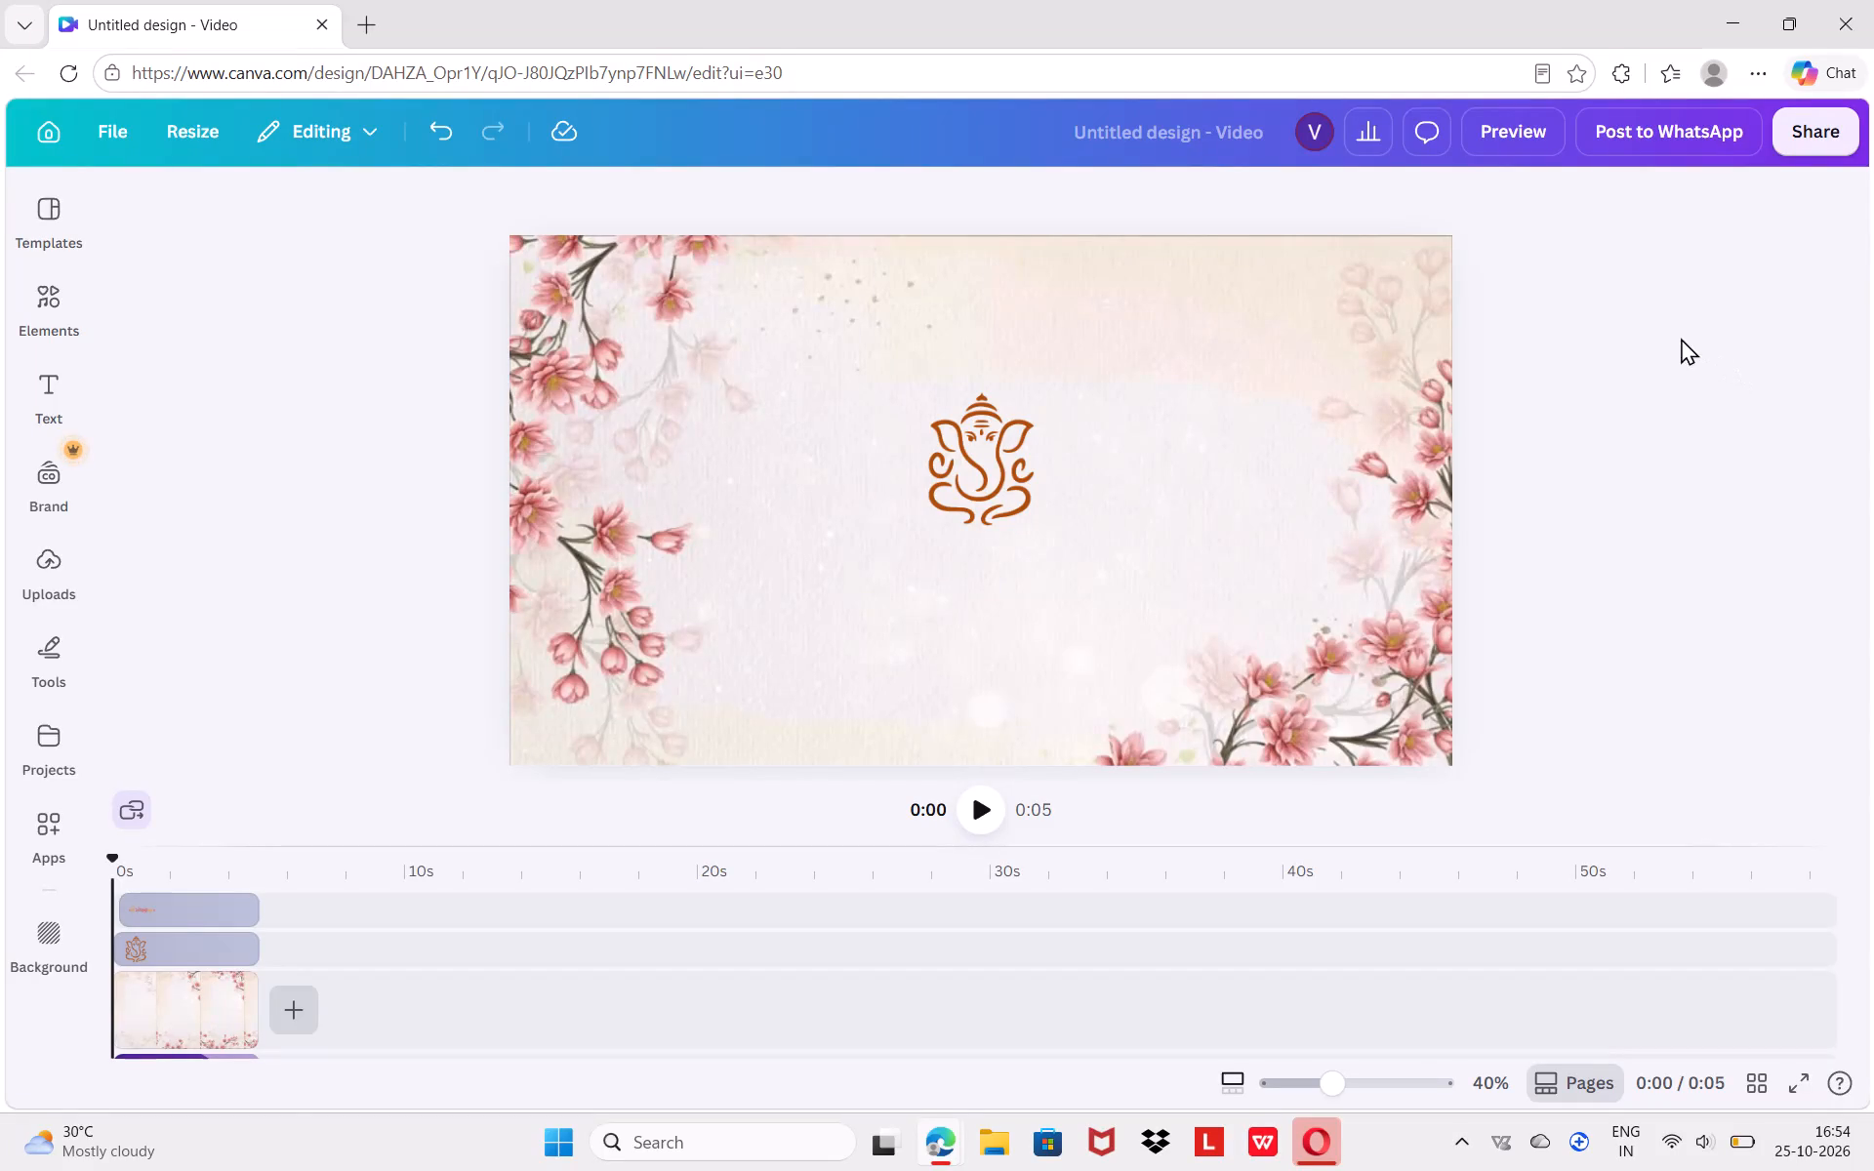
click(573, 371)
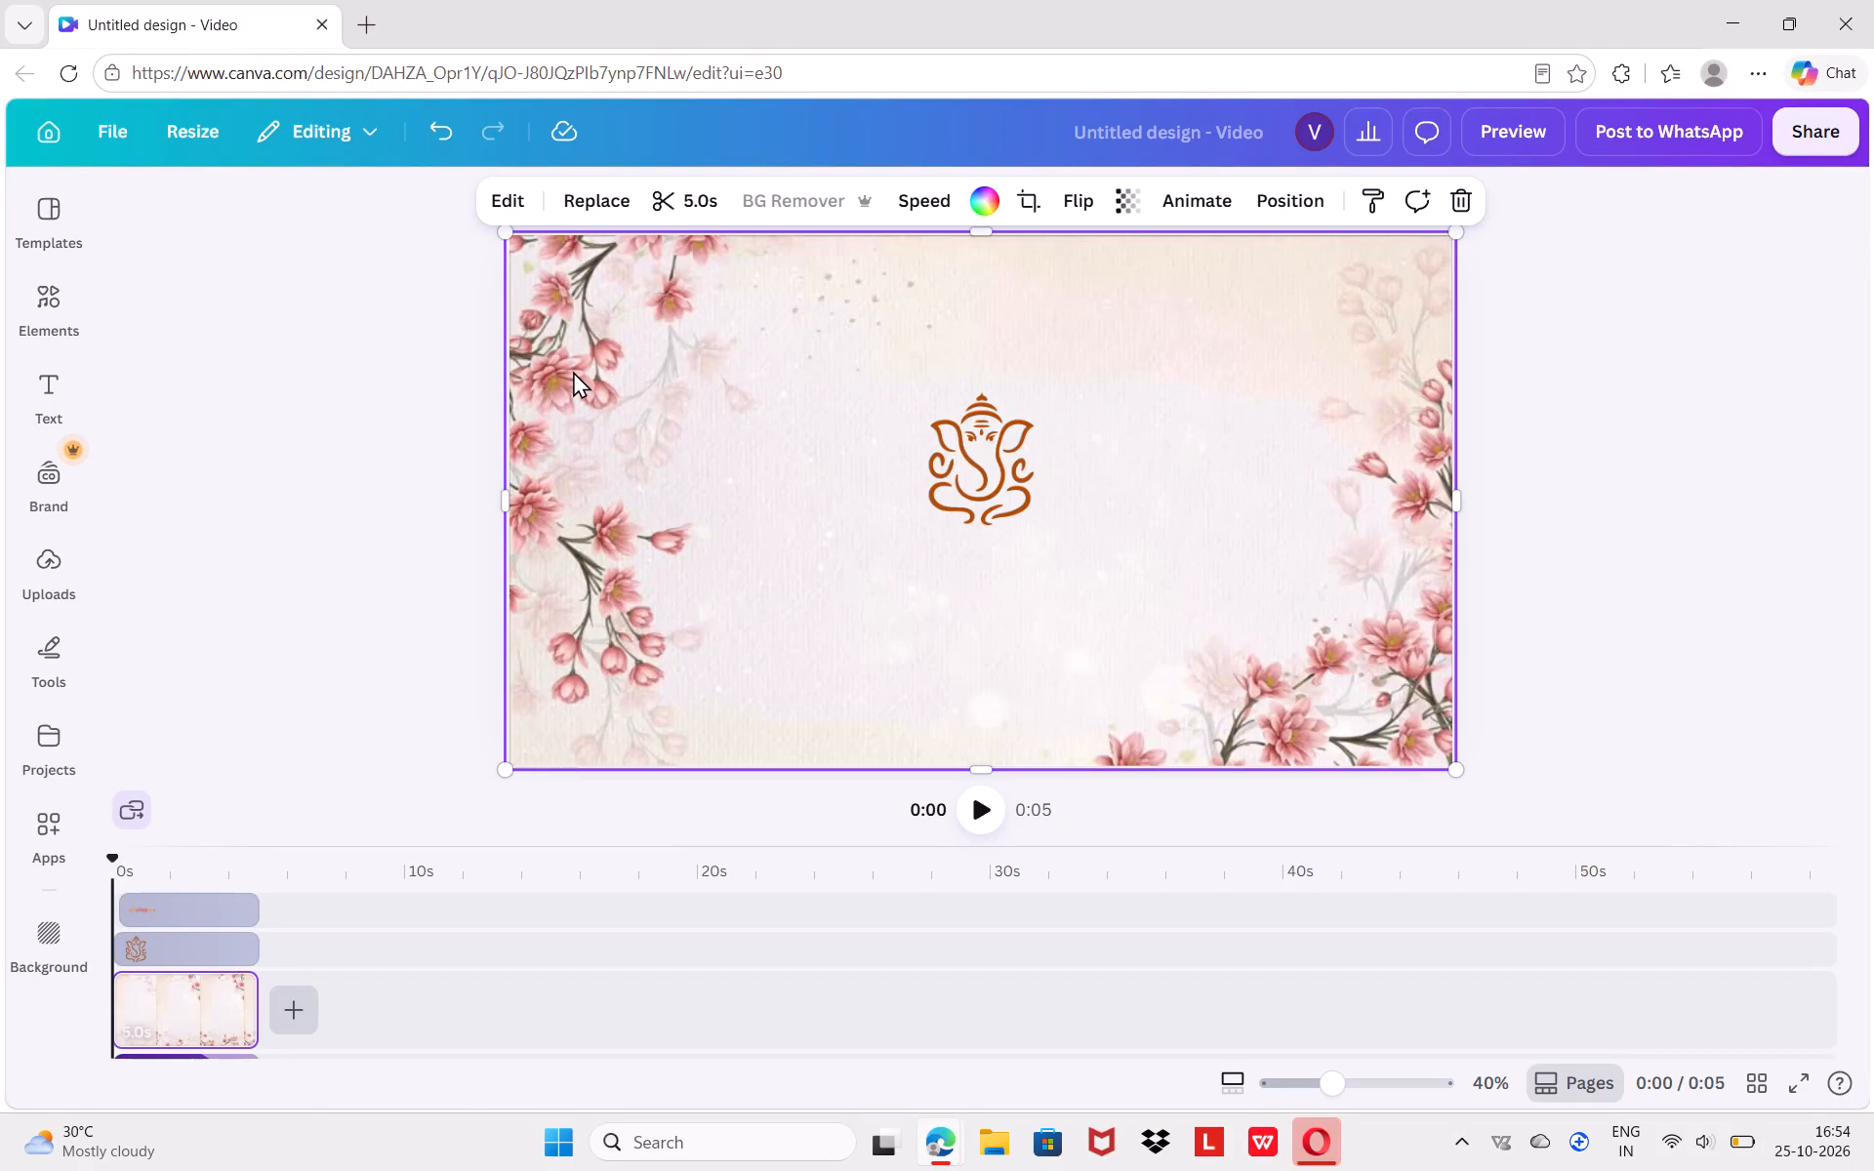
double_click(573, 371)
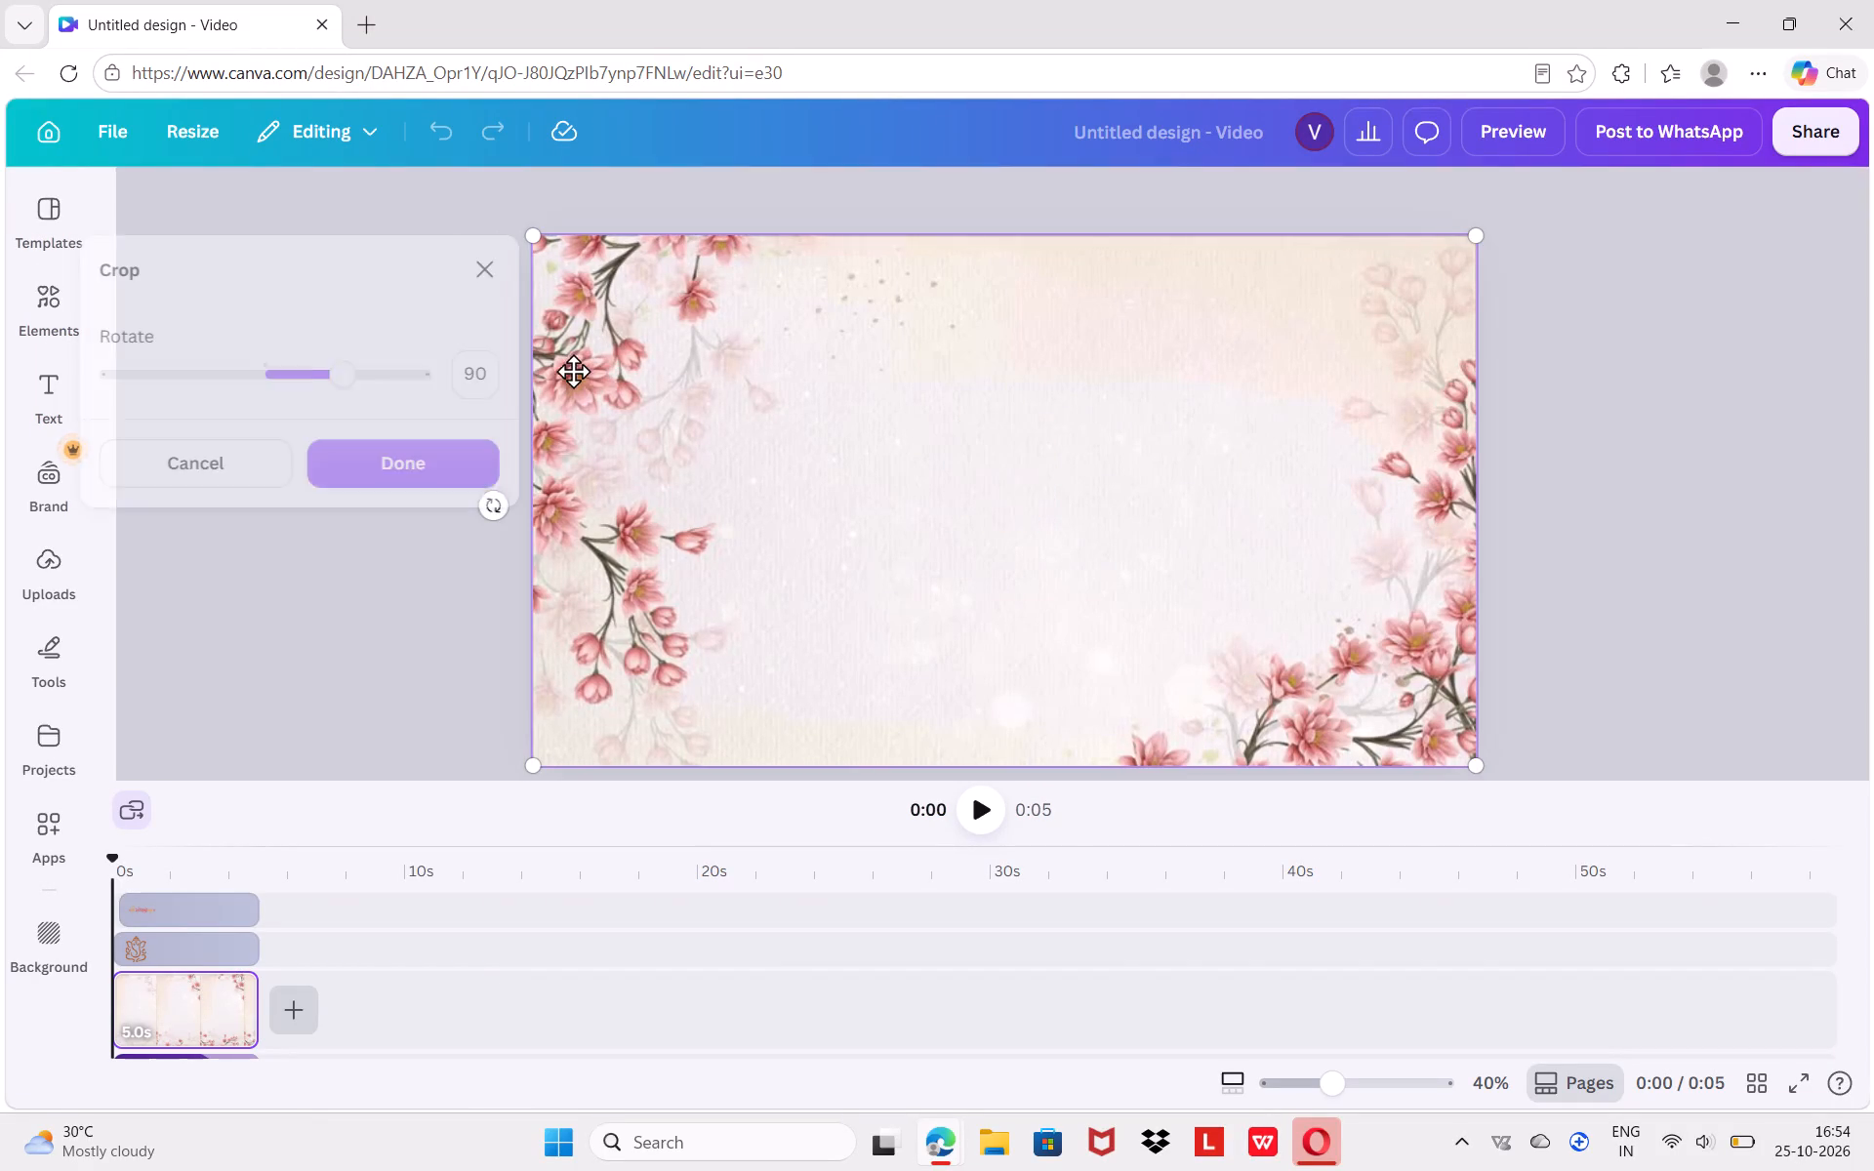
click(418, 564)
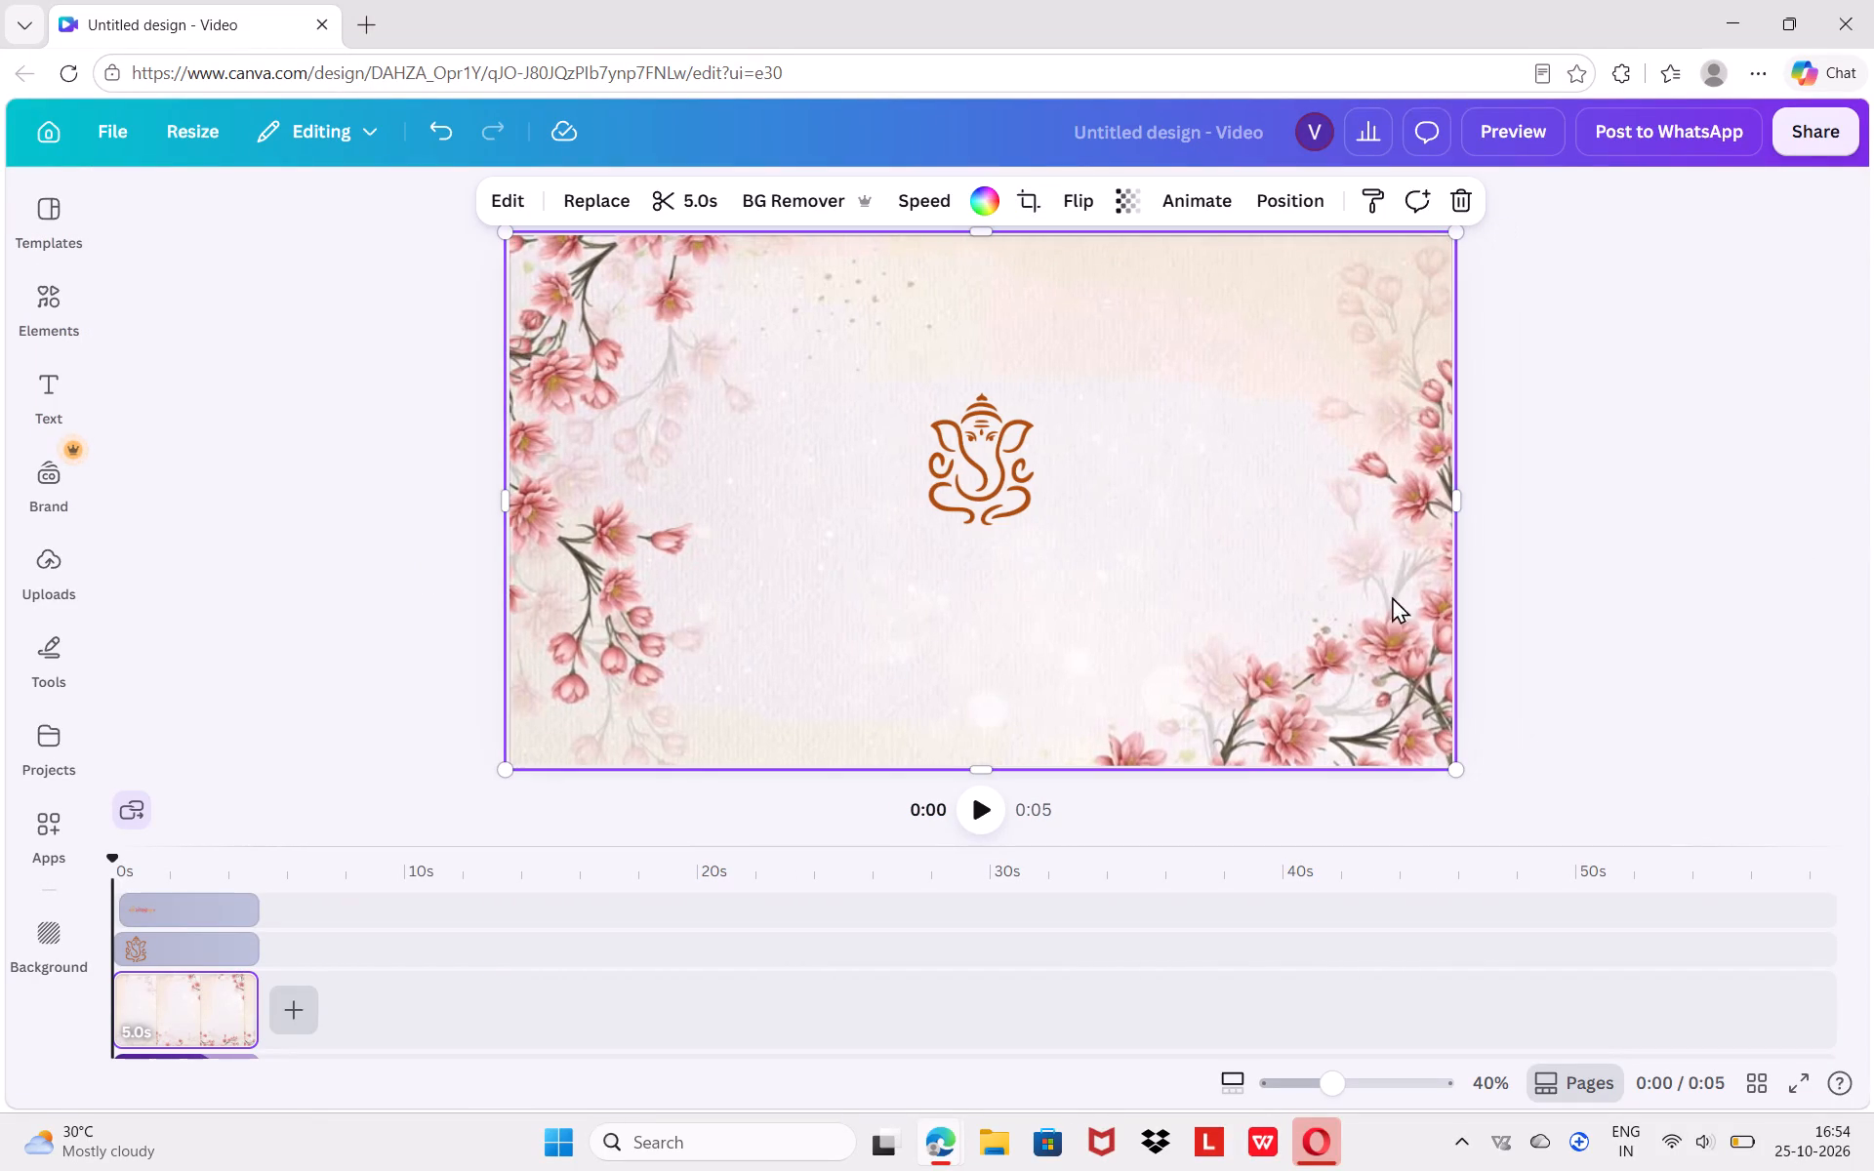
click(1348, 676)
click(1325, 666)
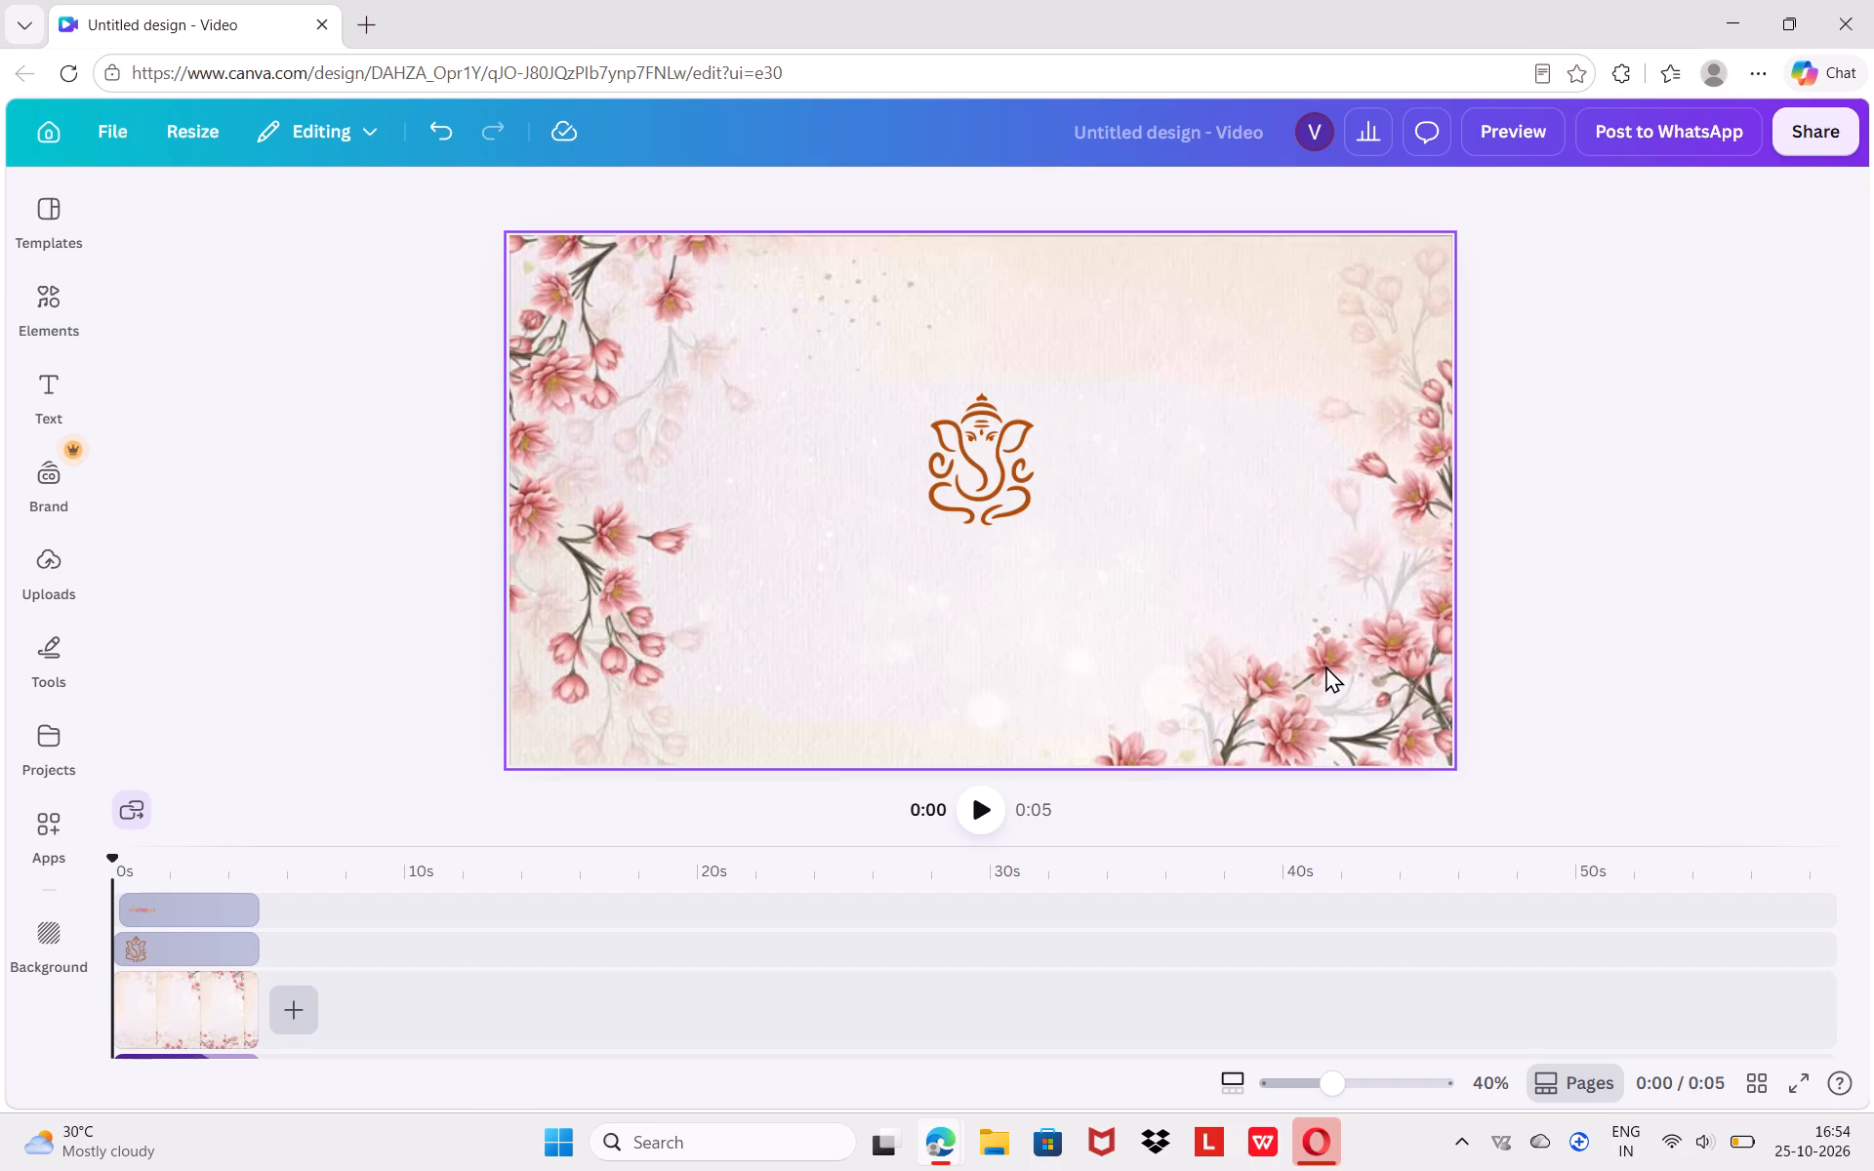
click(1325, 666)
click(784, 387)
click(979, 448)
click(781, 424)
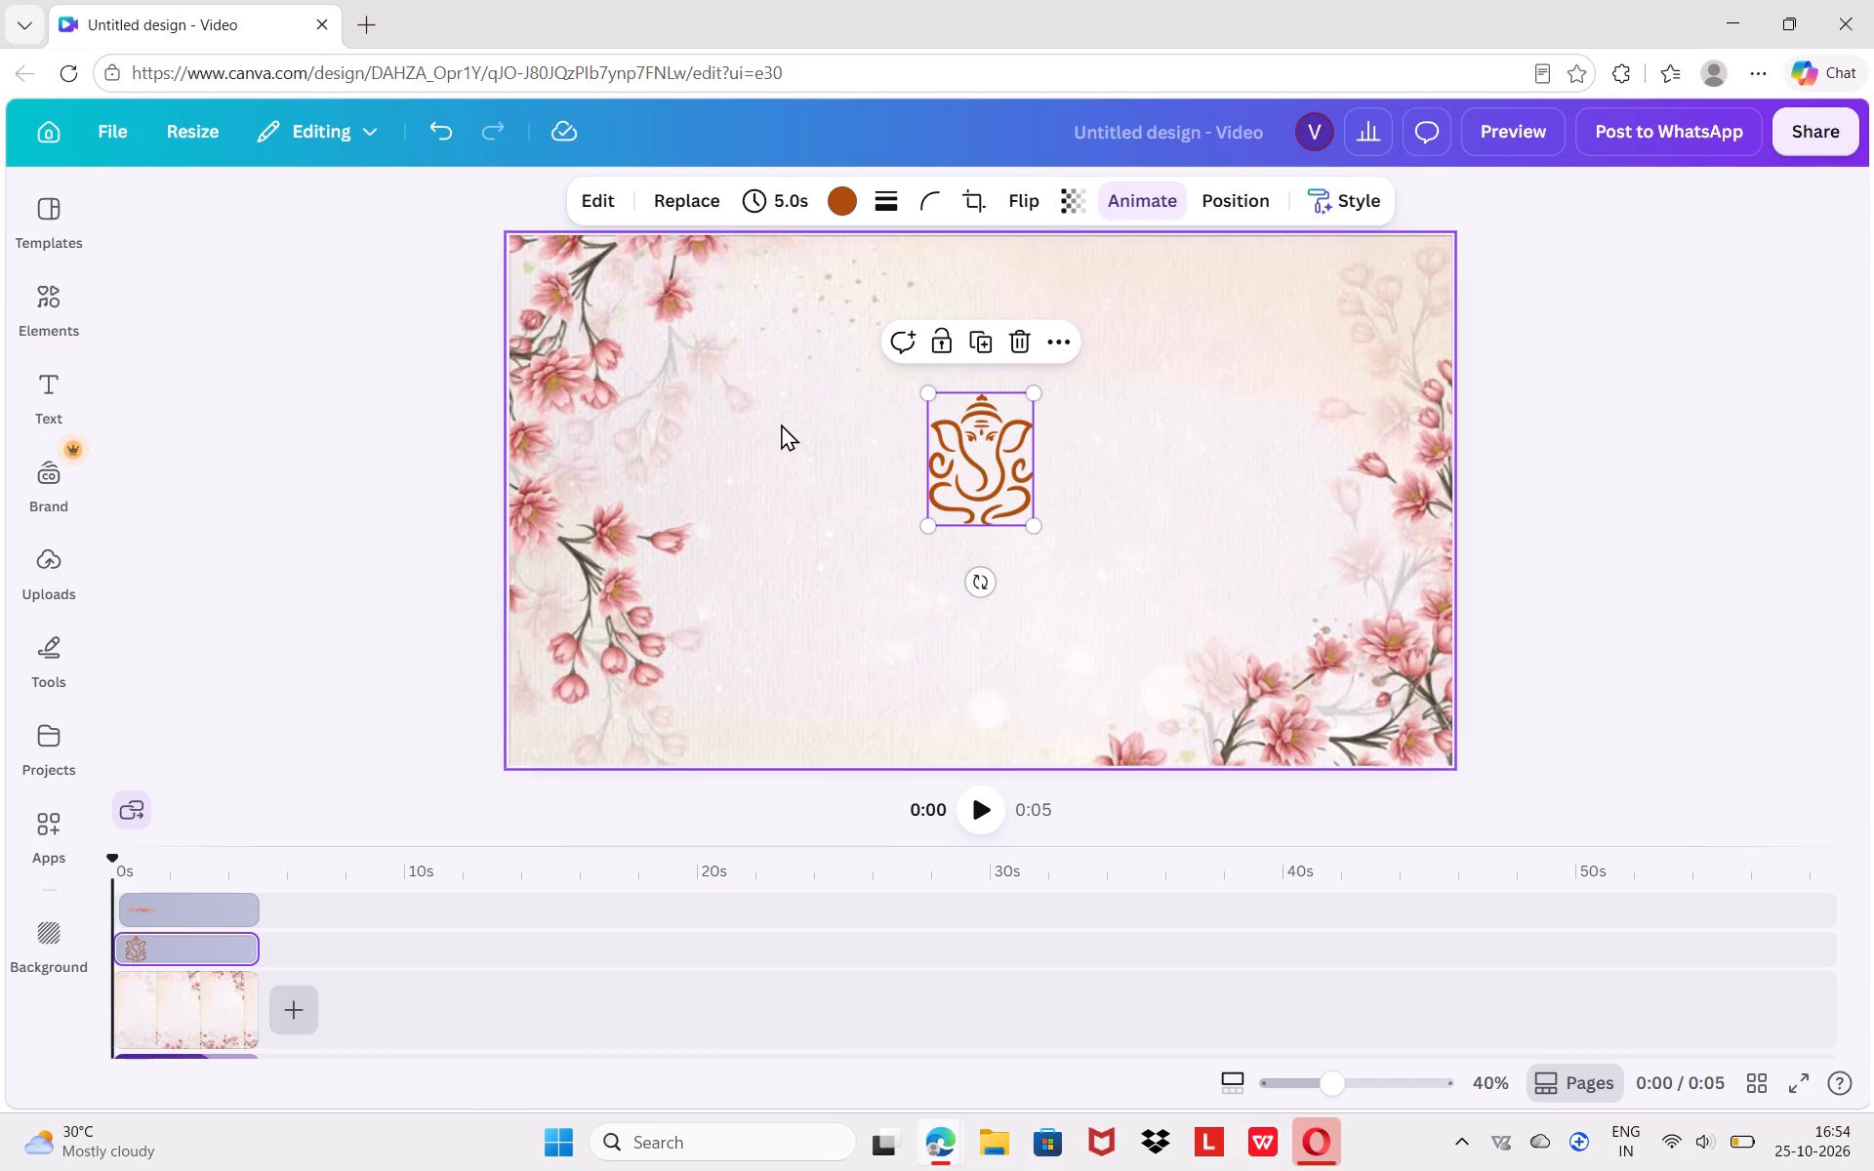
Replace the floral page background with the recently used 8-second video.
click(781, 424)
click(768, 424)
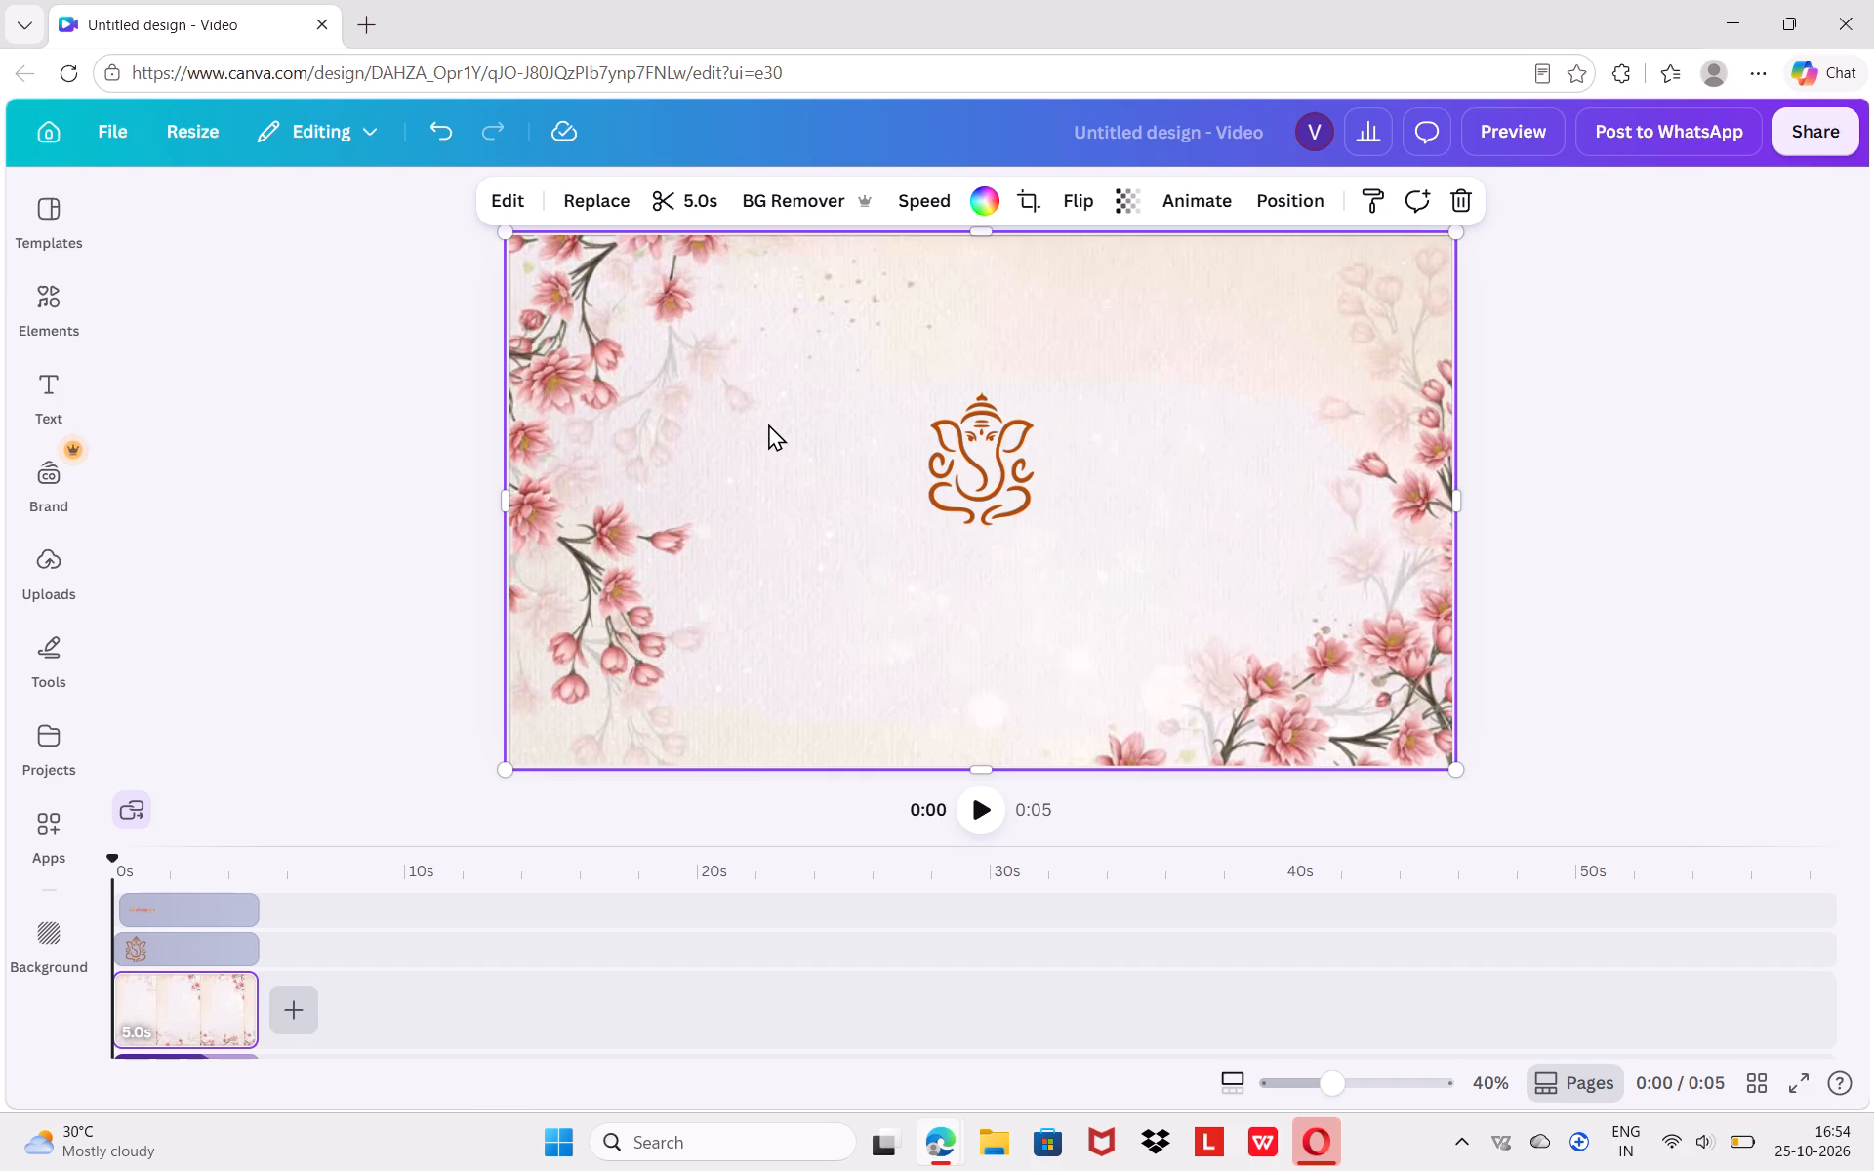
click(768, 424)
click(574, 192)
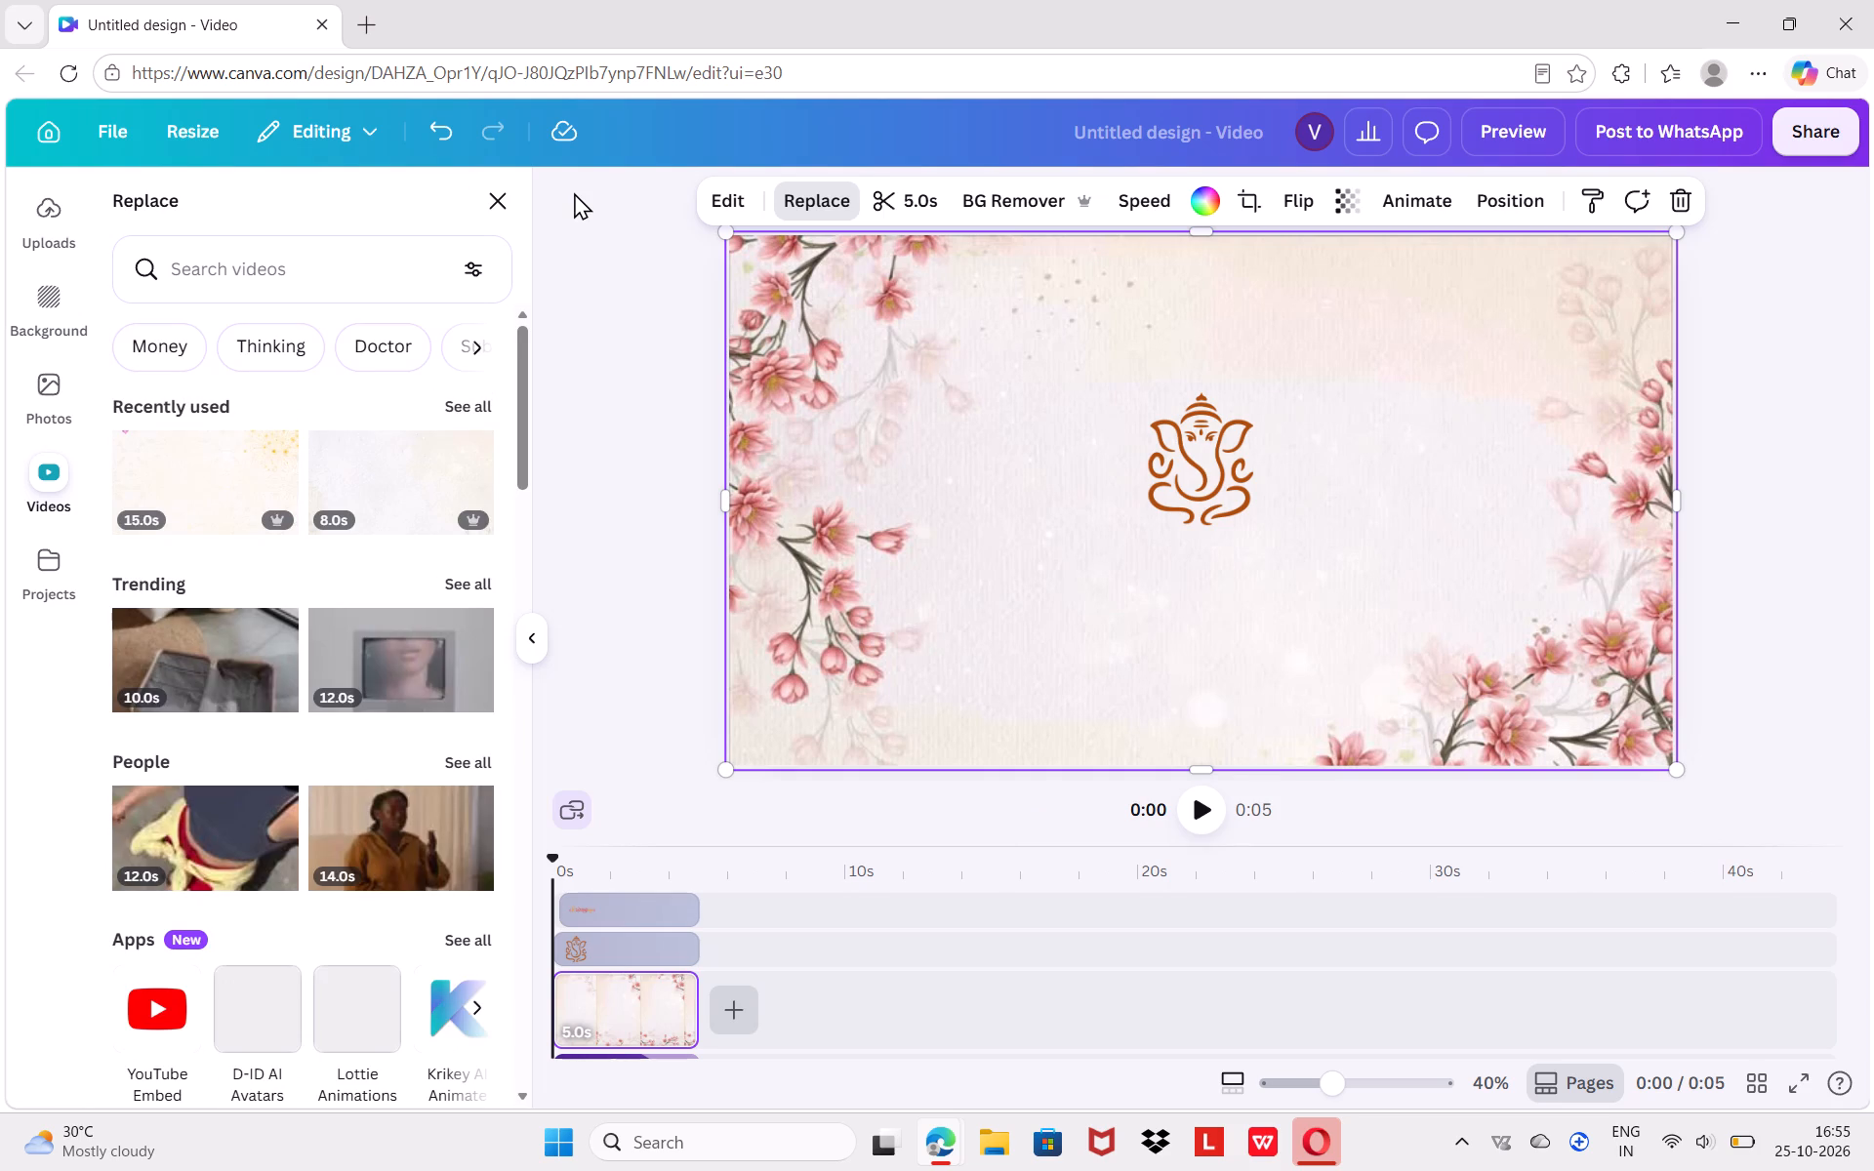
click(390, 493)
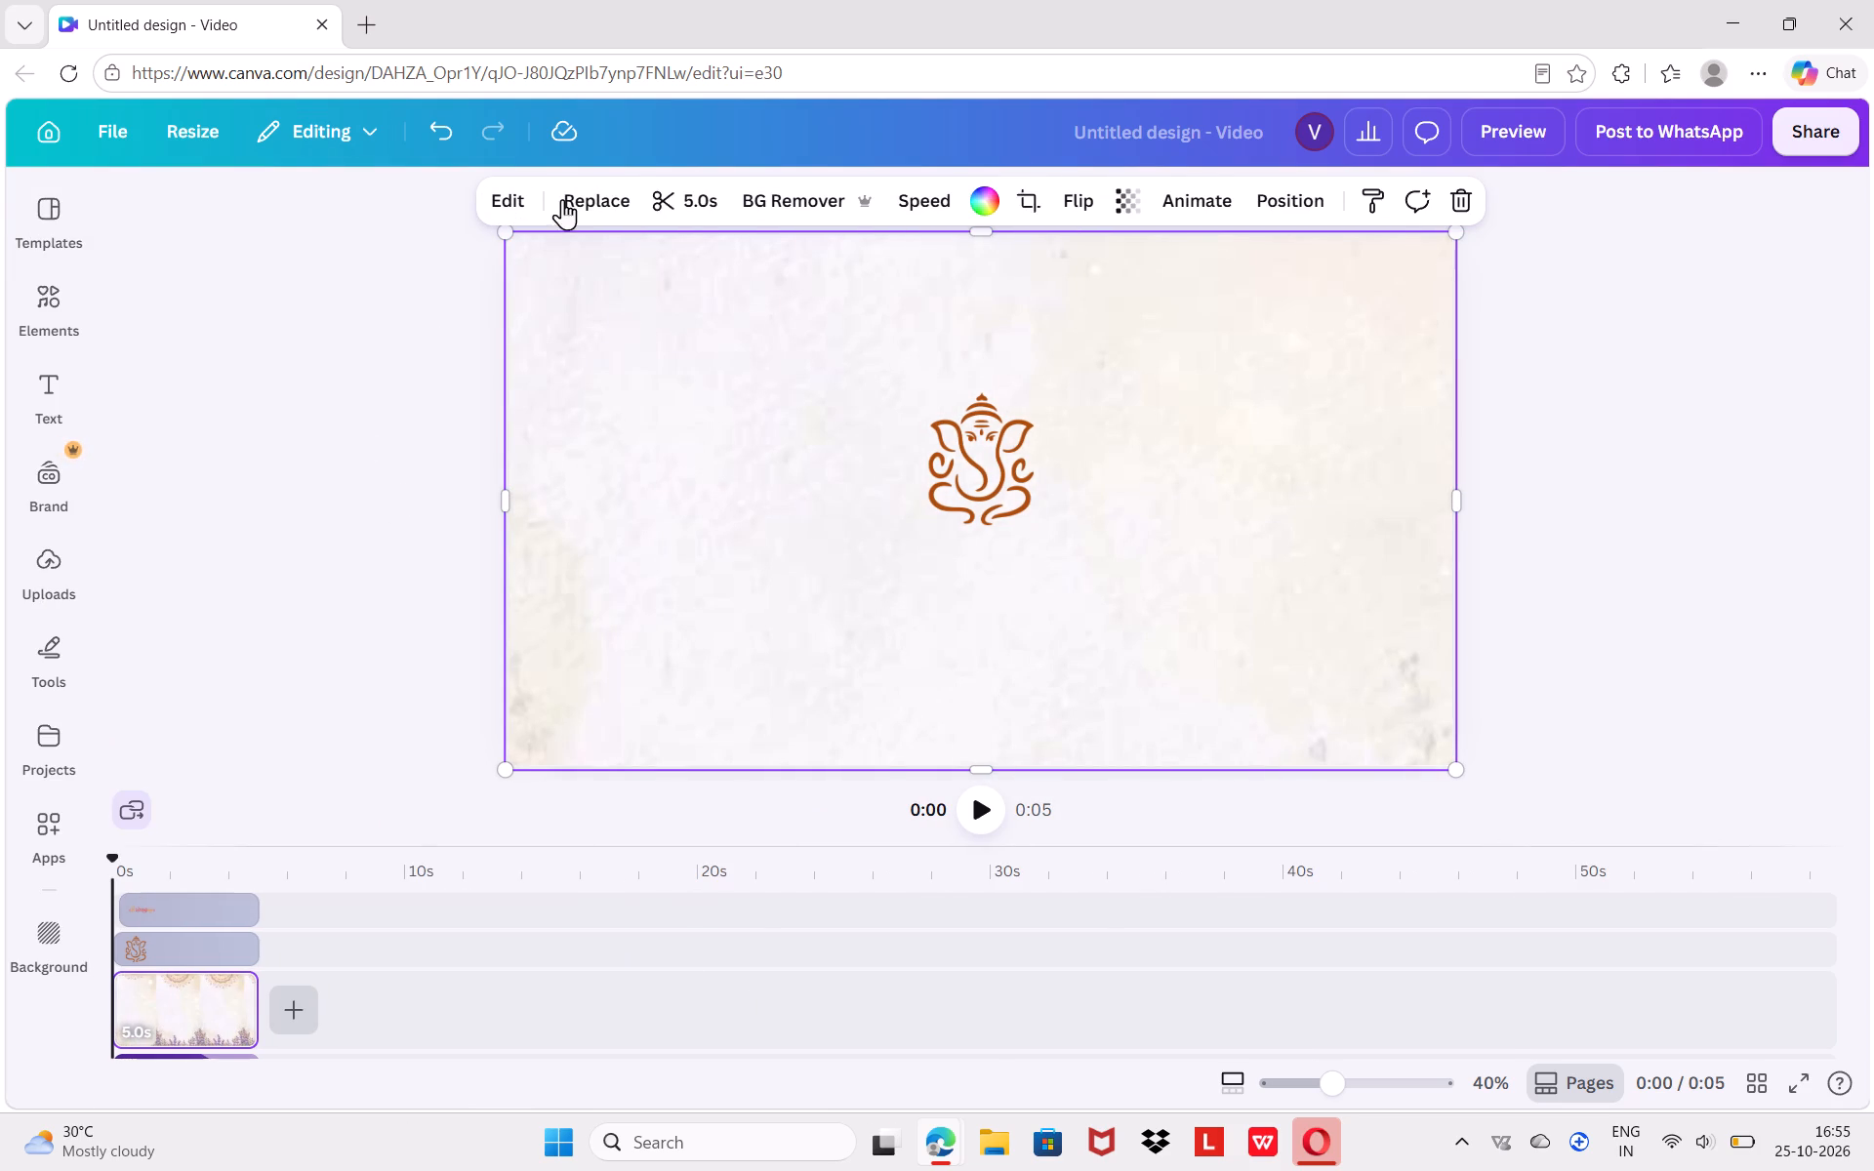
Search the replacement videos for "pink floral corner overlay" and browse the results for a suitable floral clip.
click(591, 208)
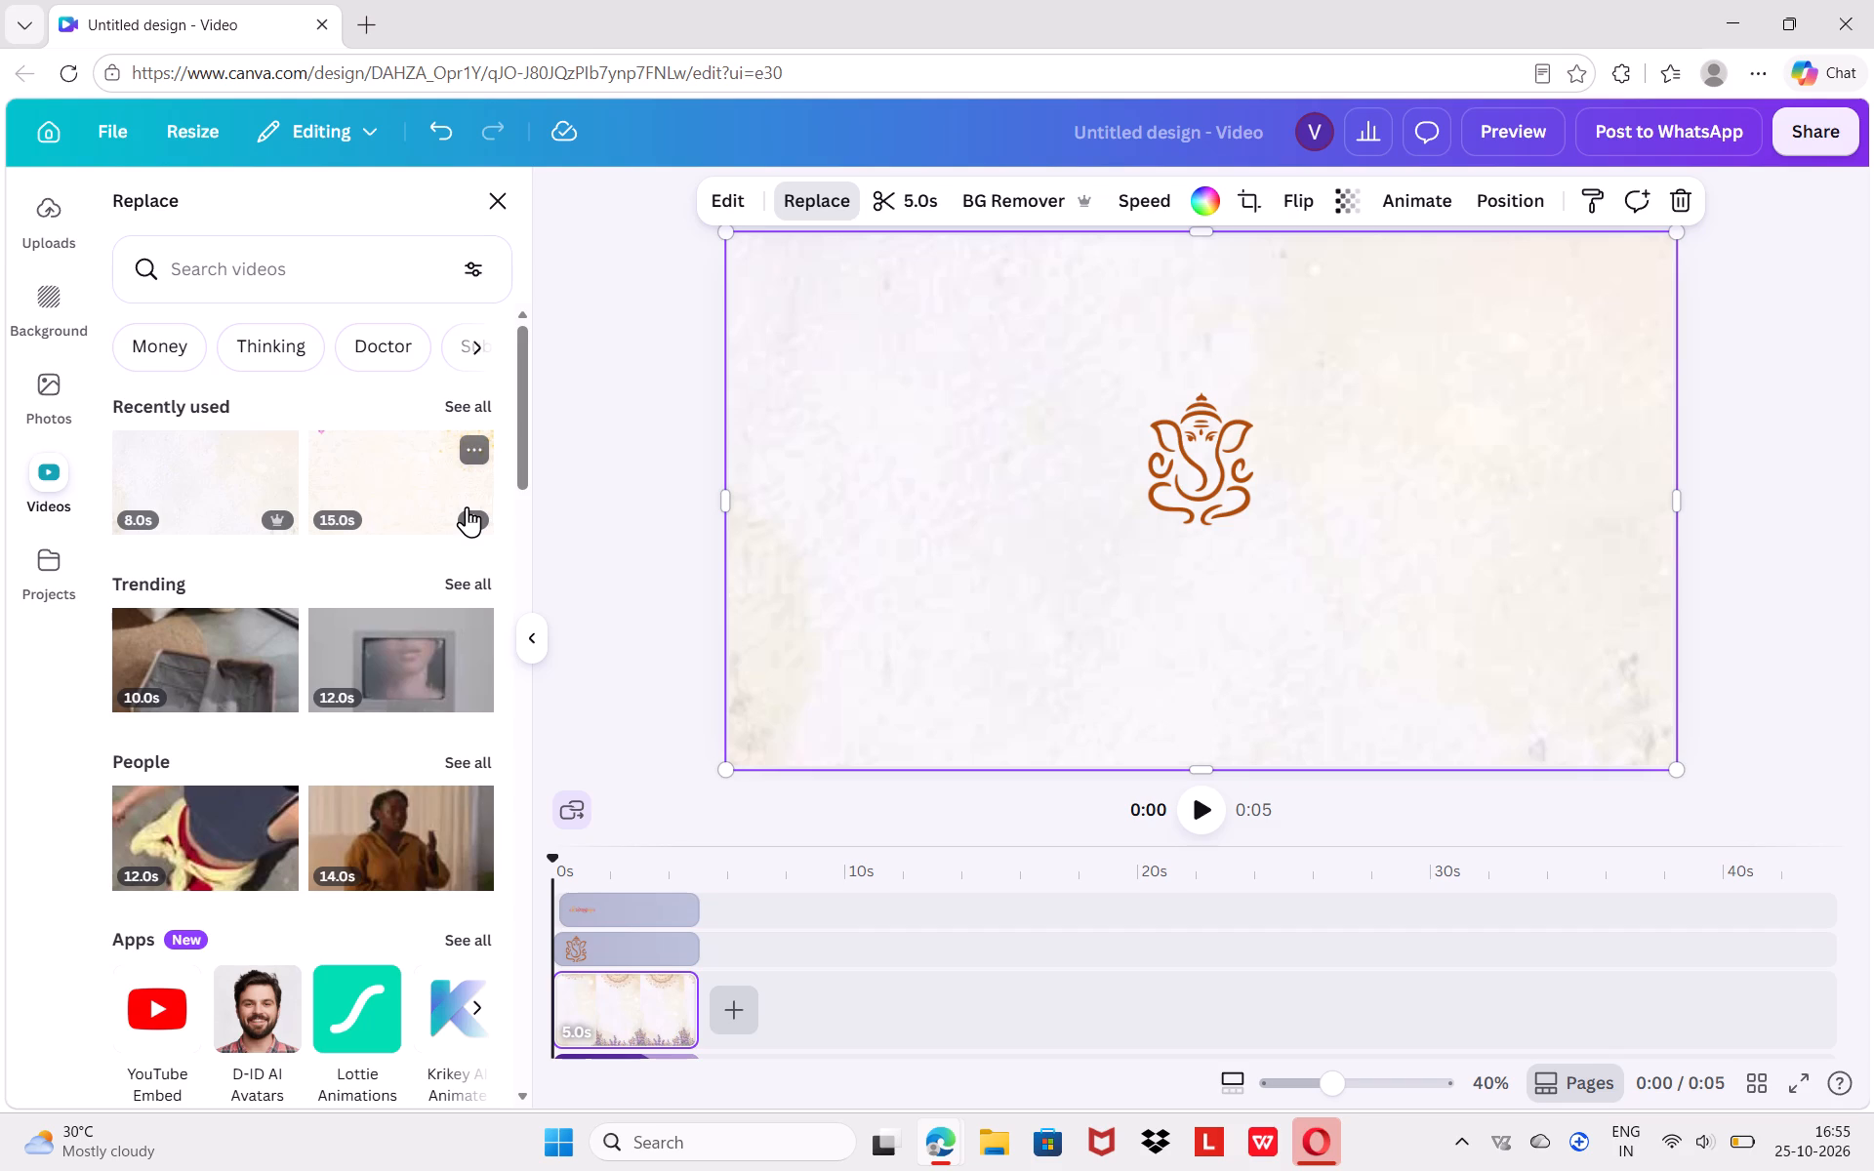
click(327, 276)
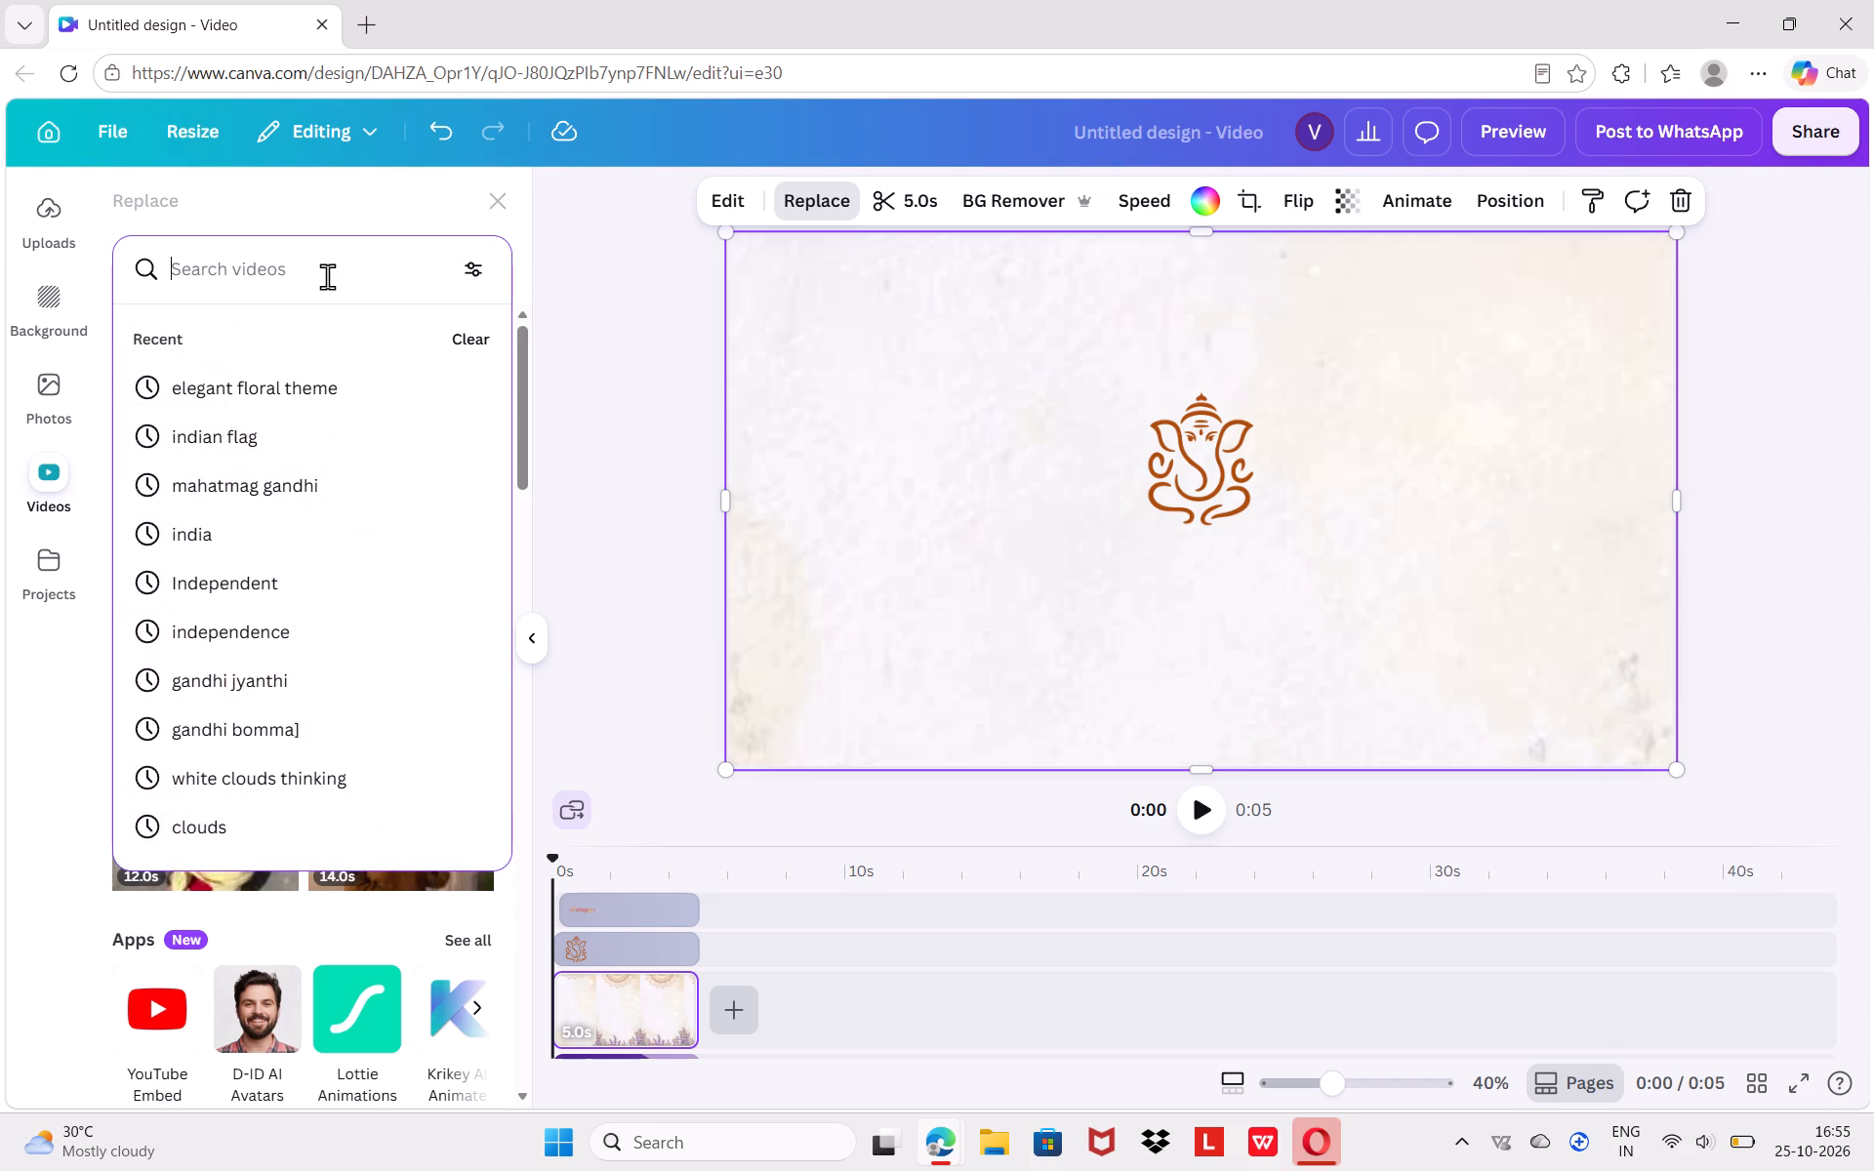
text(pink floral)
key(space)
text(corner)
key(space)
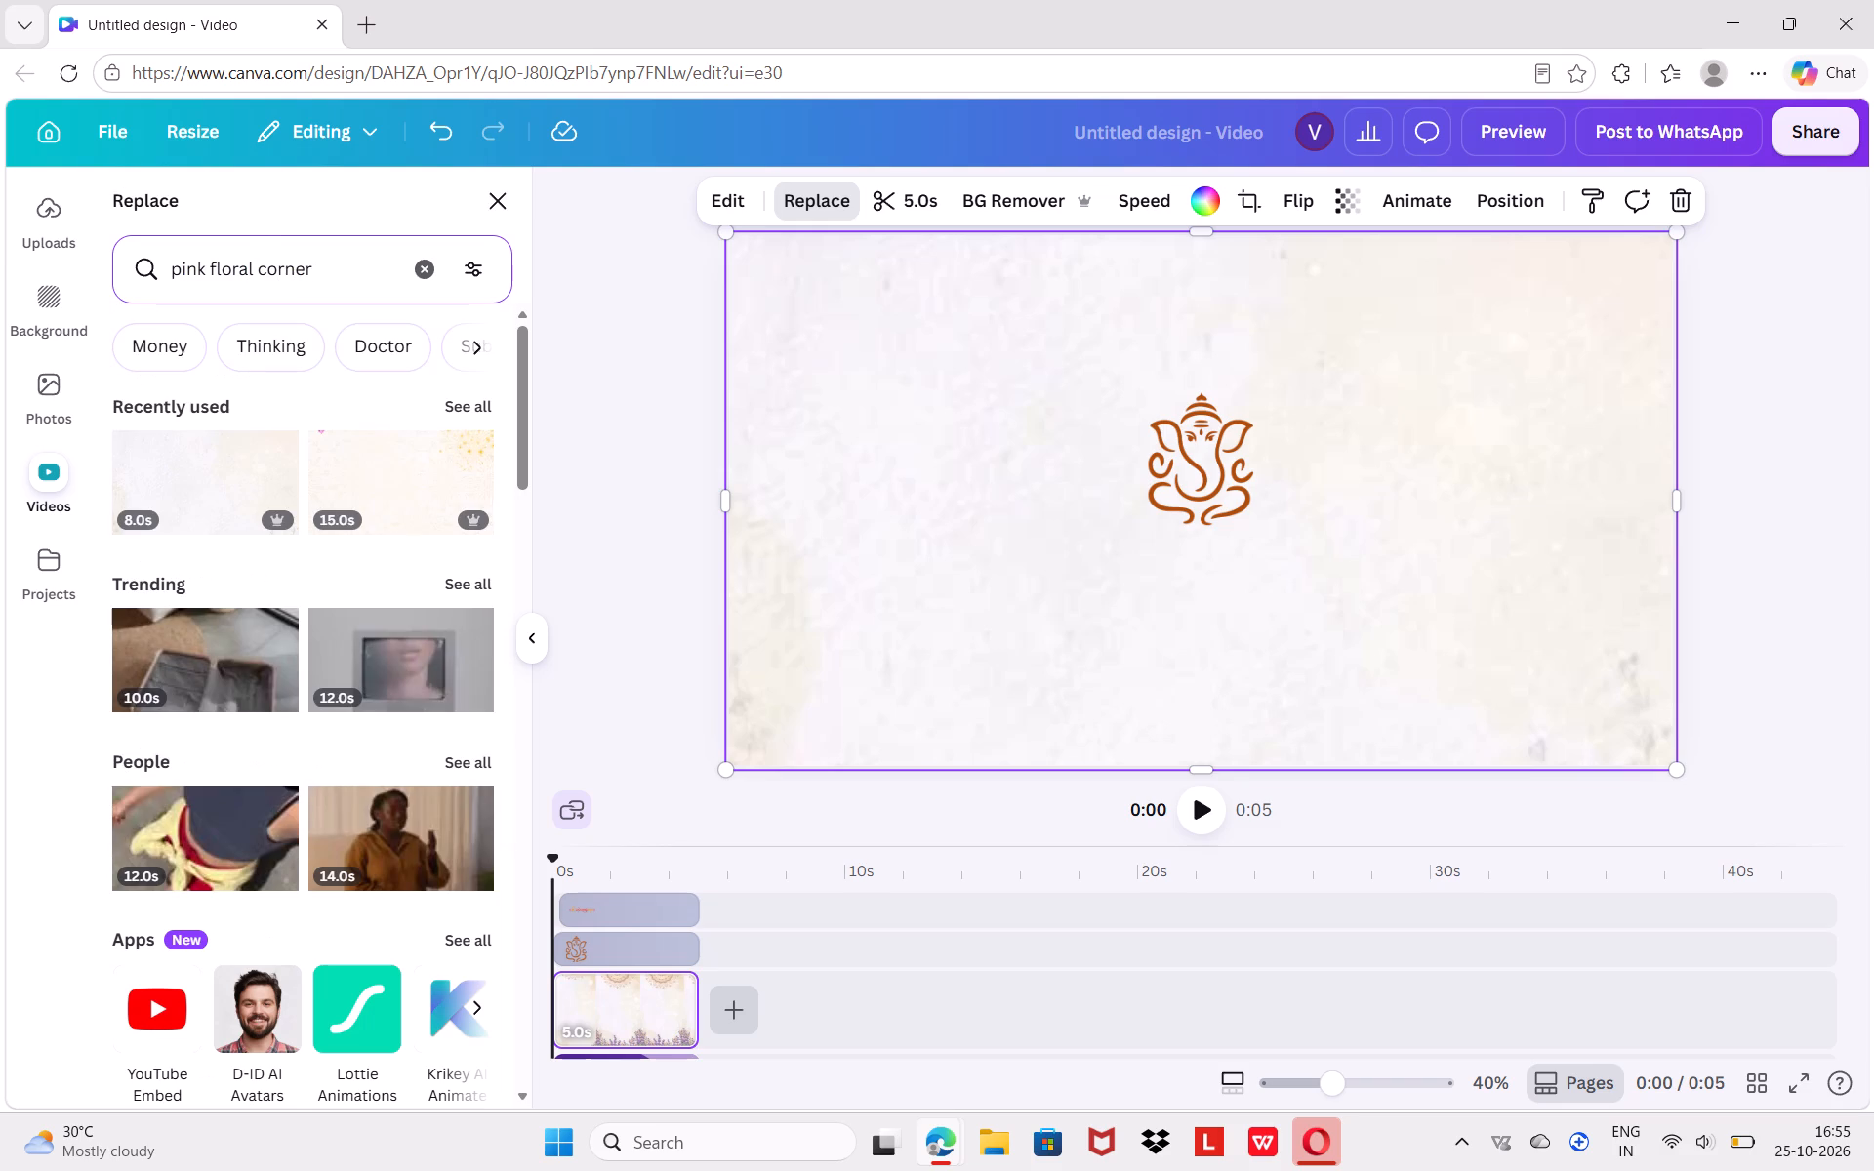
text(overlay)
key(Return)
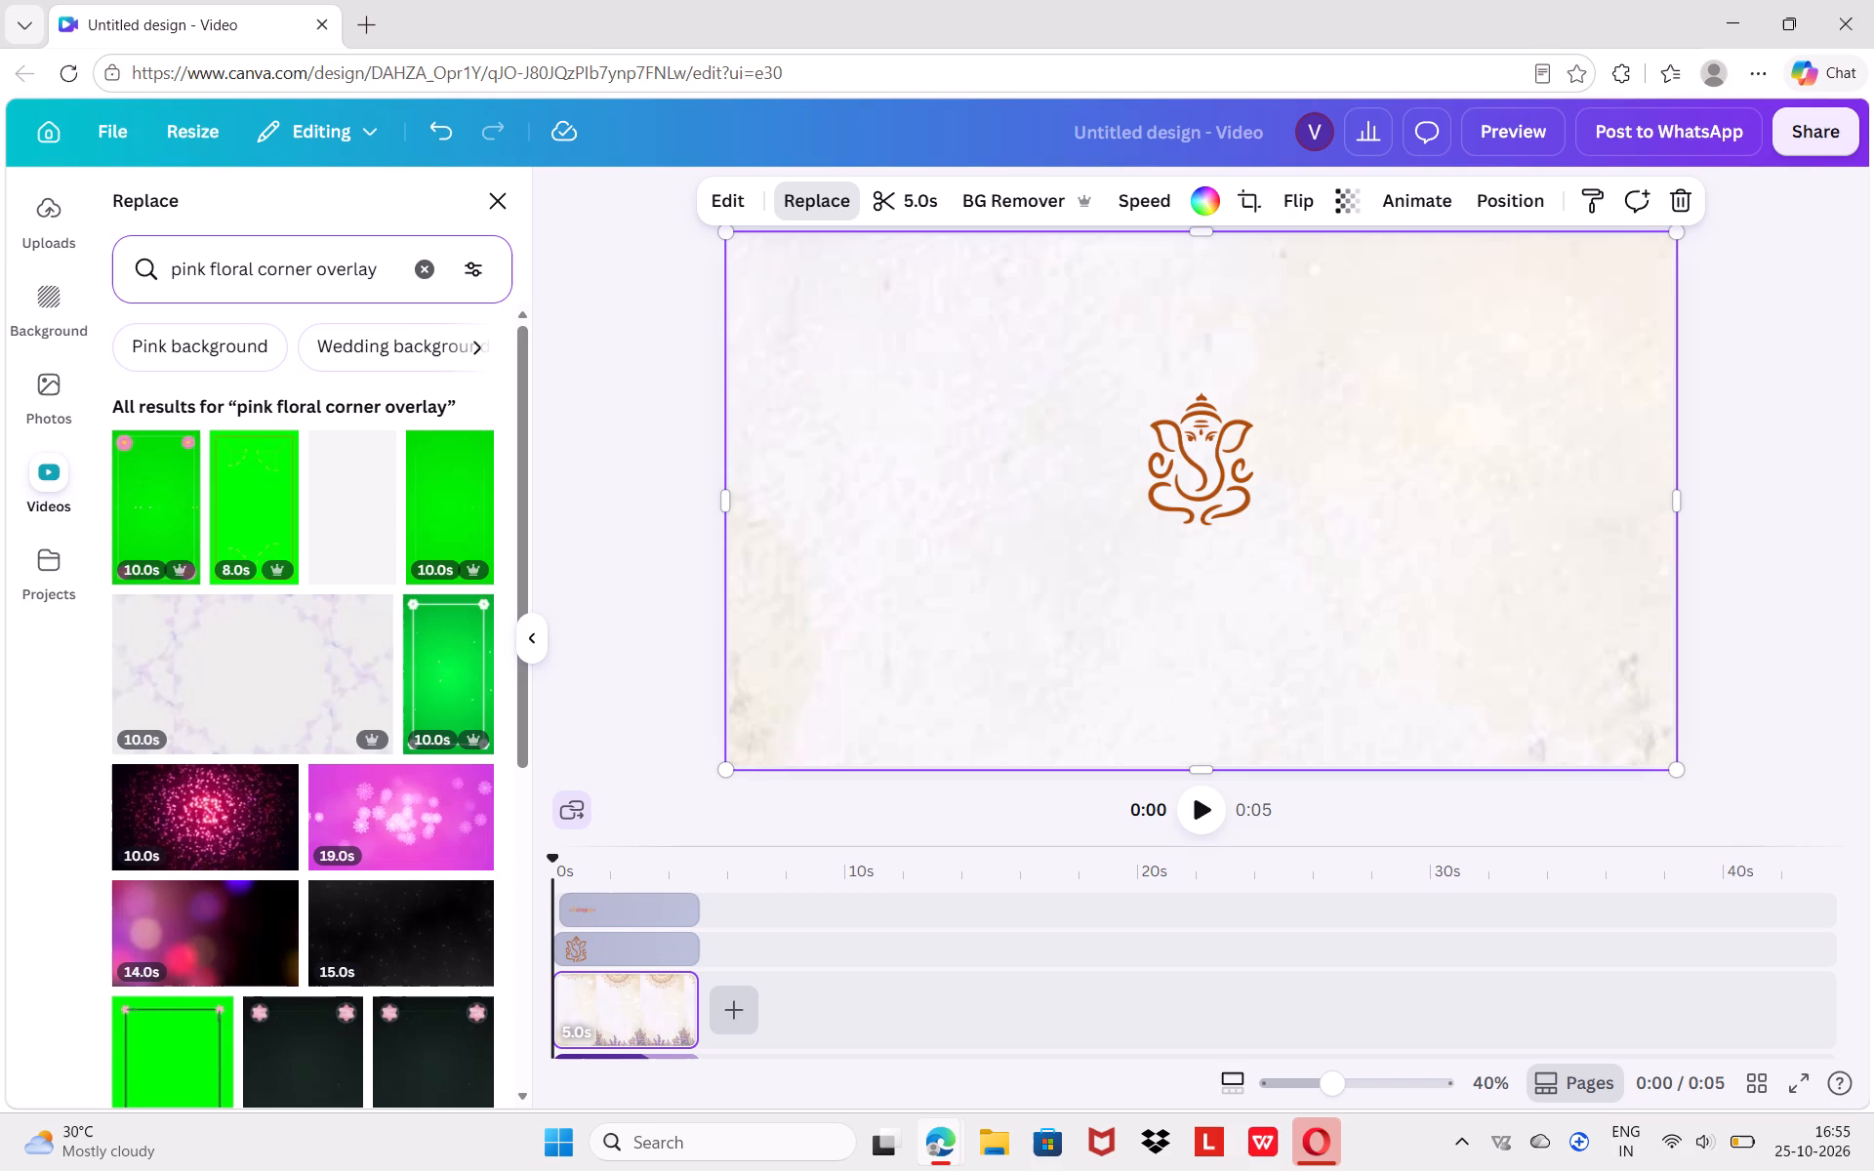
scroll(147, 790, down, 4)
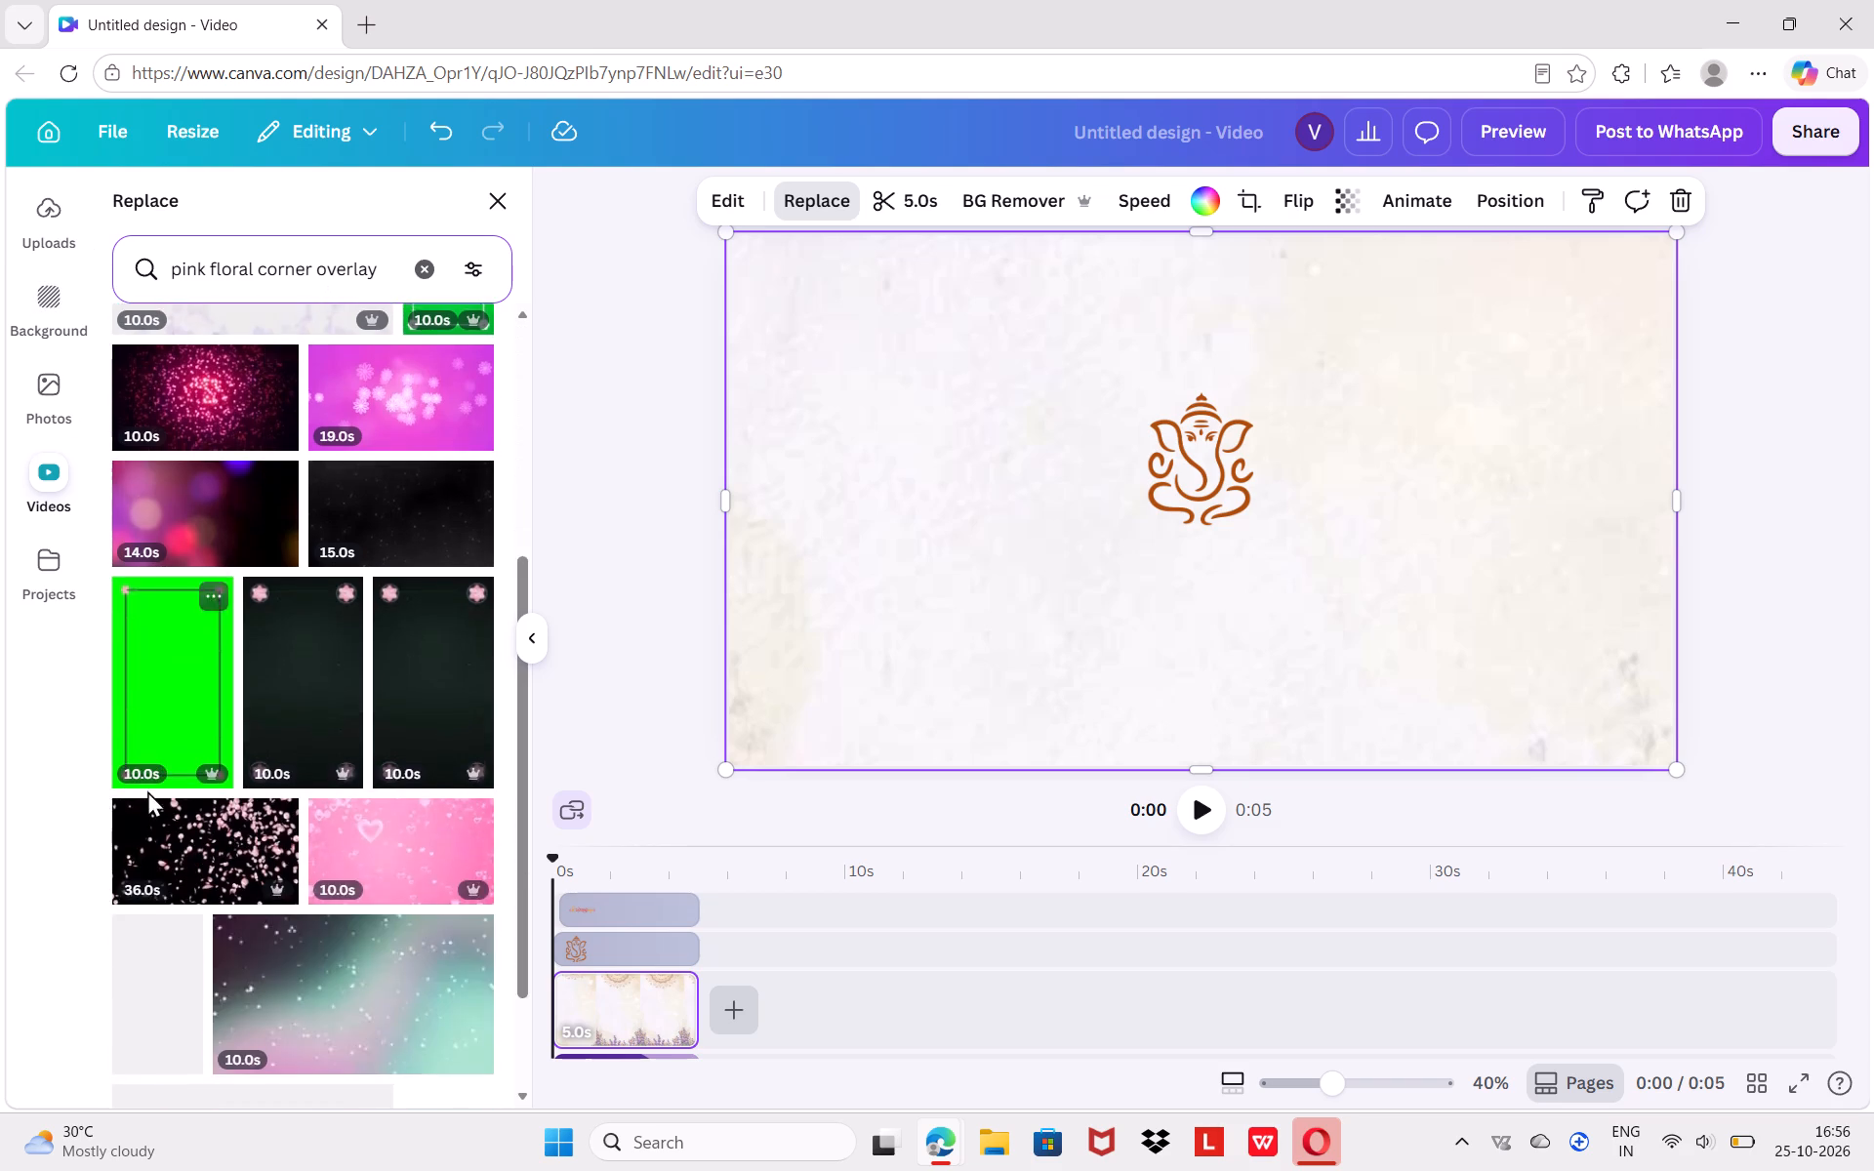
scroll(147, 790, down, 4)
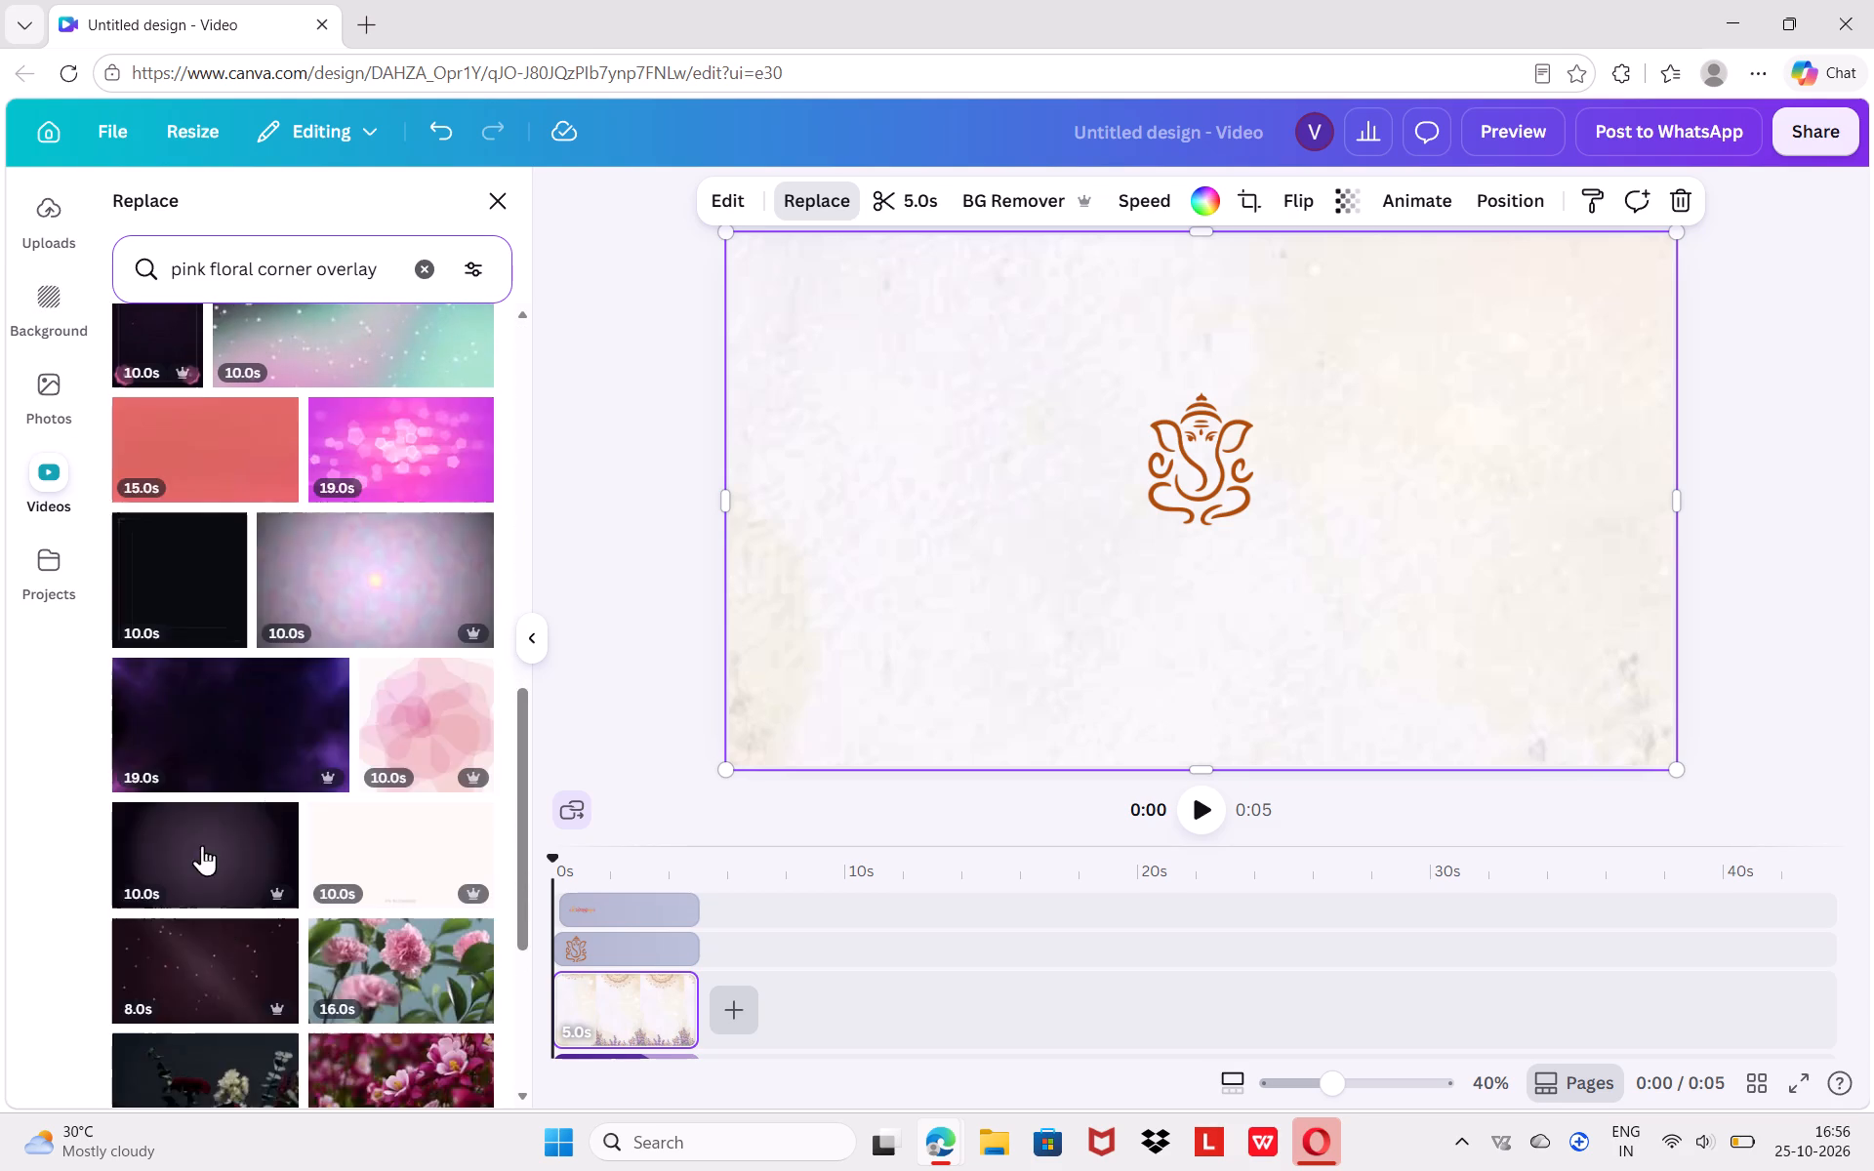
scroll(224, 909, down, 7)
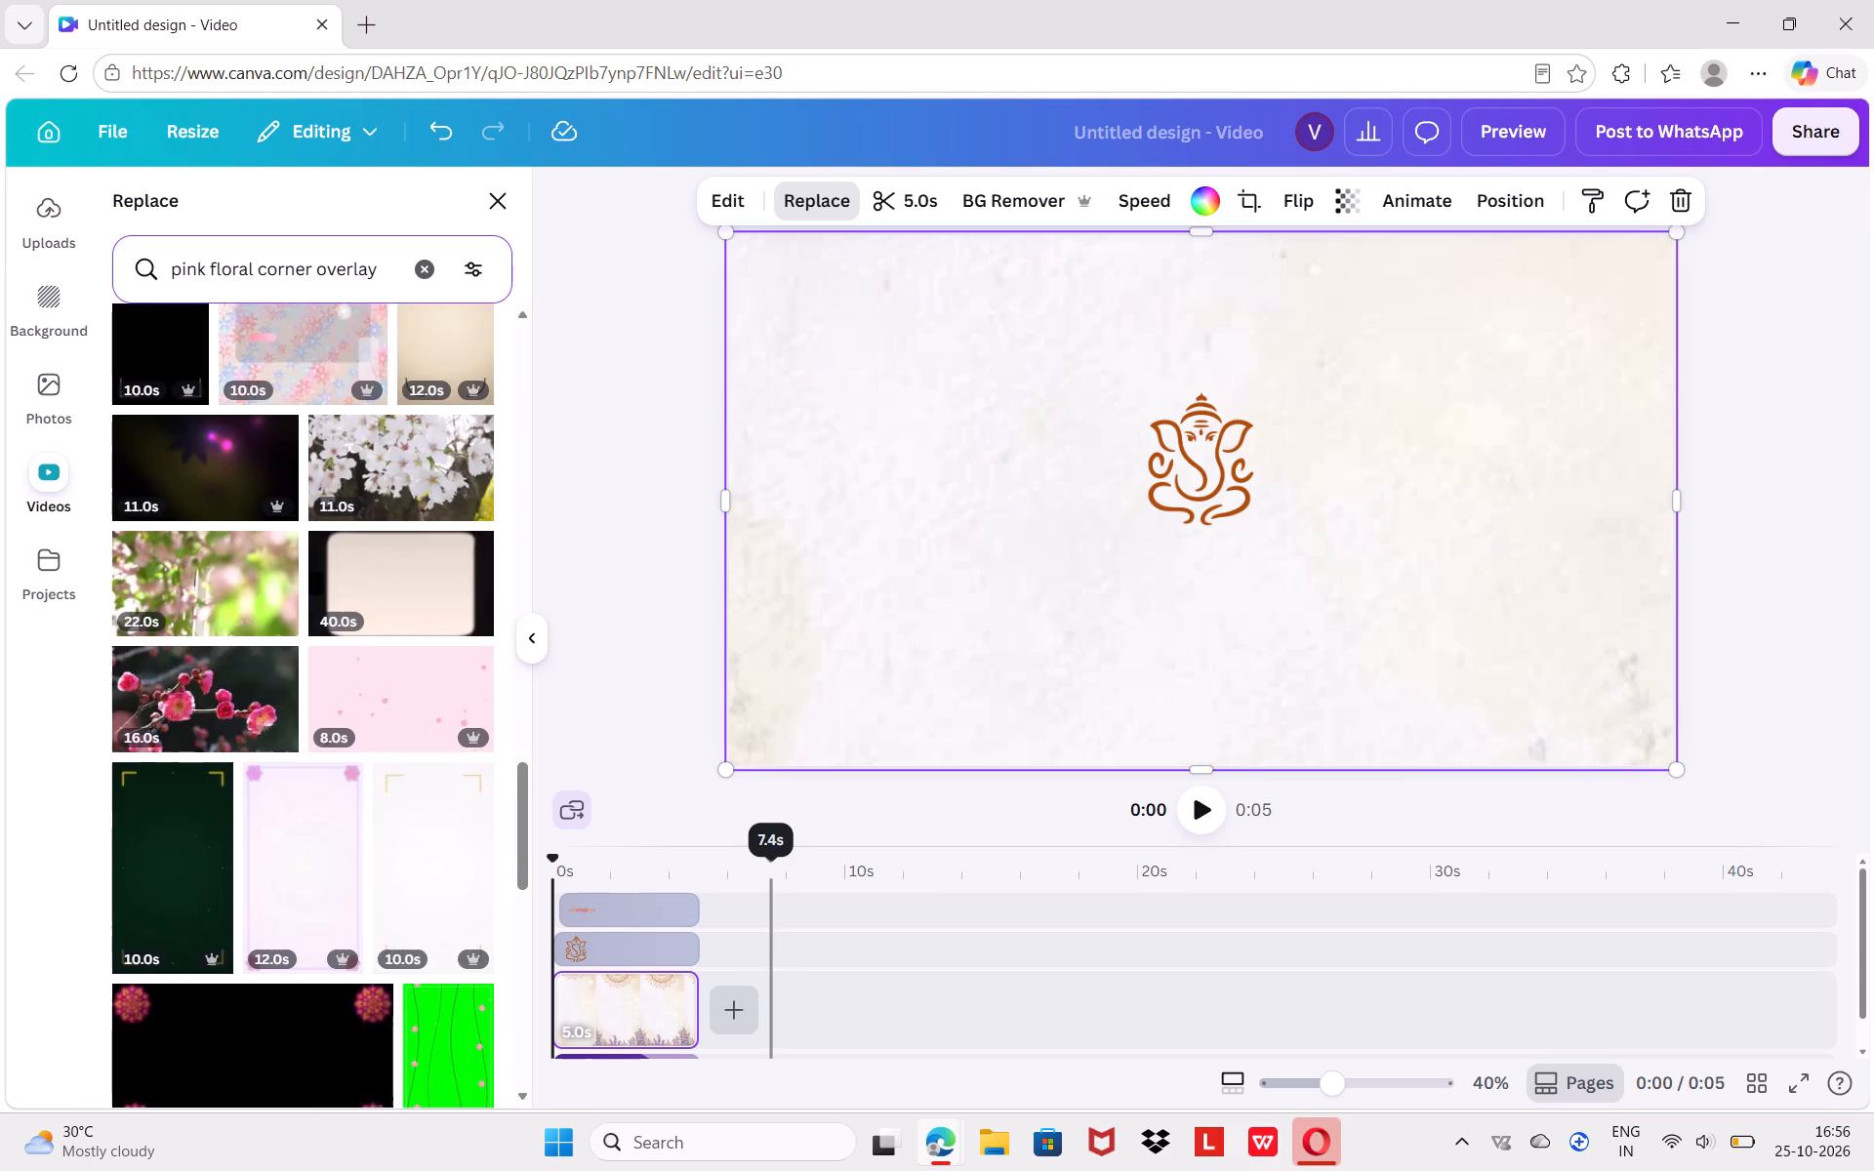
scroll(655, 703, down, 2)
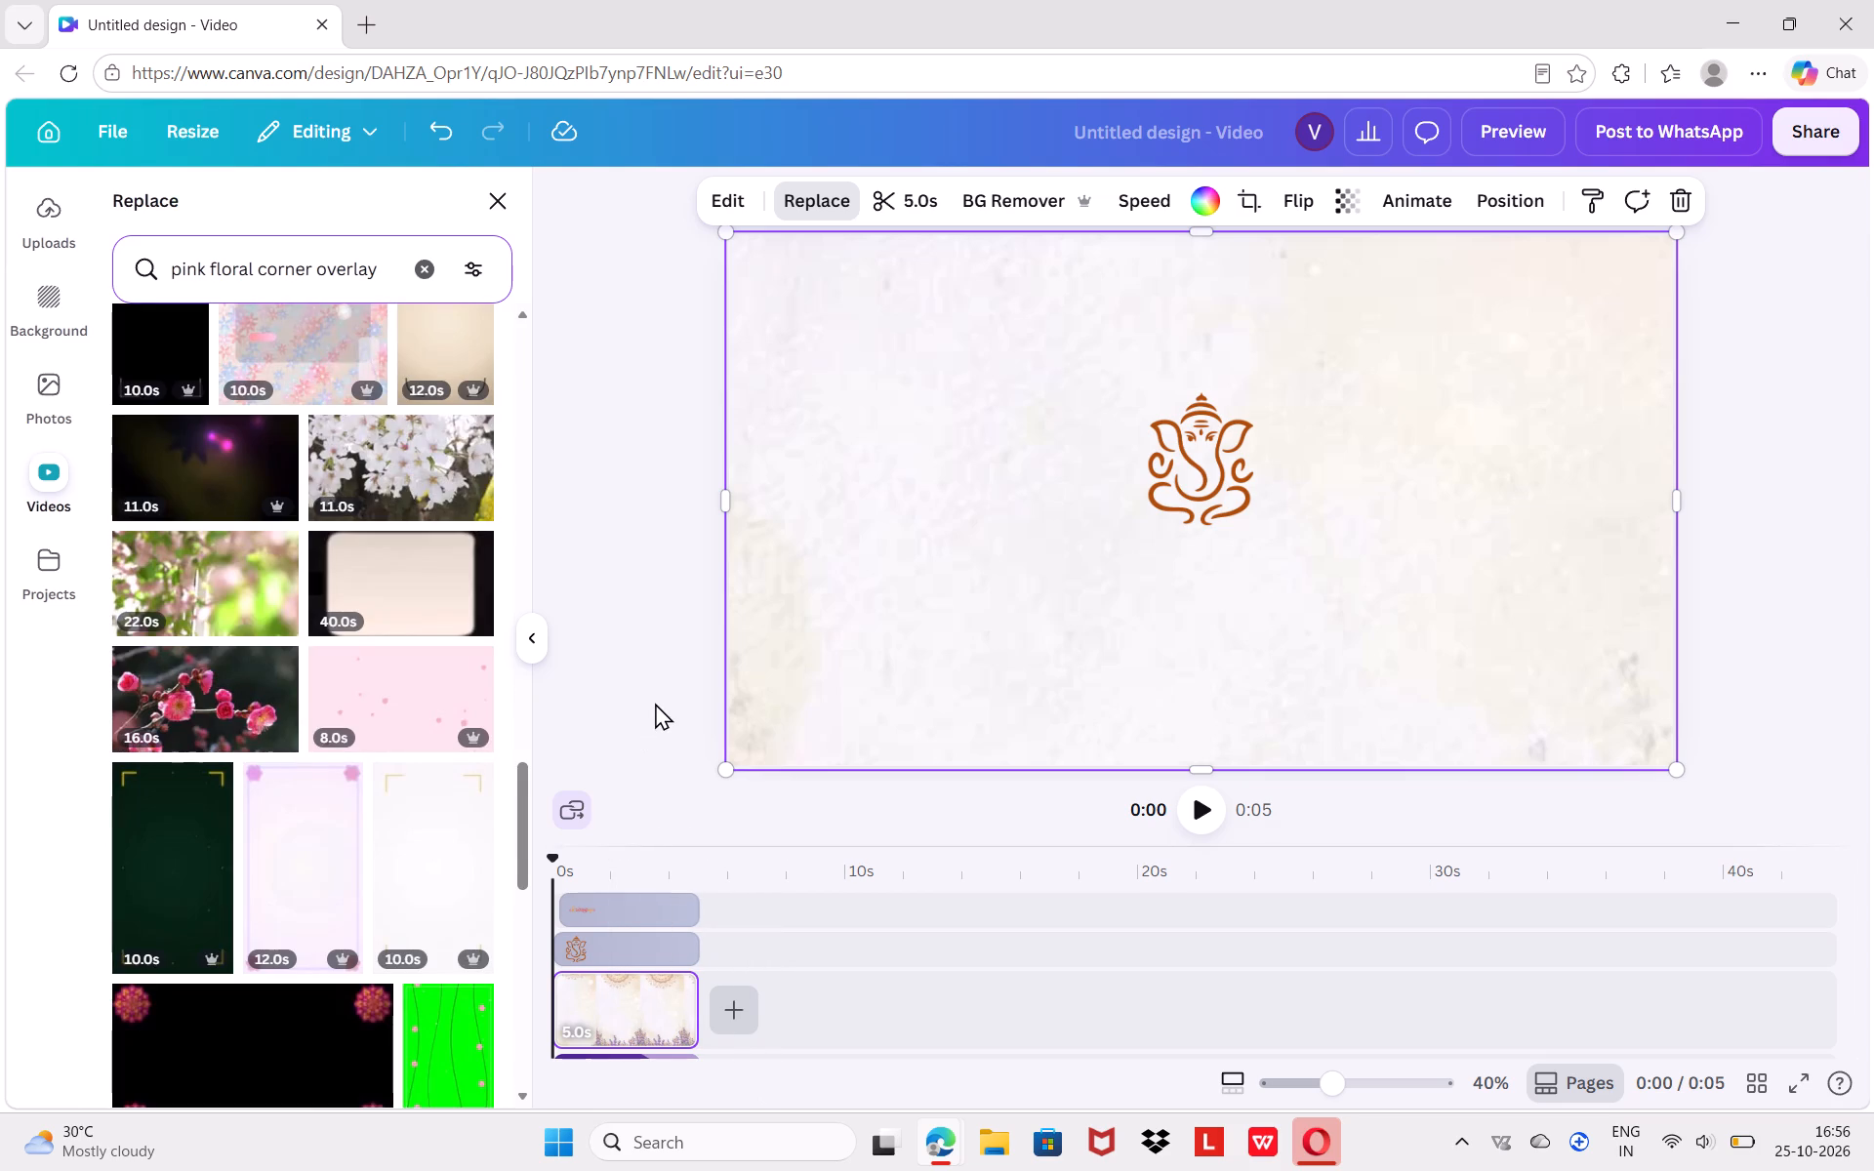
scroll(655, 703, down, 1)
scroll(460, 670, up, 9)
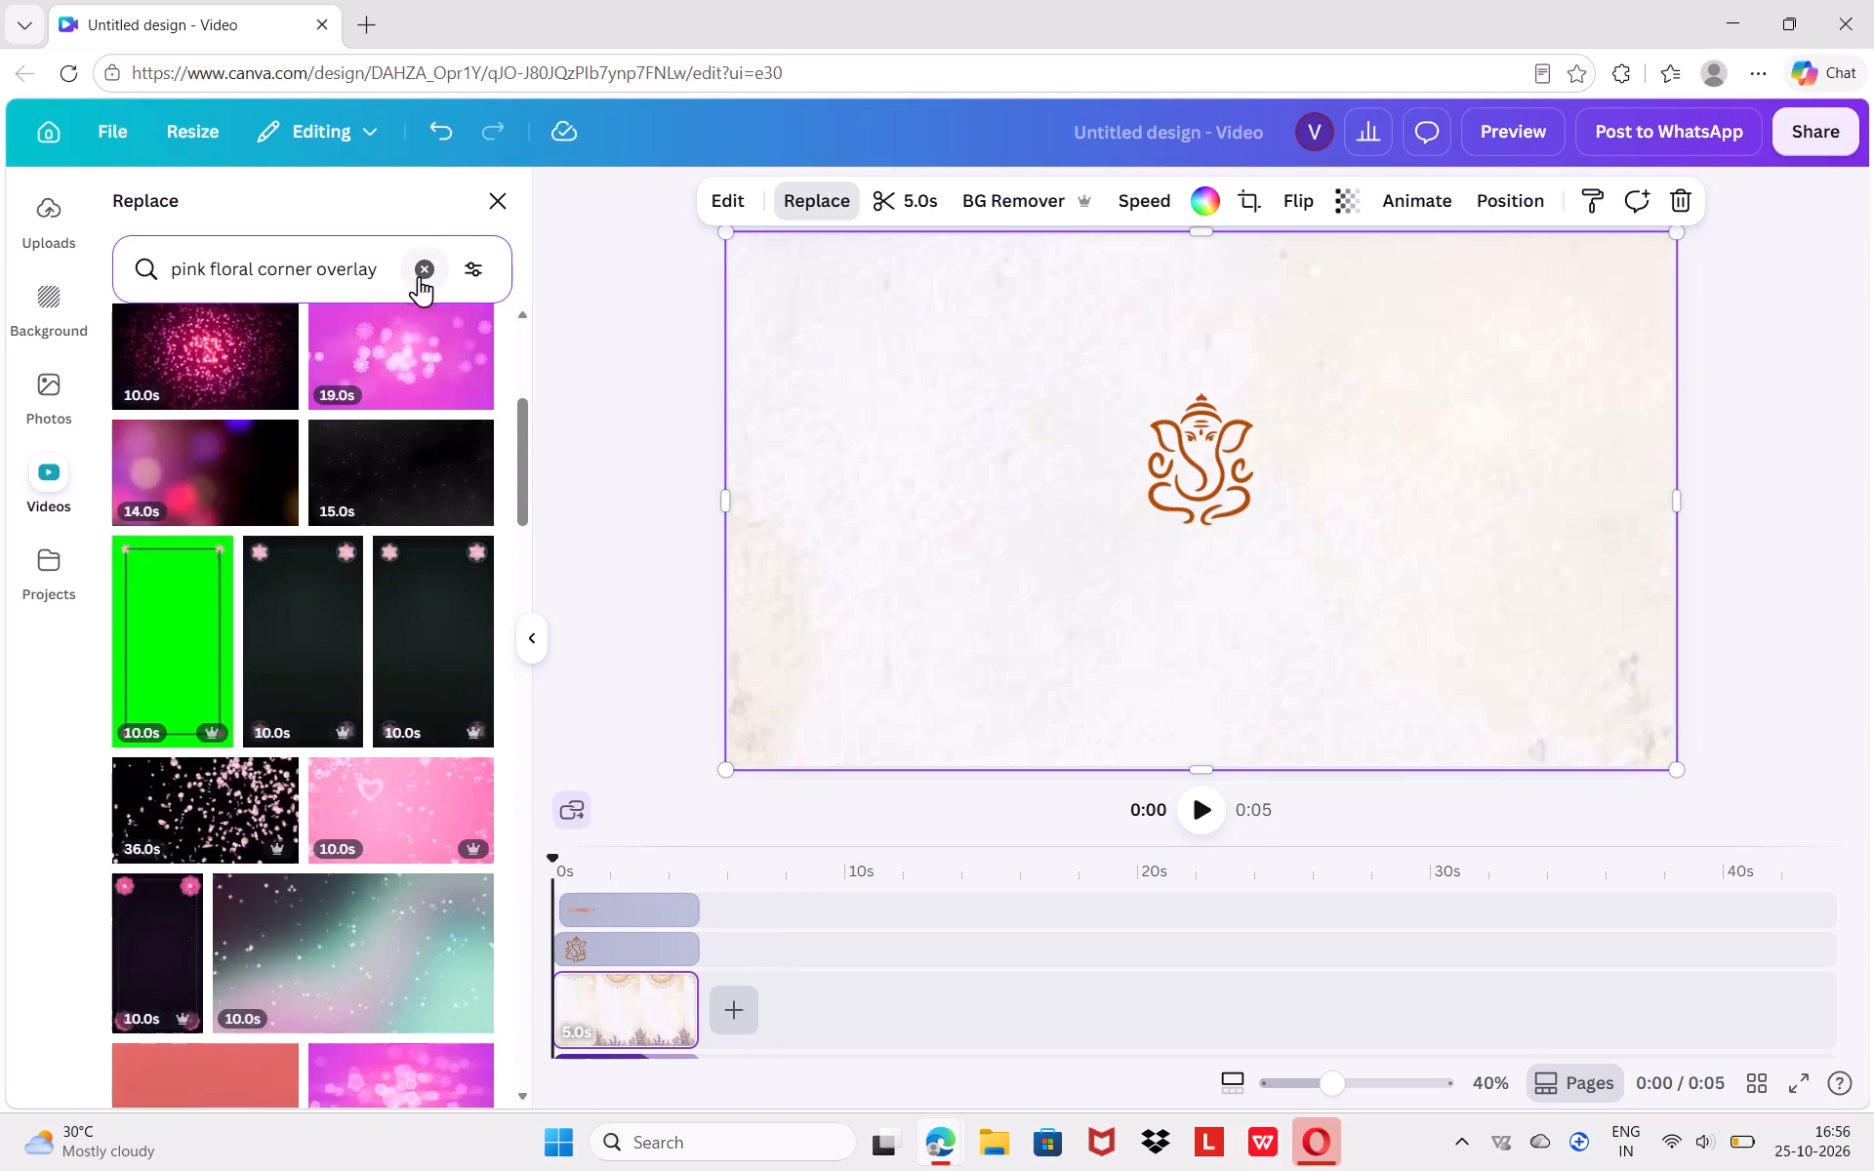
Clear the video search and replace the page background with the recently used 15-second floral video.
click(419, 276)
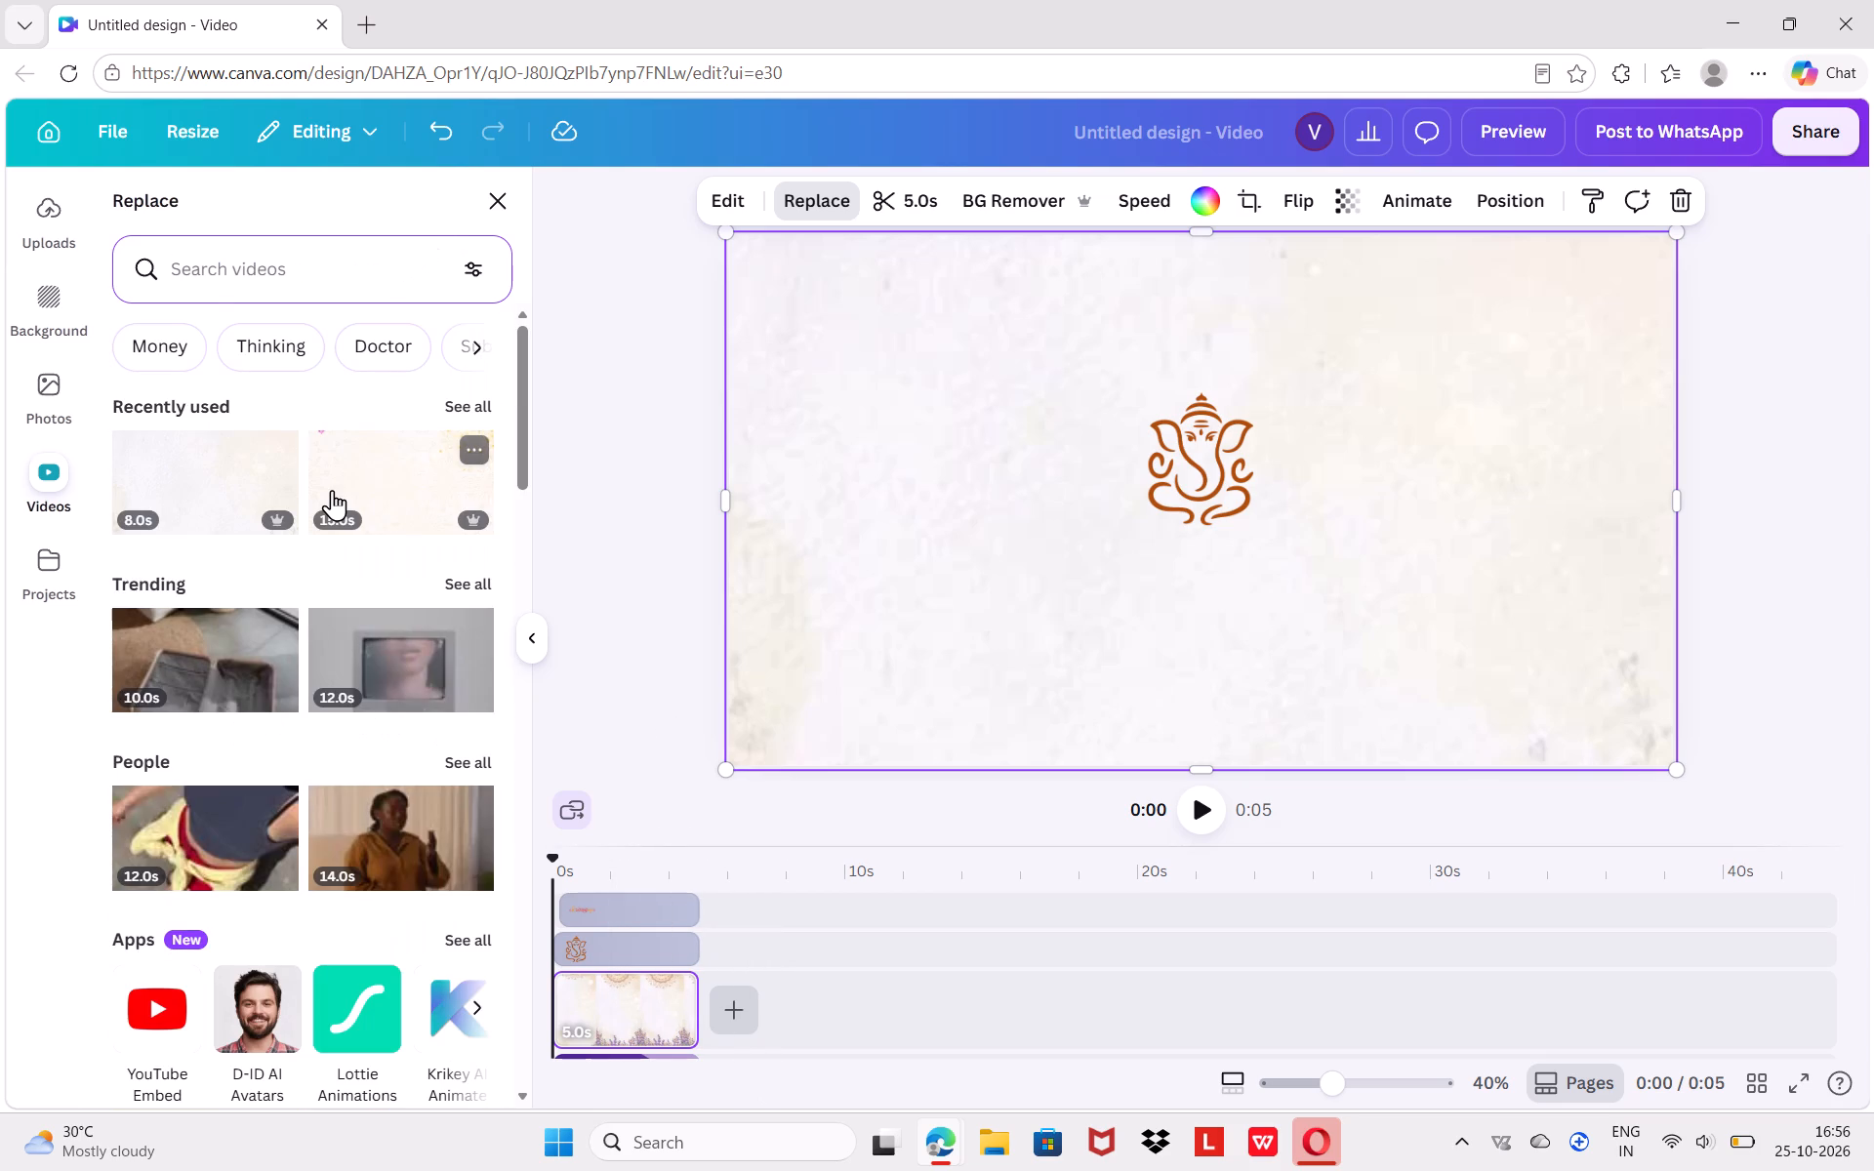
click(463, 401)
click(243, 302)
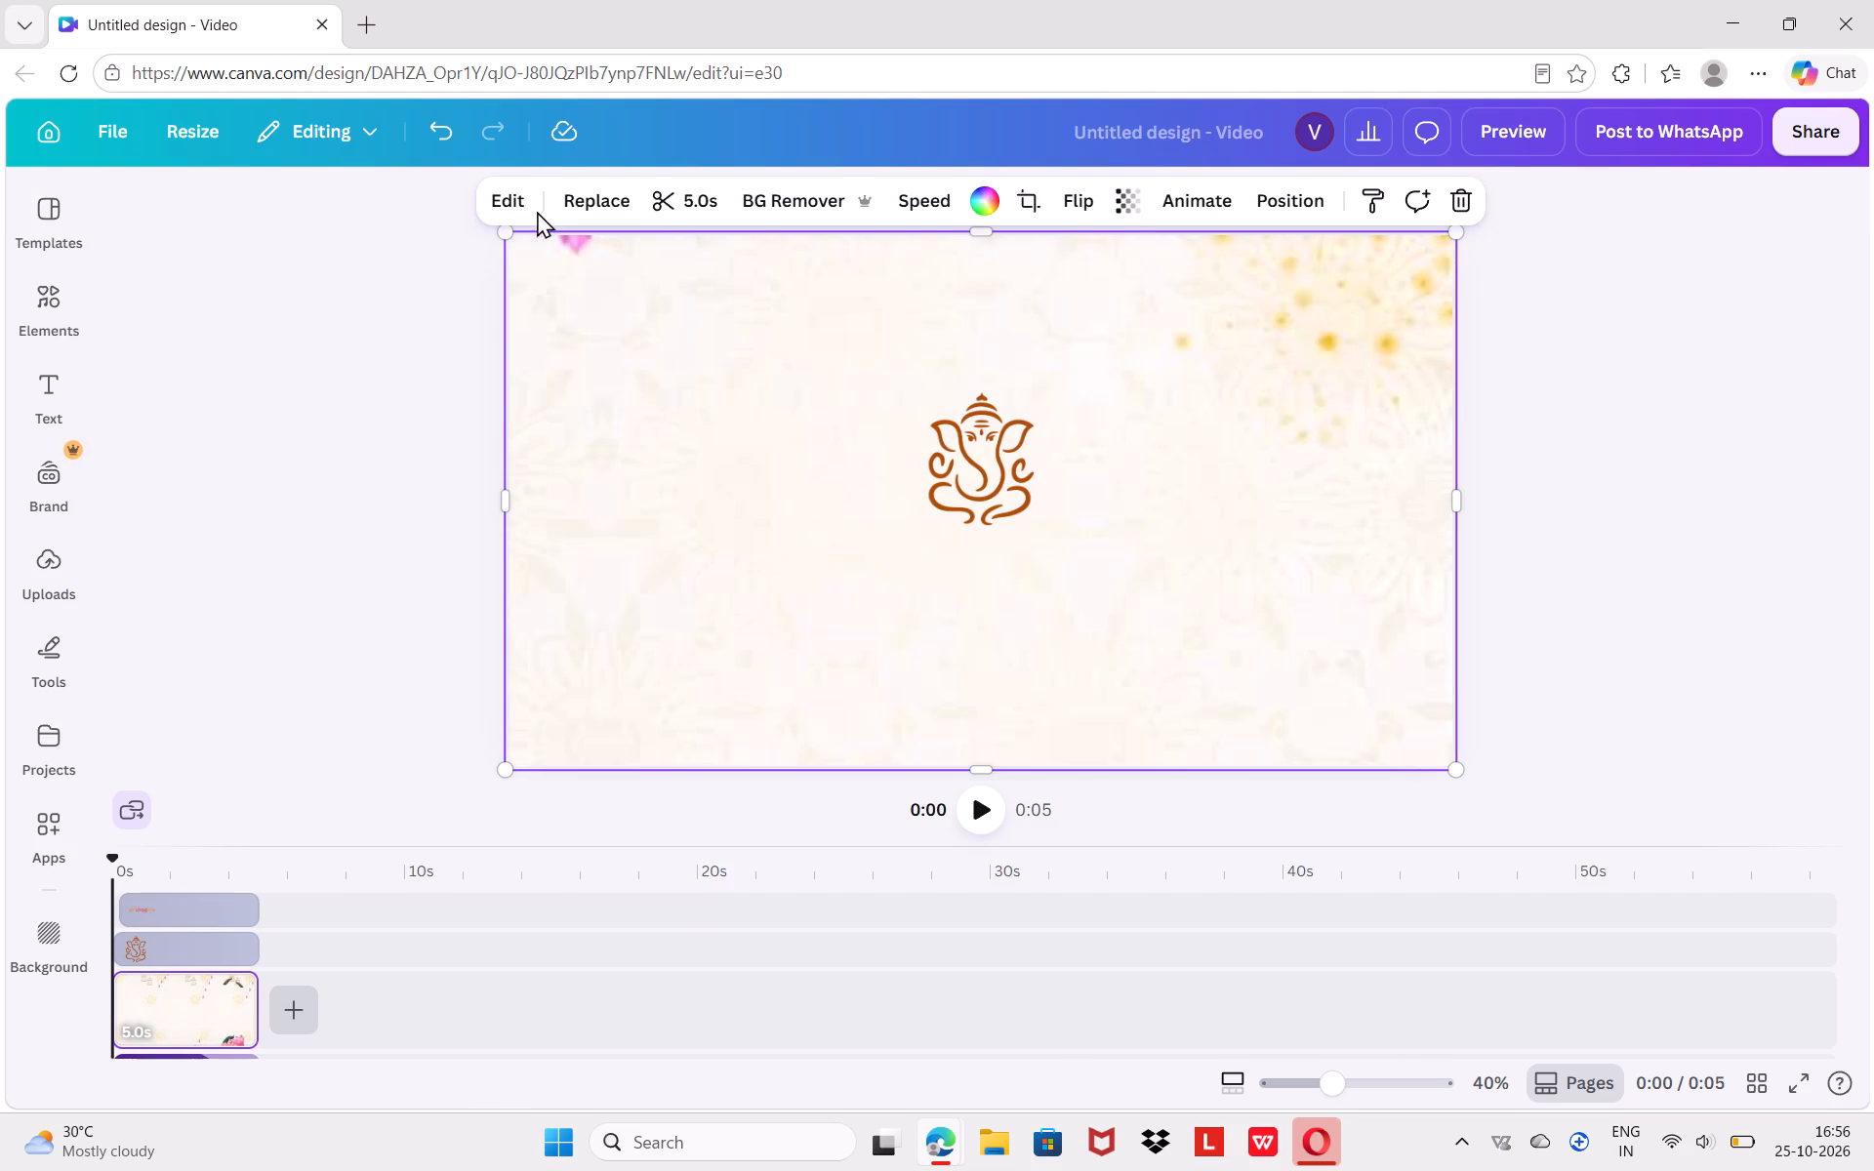
Replace the page background with the recently used 8-second cream video.
click(229, 1056)
click(361, 459)
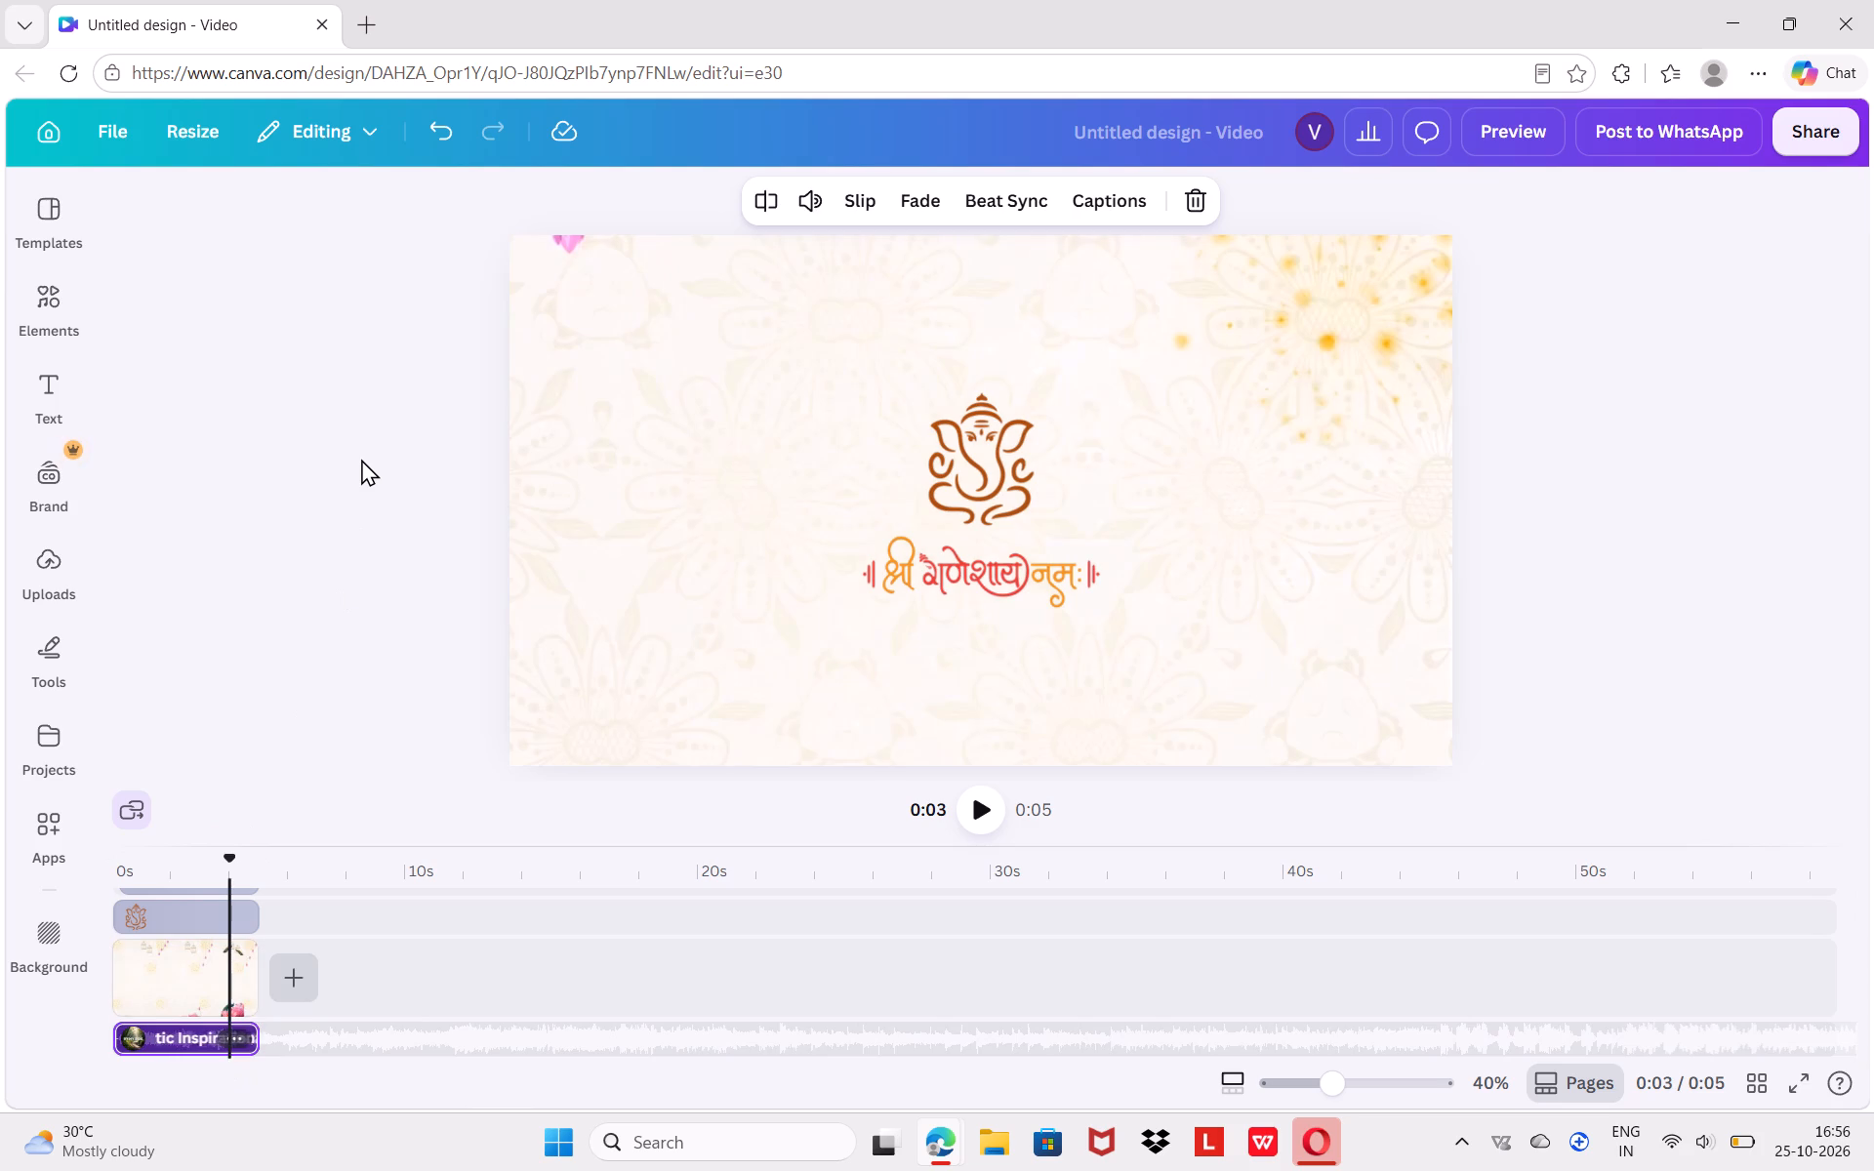
click(213, 955)
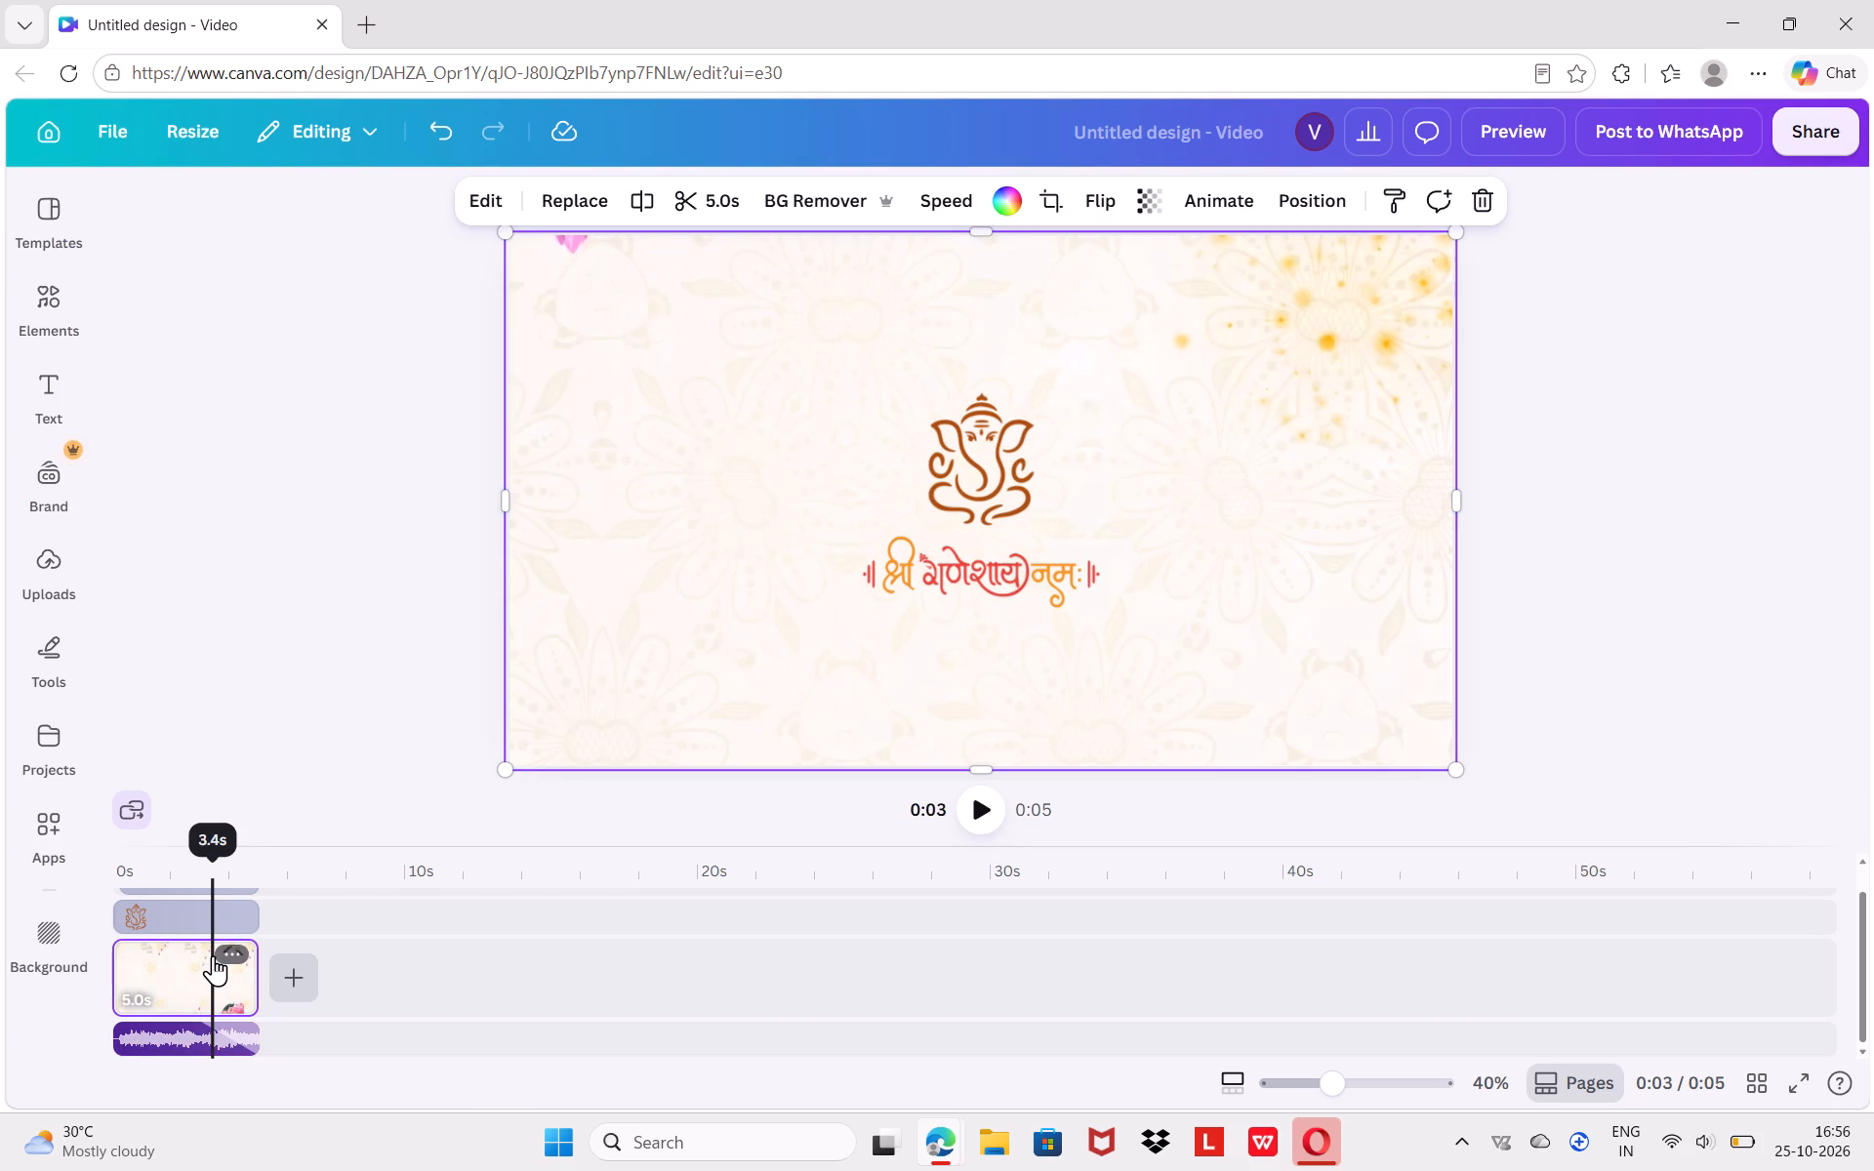
click(547, 199)
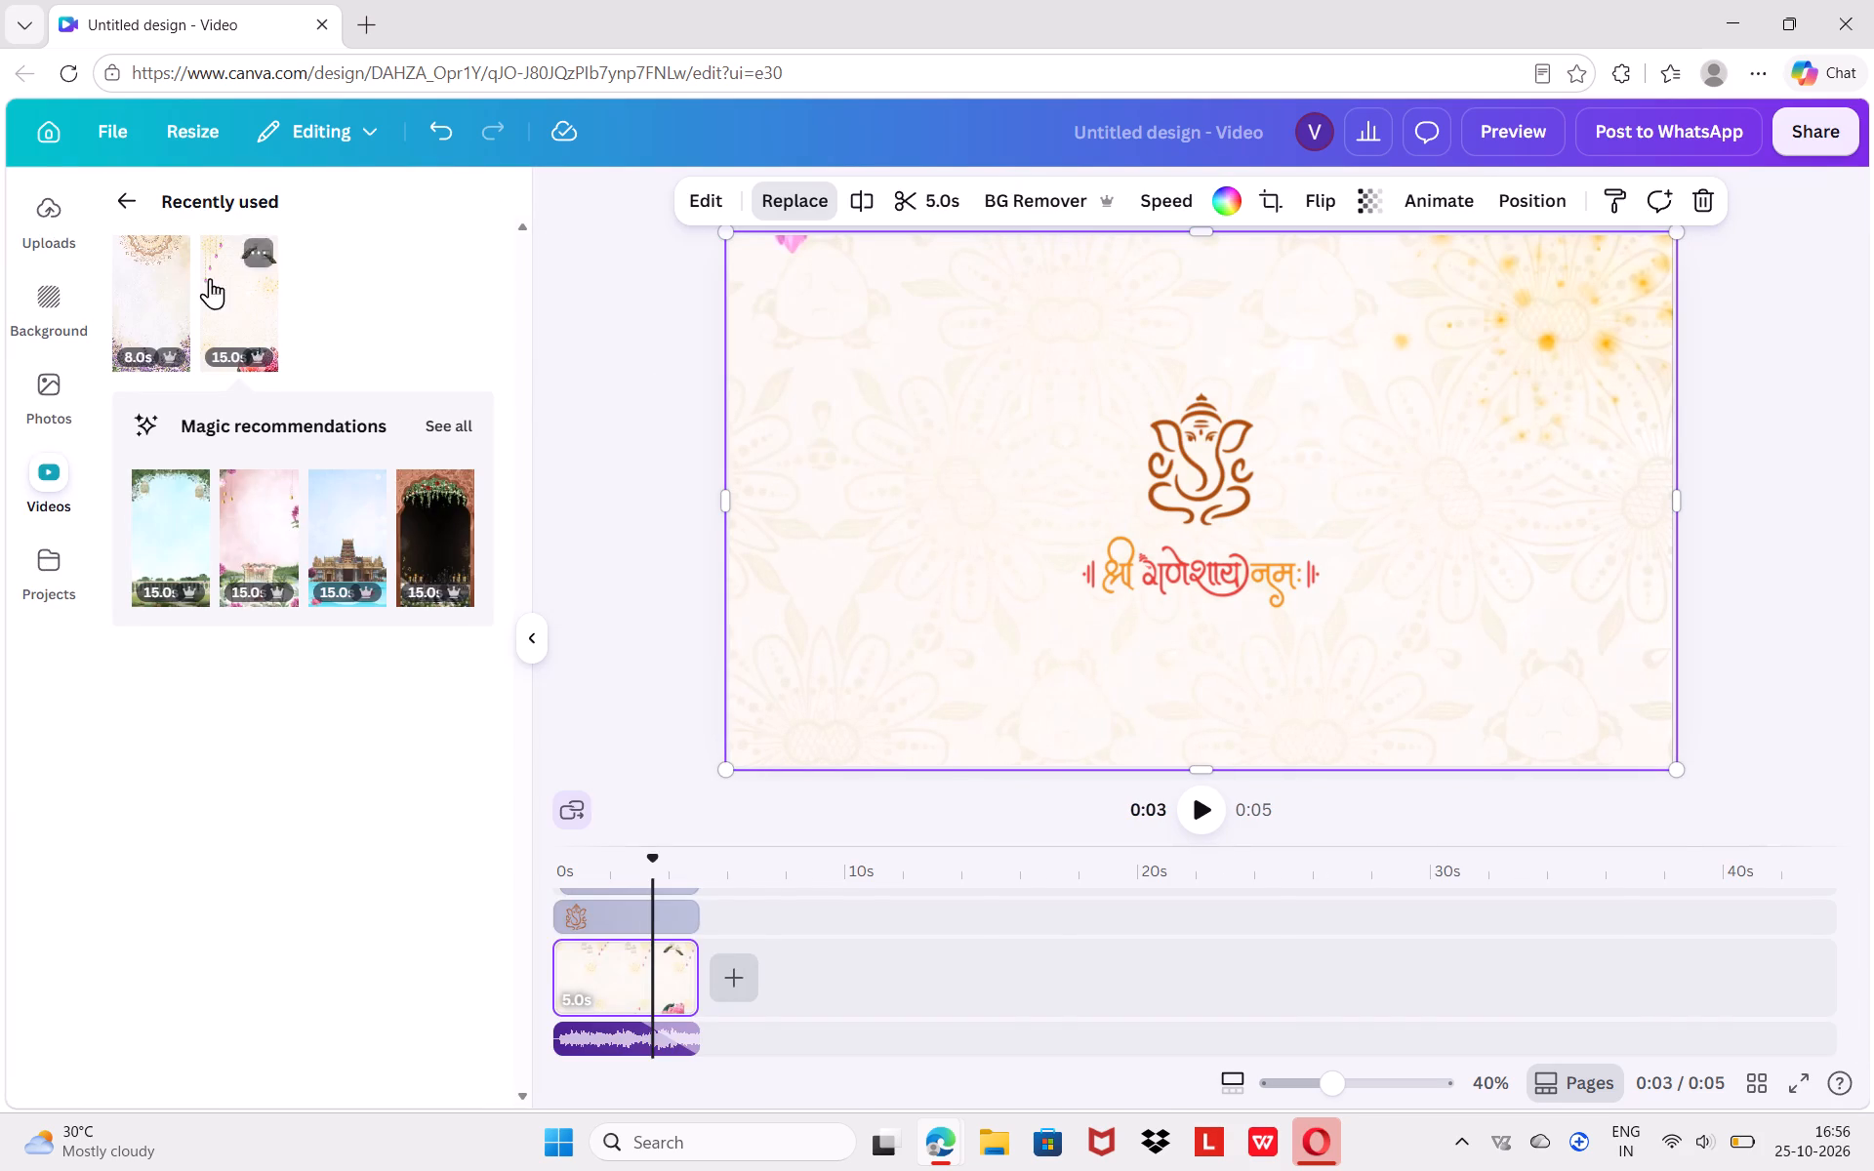
click(131, 199)
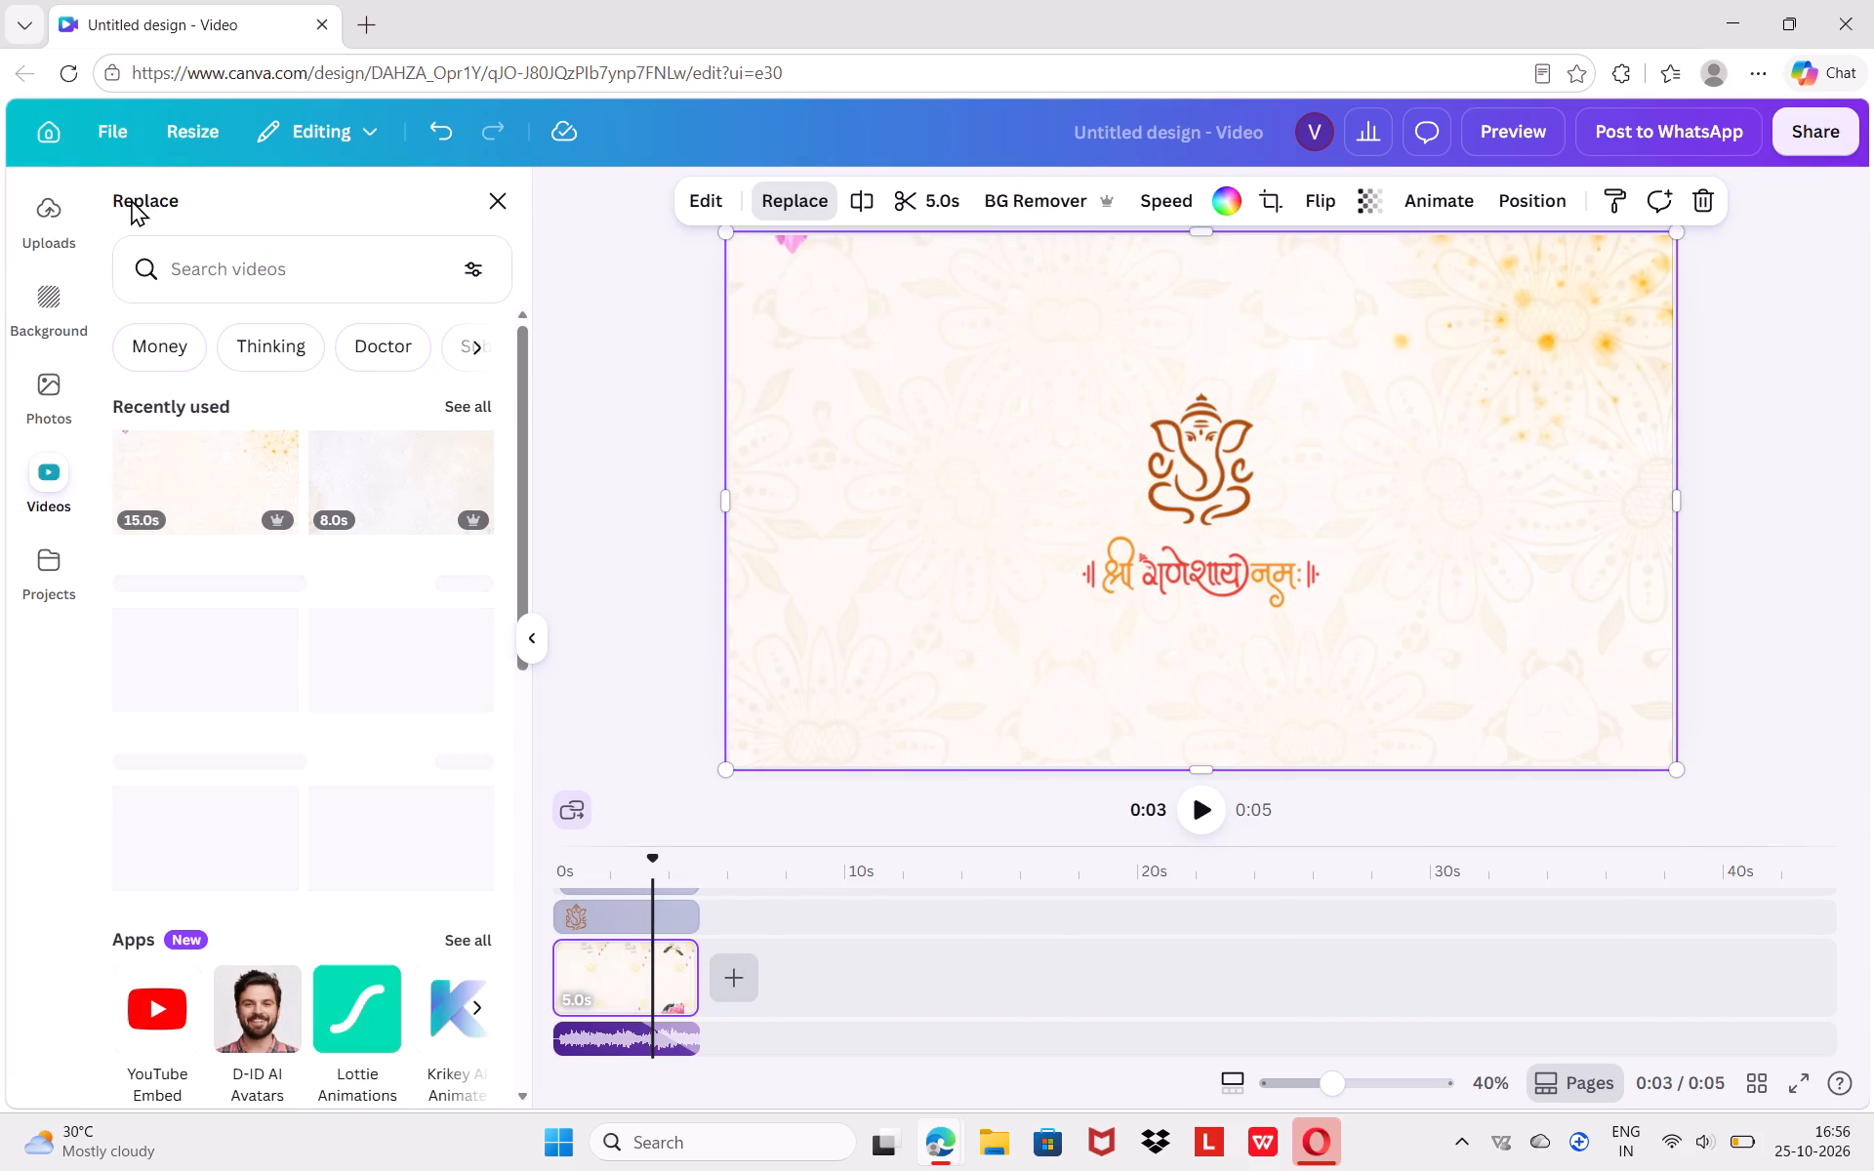
click(402, 479)
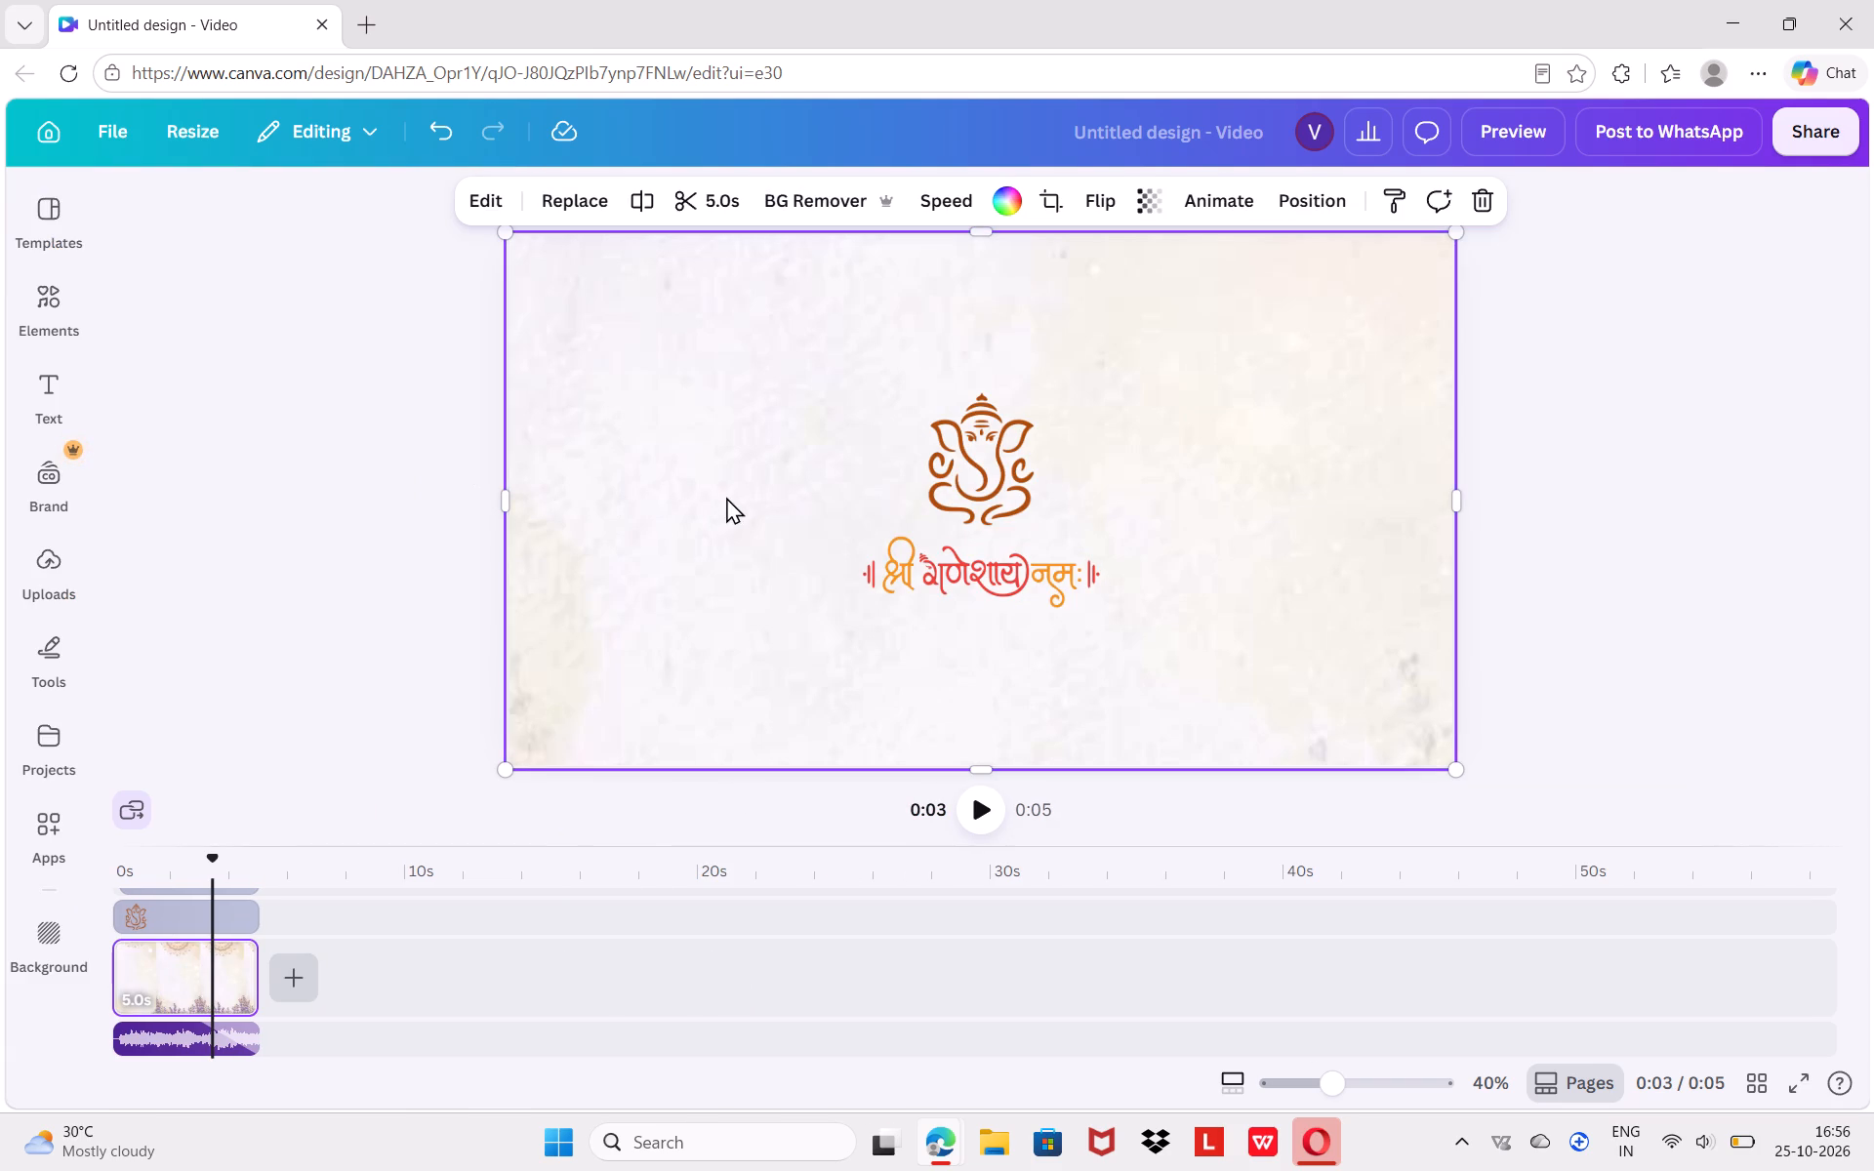
click(1042, 584)
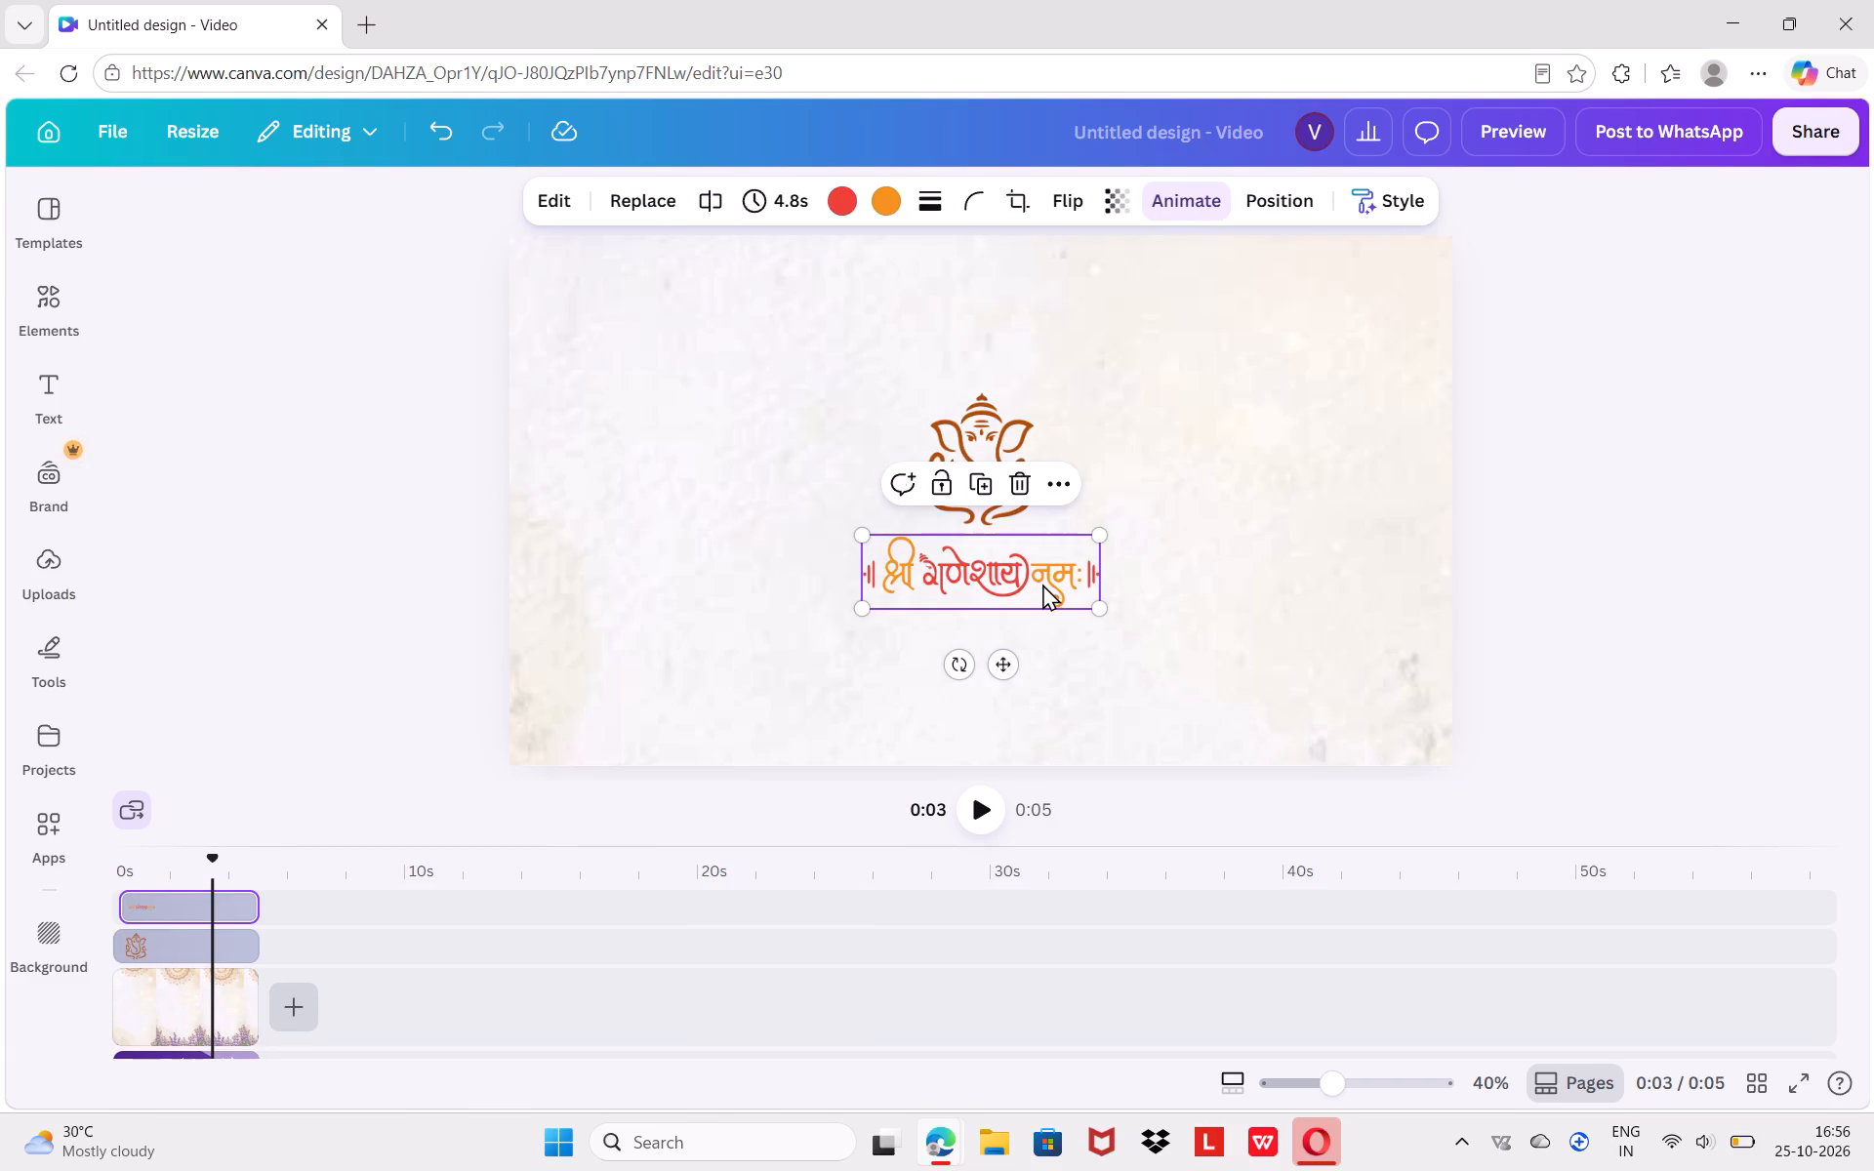
click(948, 1162)
click(1042, 990)
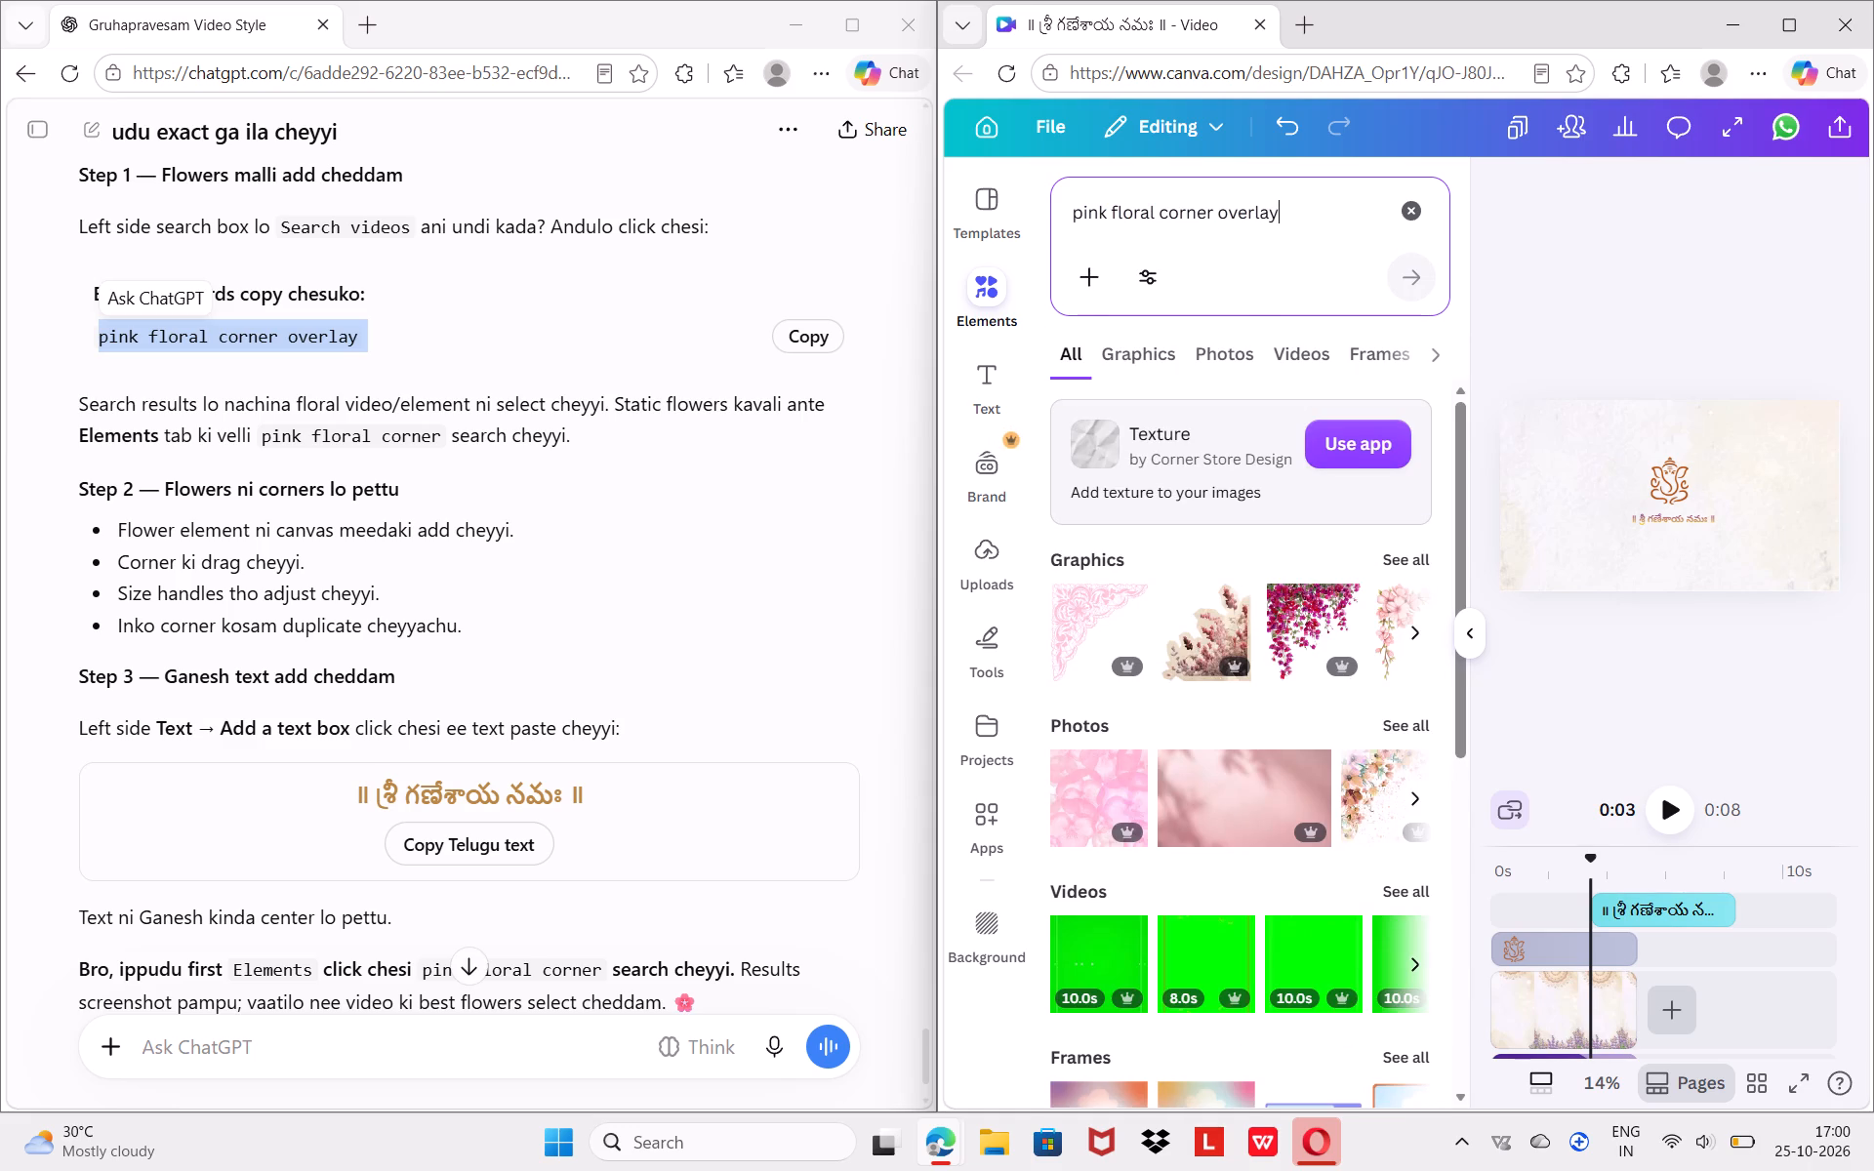
Look through the floral overlay results across the element categories, clear the search and return to the full canvas view.
scroll(1229, 769, down, 2)
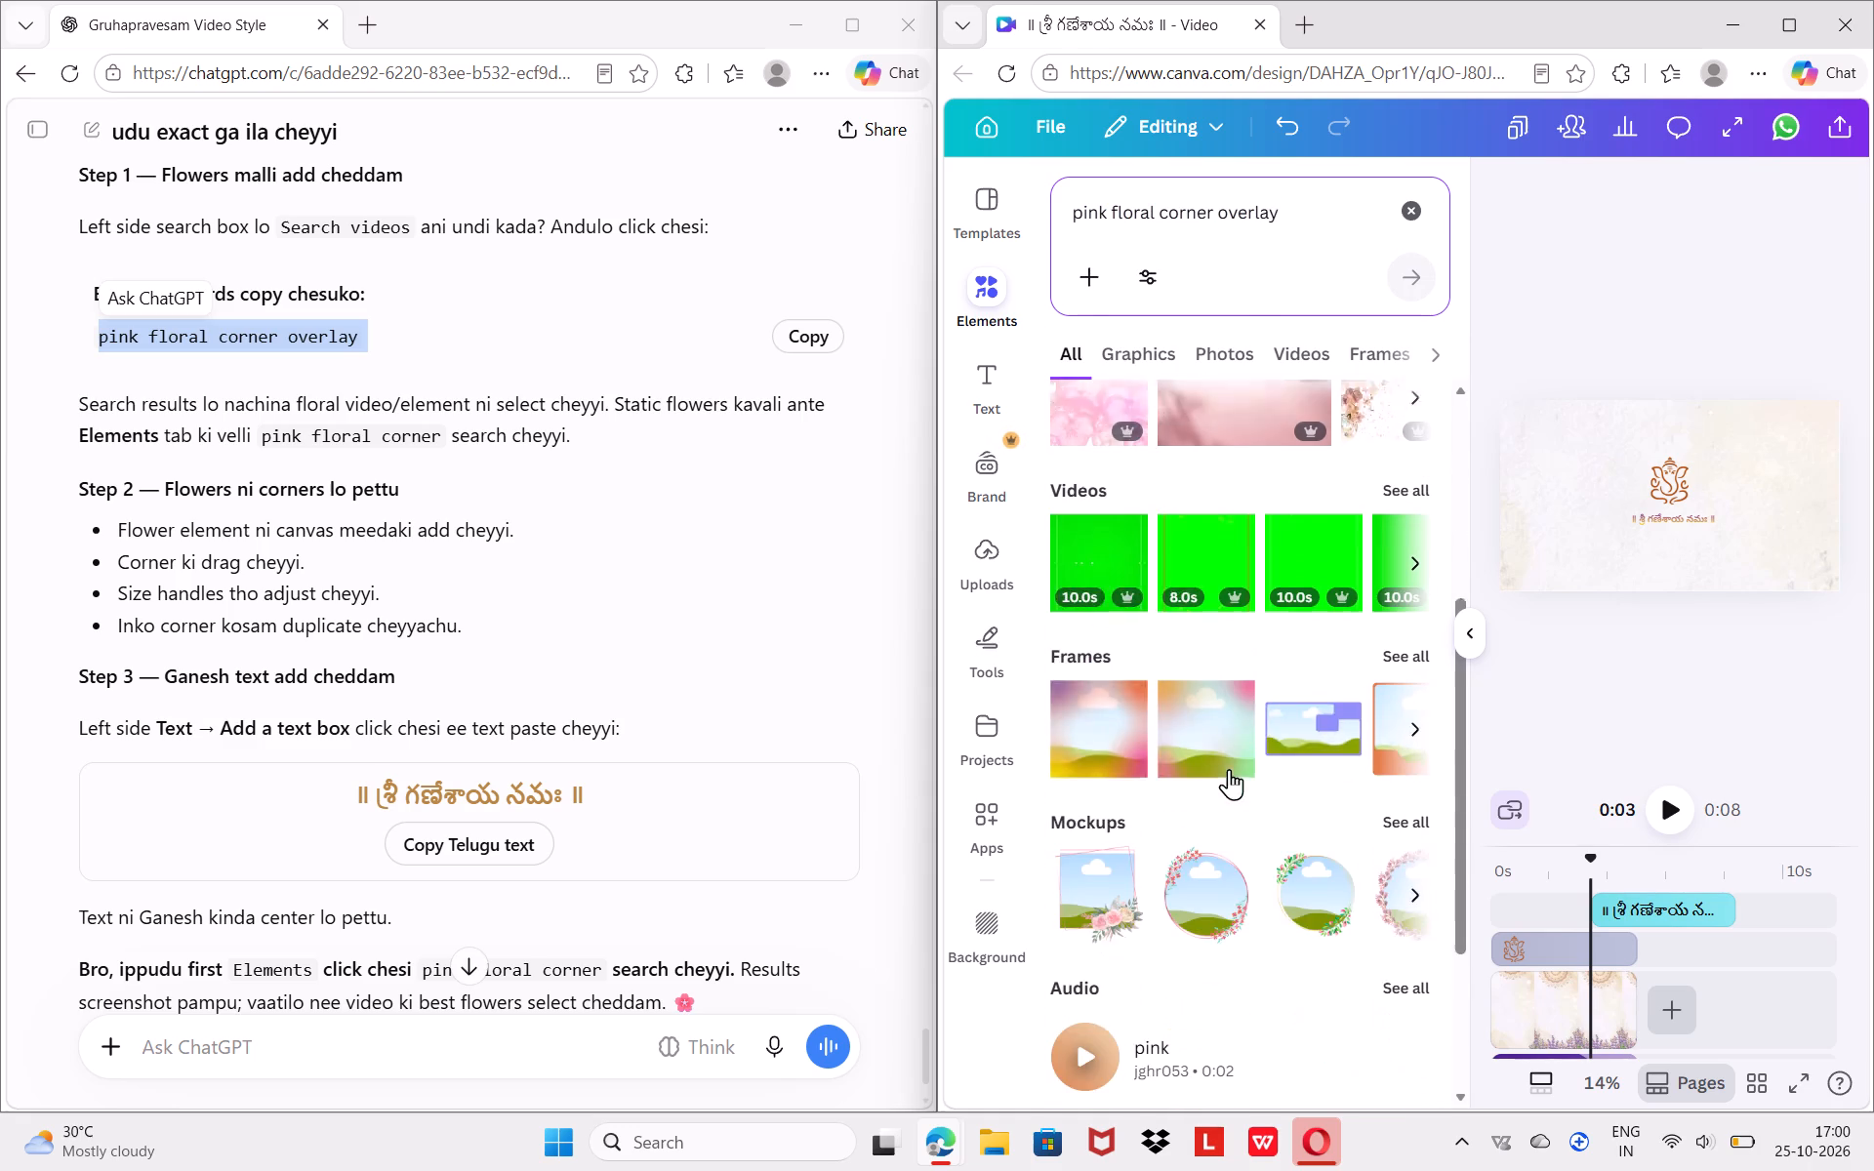
scroll(1229, 769, down, 2)
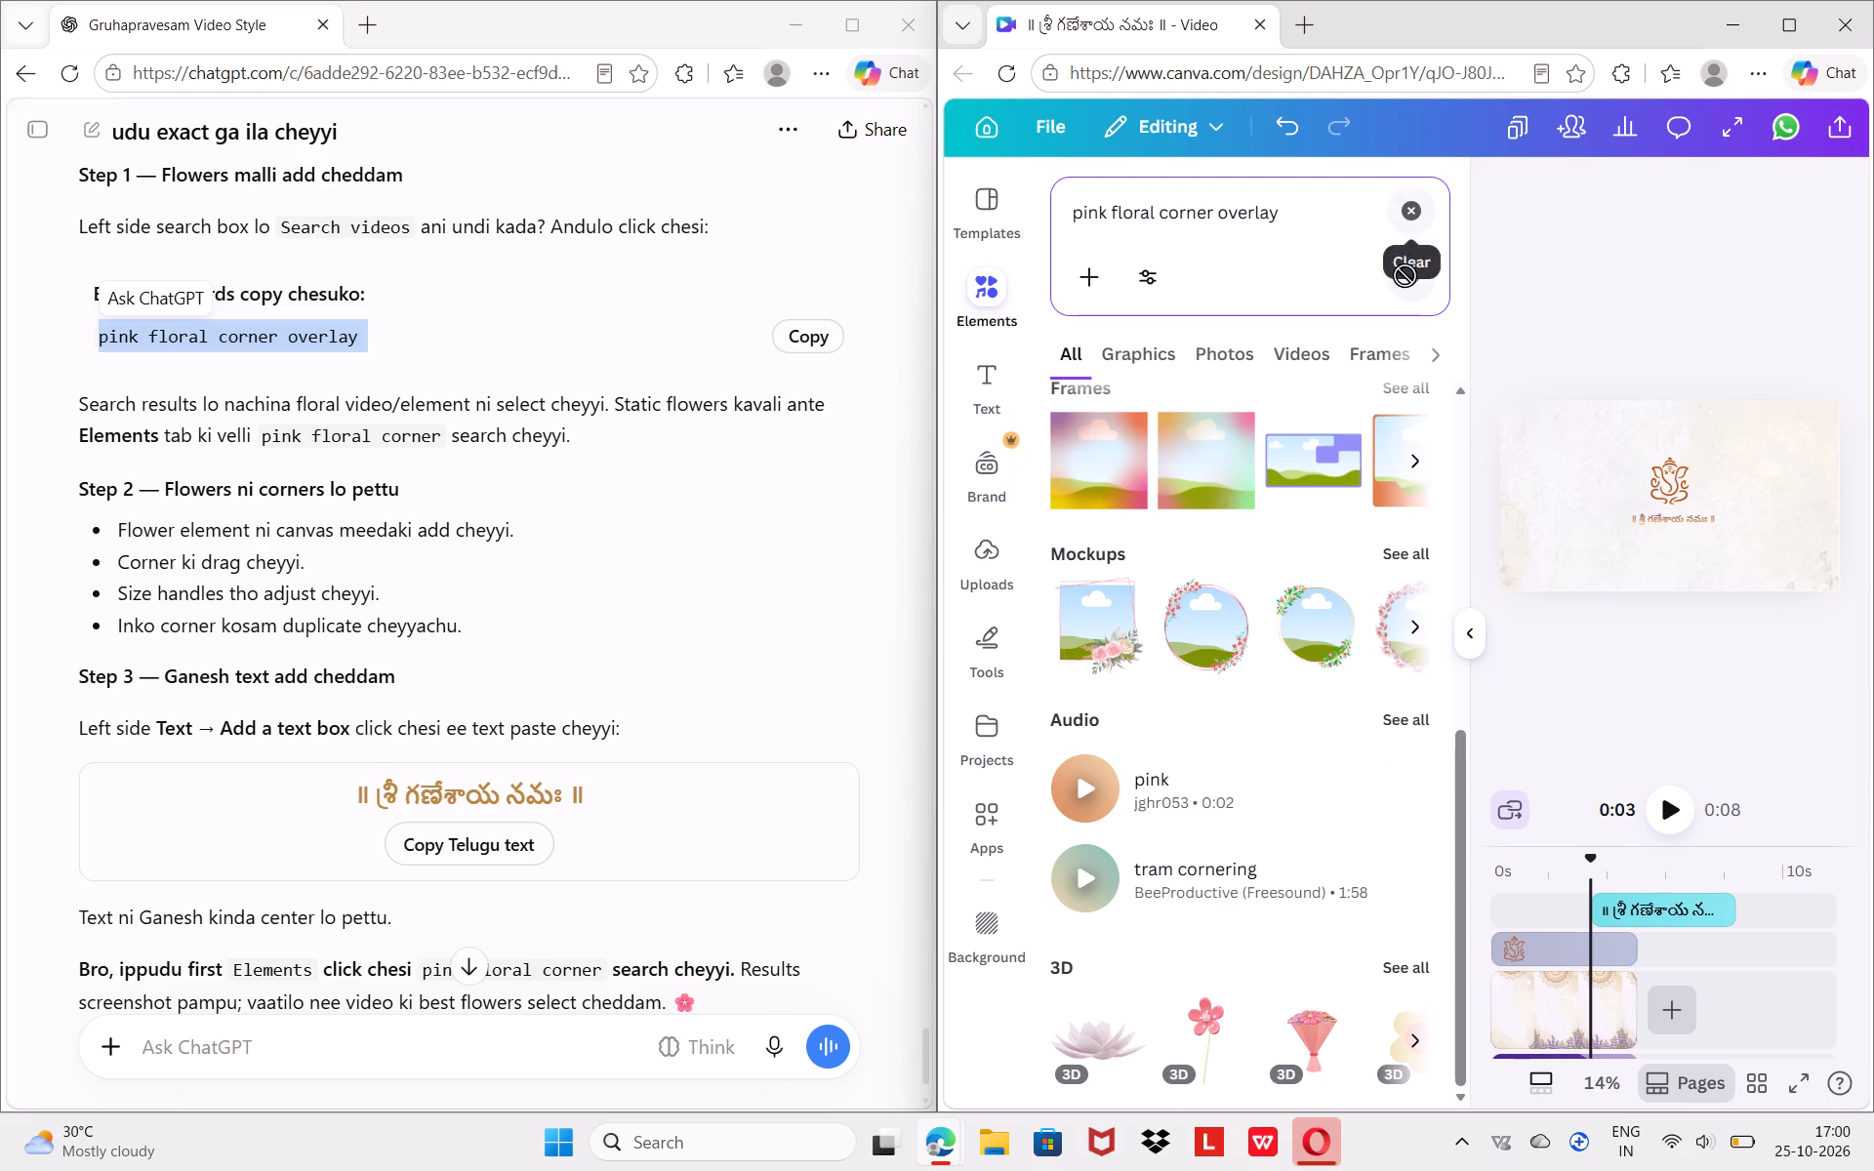
click(1413, 207)
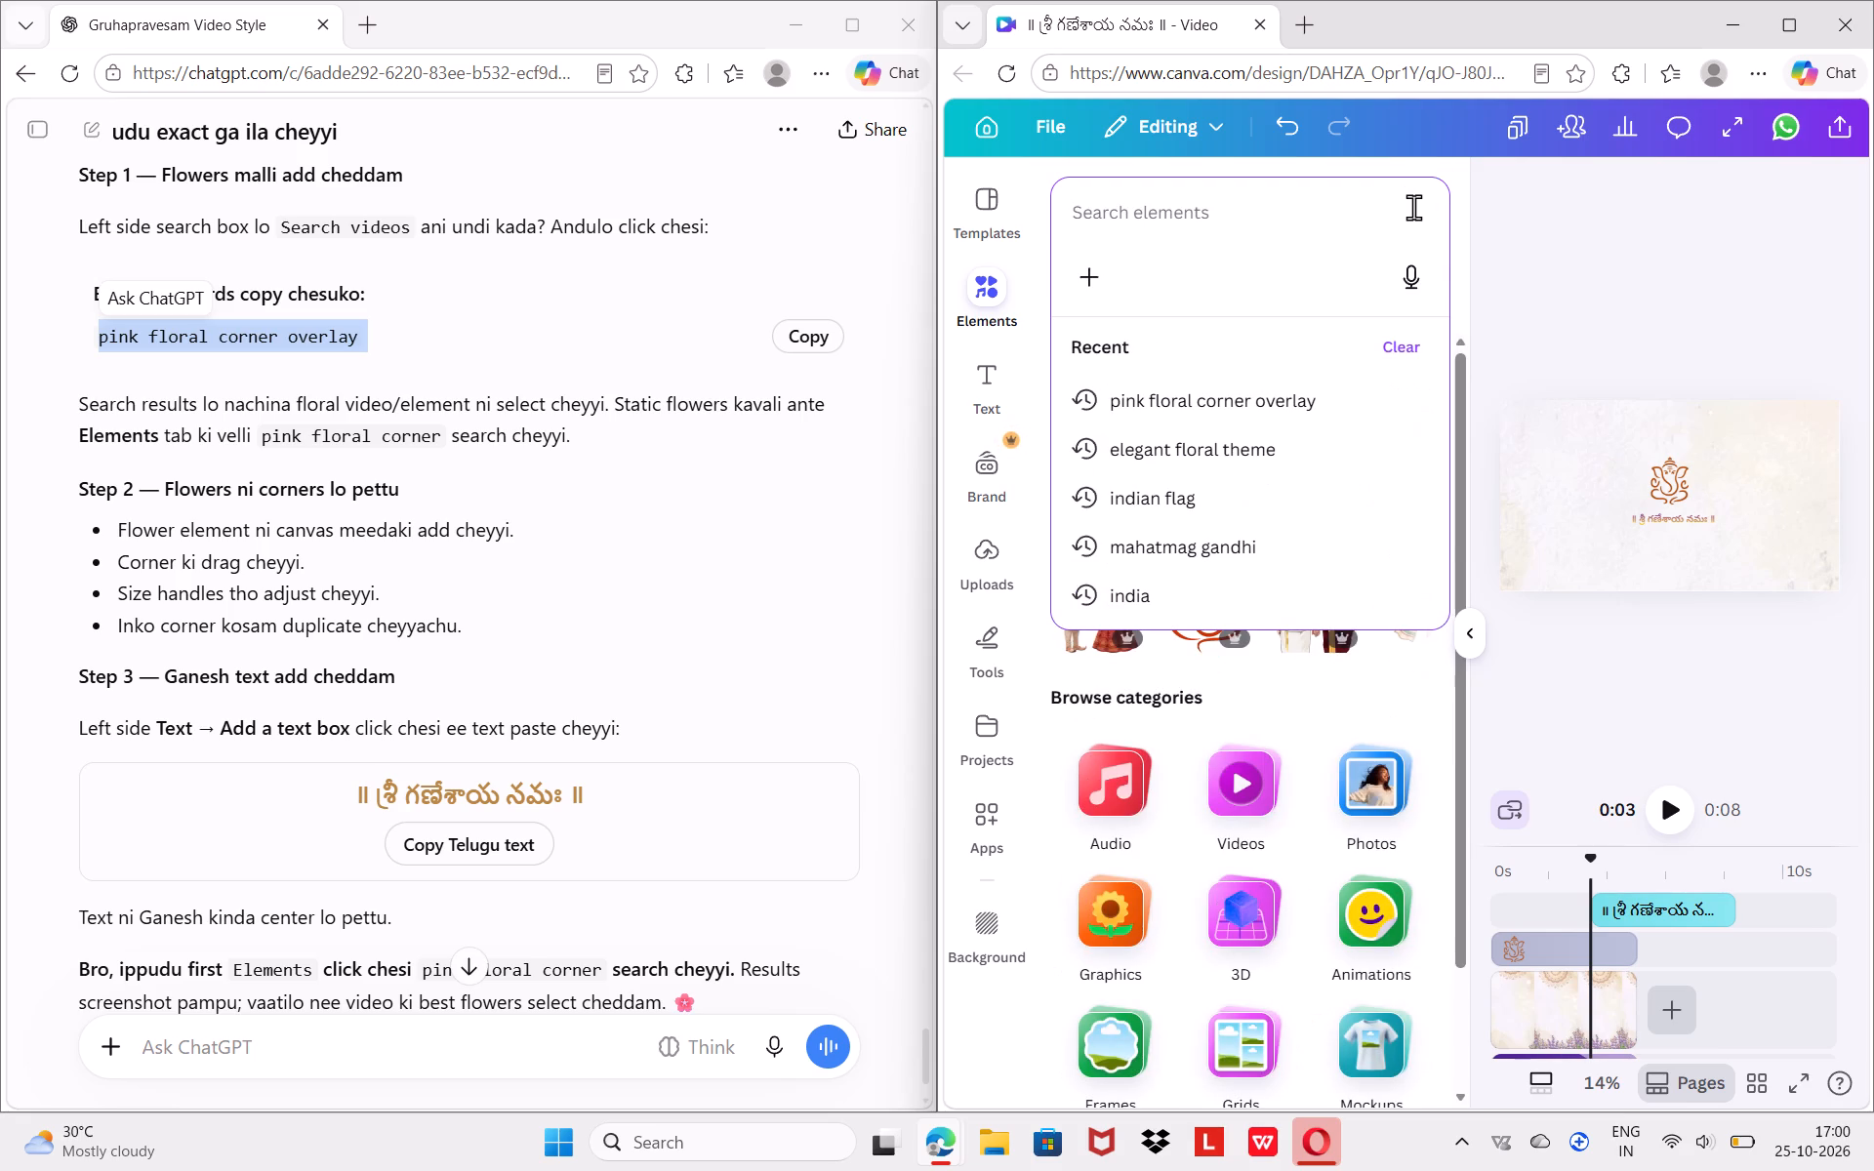
click(1468, 645)
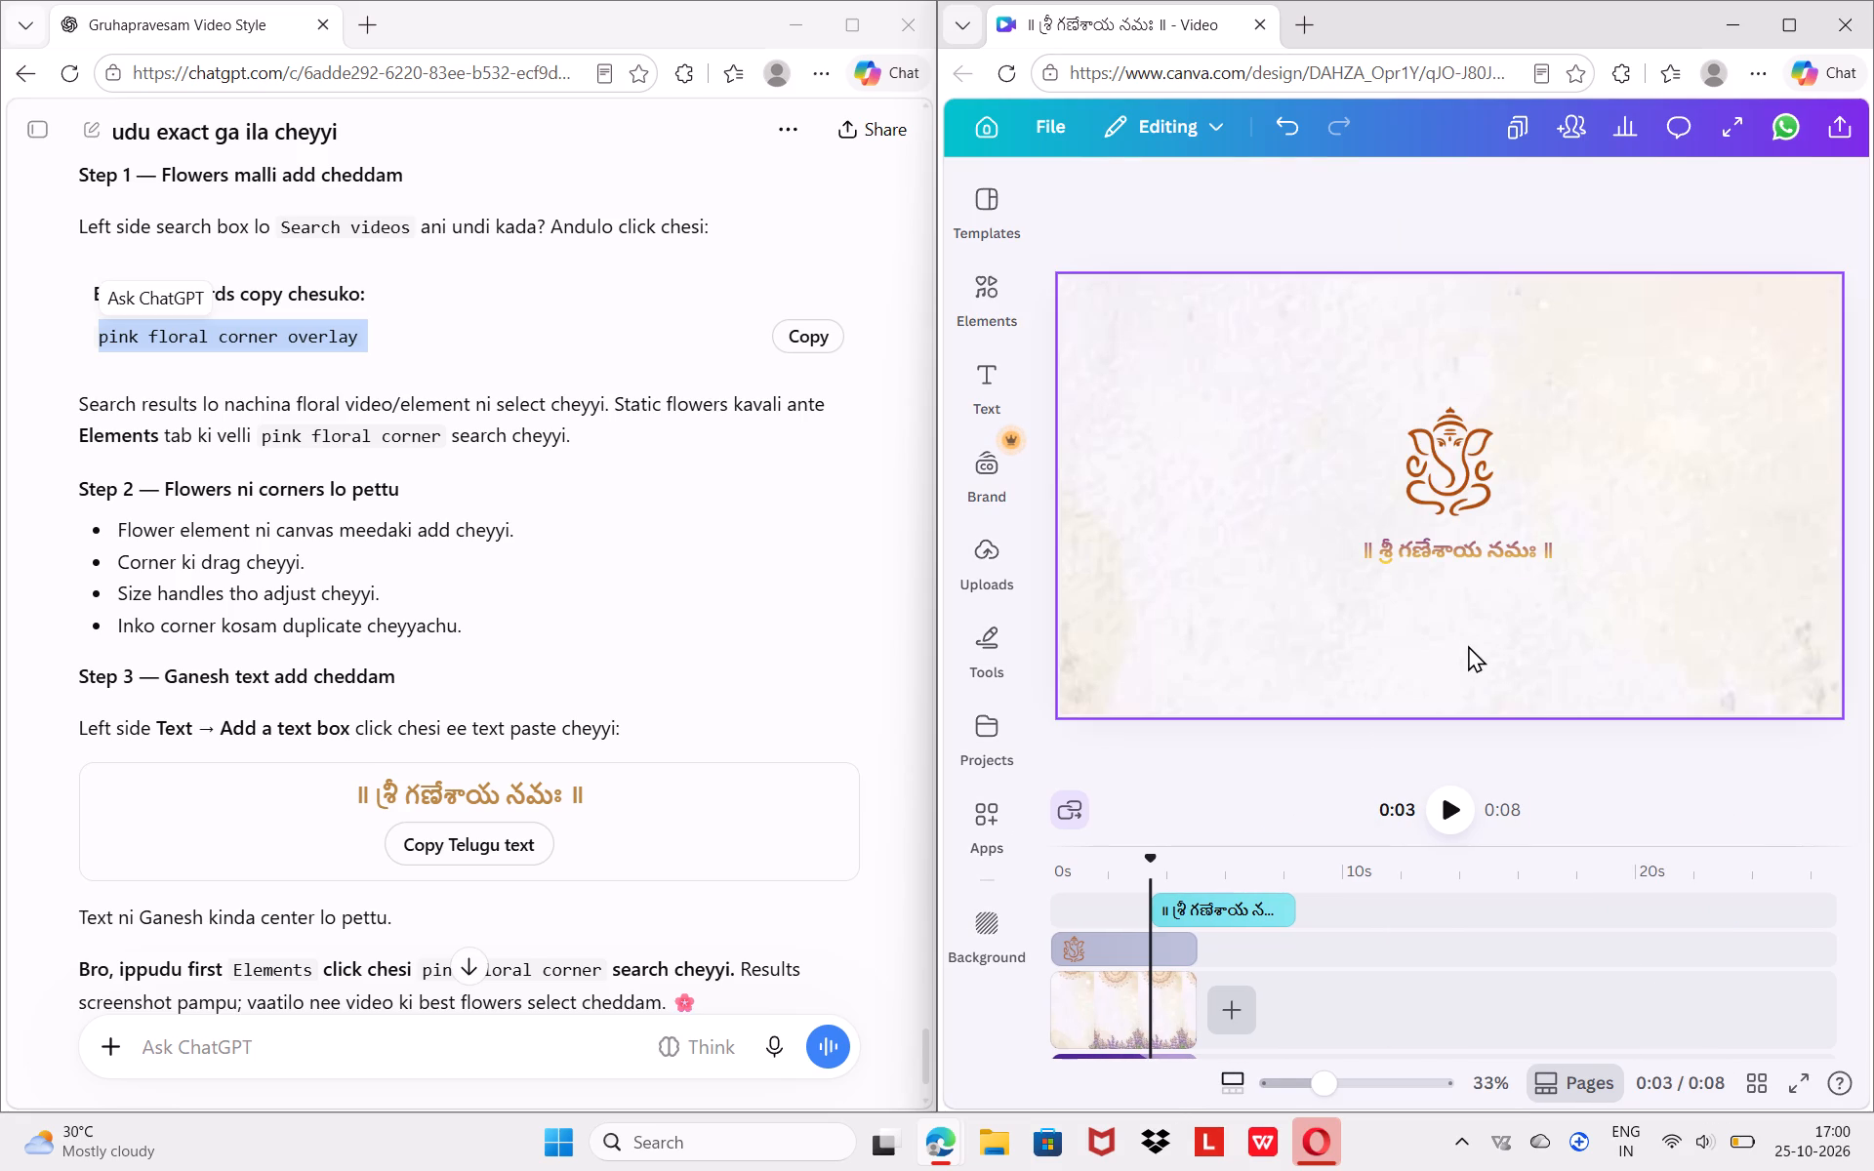
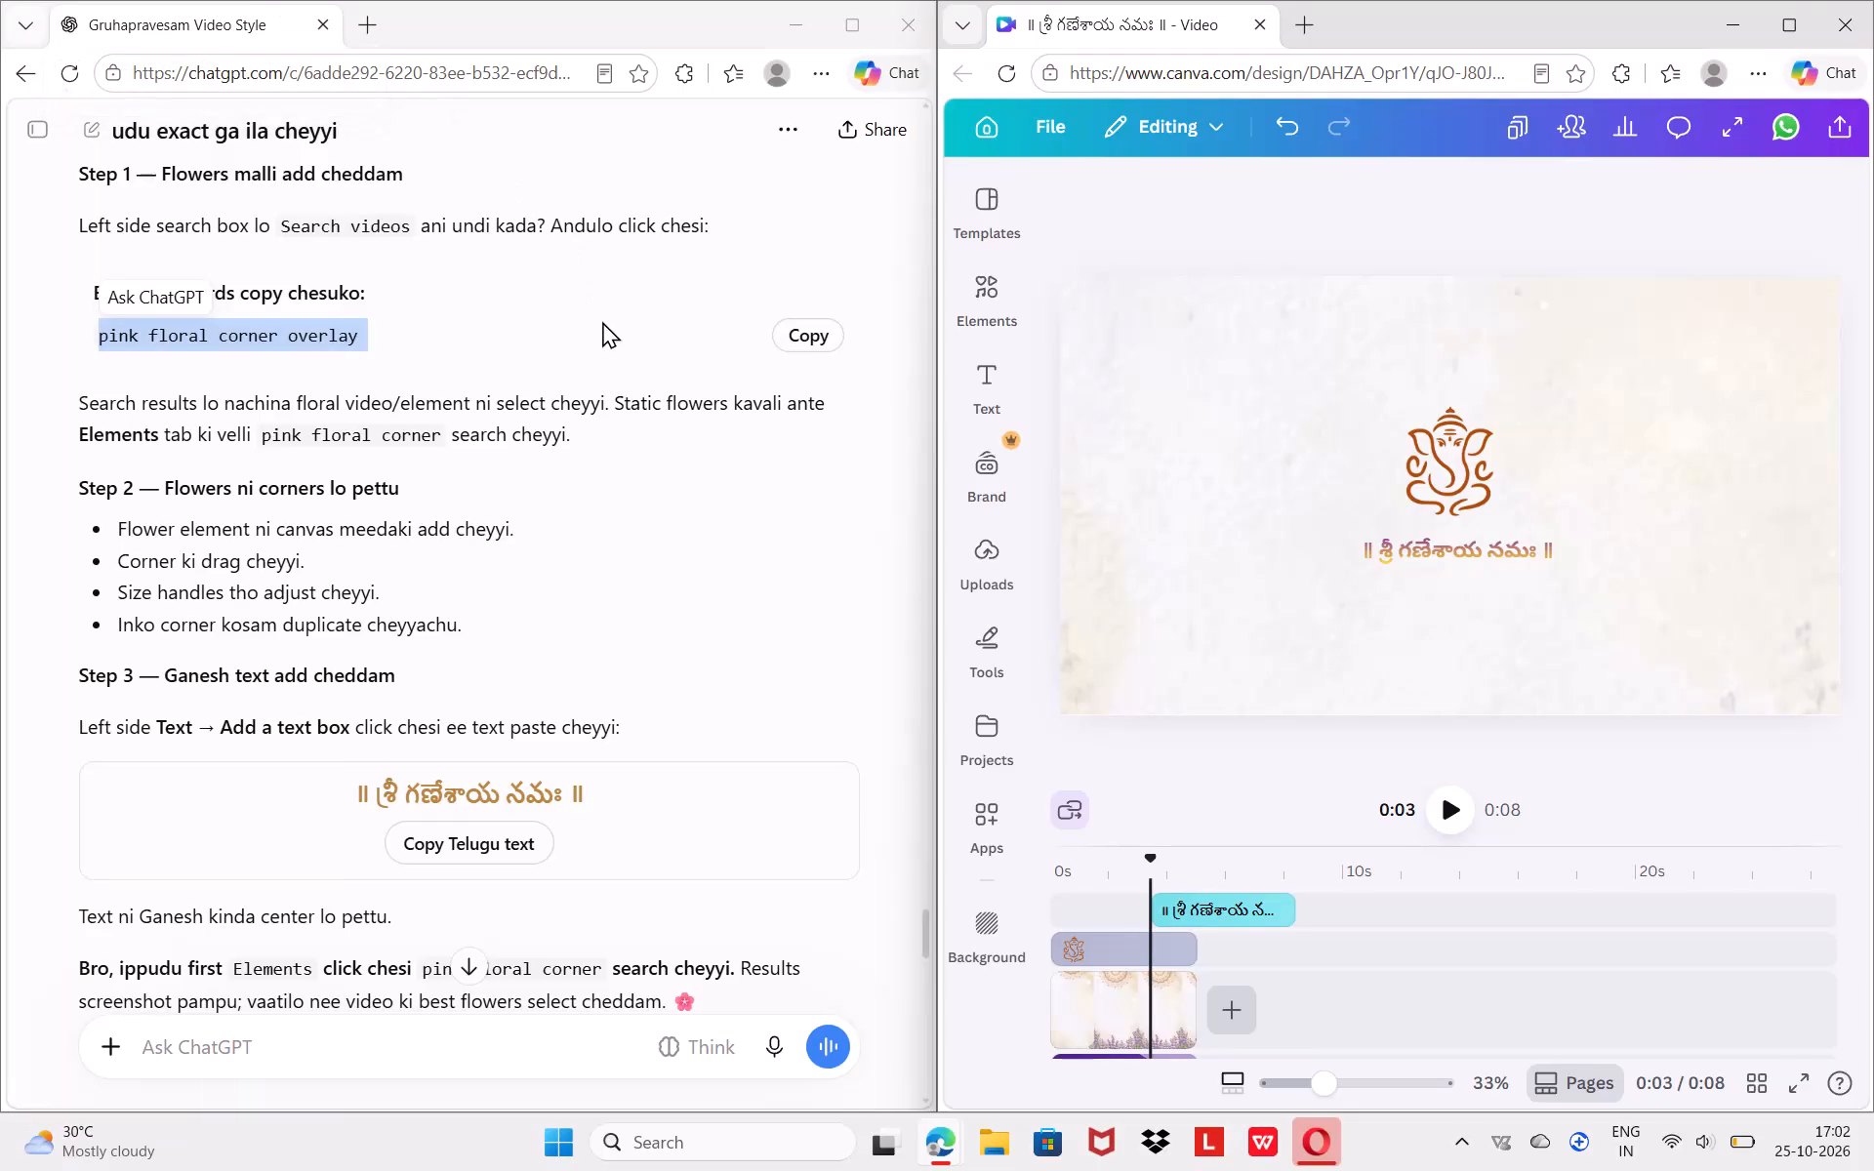
Search the design elements for "pink floral" with the design window maximized.
click(1005, 298)
click(1113, 214)
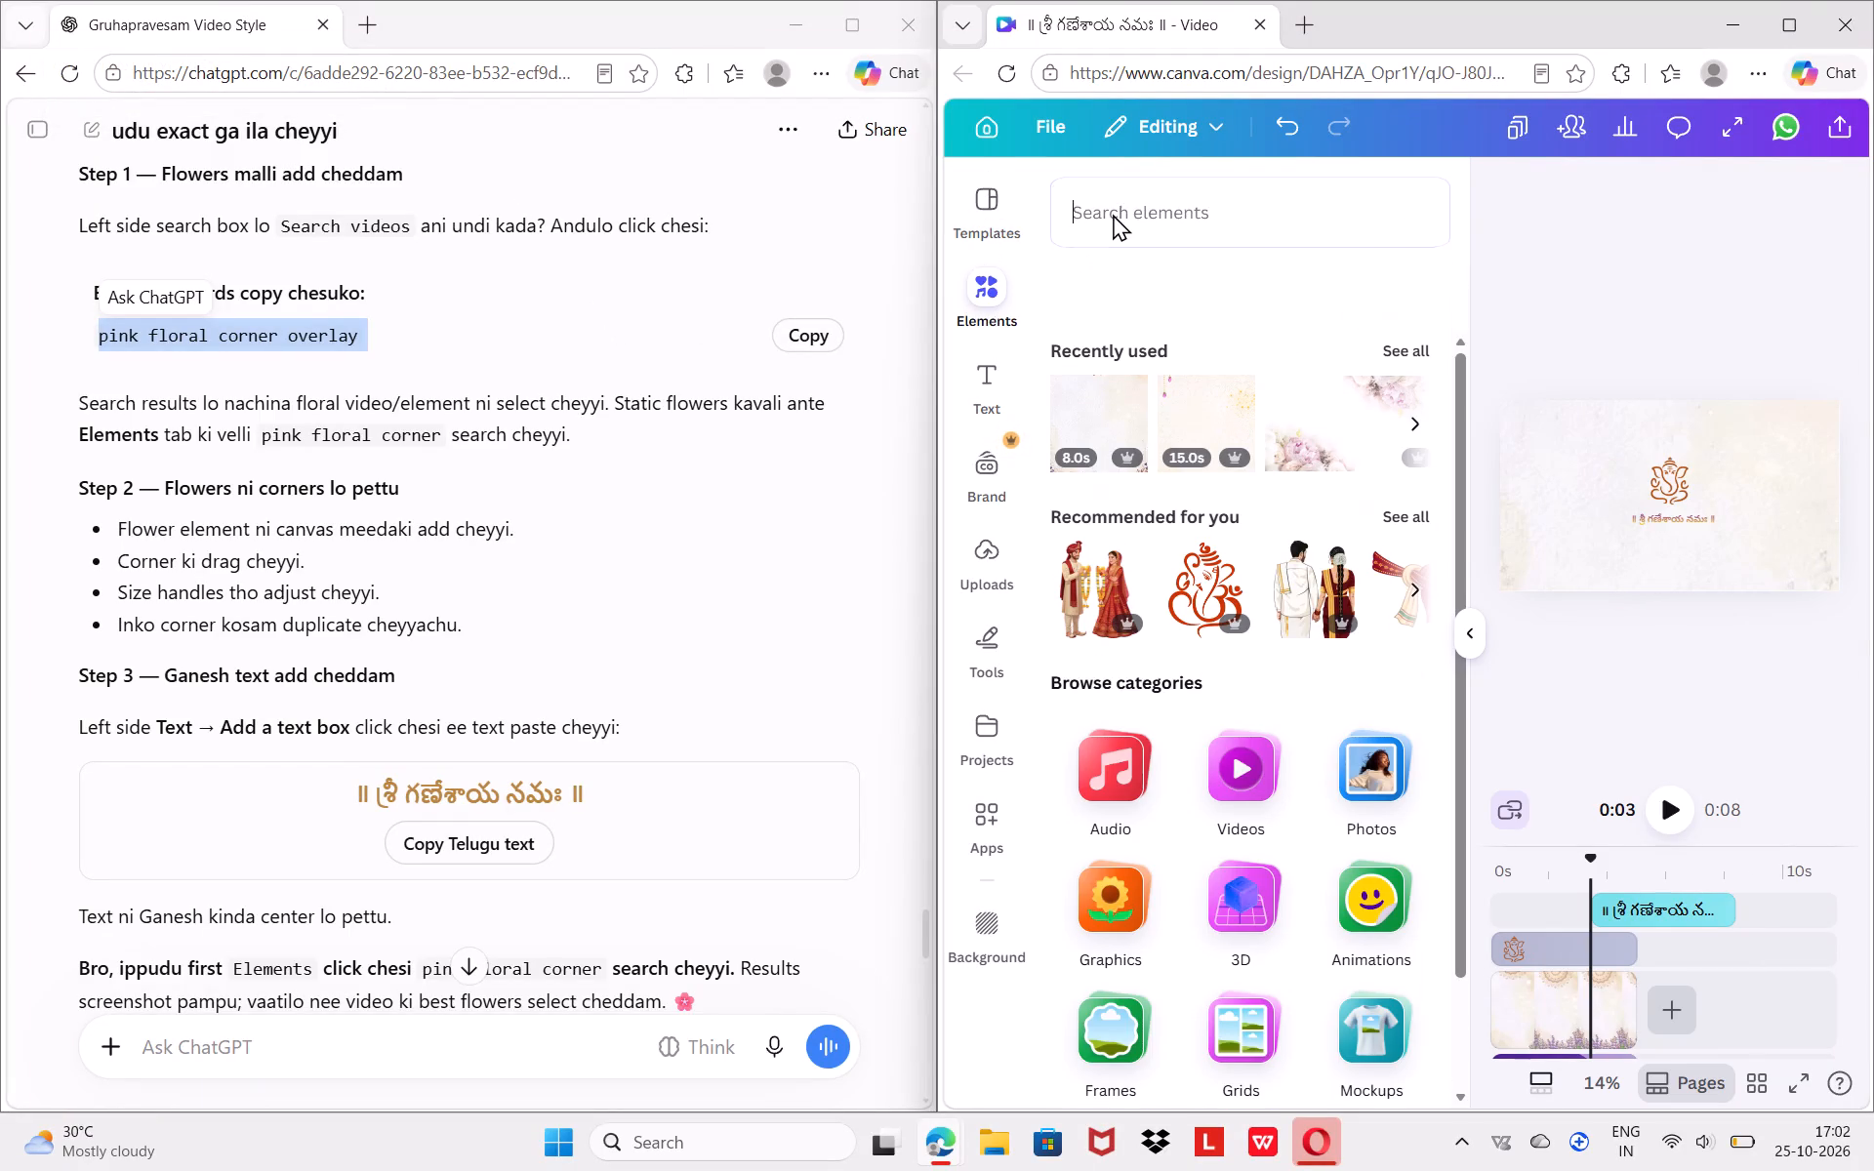
text(pink flo)
text(ral)
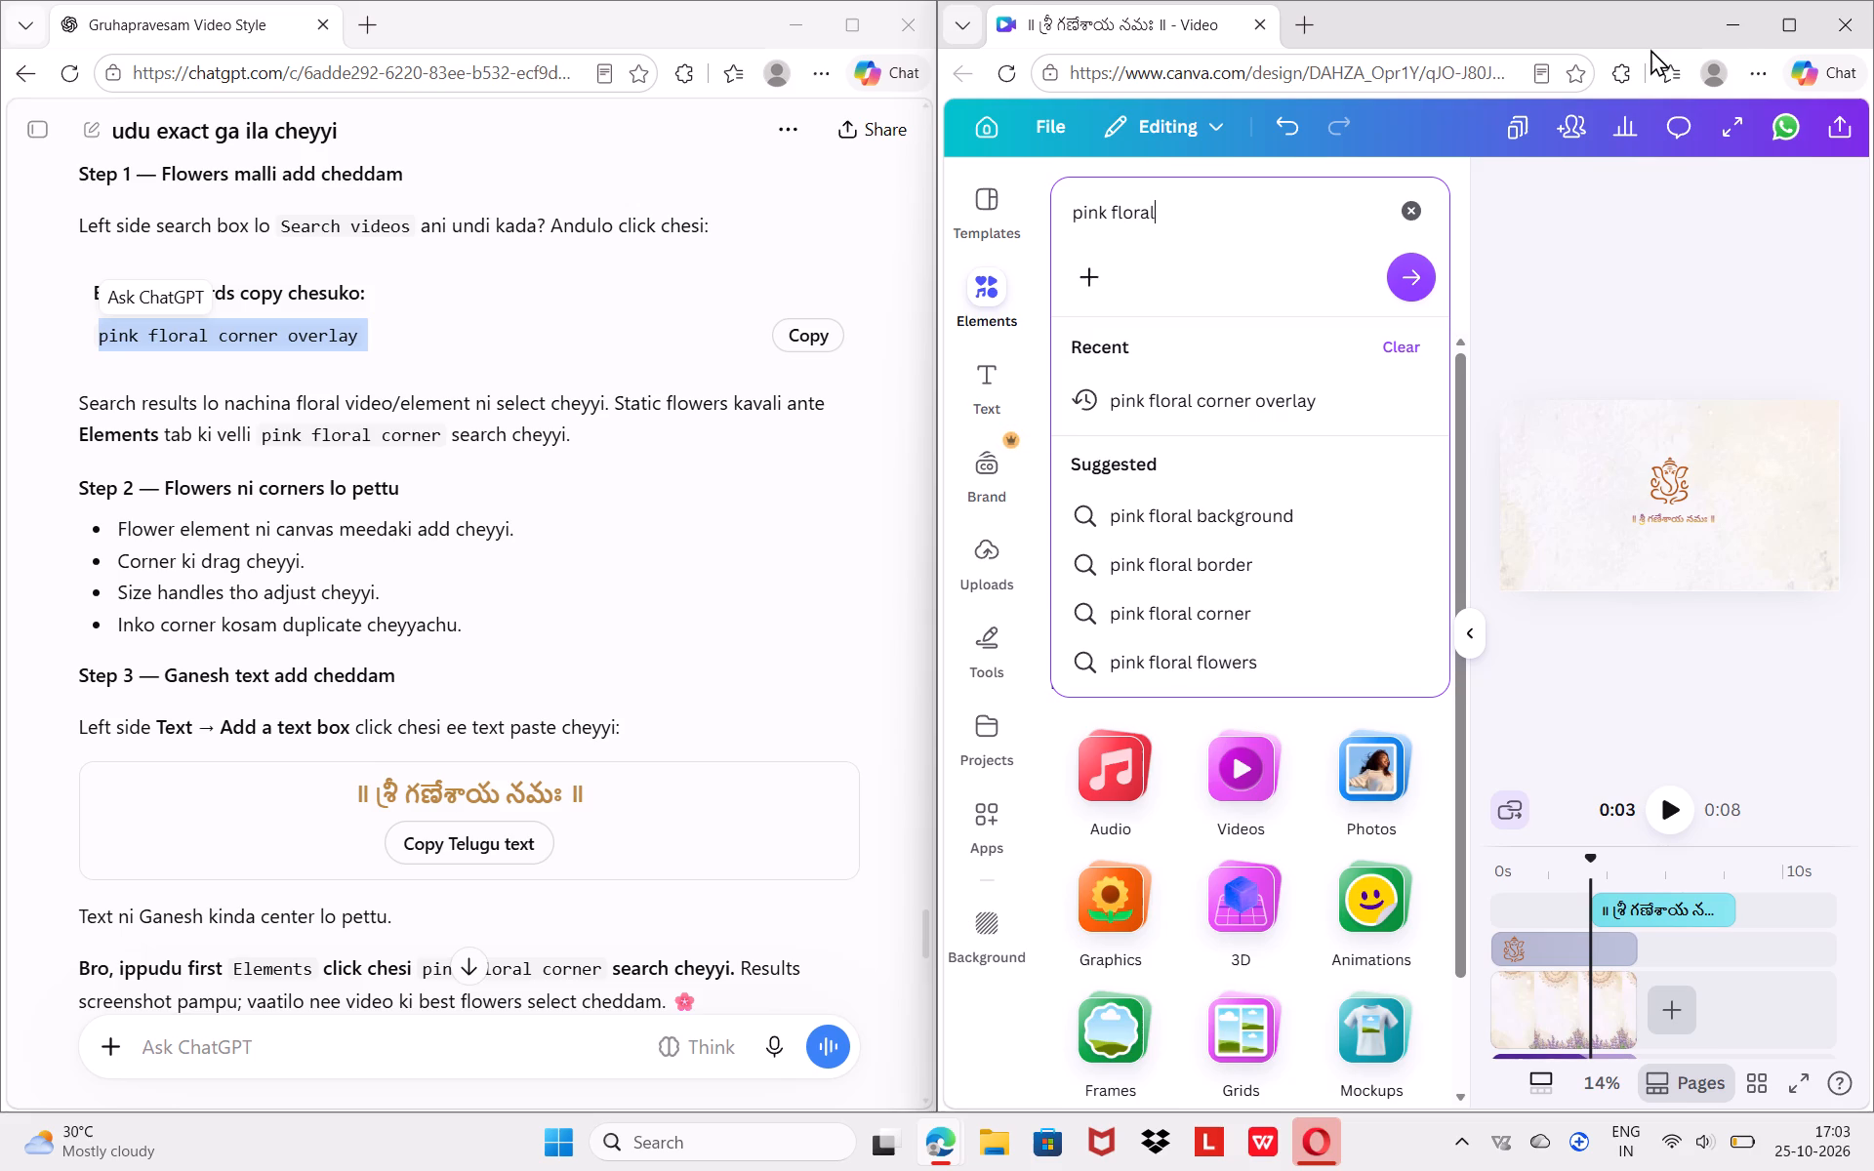
click(1784, 16)
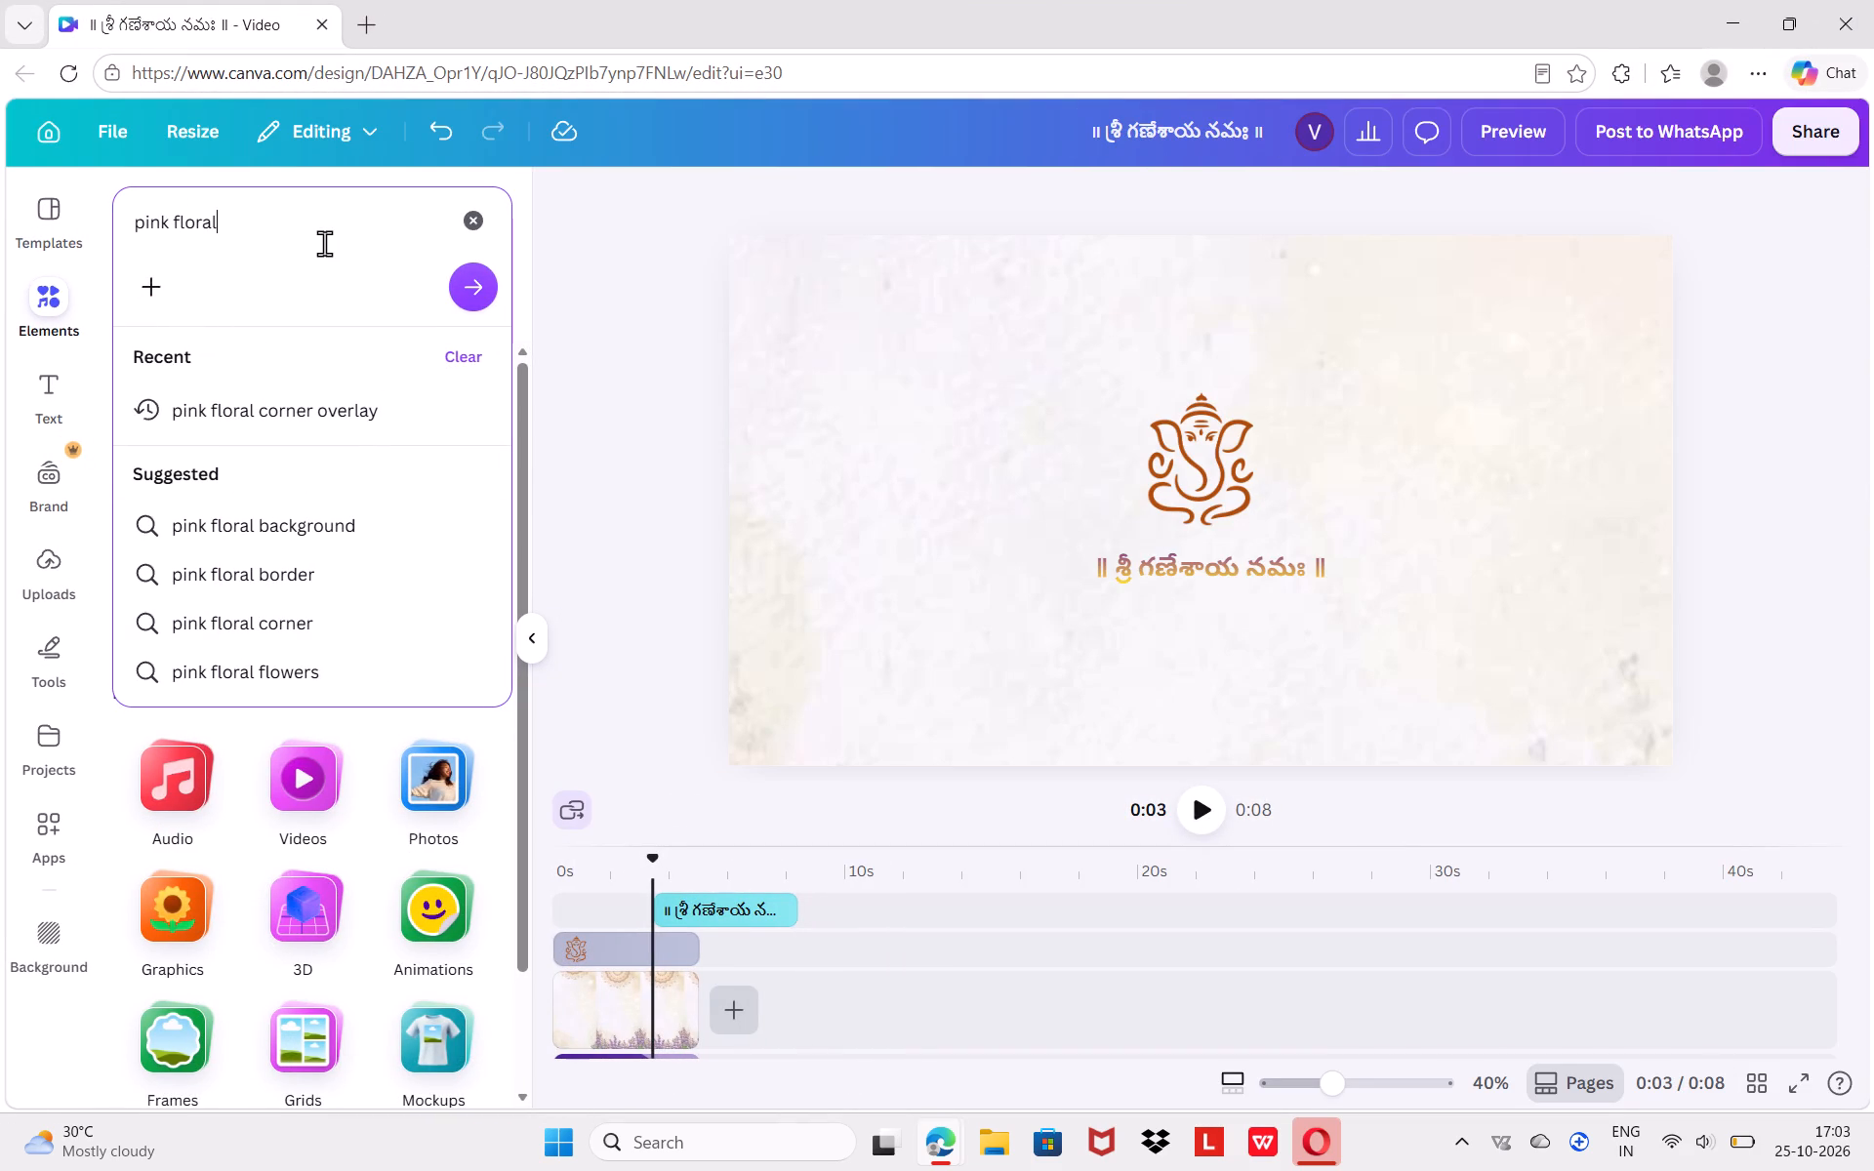
key(Return)
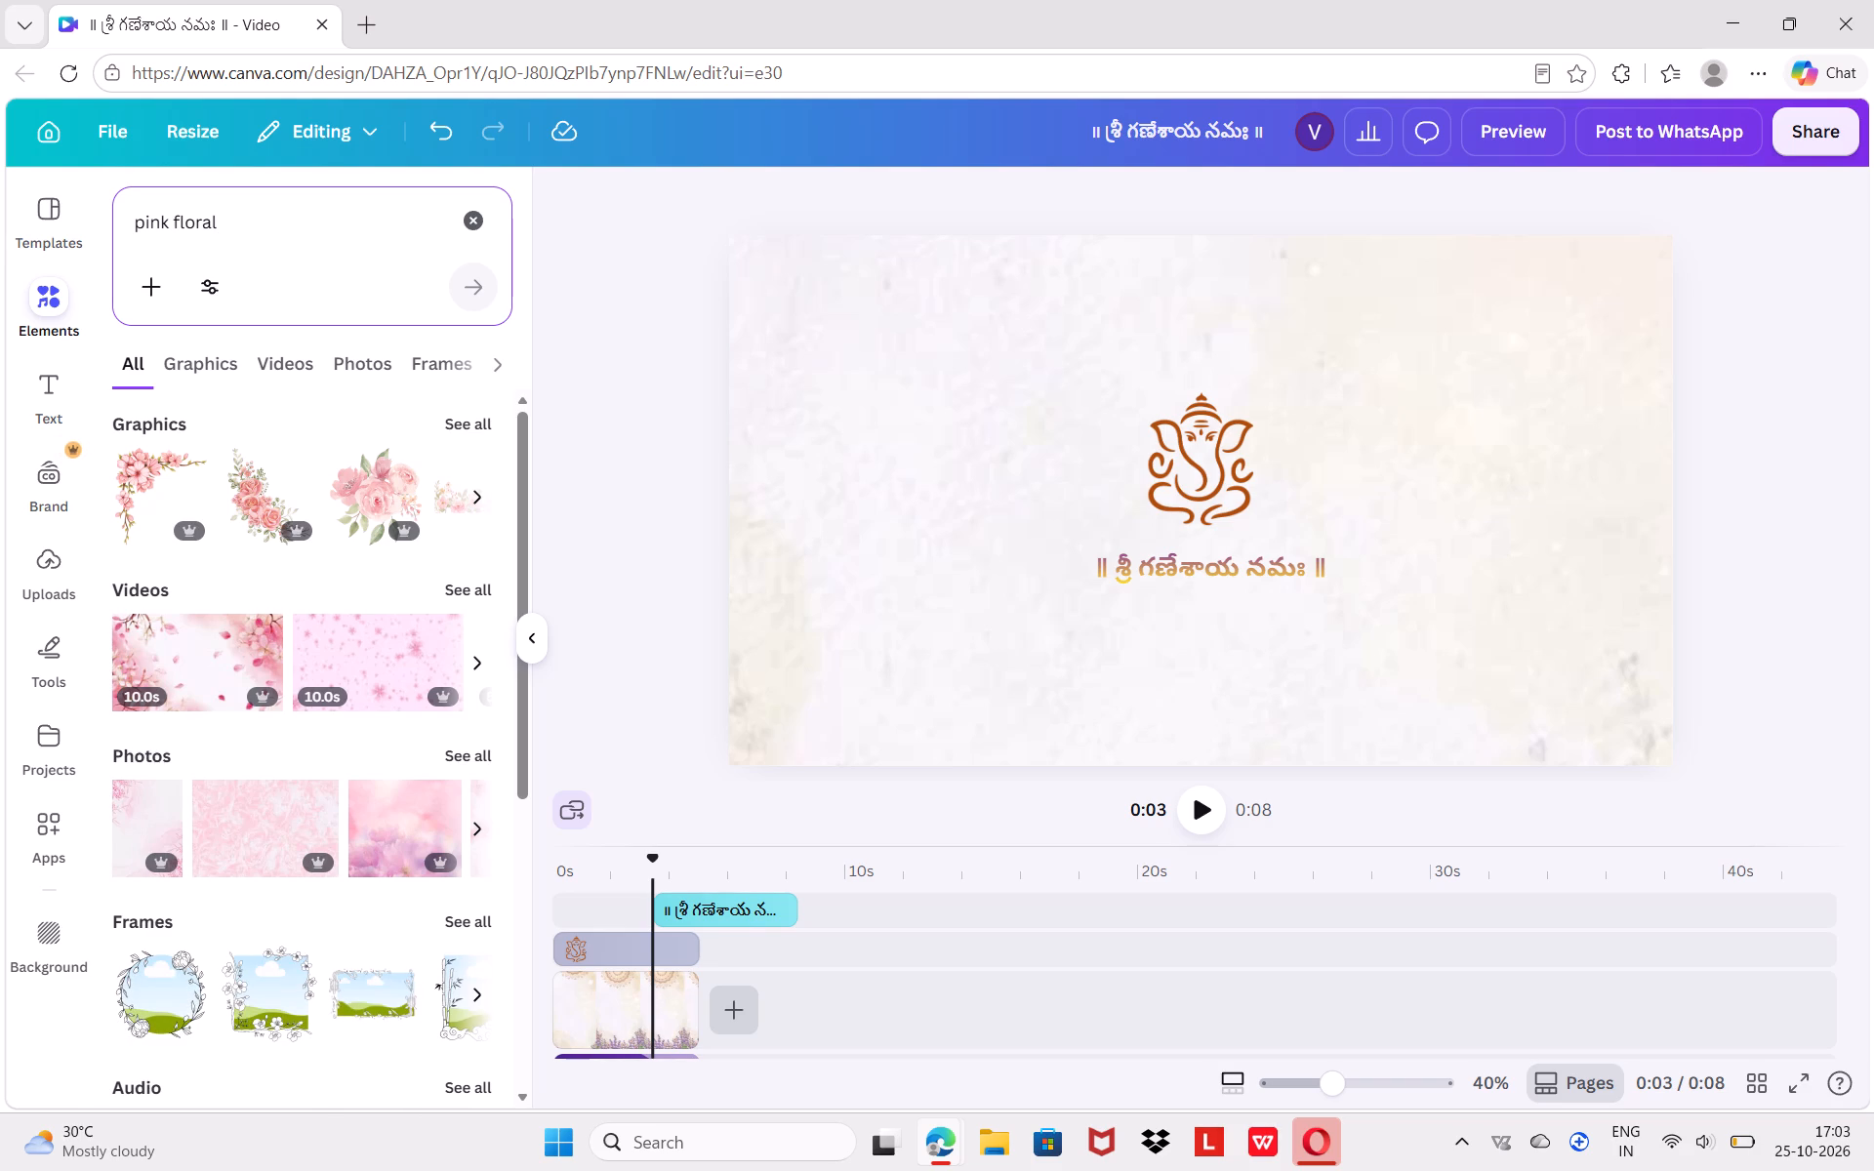
Look through the "pink floral" graphics results for flowers that suit the corners of the Ganesha page.
click(478, 411)
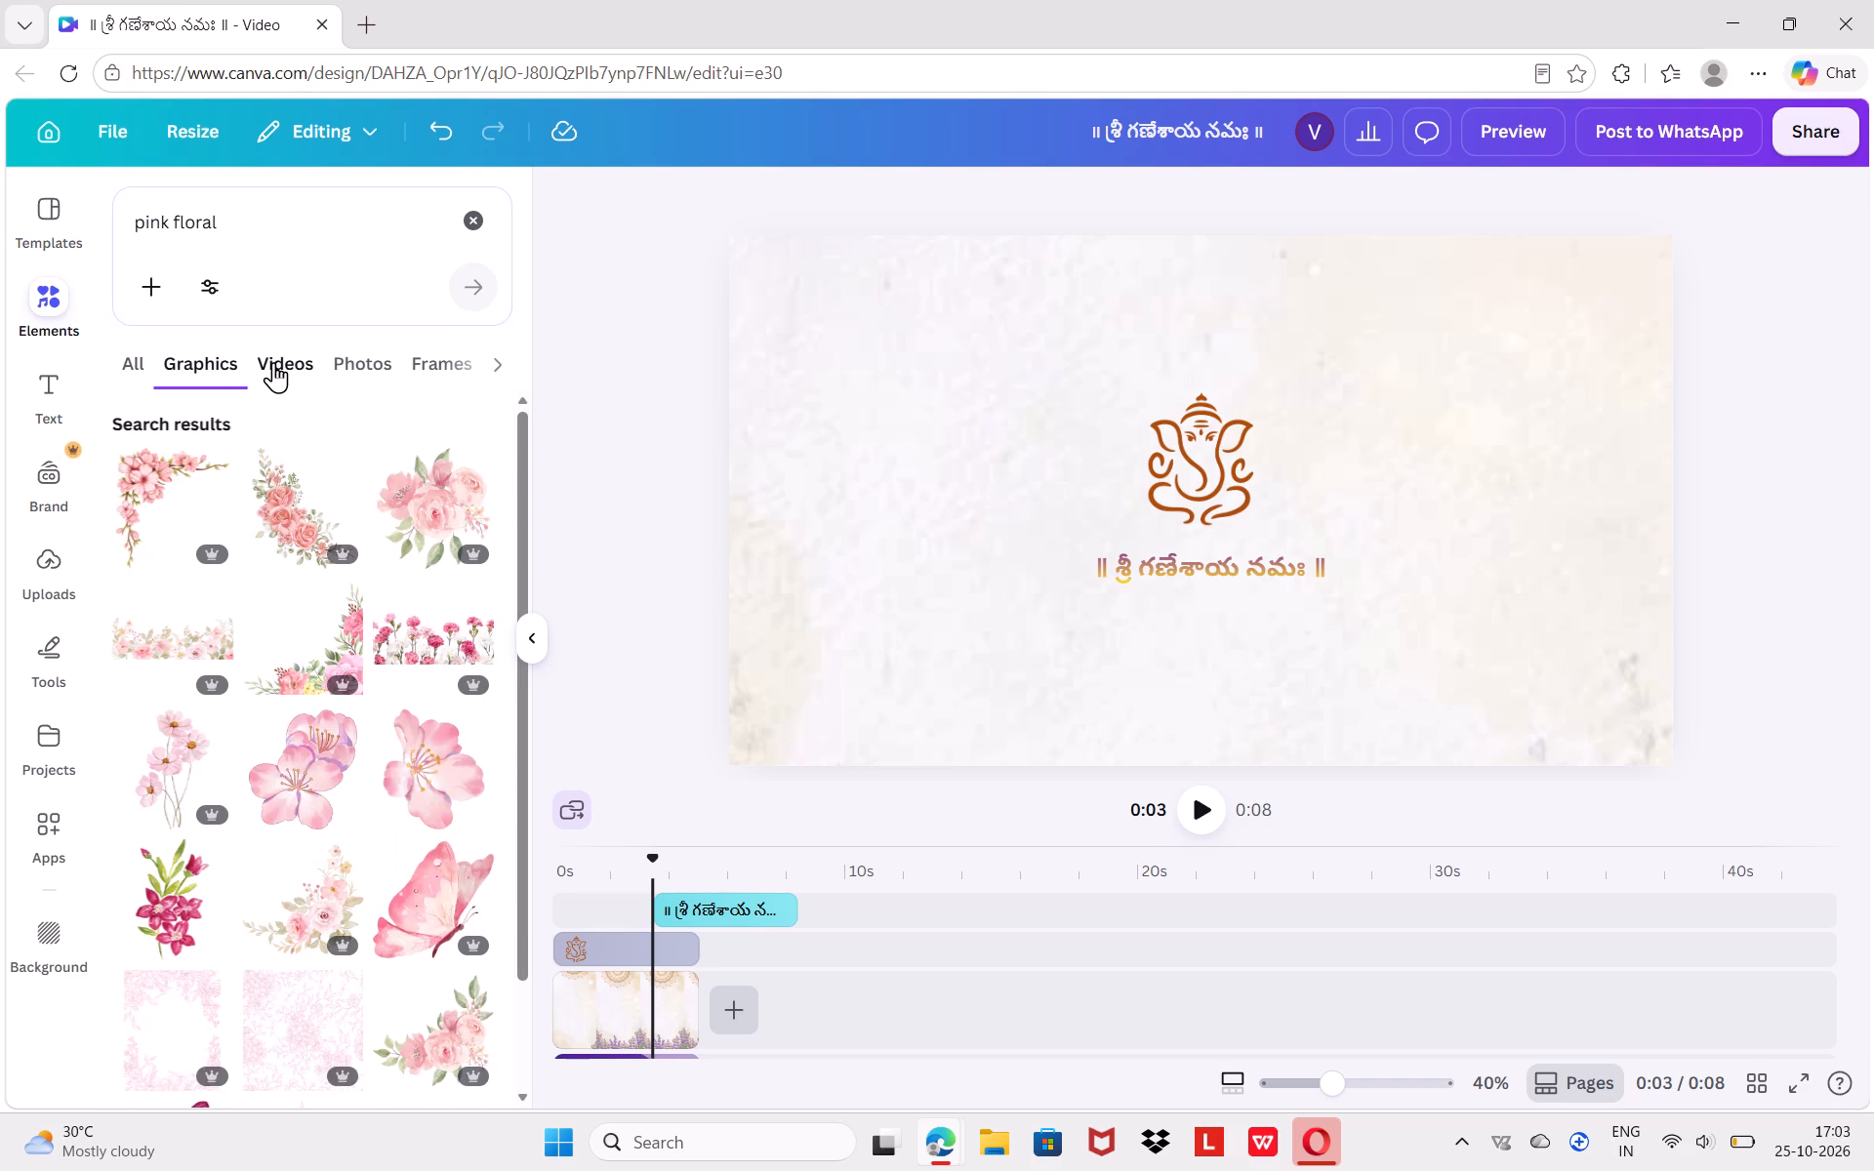
click(273, 362)
click(224, 354)
scroll(278, 698, down, 1)
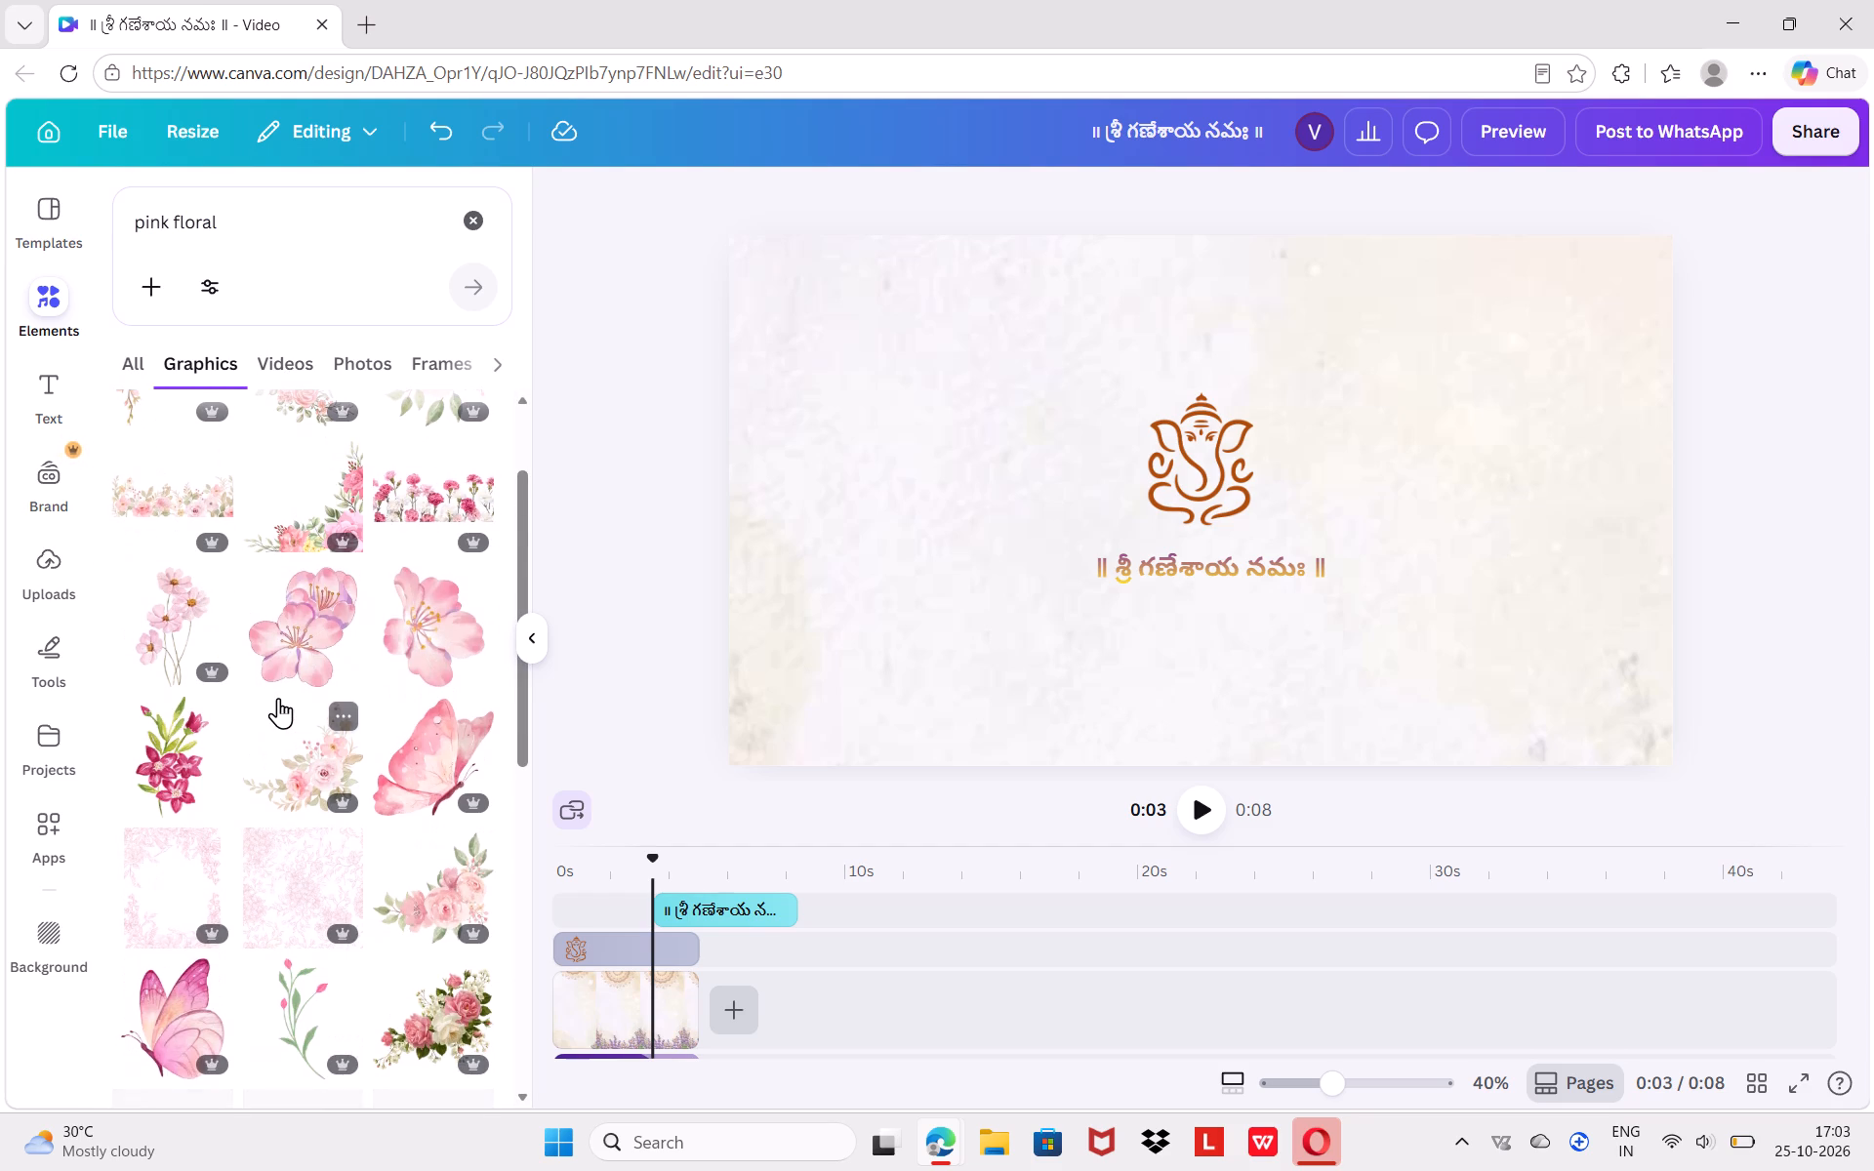
scroll(278, 698, down, 4)
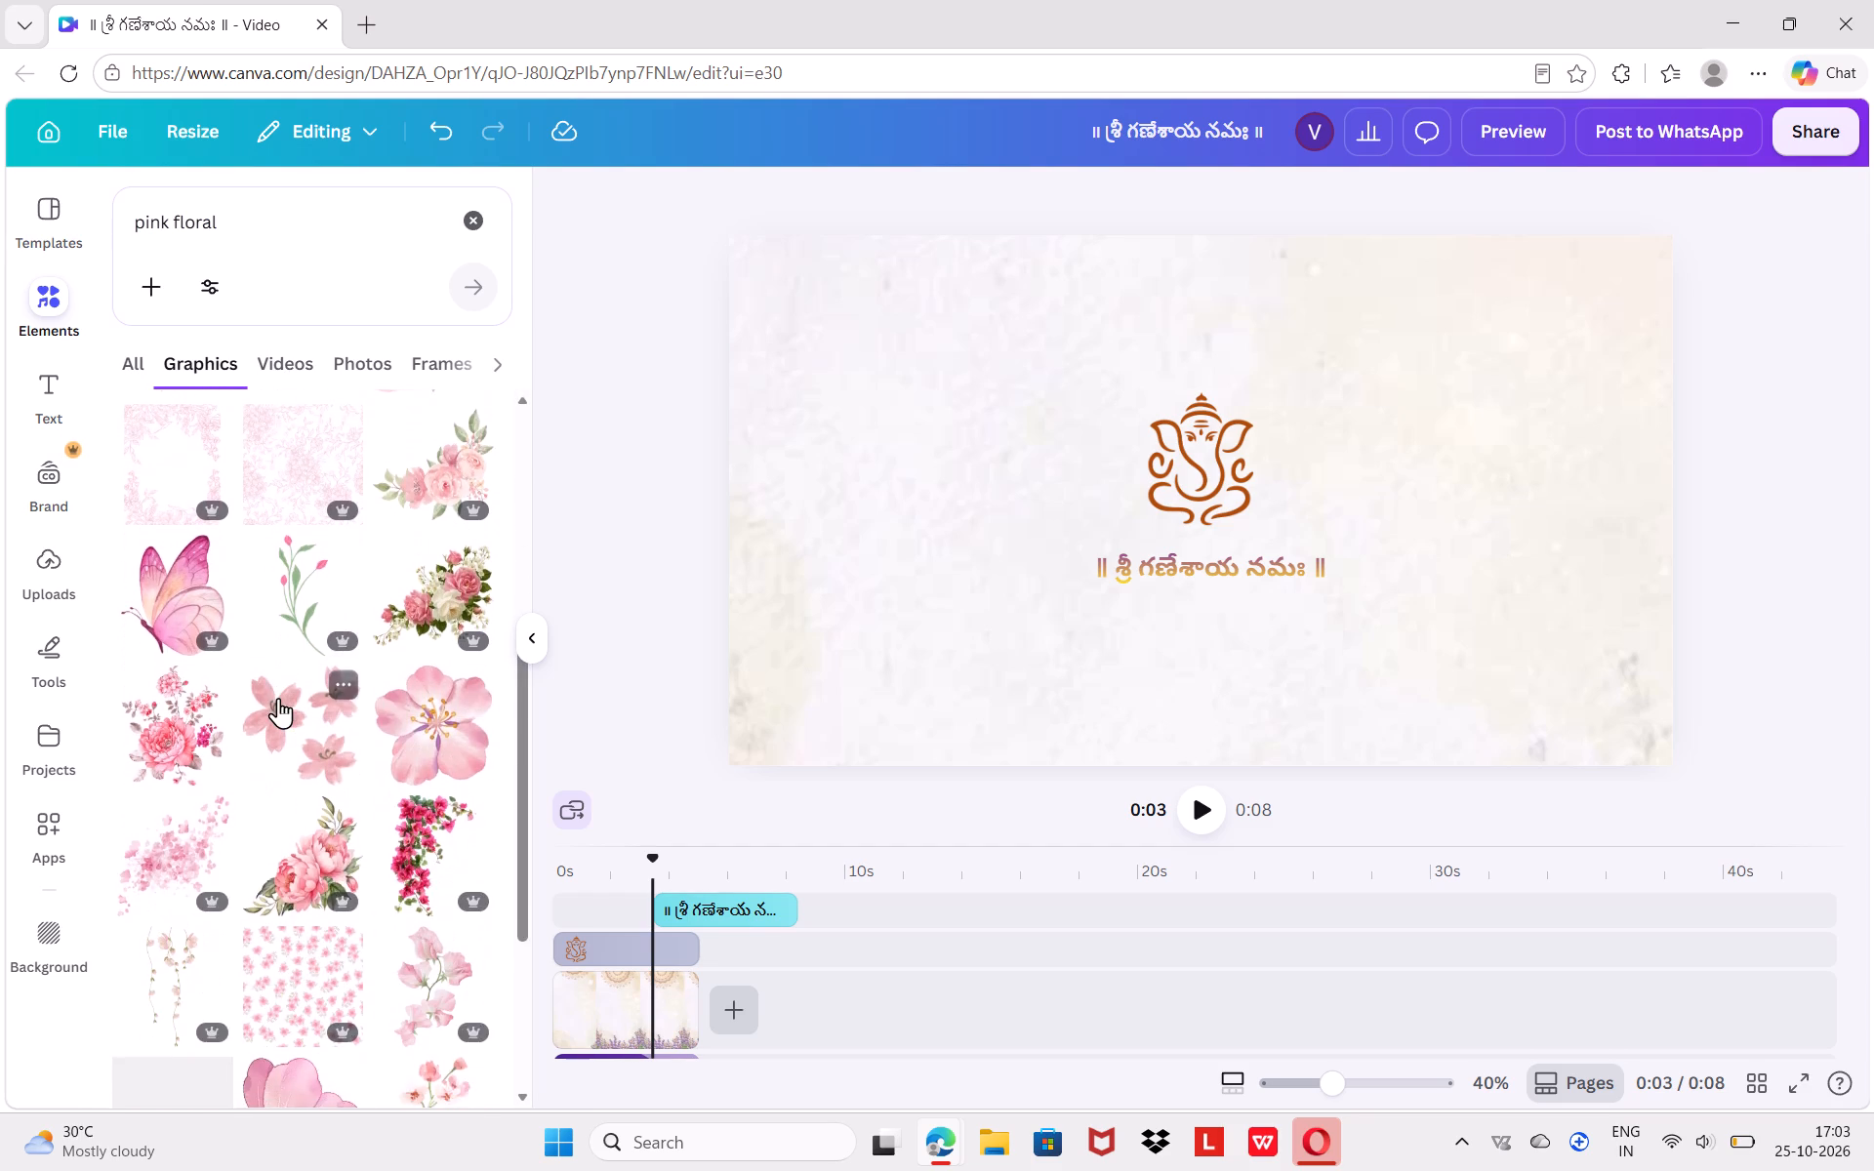
scroll(278, 698, down, 3)
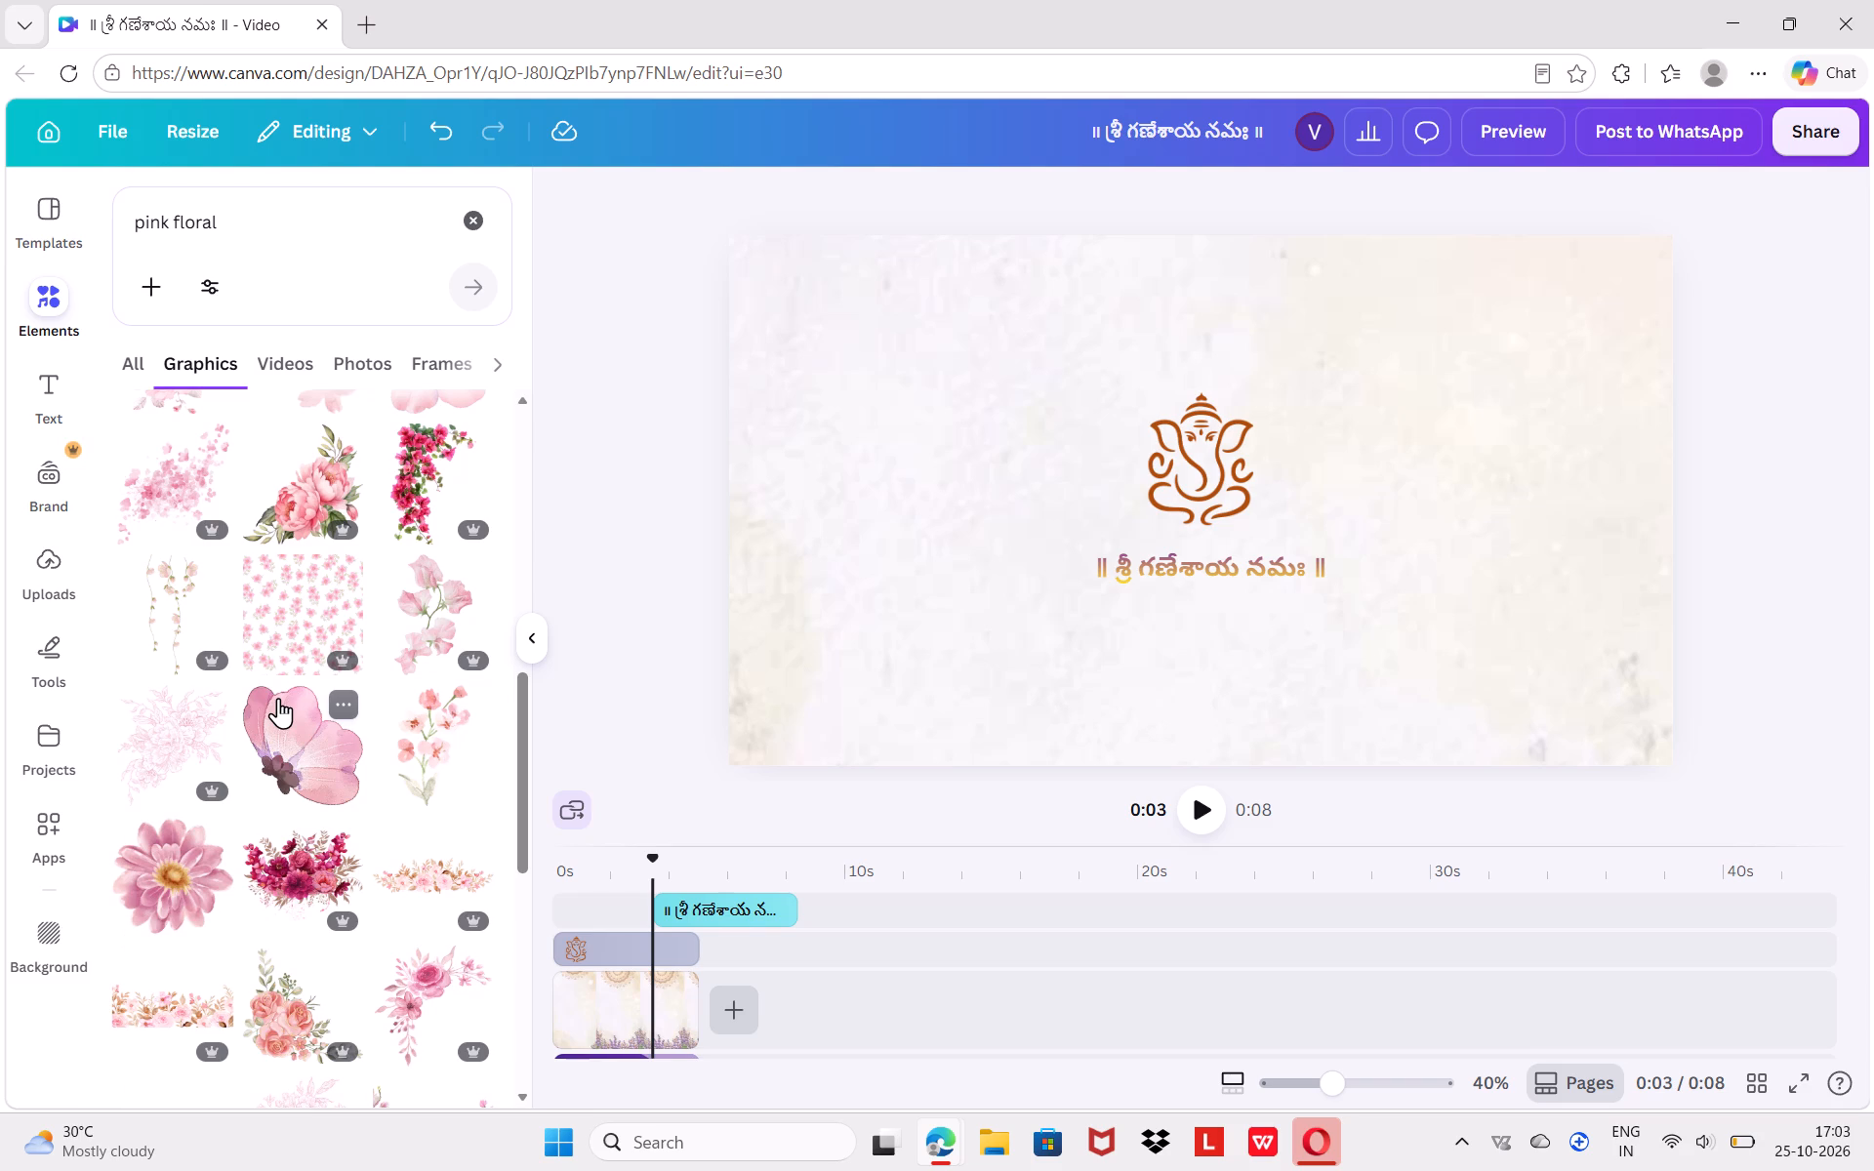
scroll(278, 698, down, 4)
scroll(278, 698, up, 2)
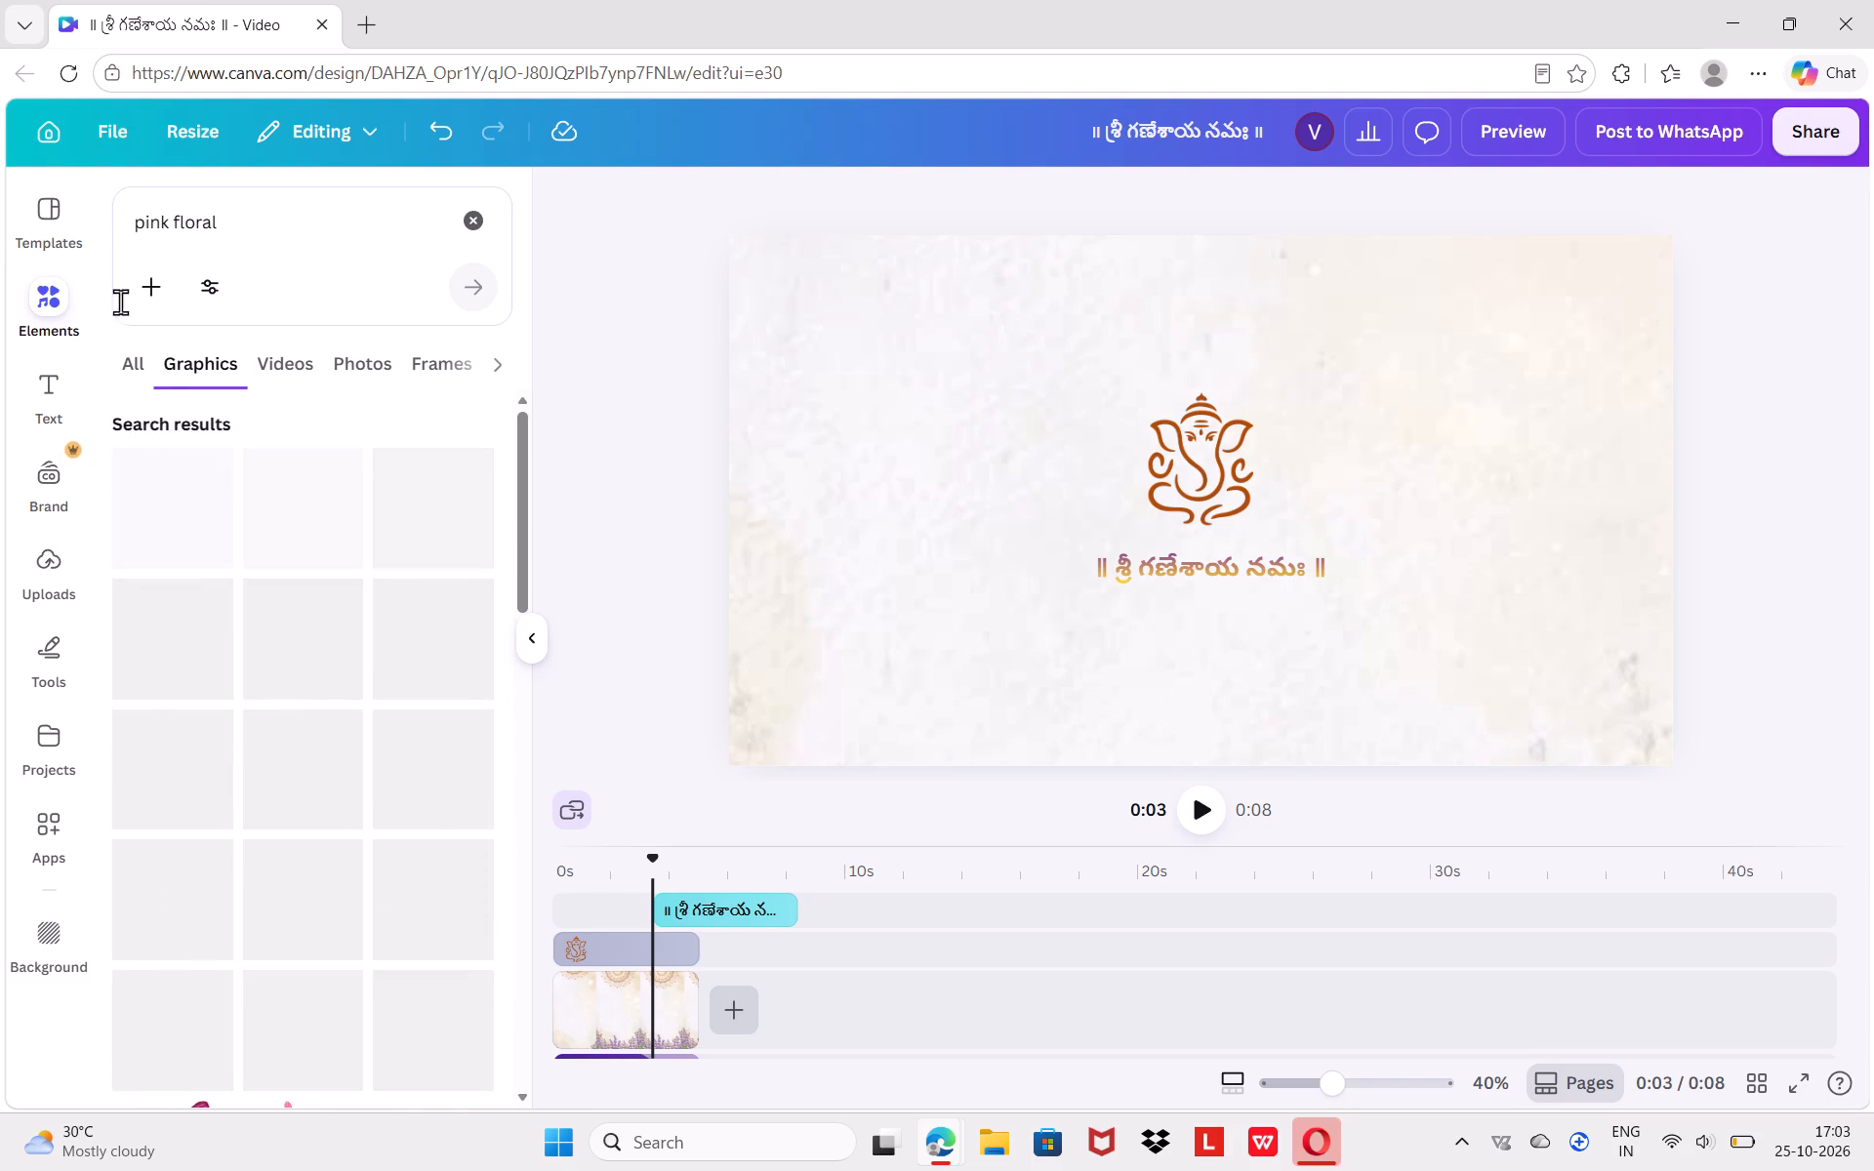
click(138, 377)
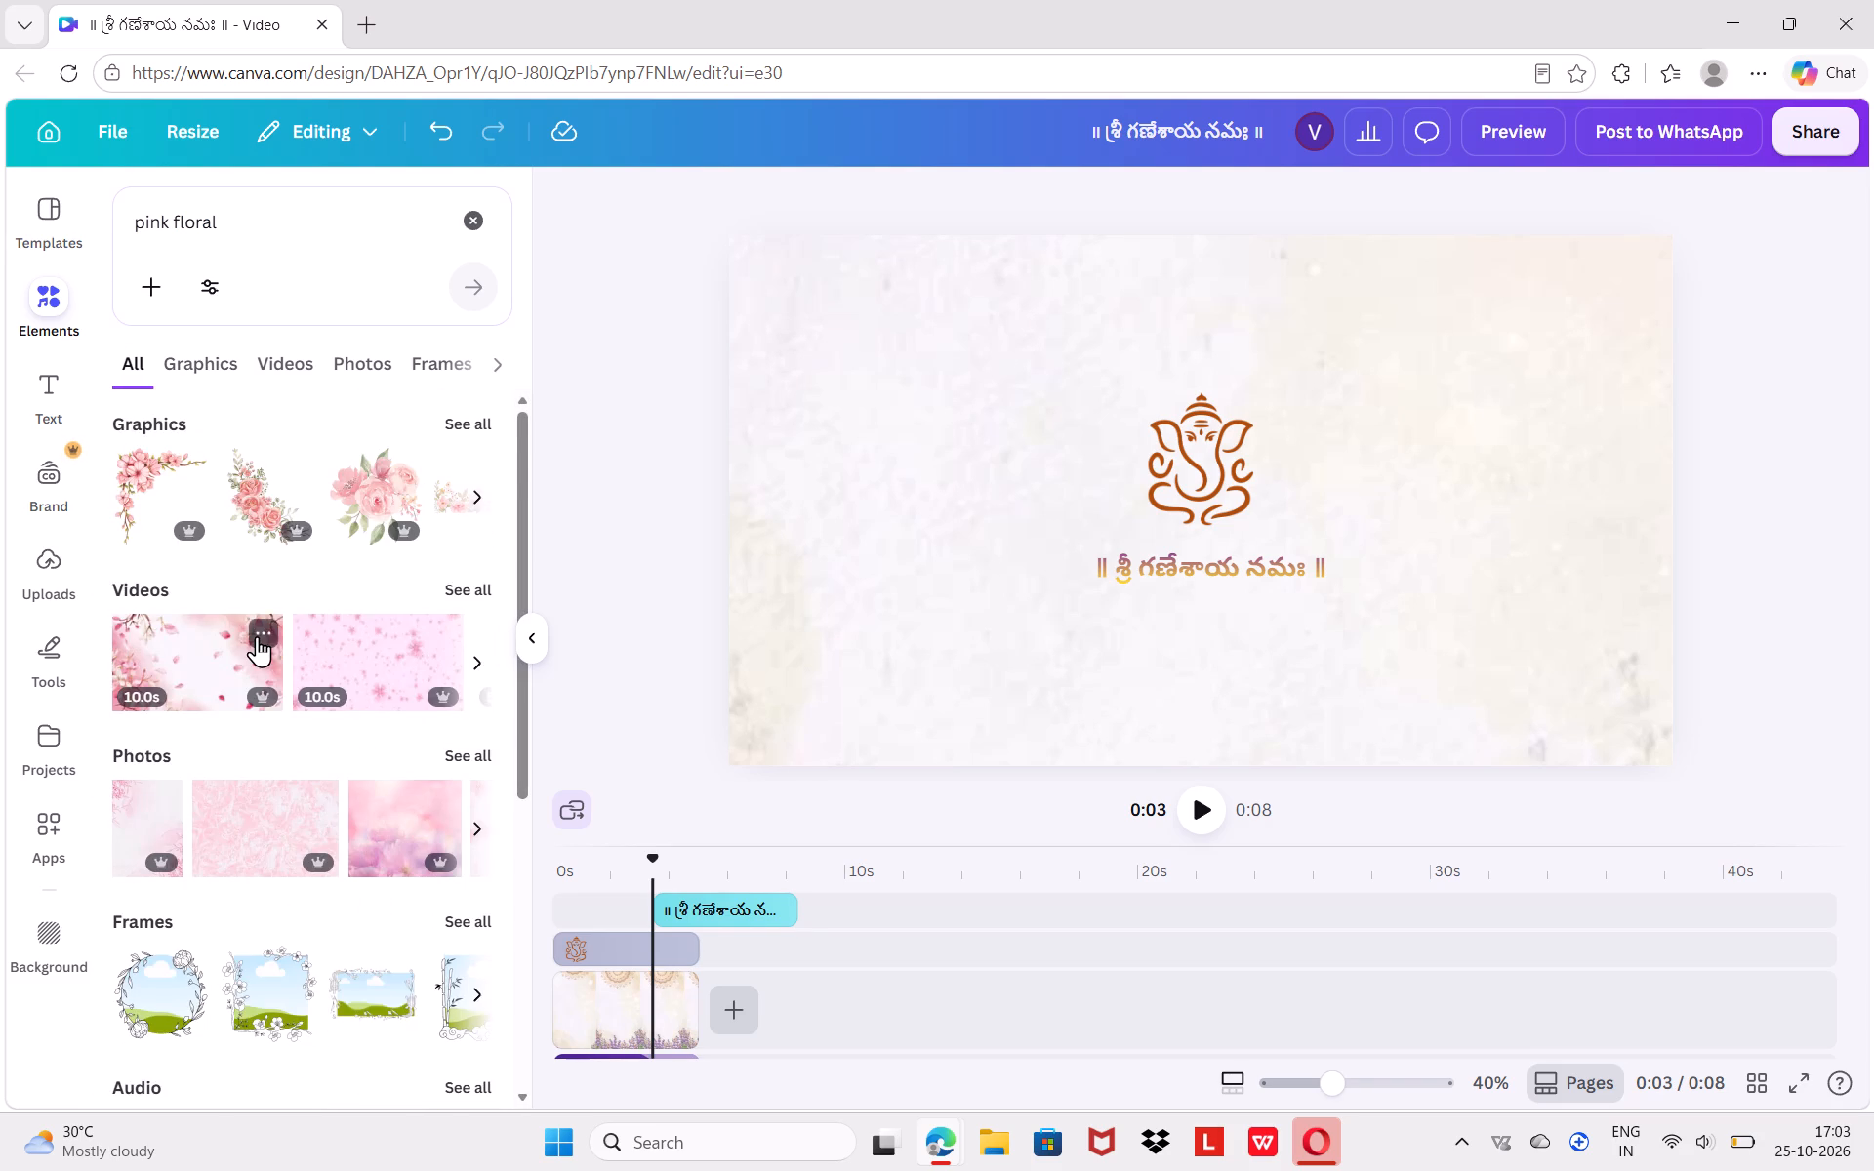
scroll(259, 608, down, 5)
scroll(259, 608, up, 7)
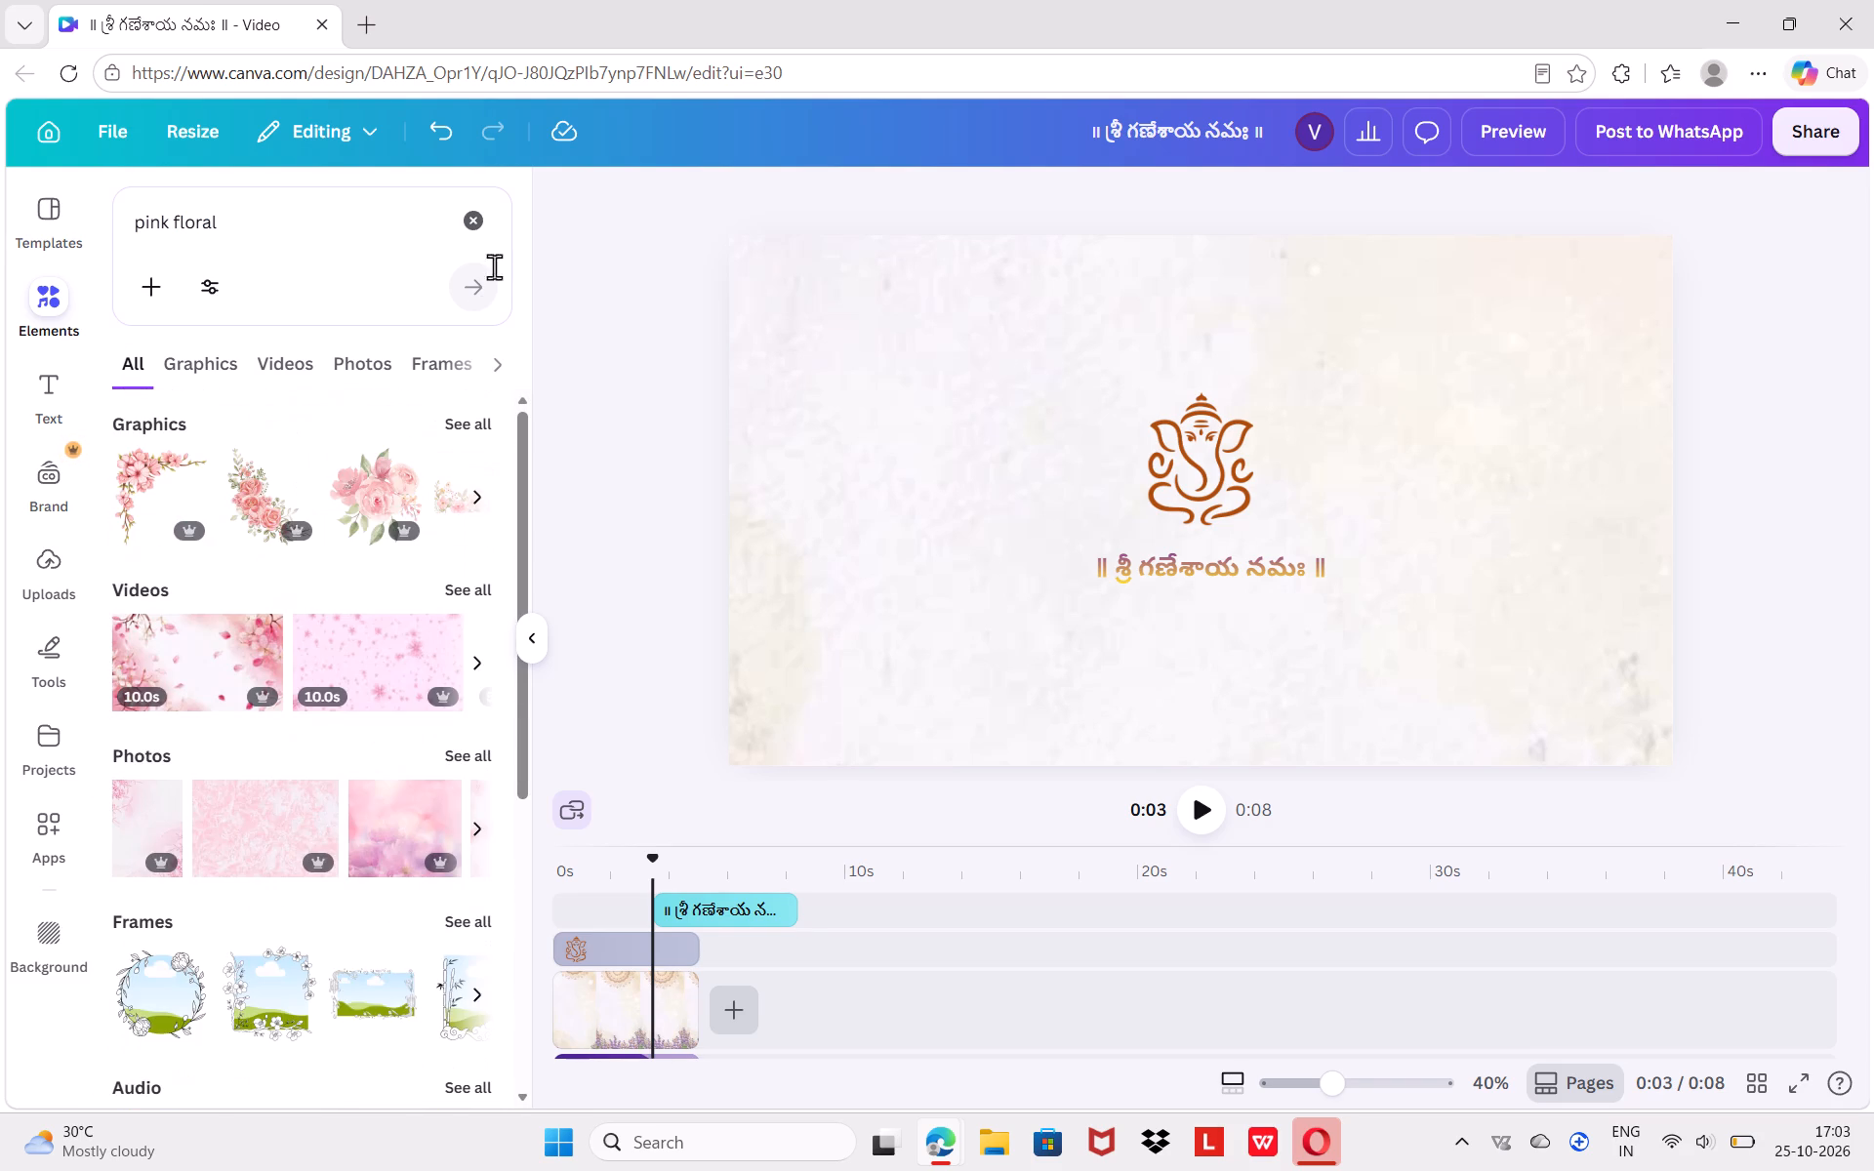
click(460, 419)
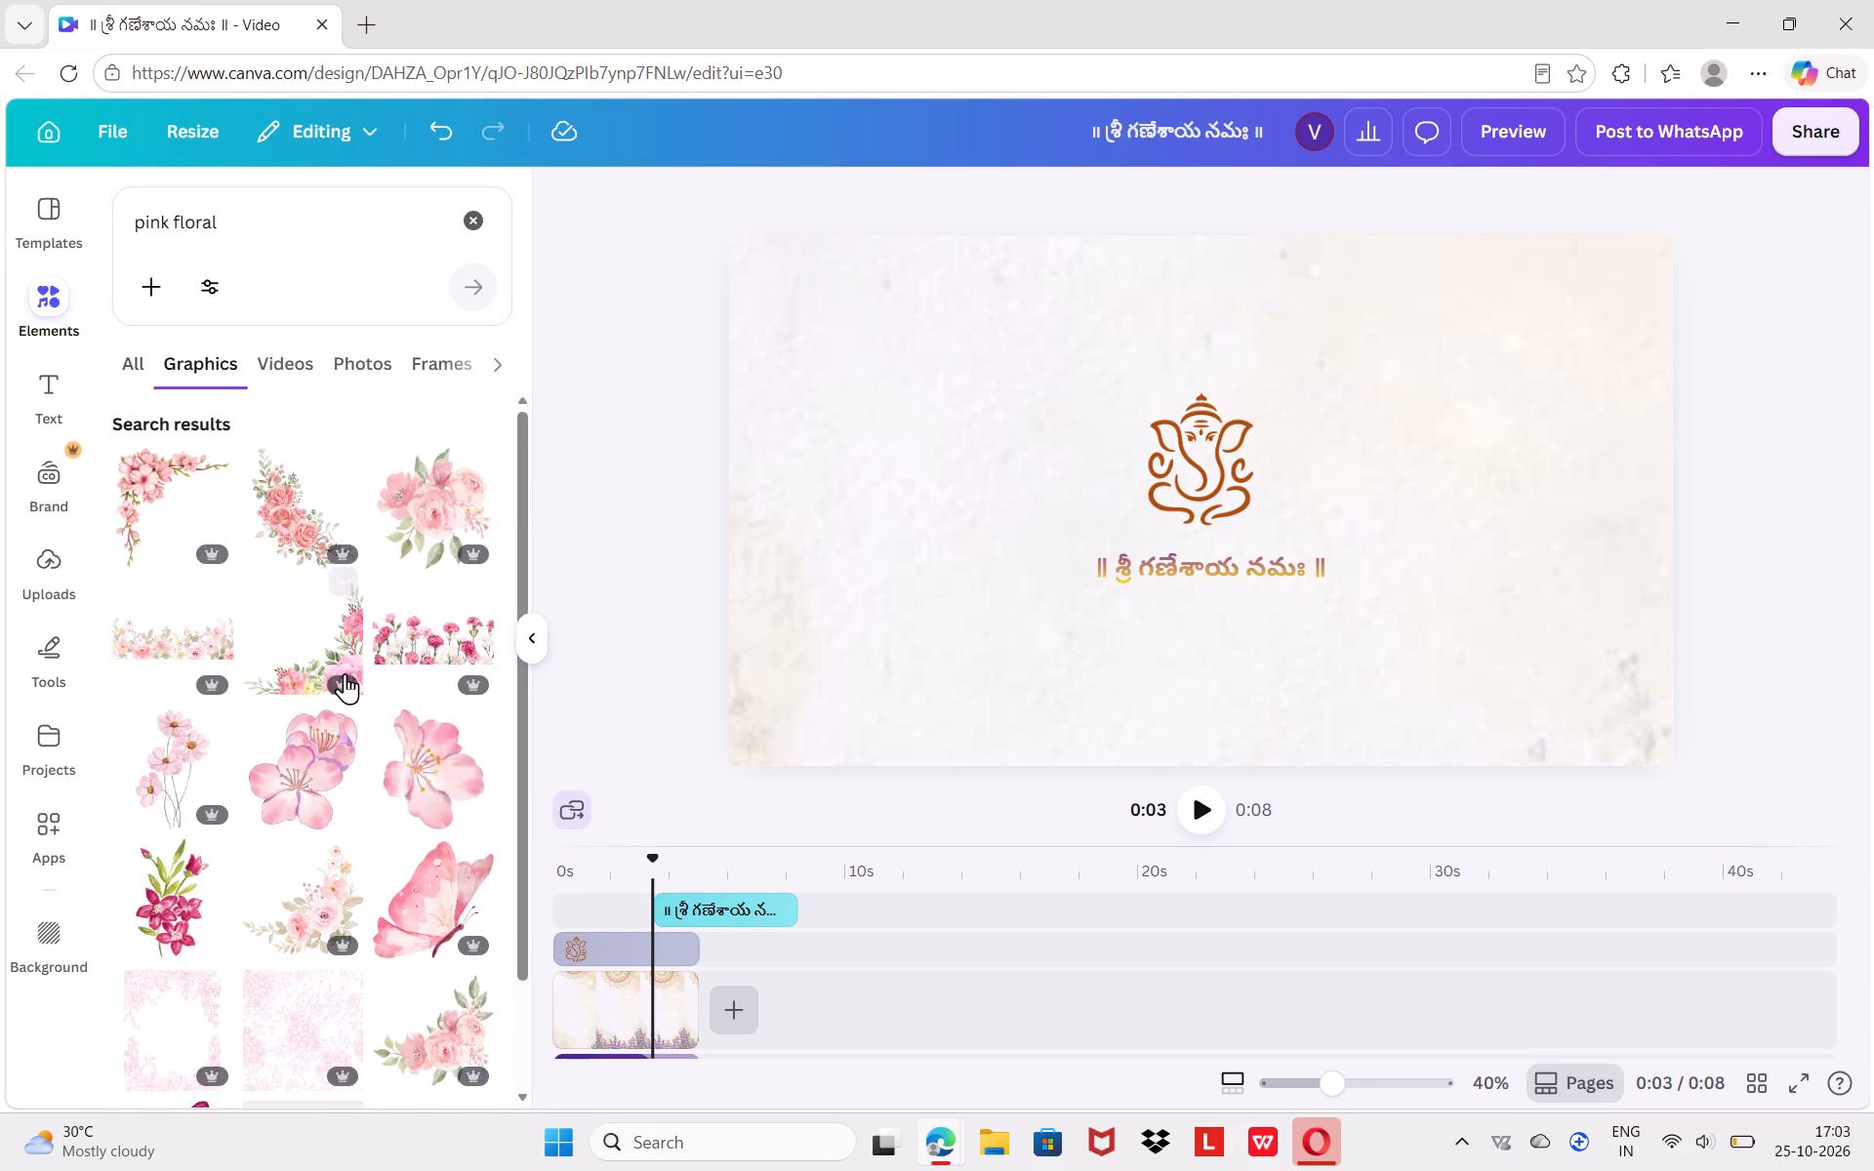
scroll(345, 673, down, 7)
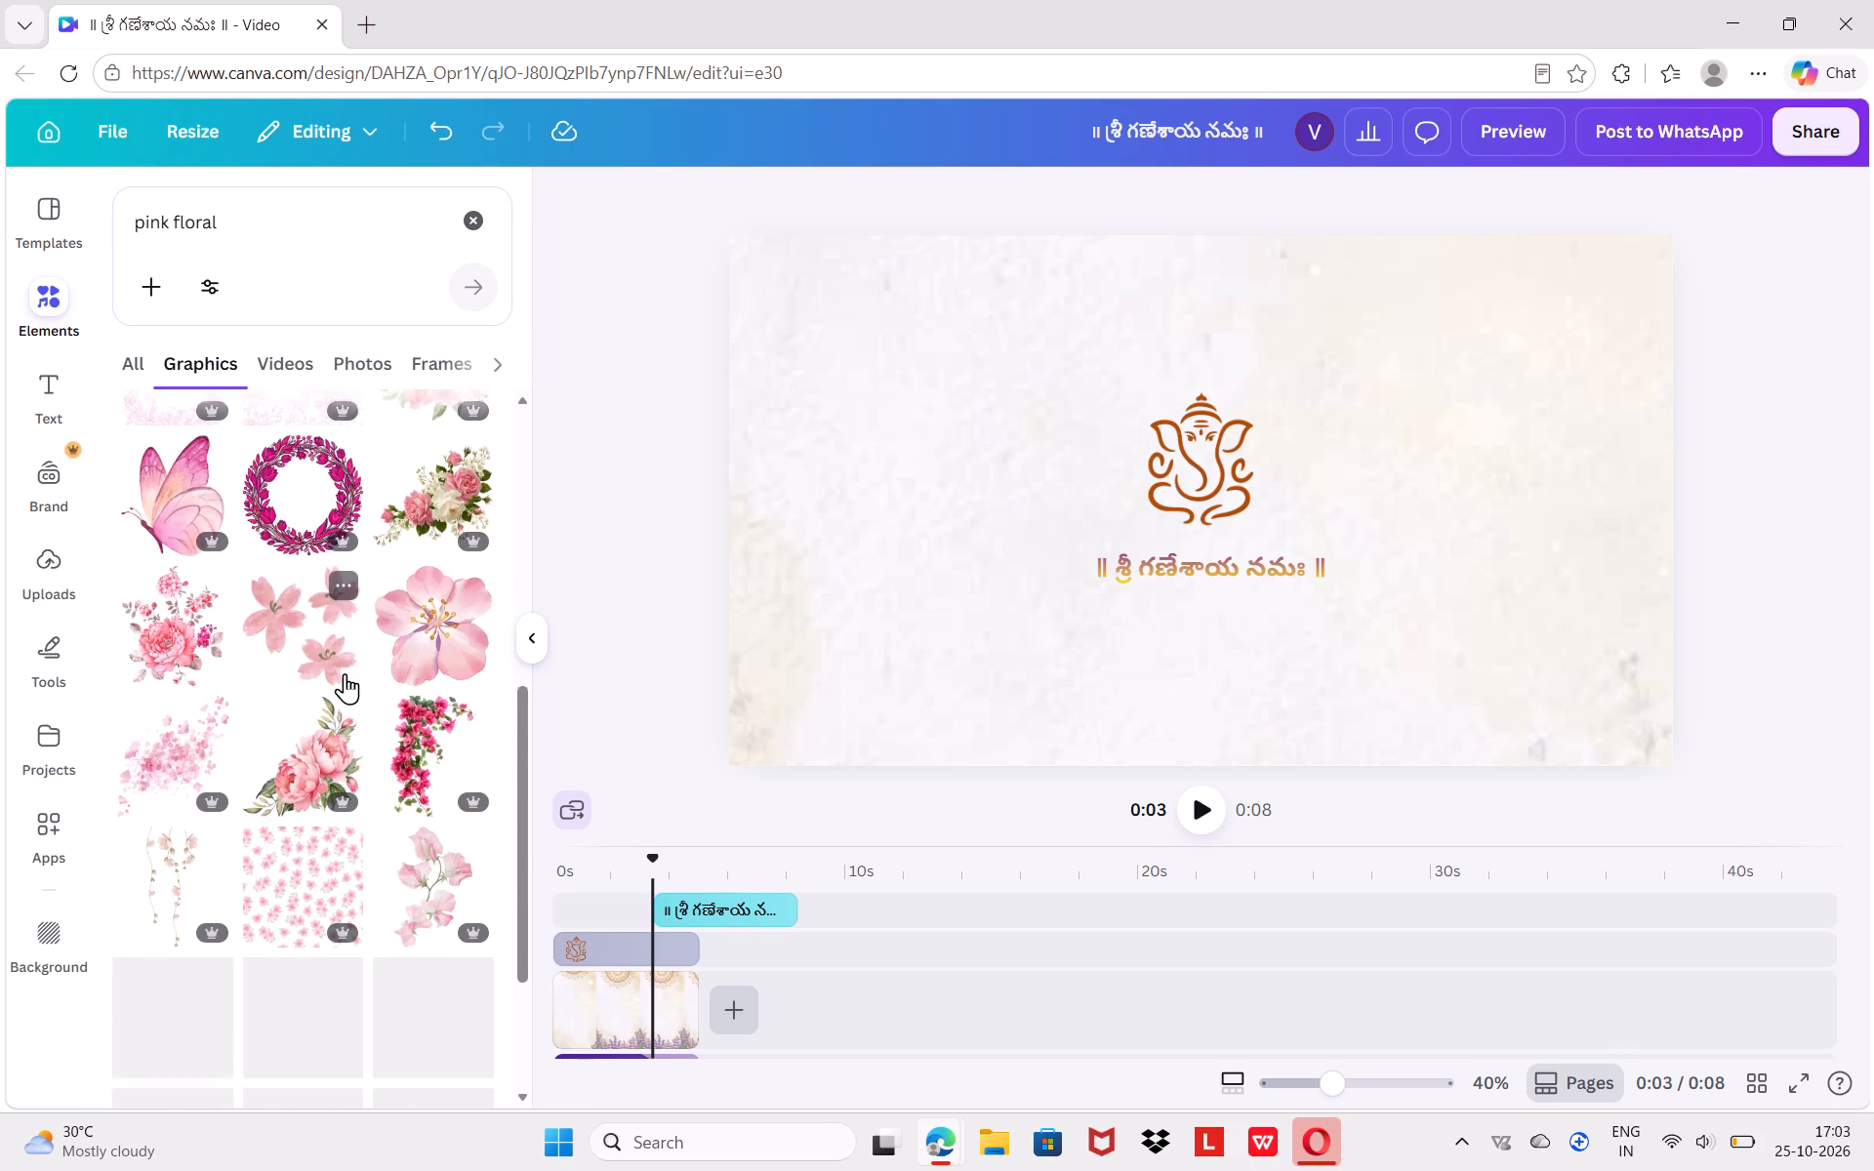
scroll(345, 673, down, 5)
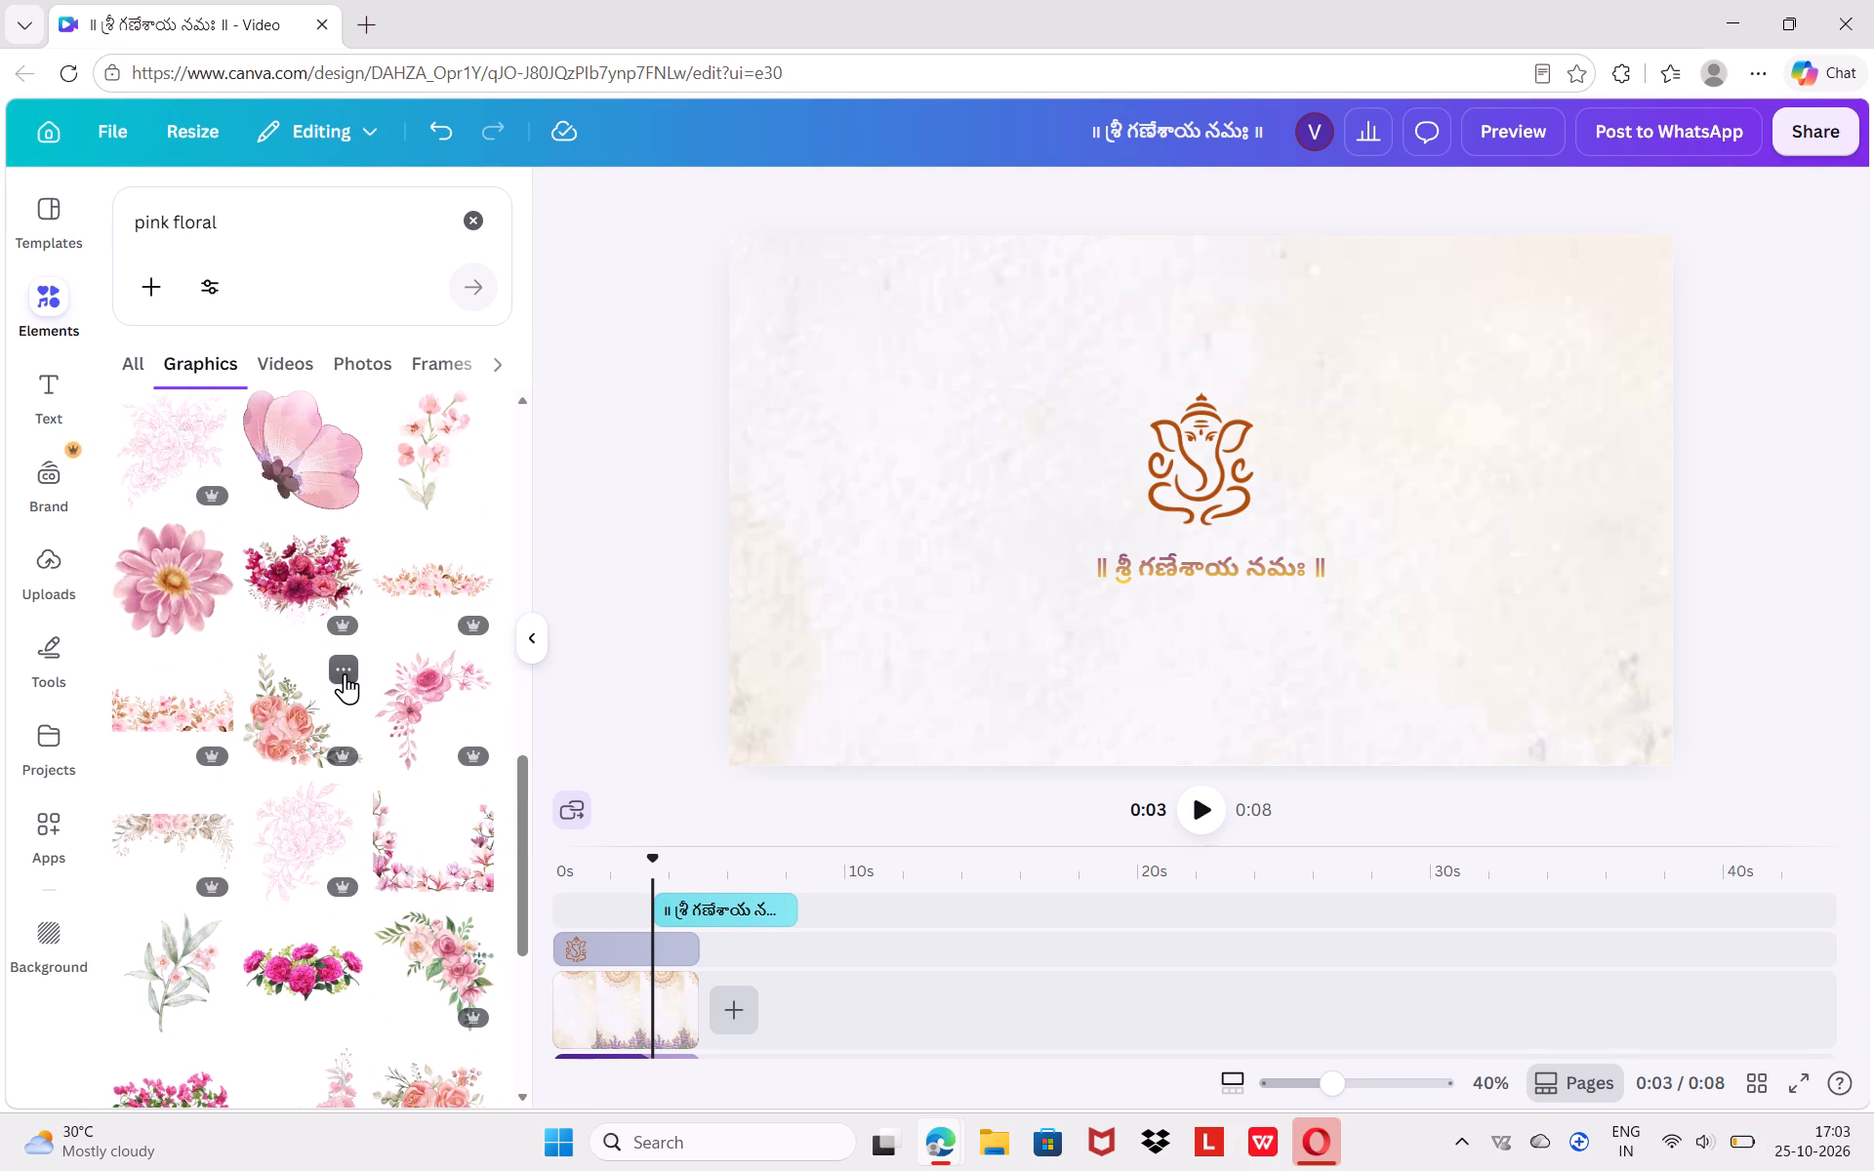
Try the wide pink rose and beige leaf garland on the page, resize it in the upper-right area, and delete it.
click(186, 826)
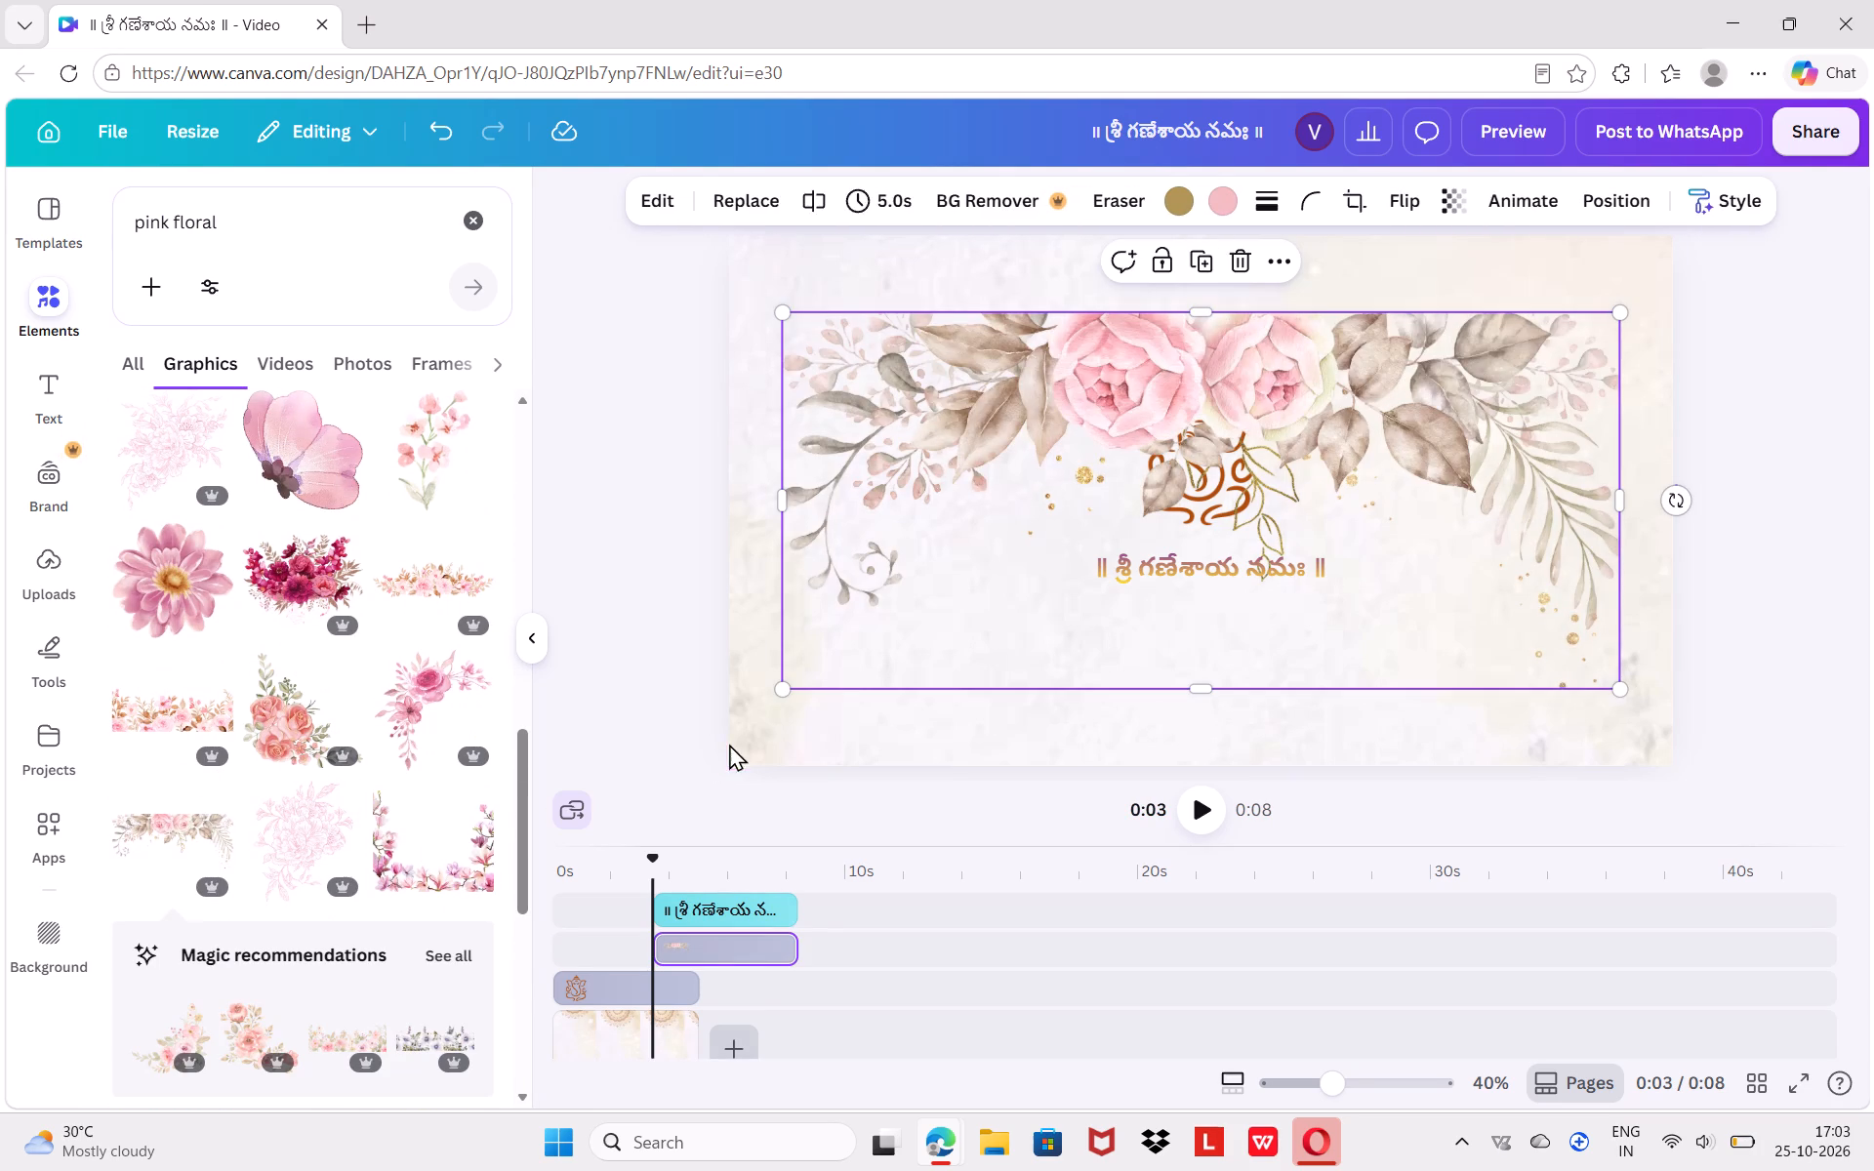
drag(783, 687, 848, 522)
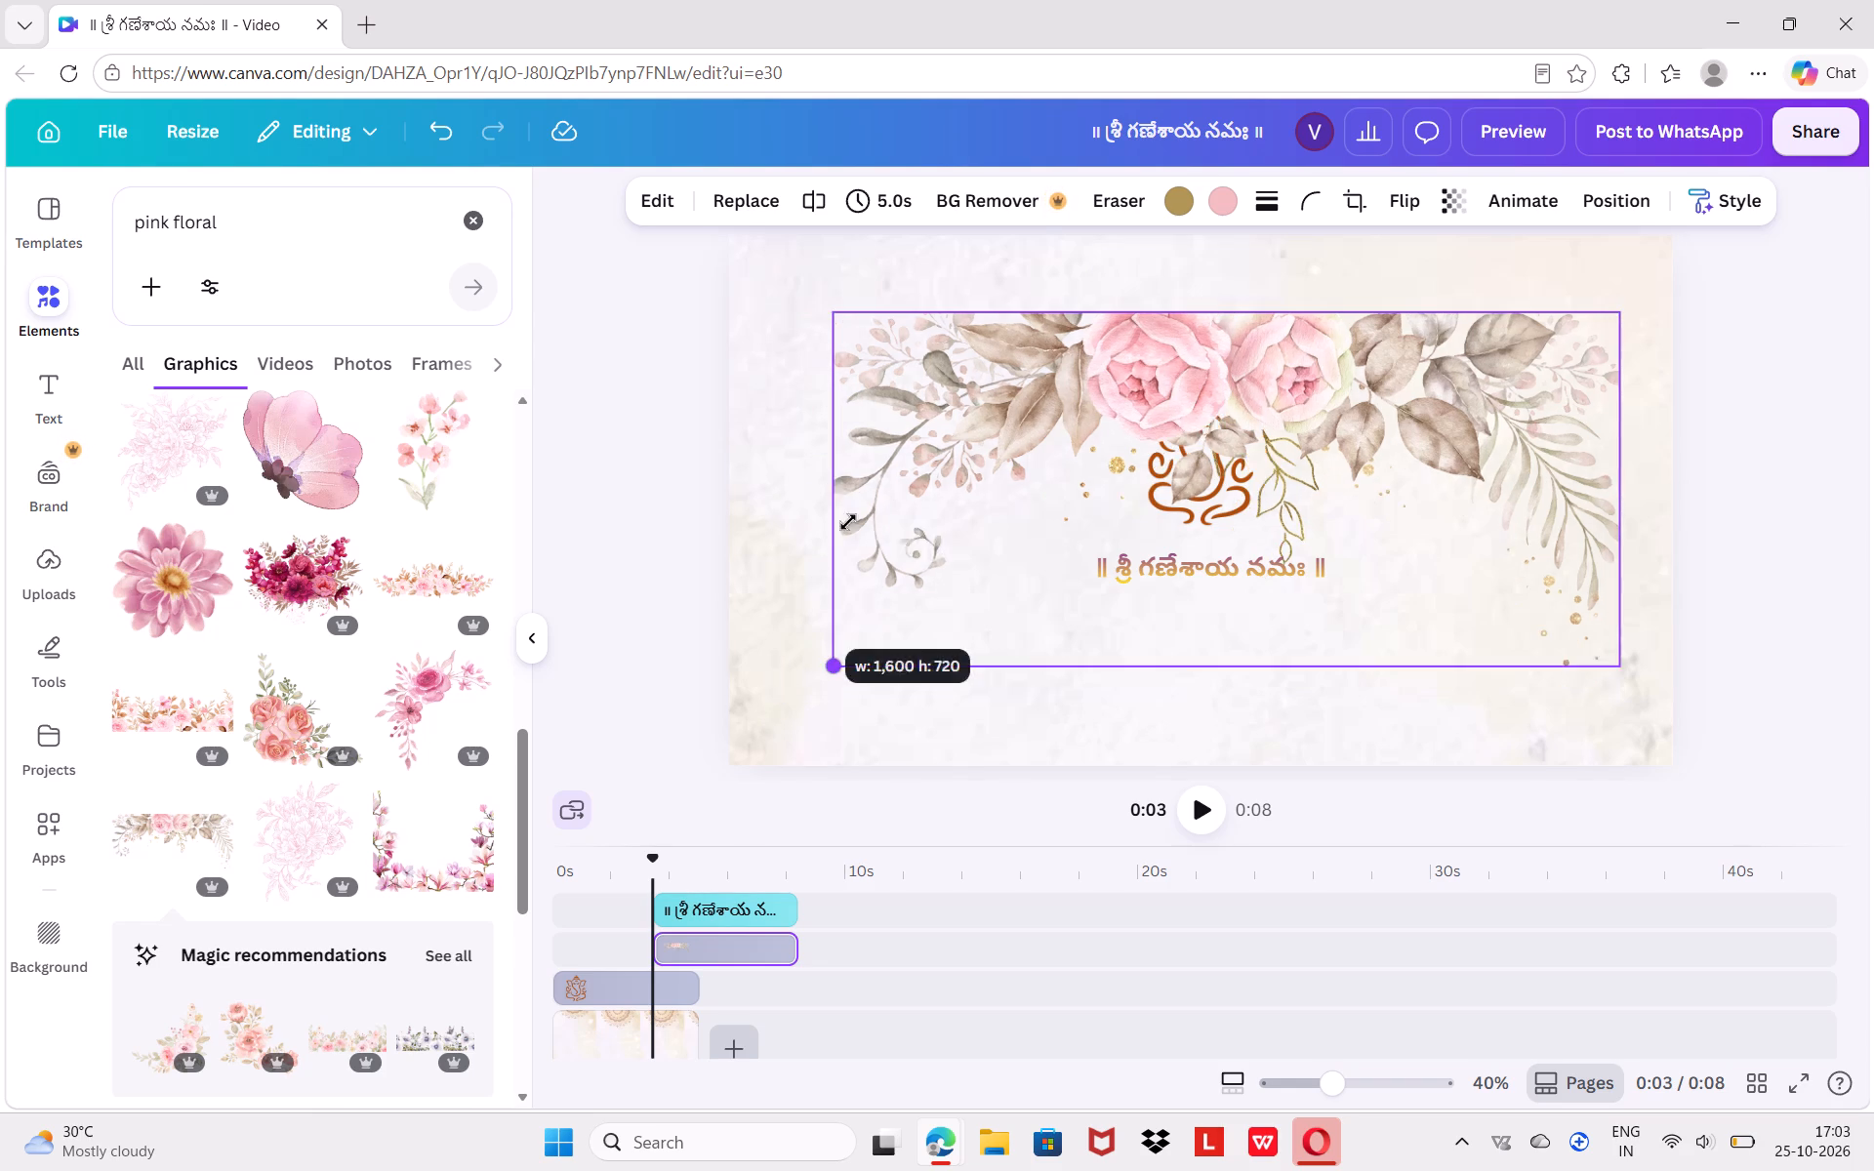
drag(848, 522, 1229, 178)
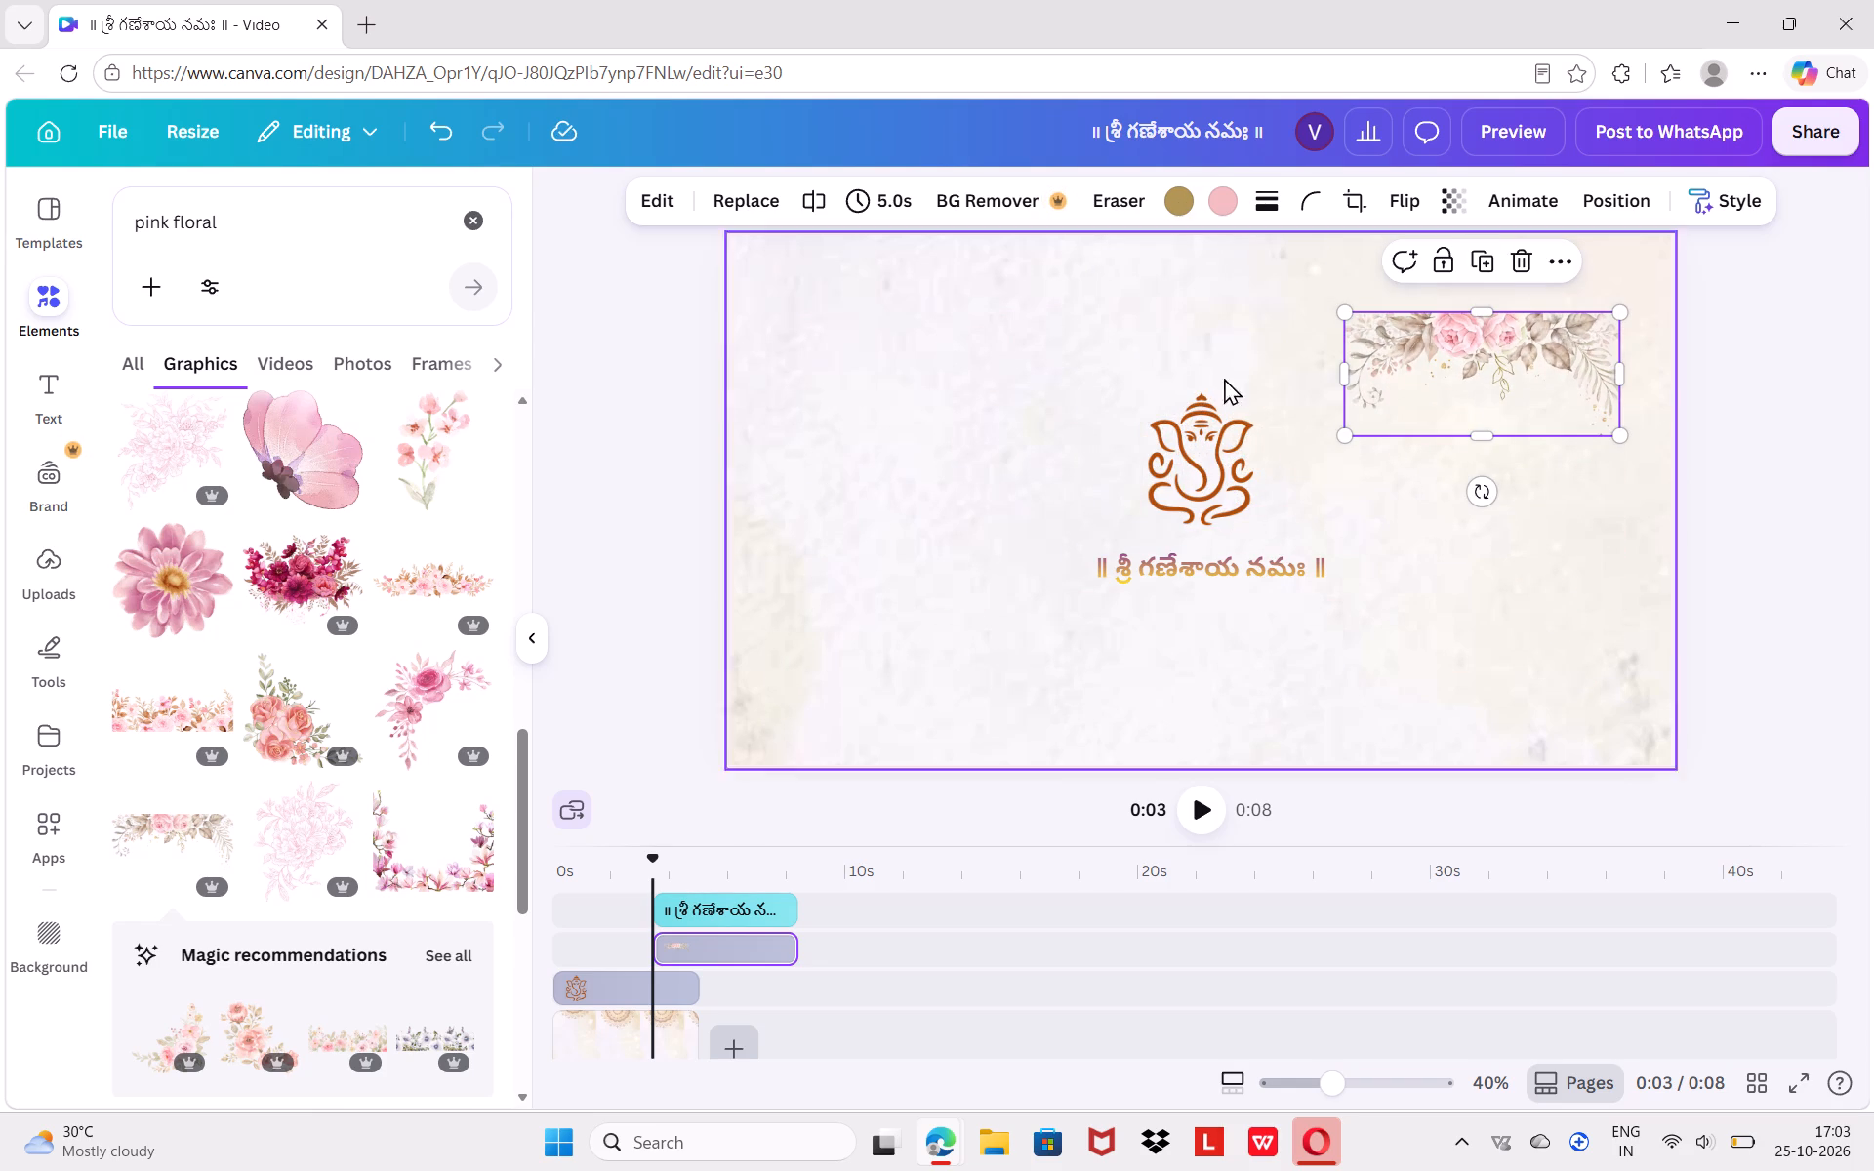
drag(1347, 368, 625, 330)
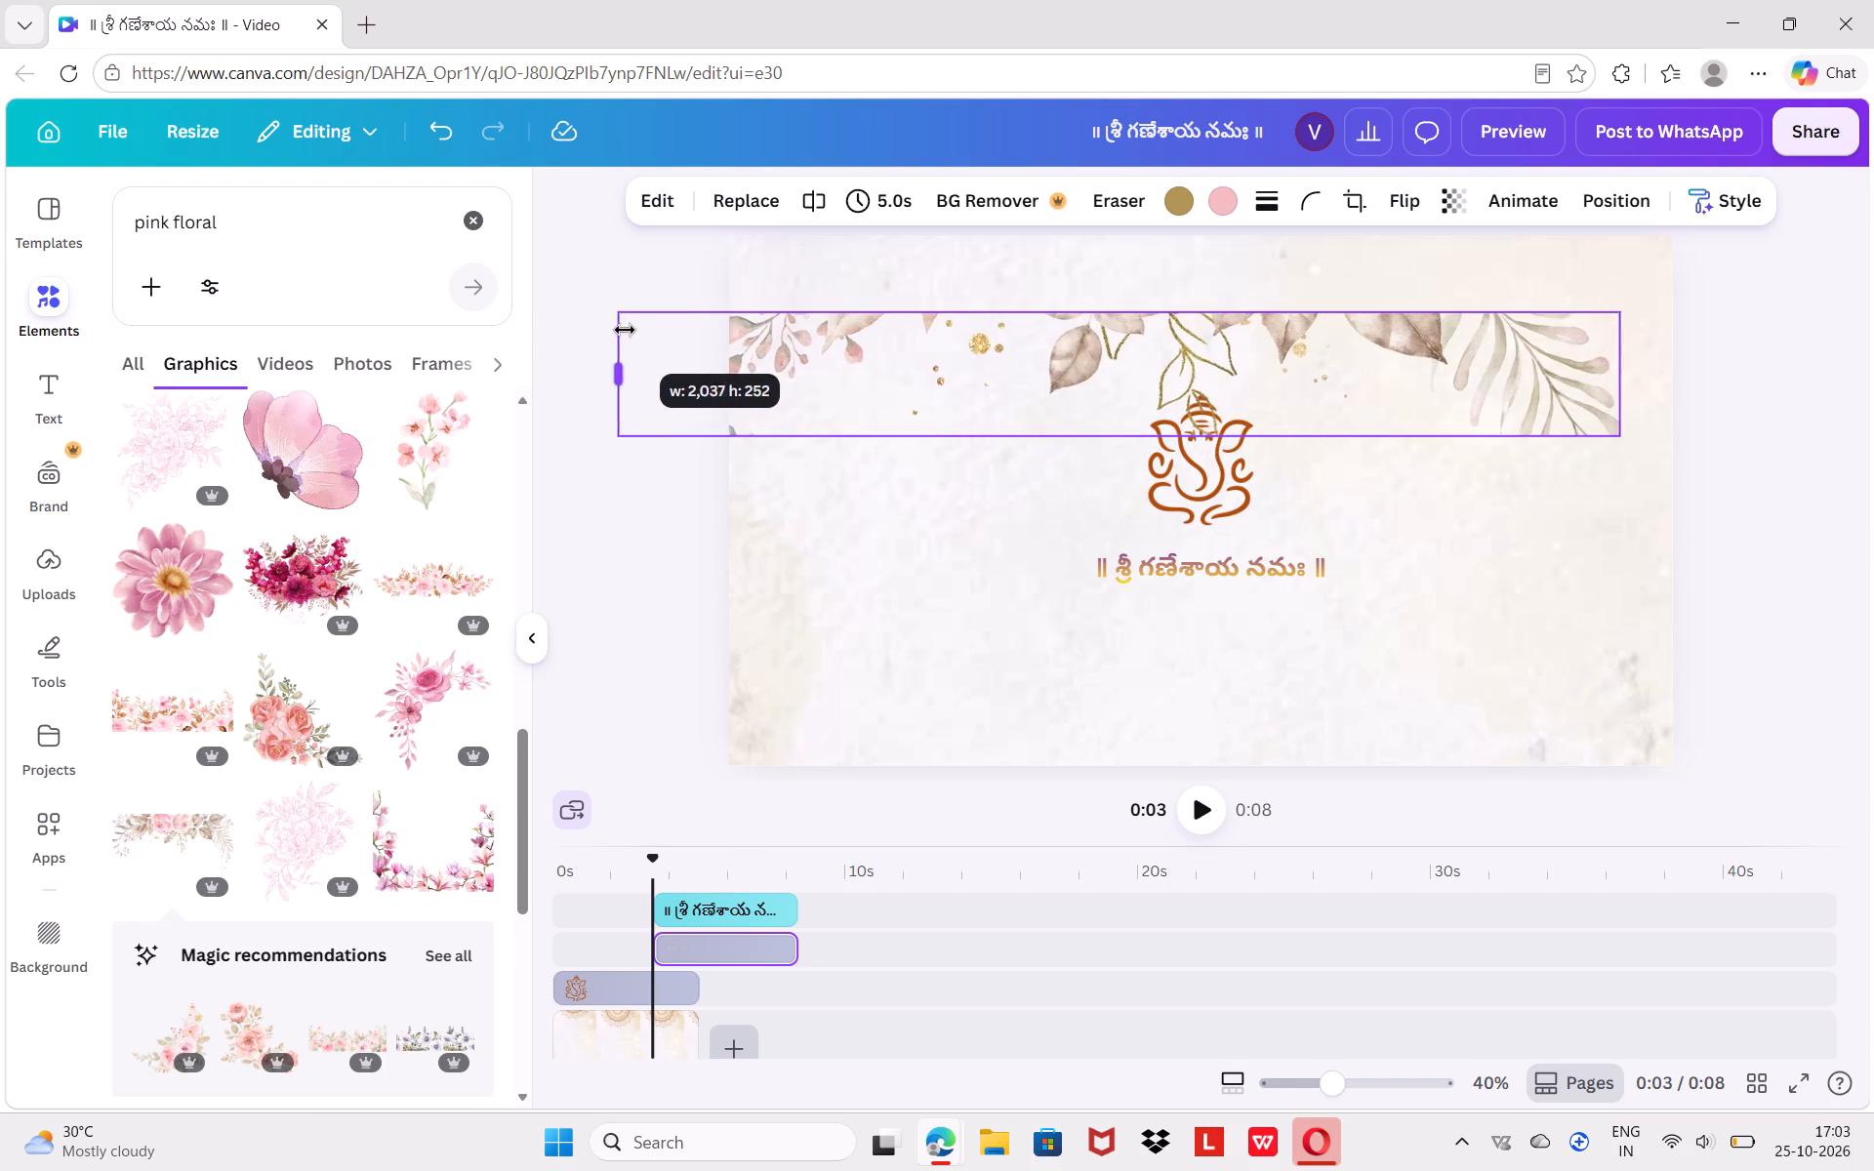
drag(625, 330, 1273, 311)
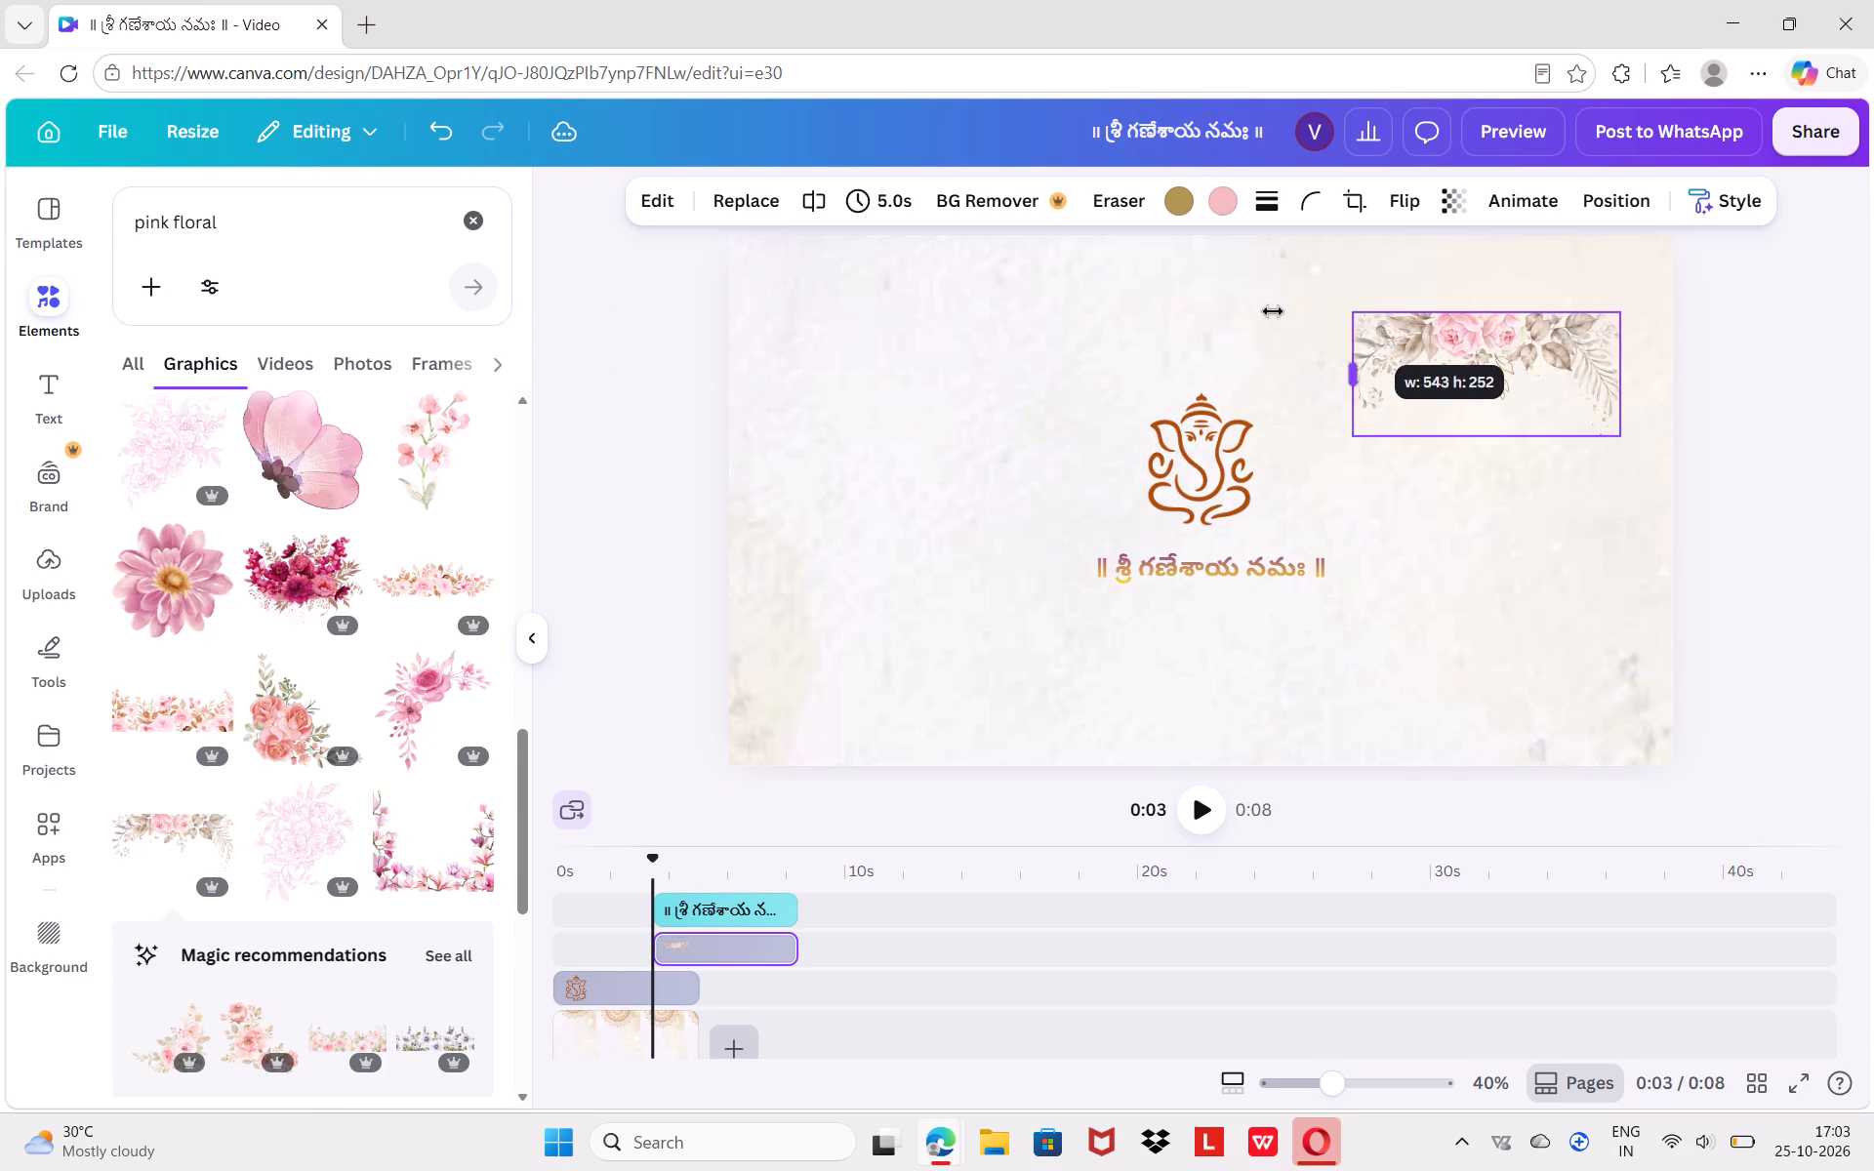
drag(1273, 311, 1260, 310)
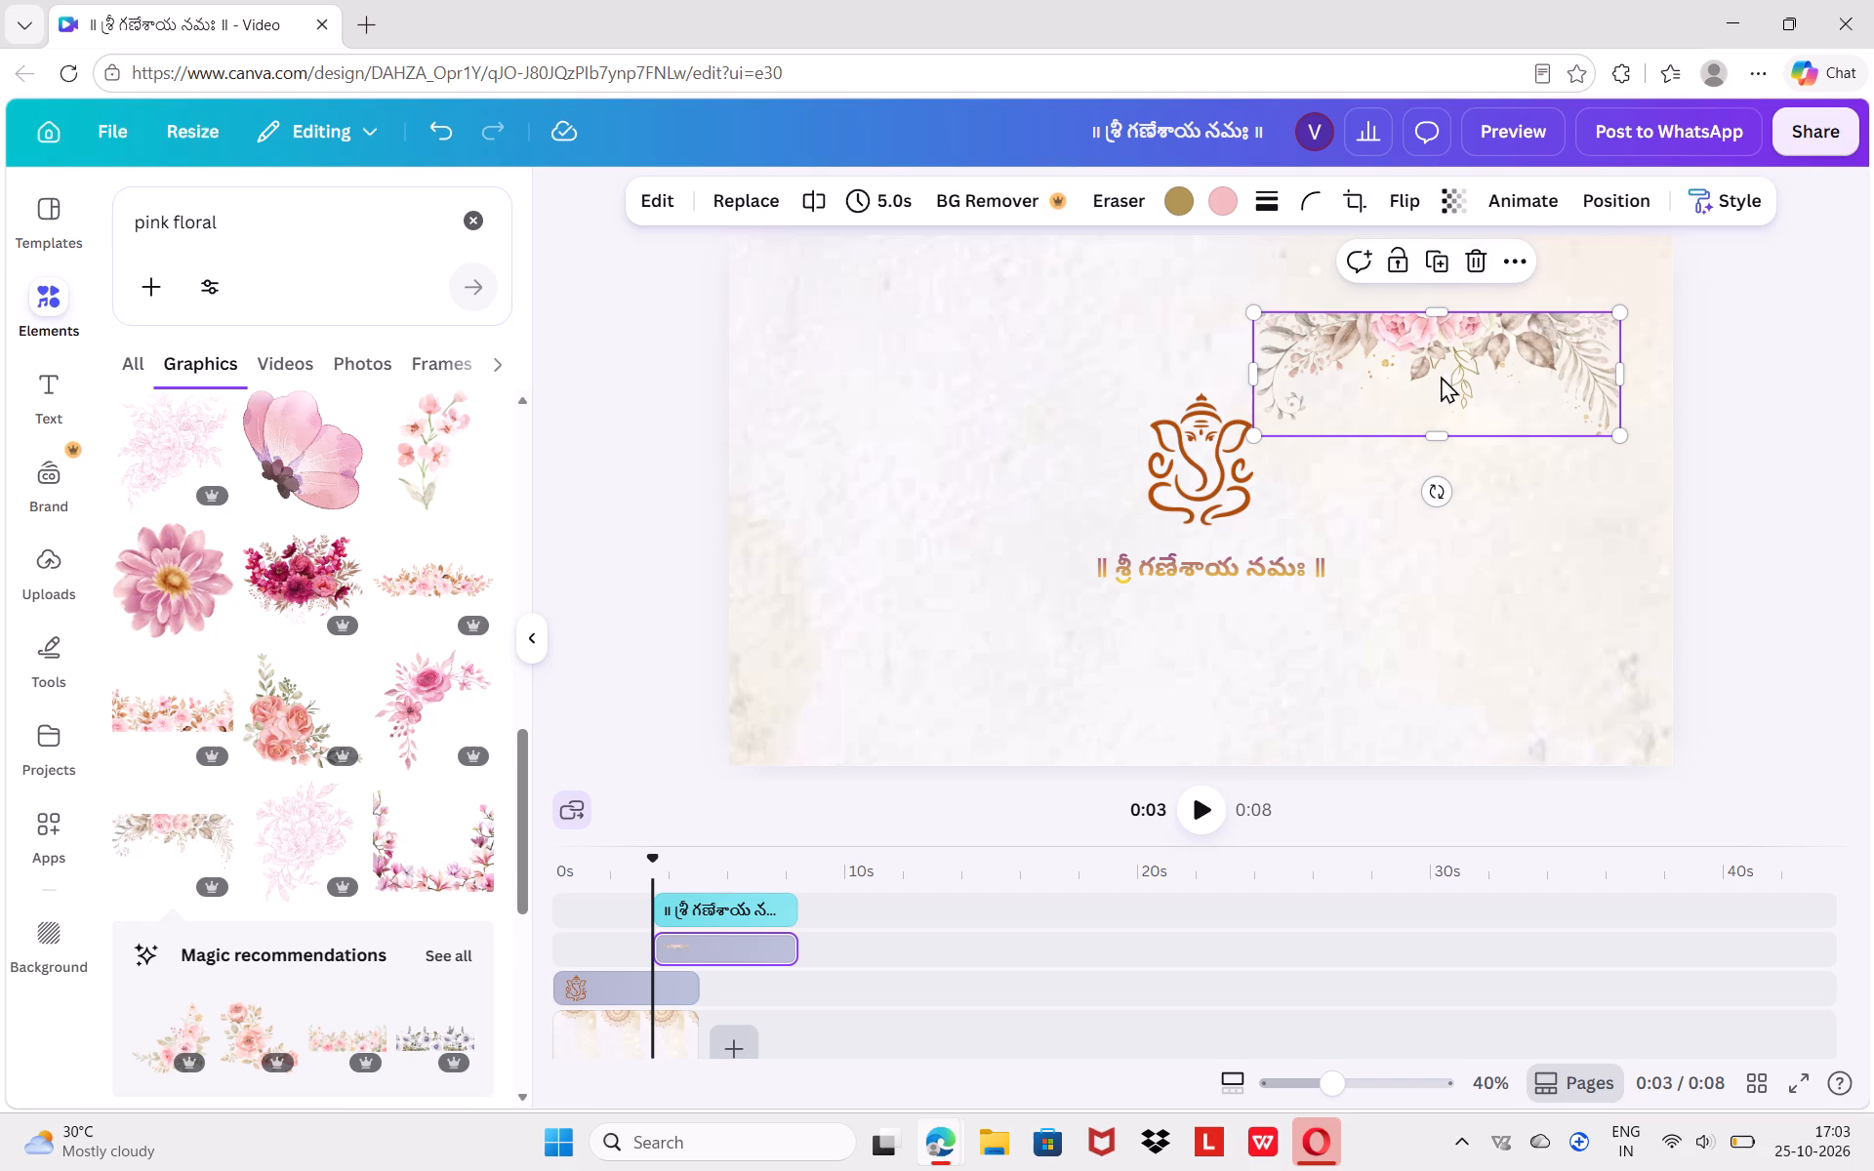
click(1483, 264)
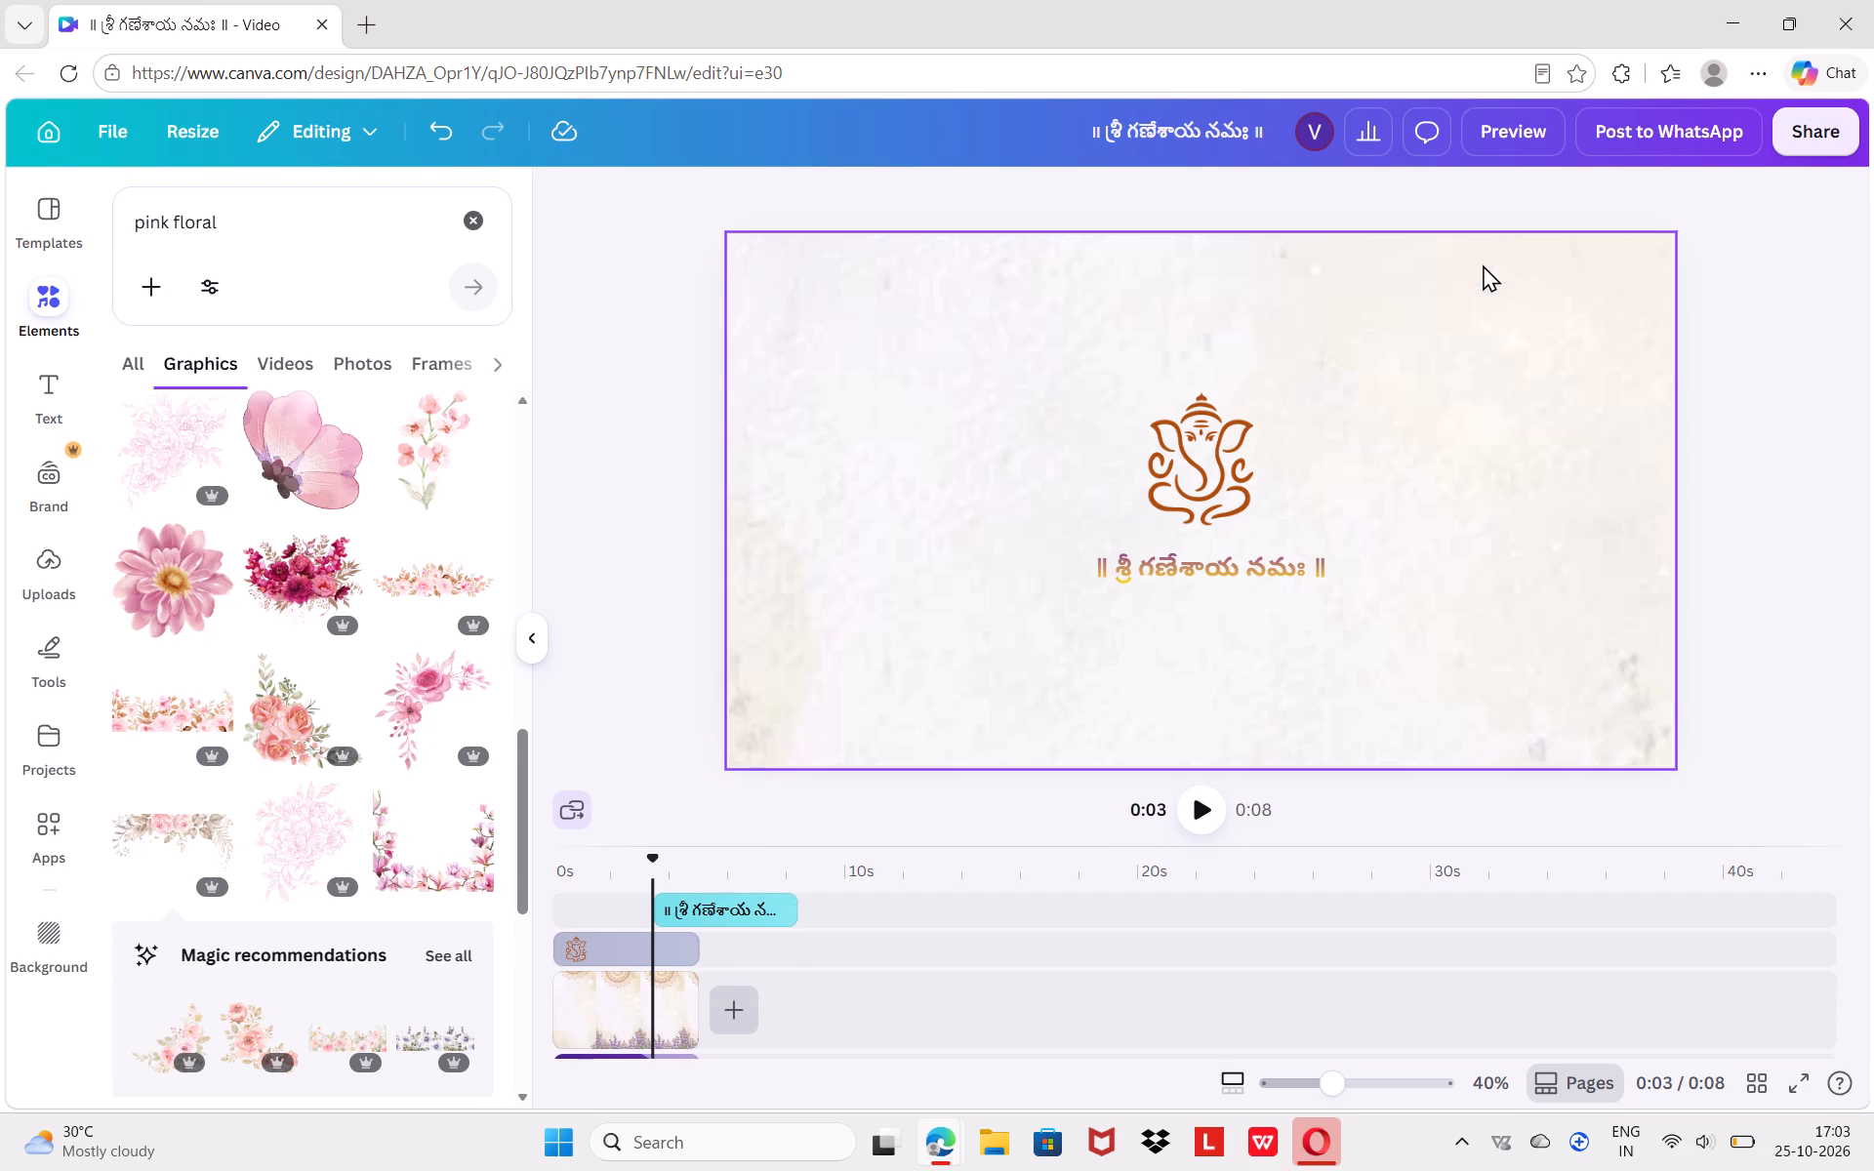
Add the peach-pink rose corner spray to the page, move it into the lower-left half and shrink it to a bit over half size.
scroll(159, 698, down, 2)
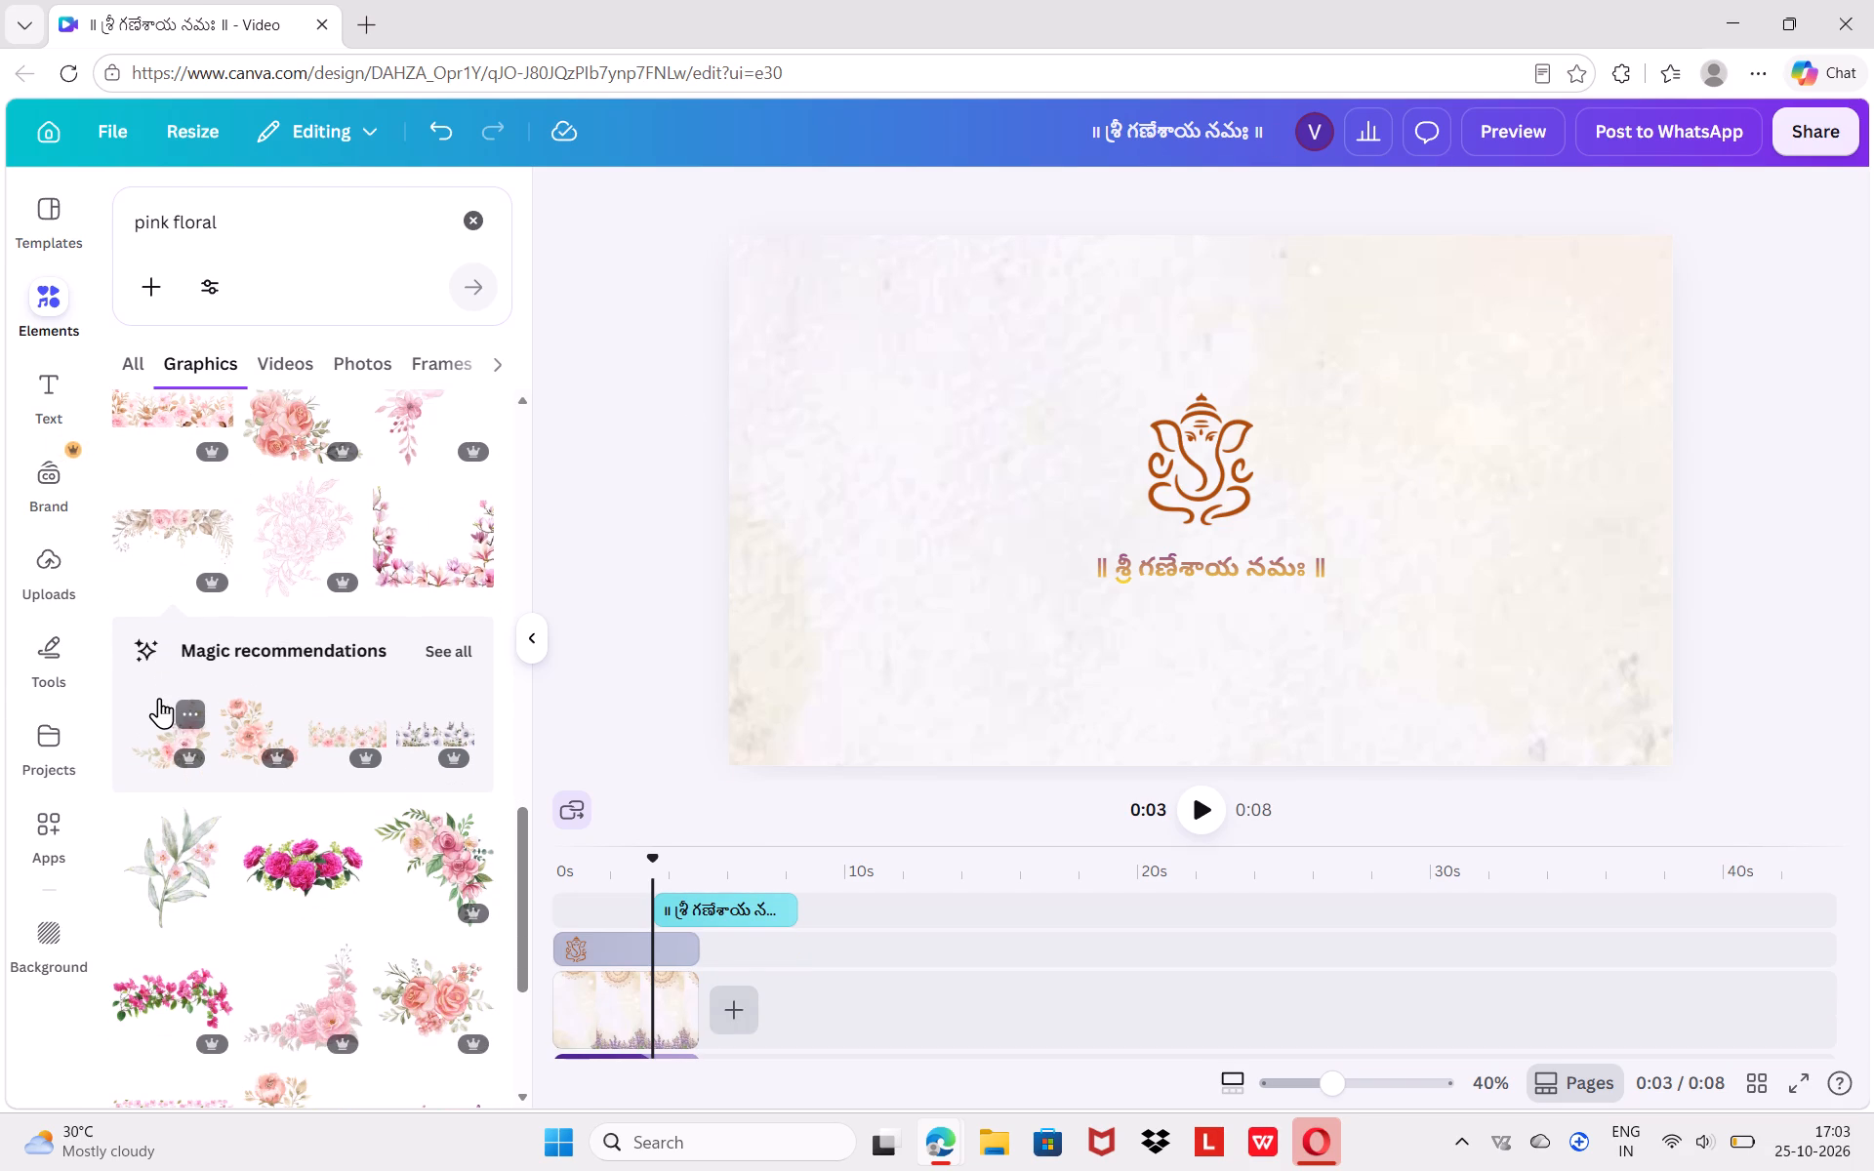
scroll(159, 698, down, 1)
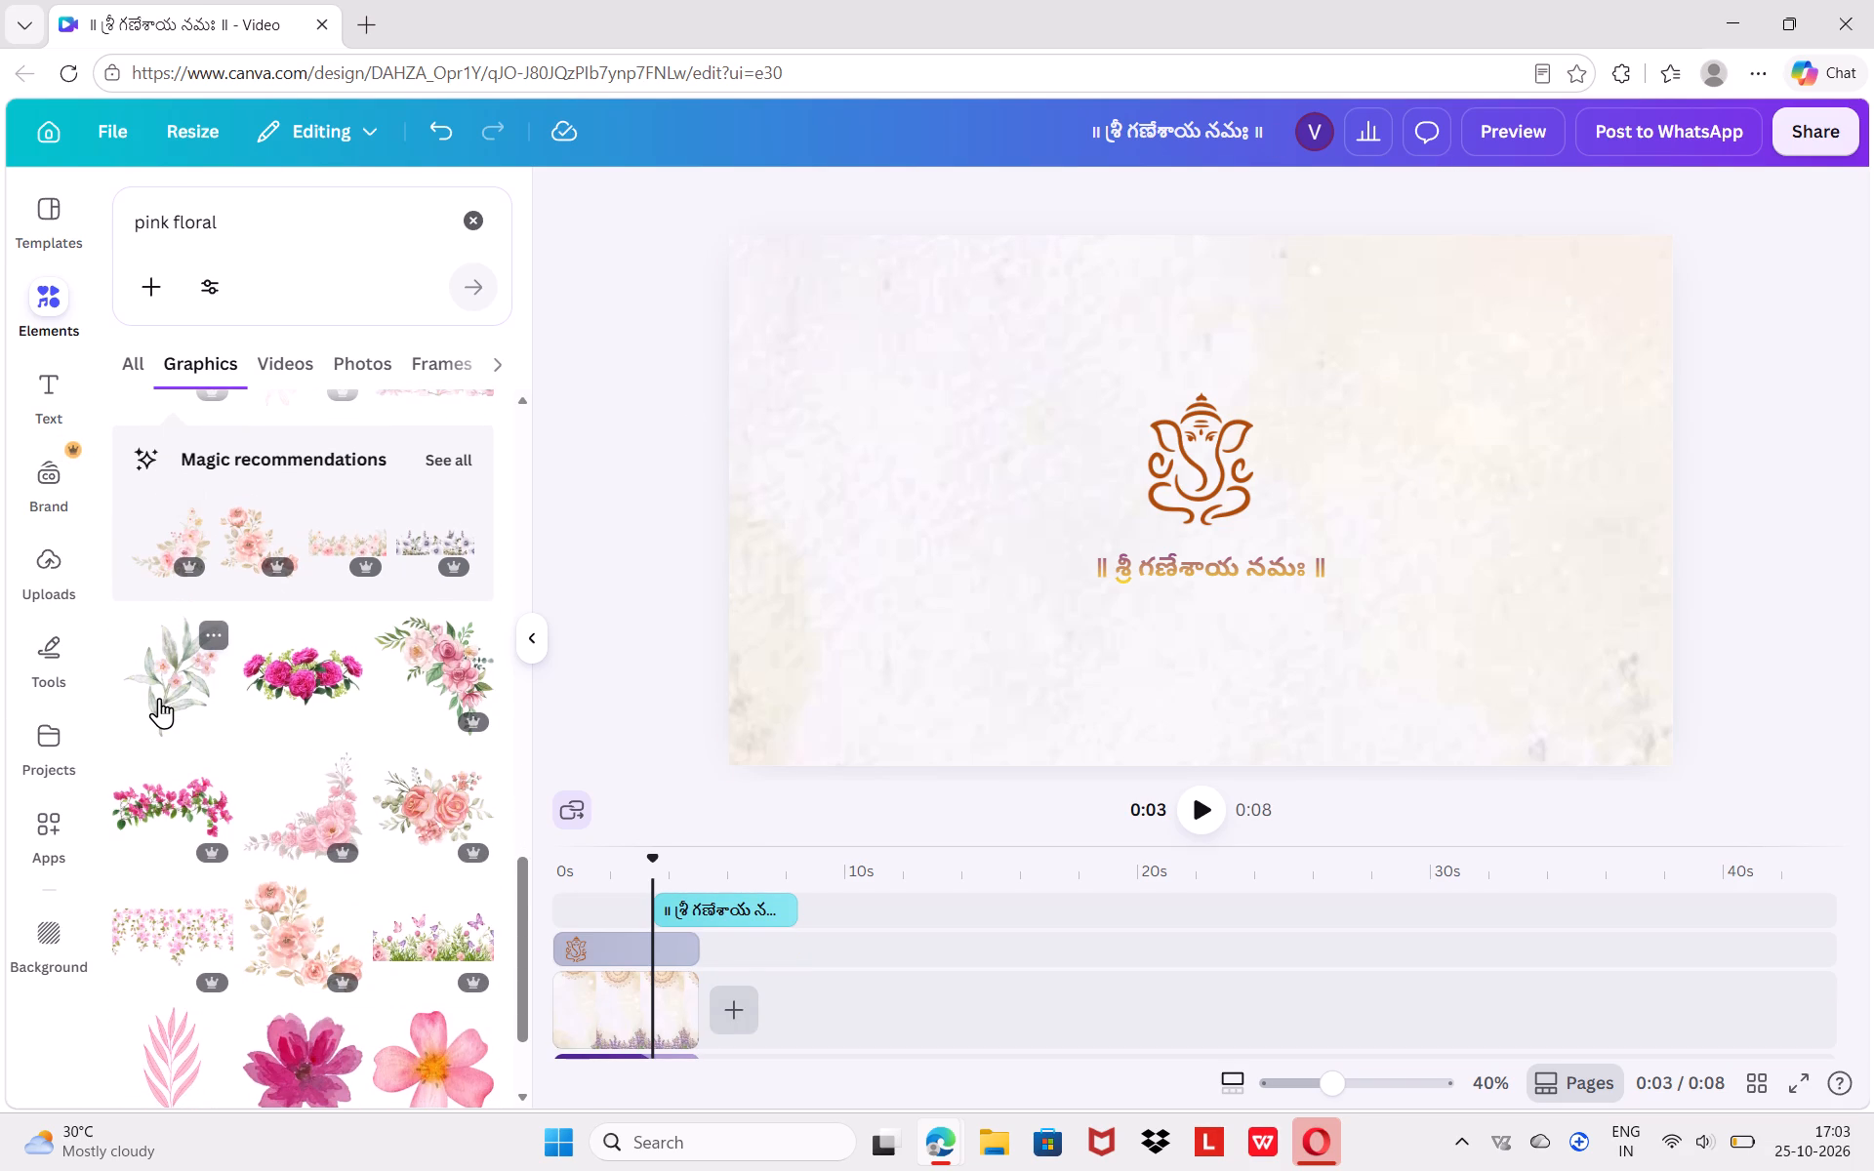
scroll(159, 698, down, 1)
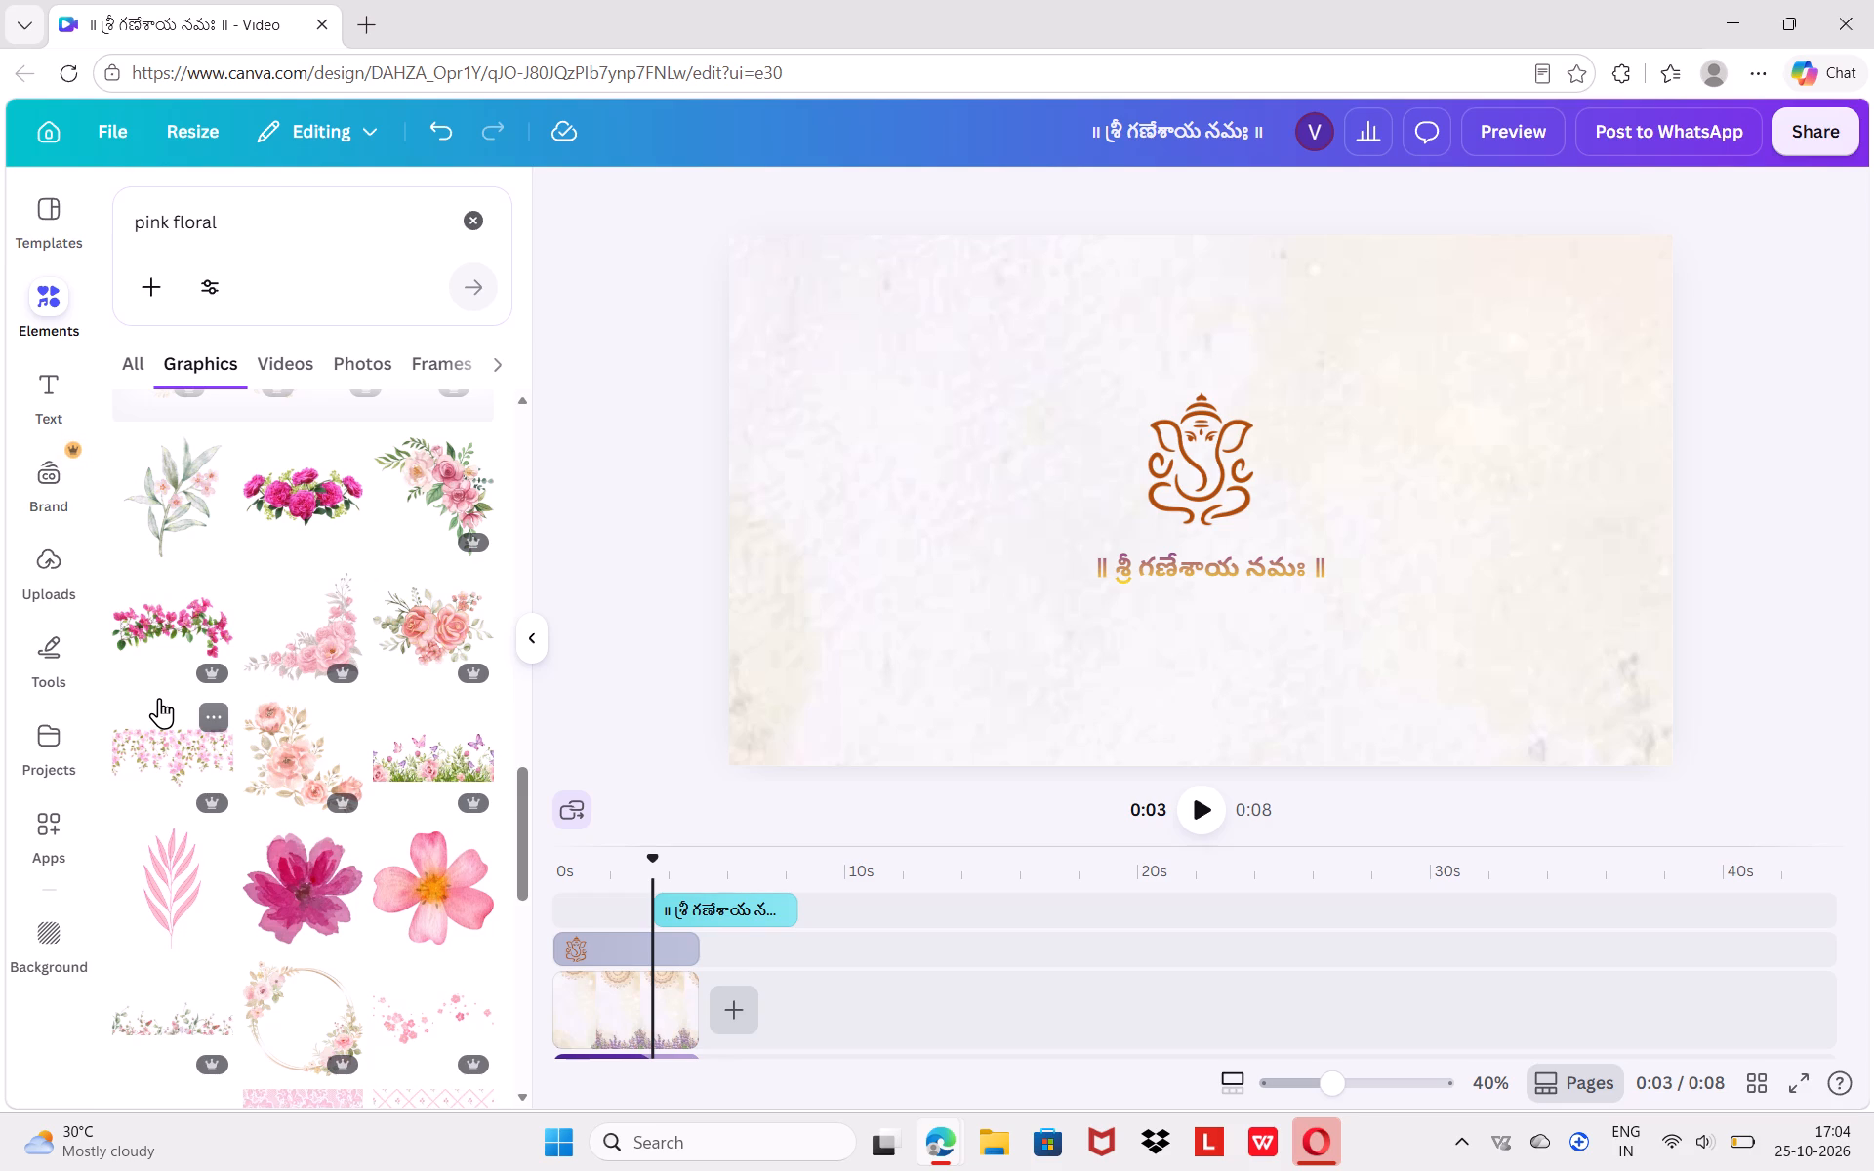
click(263, 773)
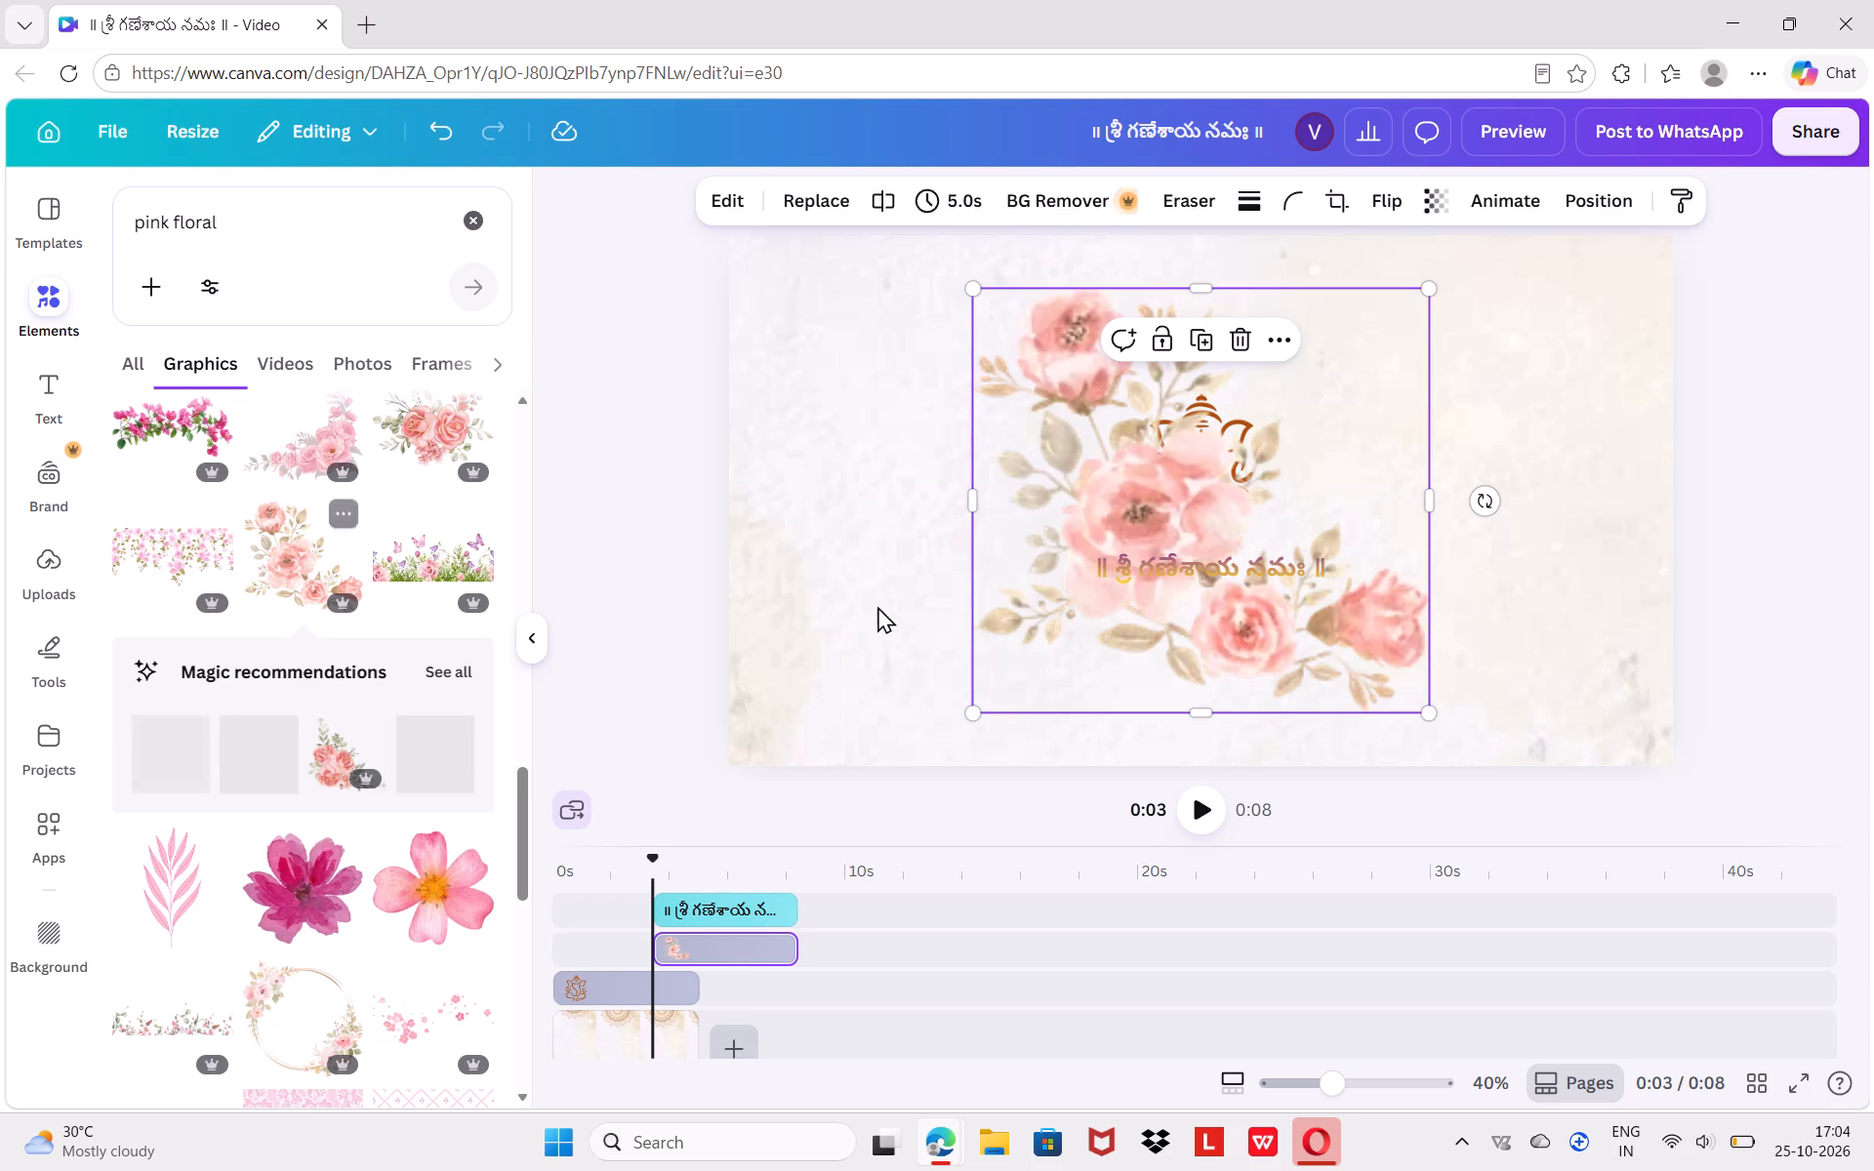
drag(1032, 545, 786, 630)
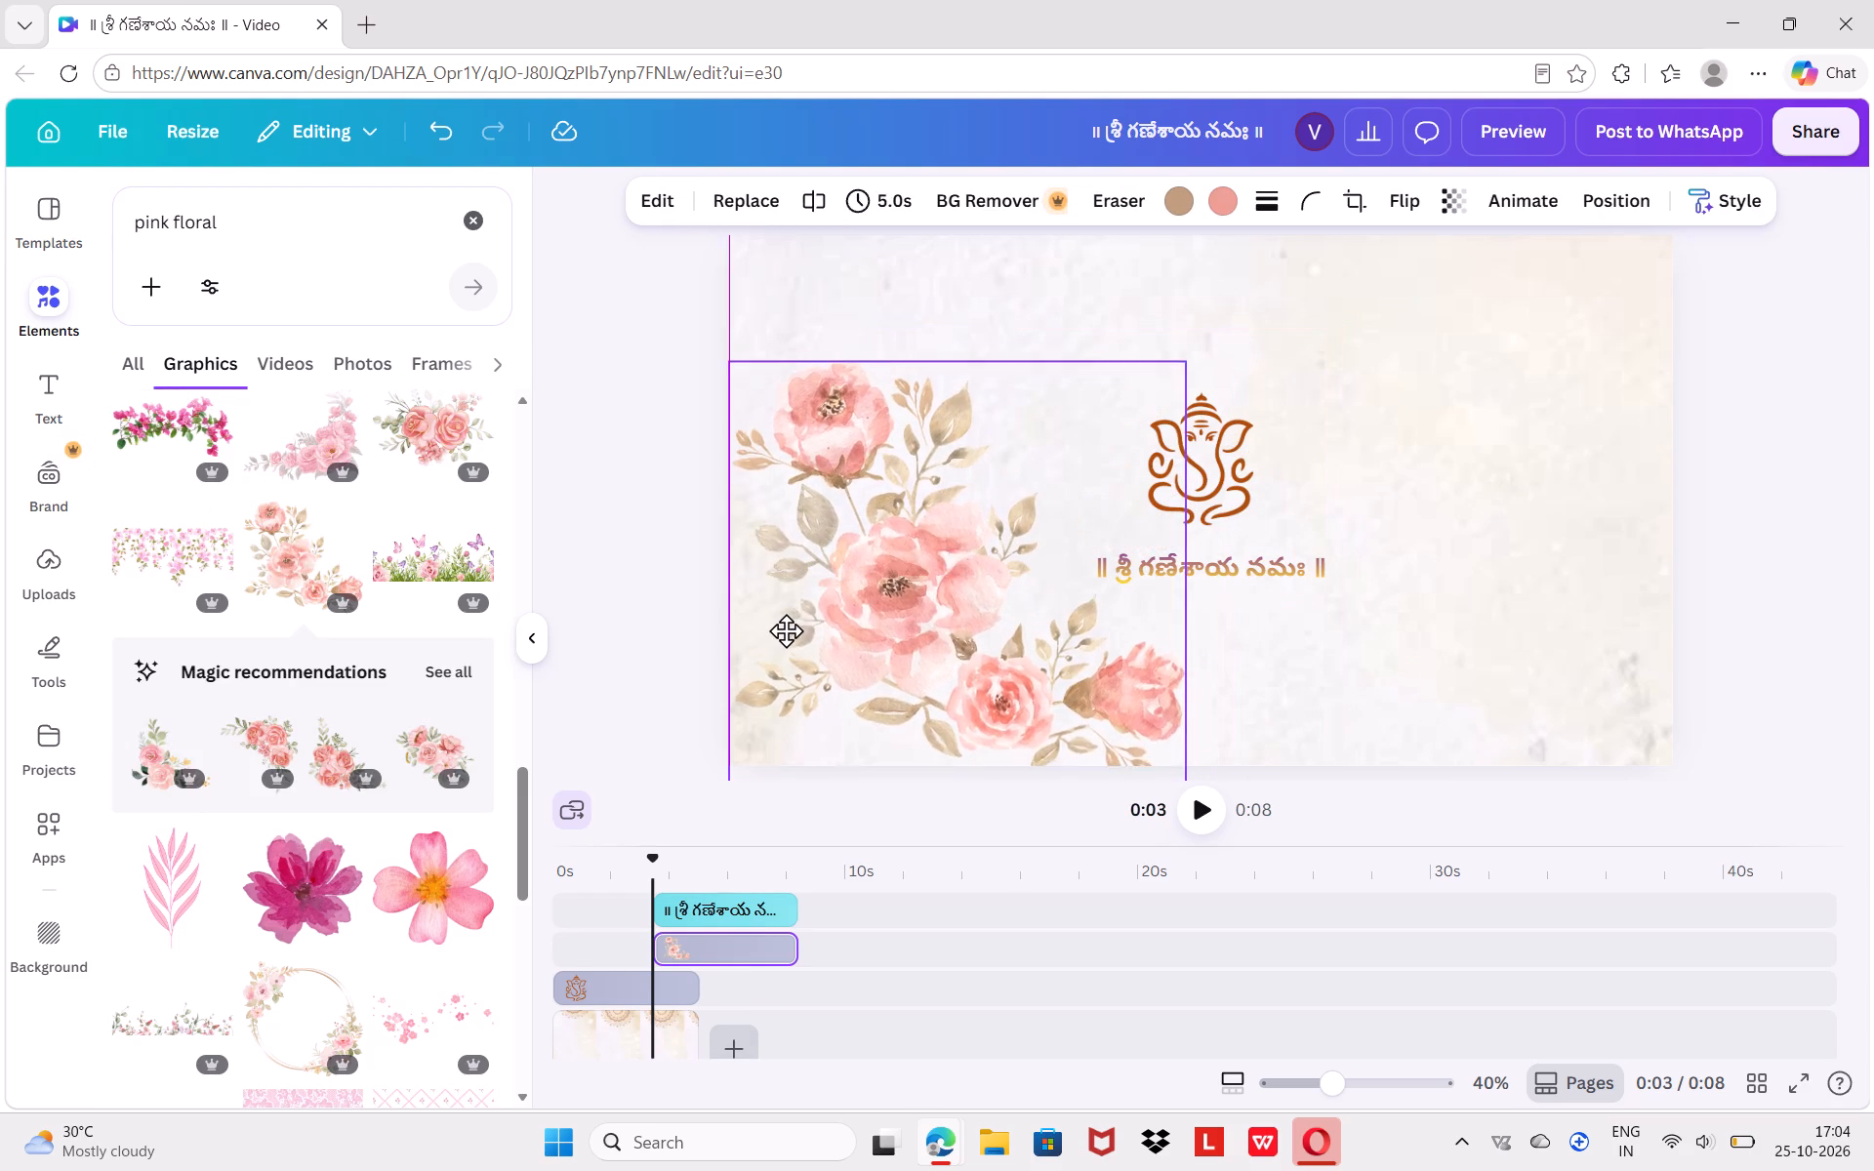
drag(786, 630, 784, 639)
drag(851, 622, 868, 547)
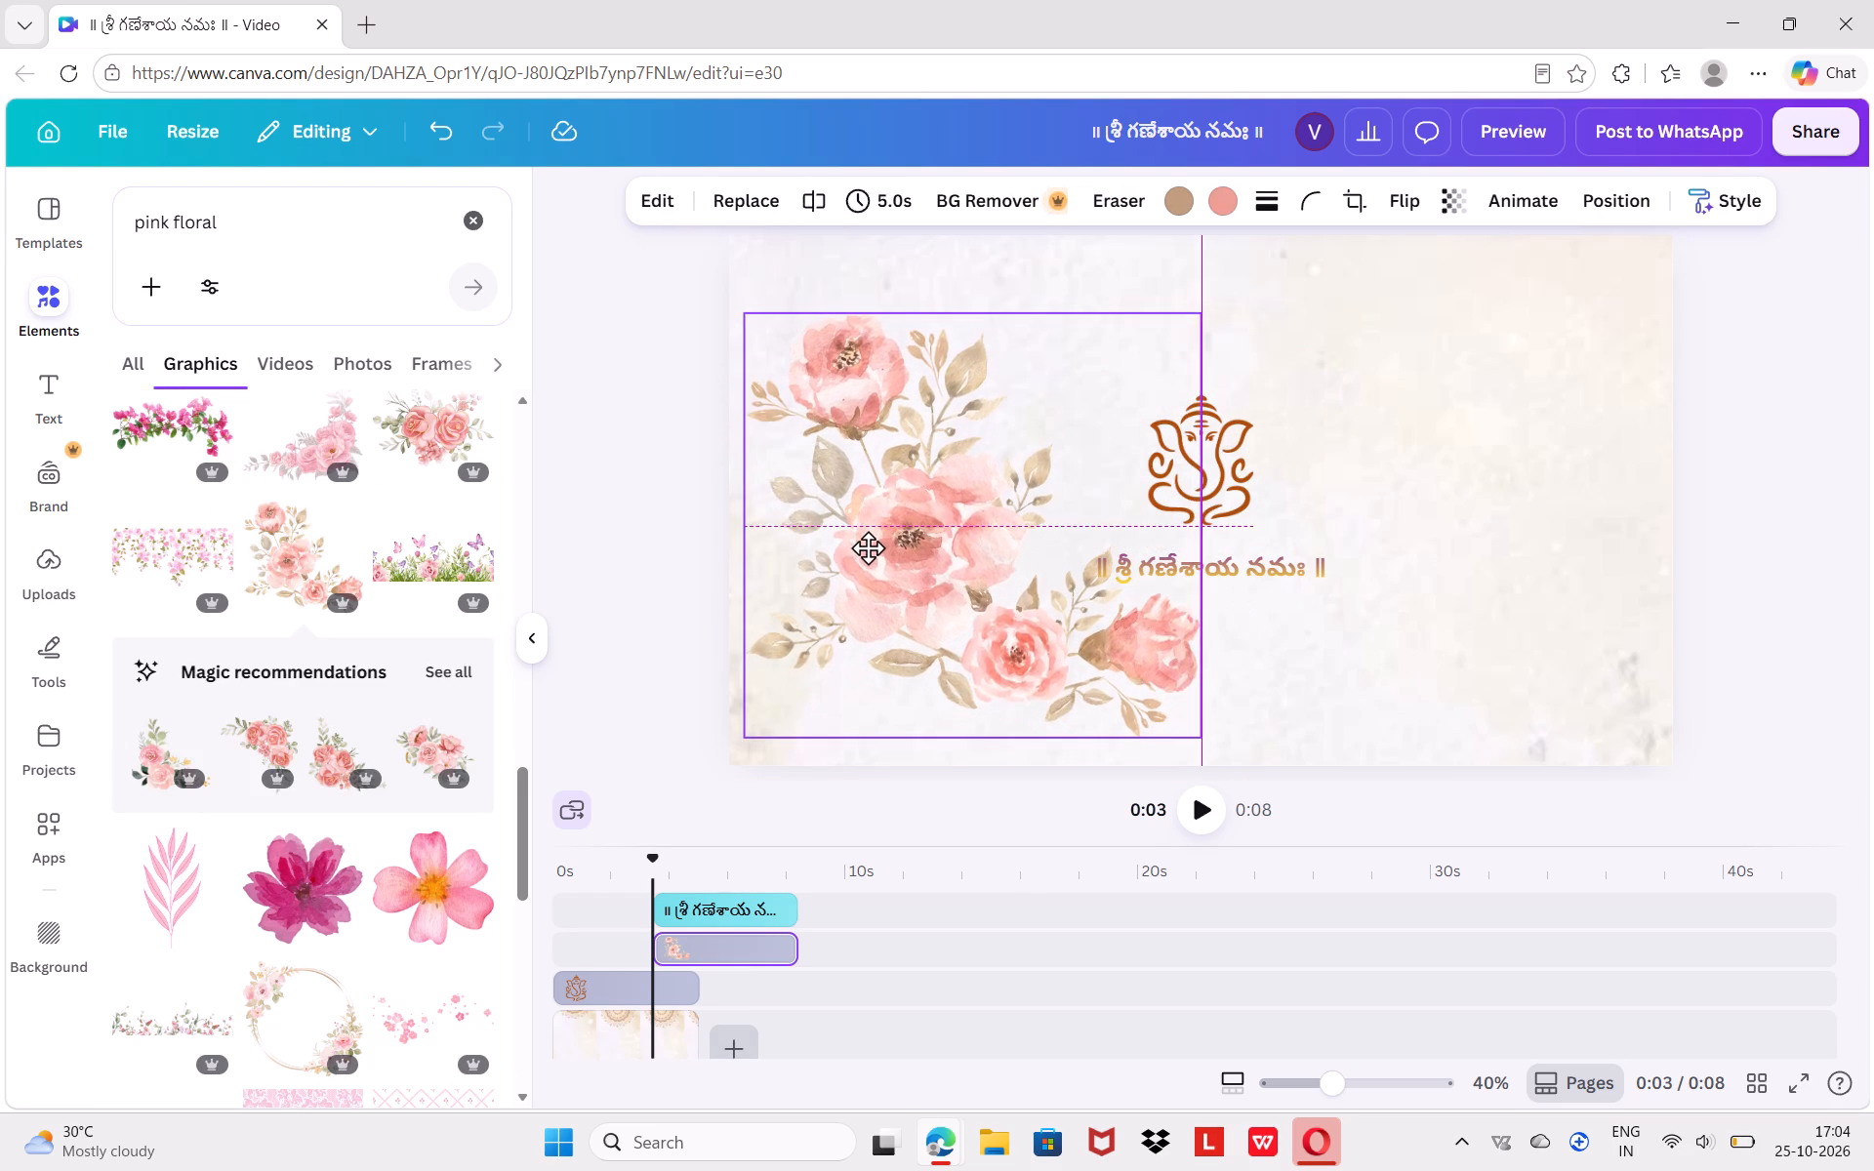
drag(868, 547, 868, 551)
drag(747, 317, 967, 468)
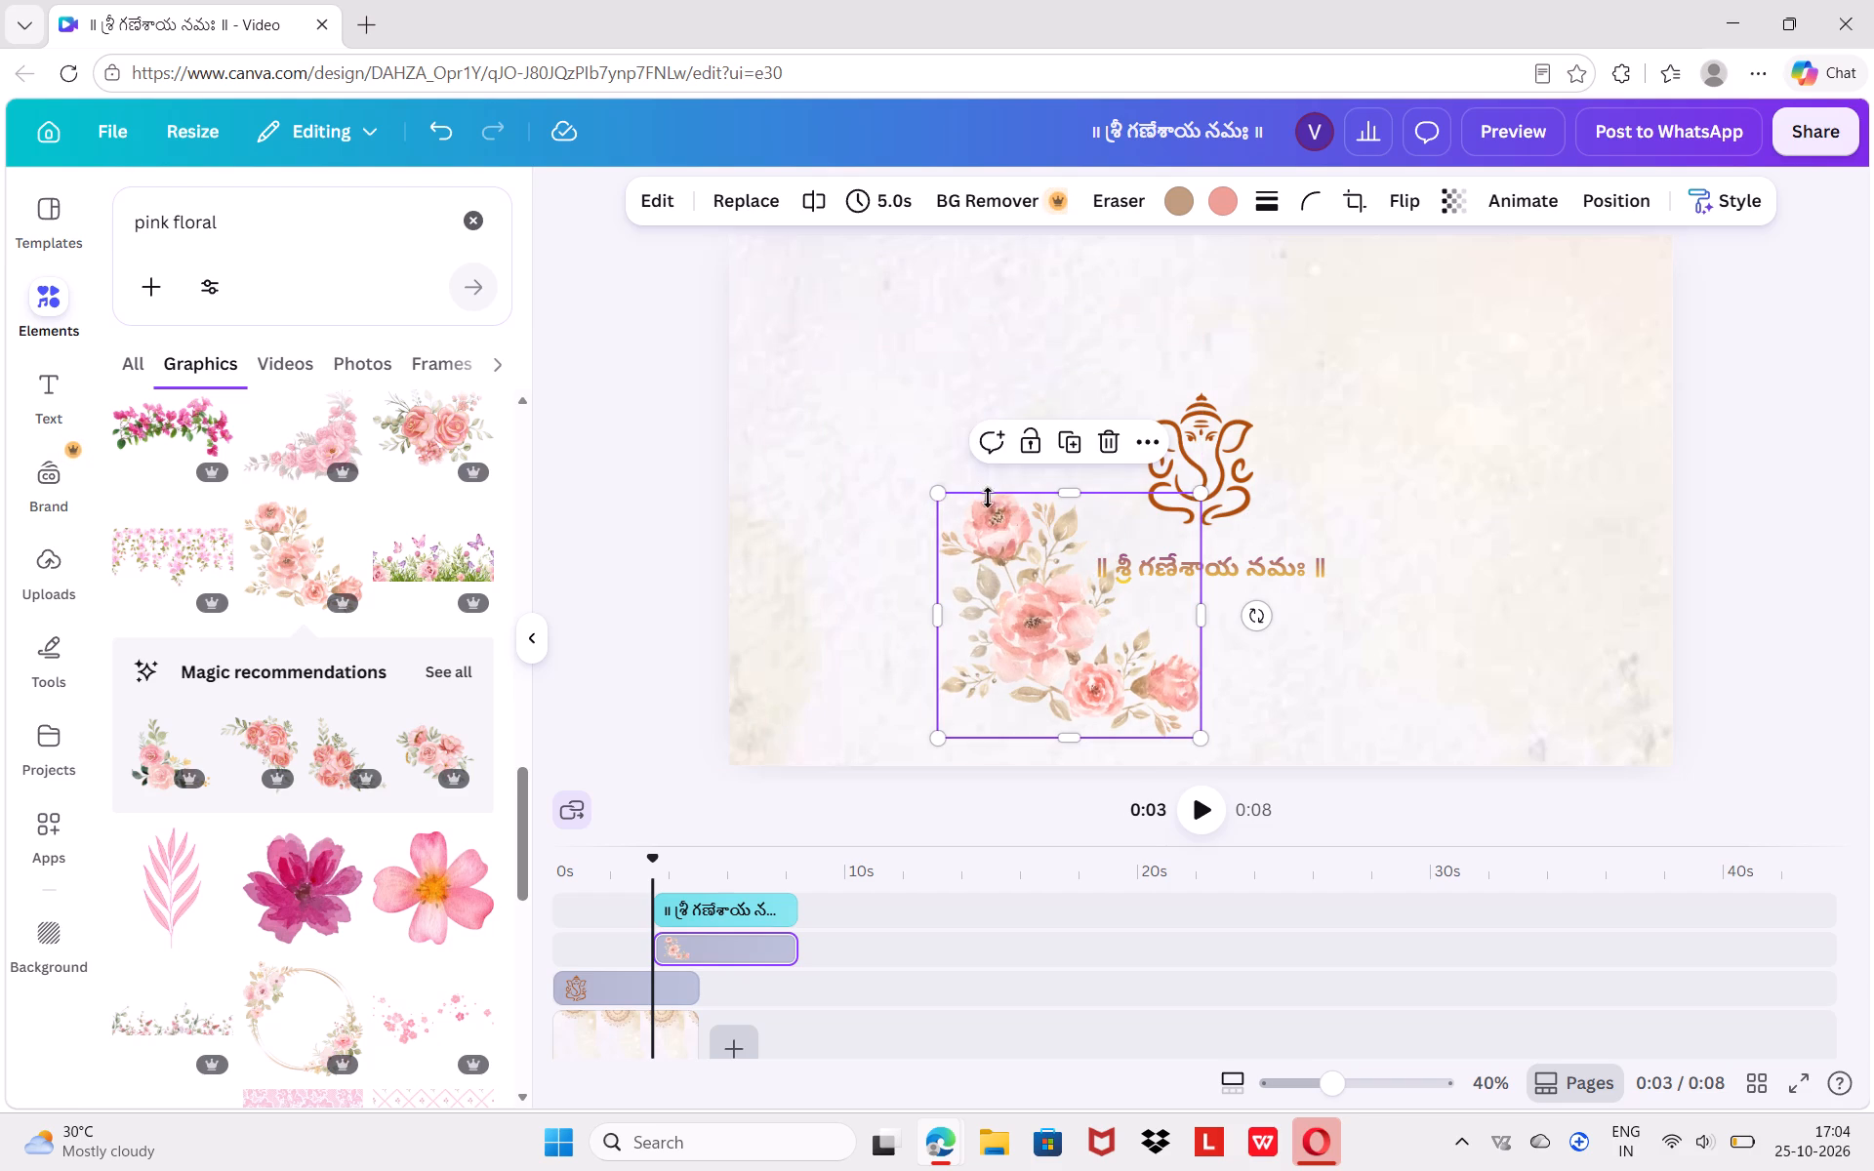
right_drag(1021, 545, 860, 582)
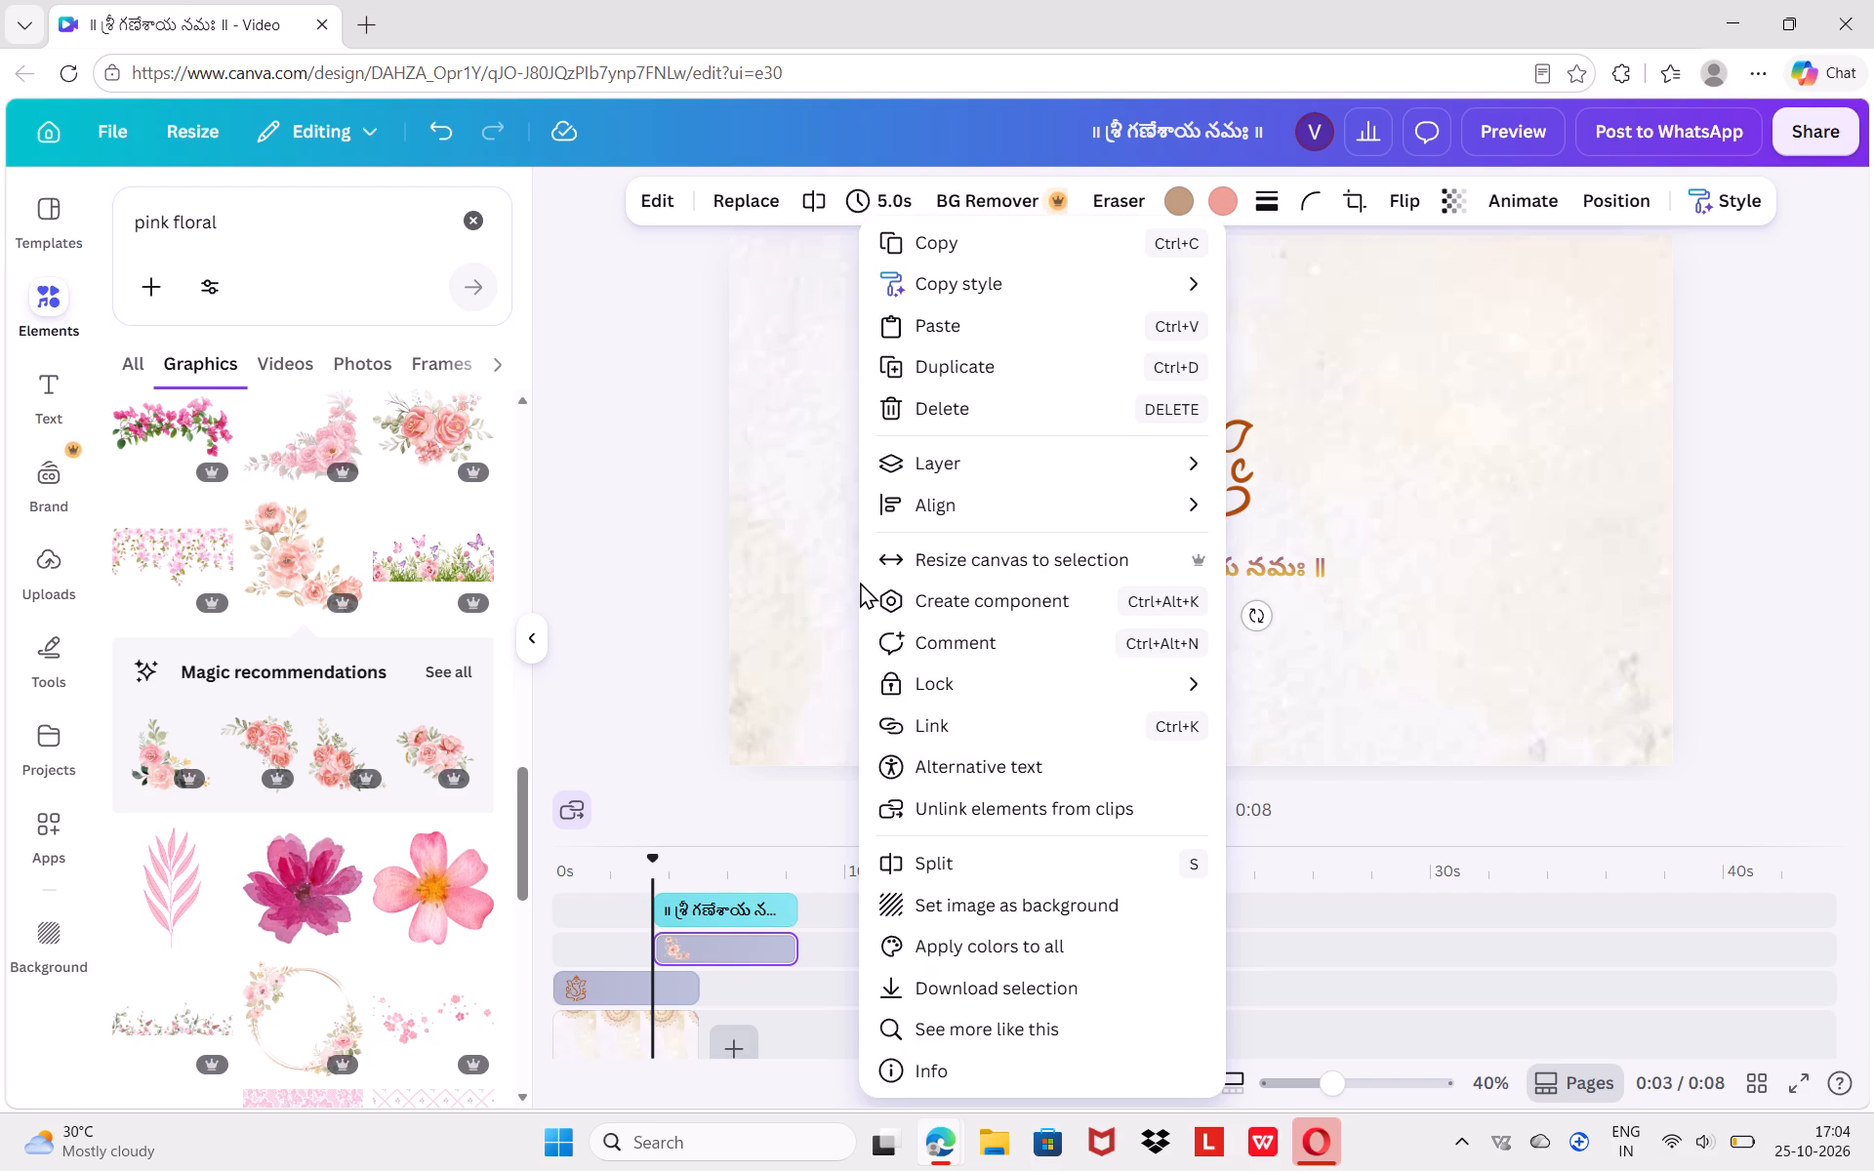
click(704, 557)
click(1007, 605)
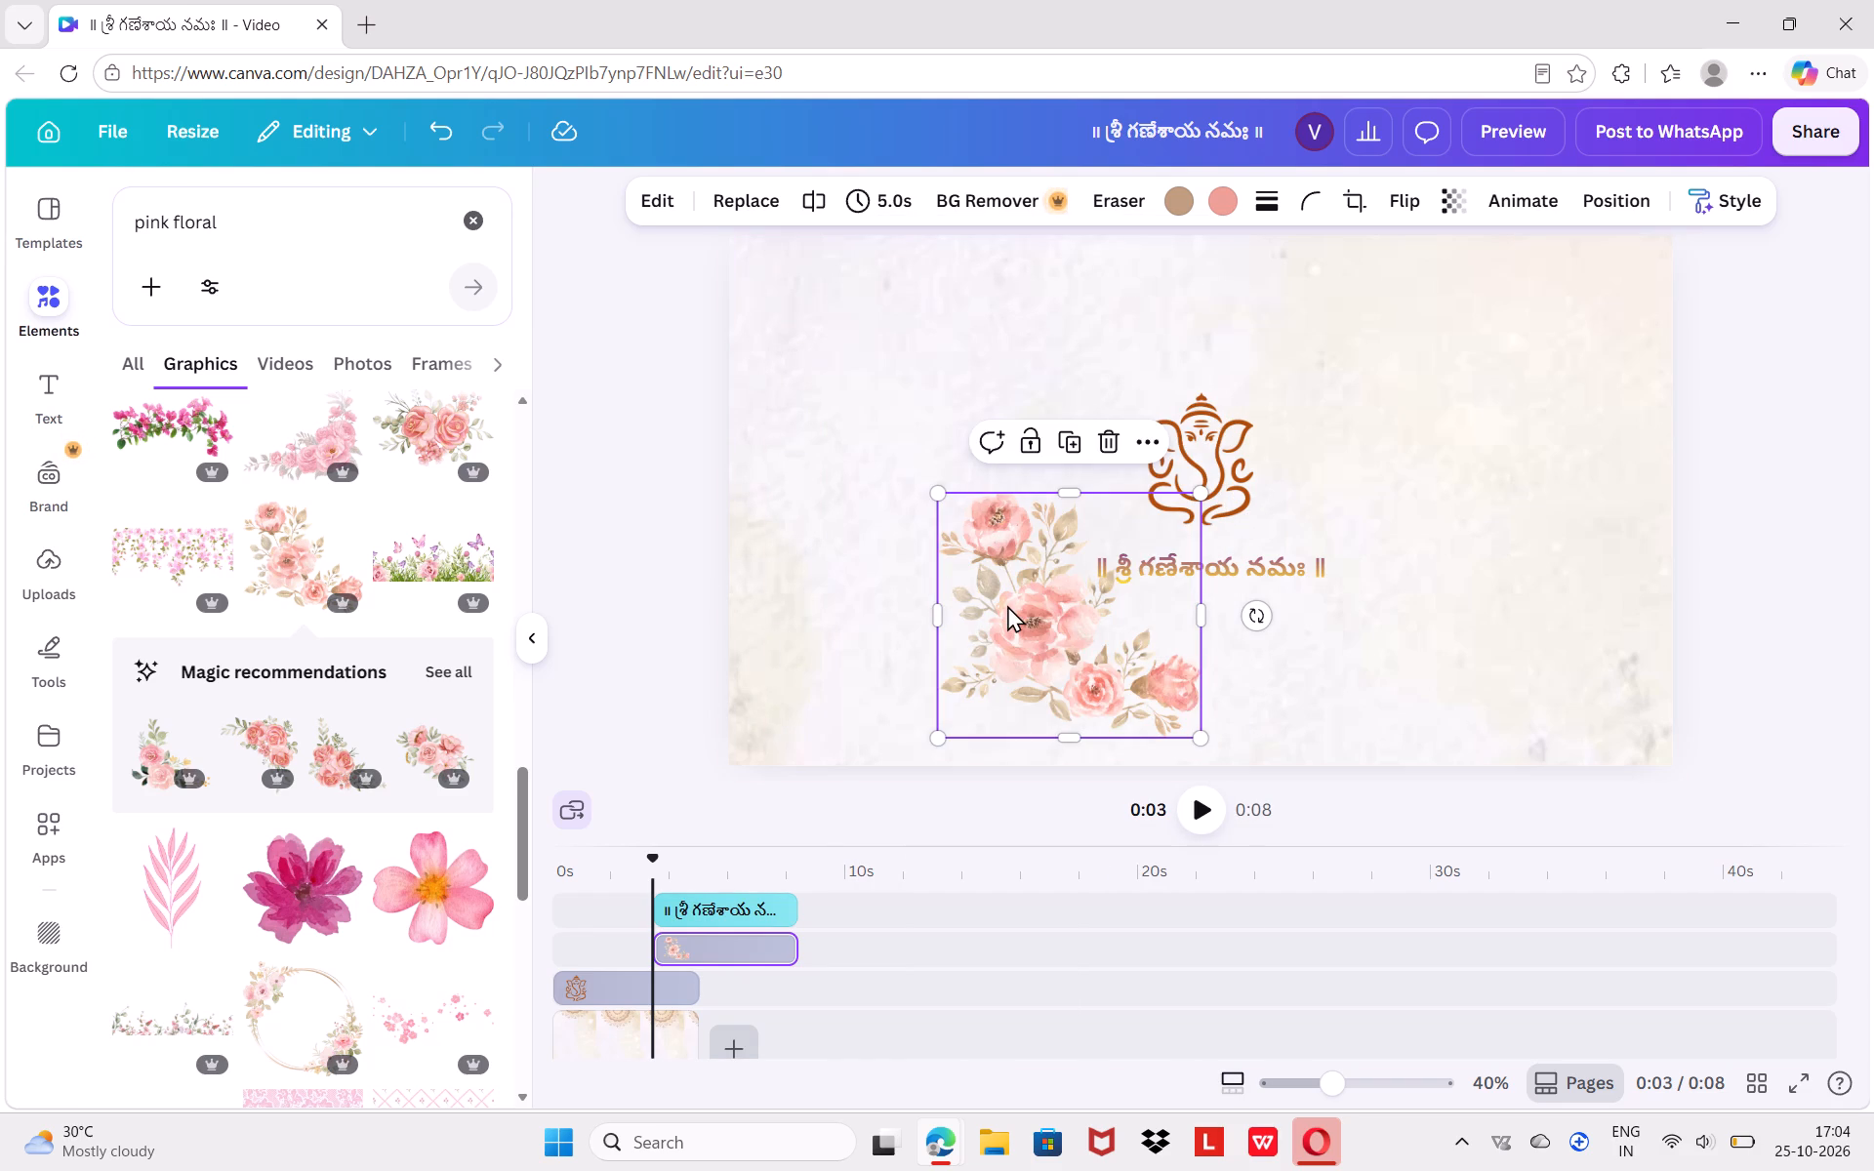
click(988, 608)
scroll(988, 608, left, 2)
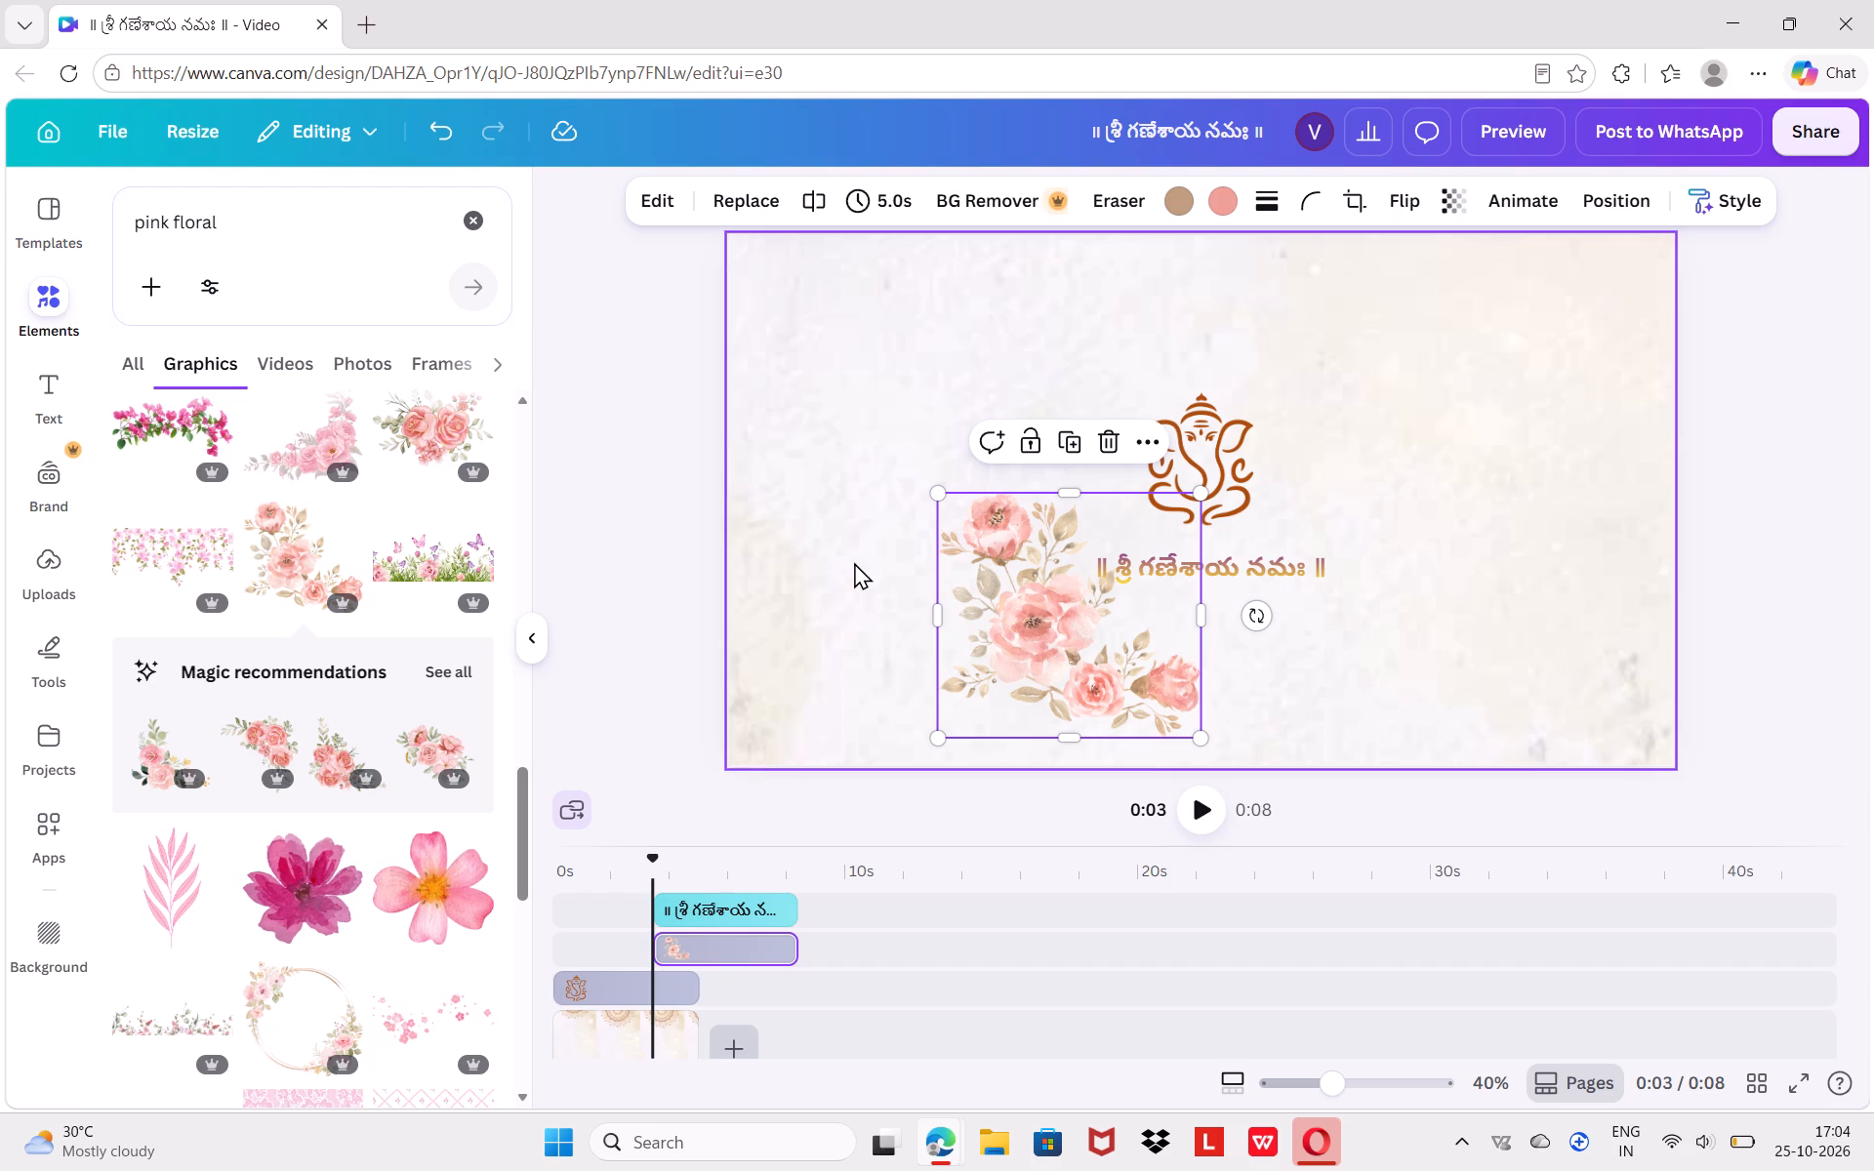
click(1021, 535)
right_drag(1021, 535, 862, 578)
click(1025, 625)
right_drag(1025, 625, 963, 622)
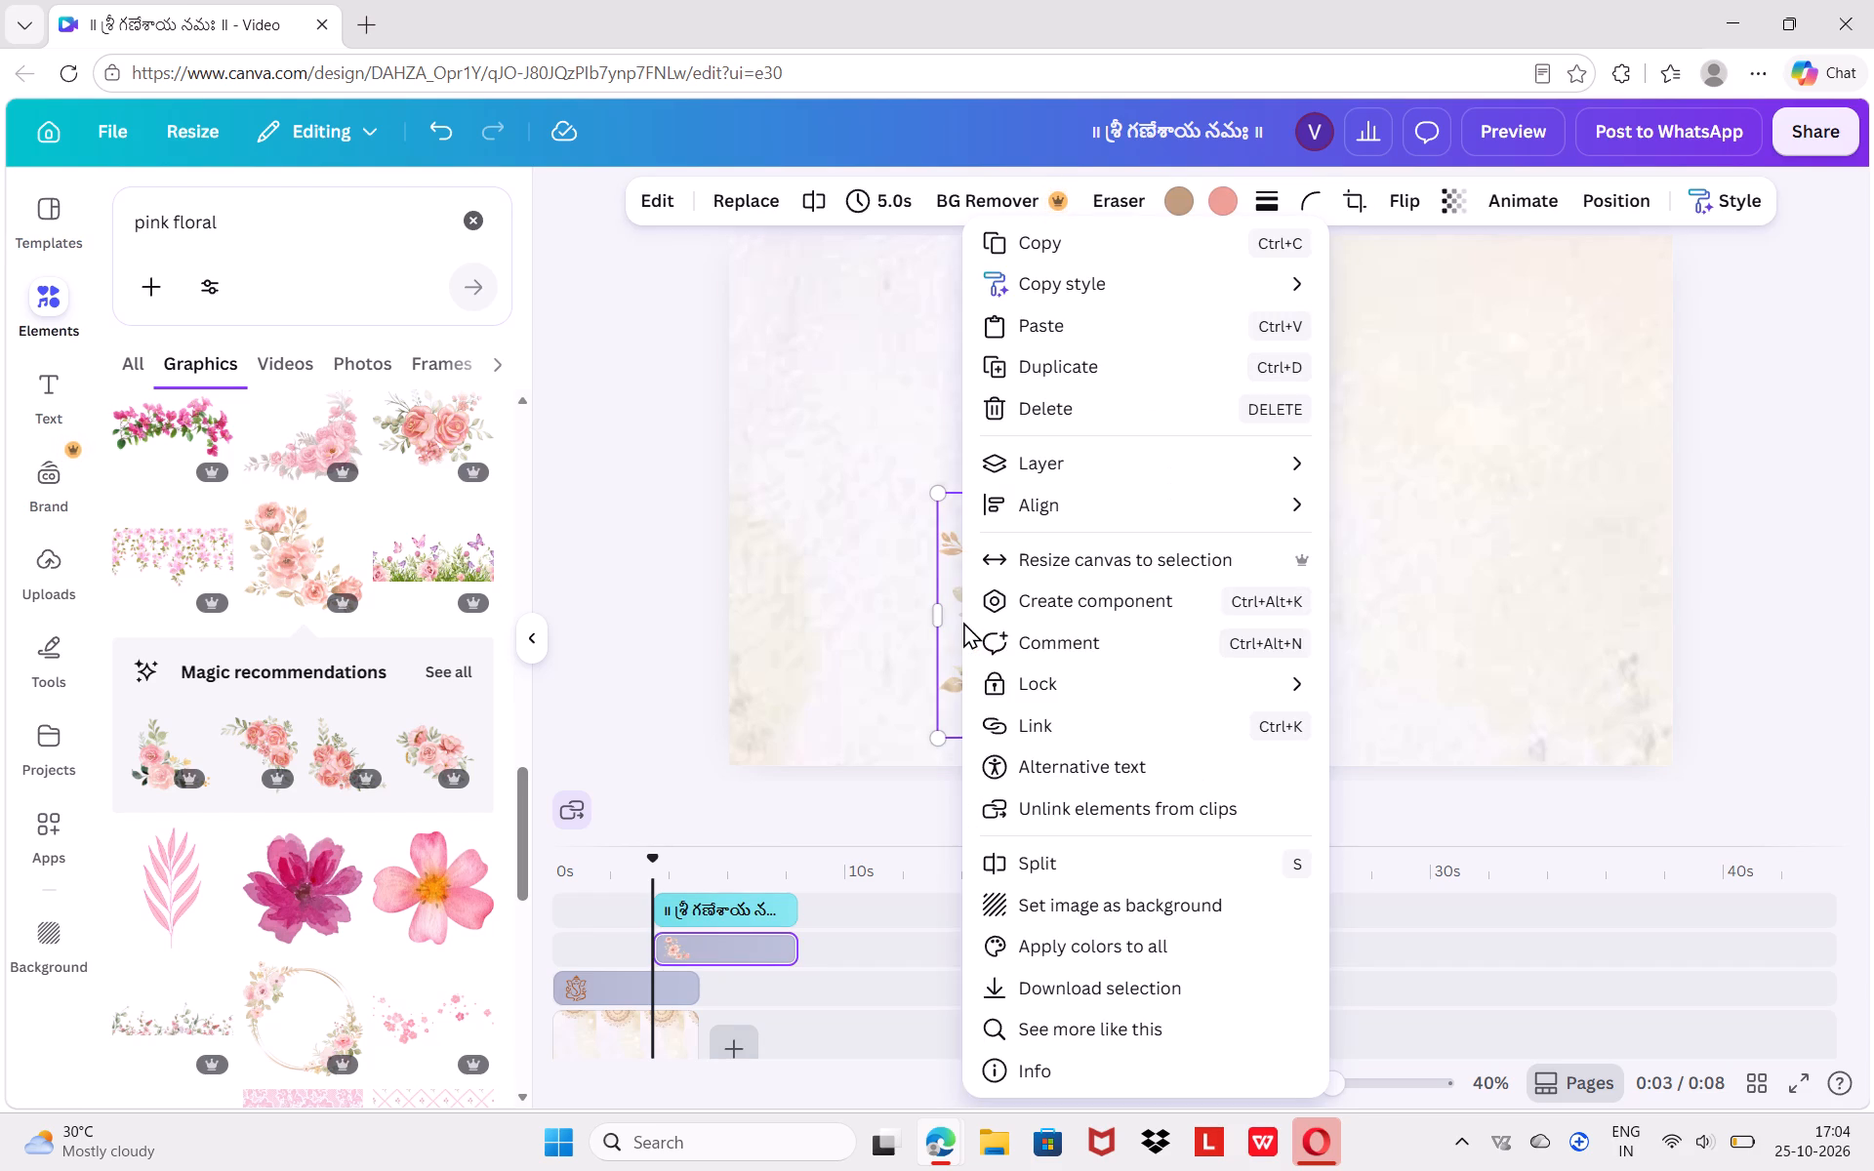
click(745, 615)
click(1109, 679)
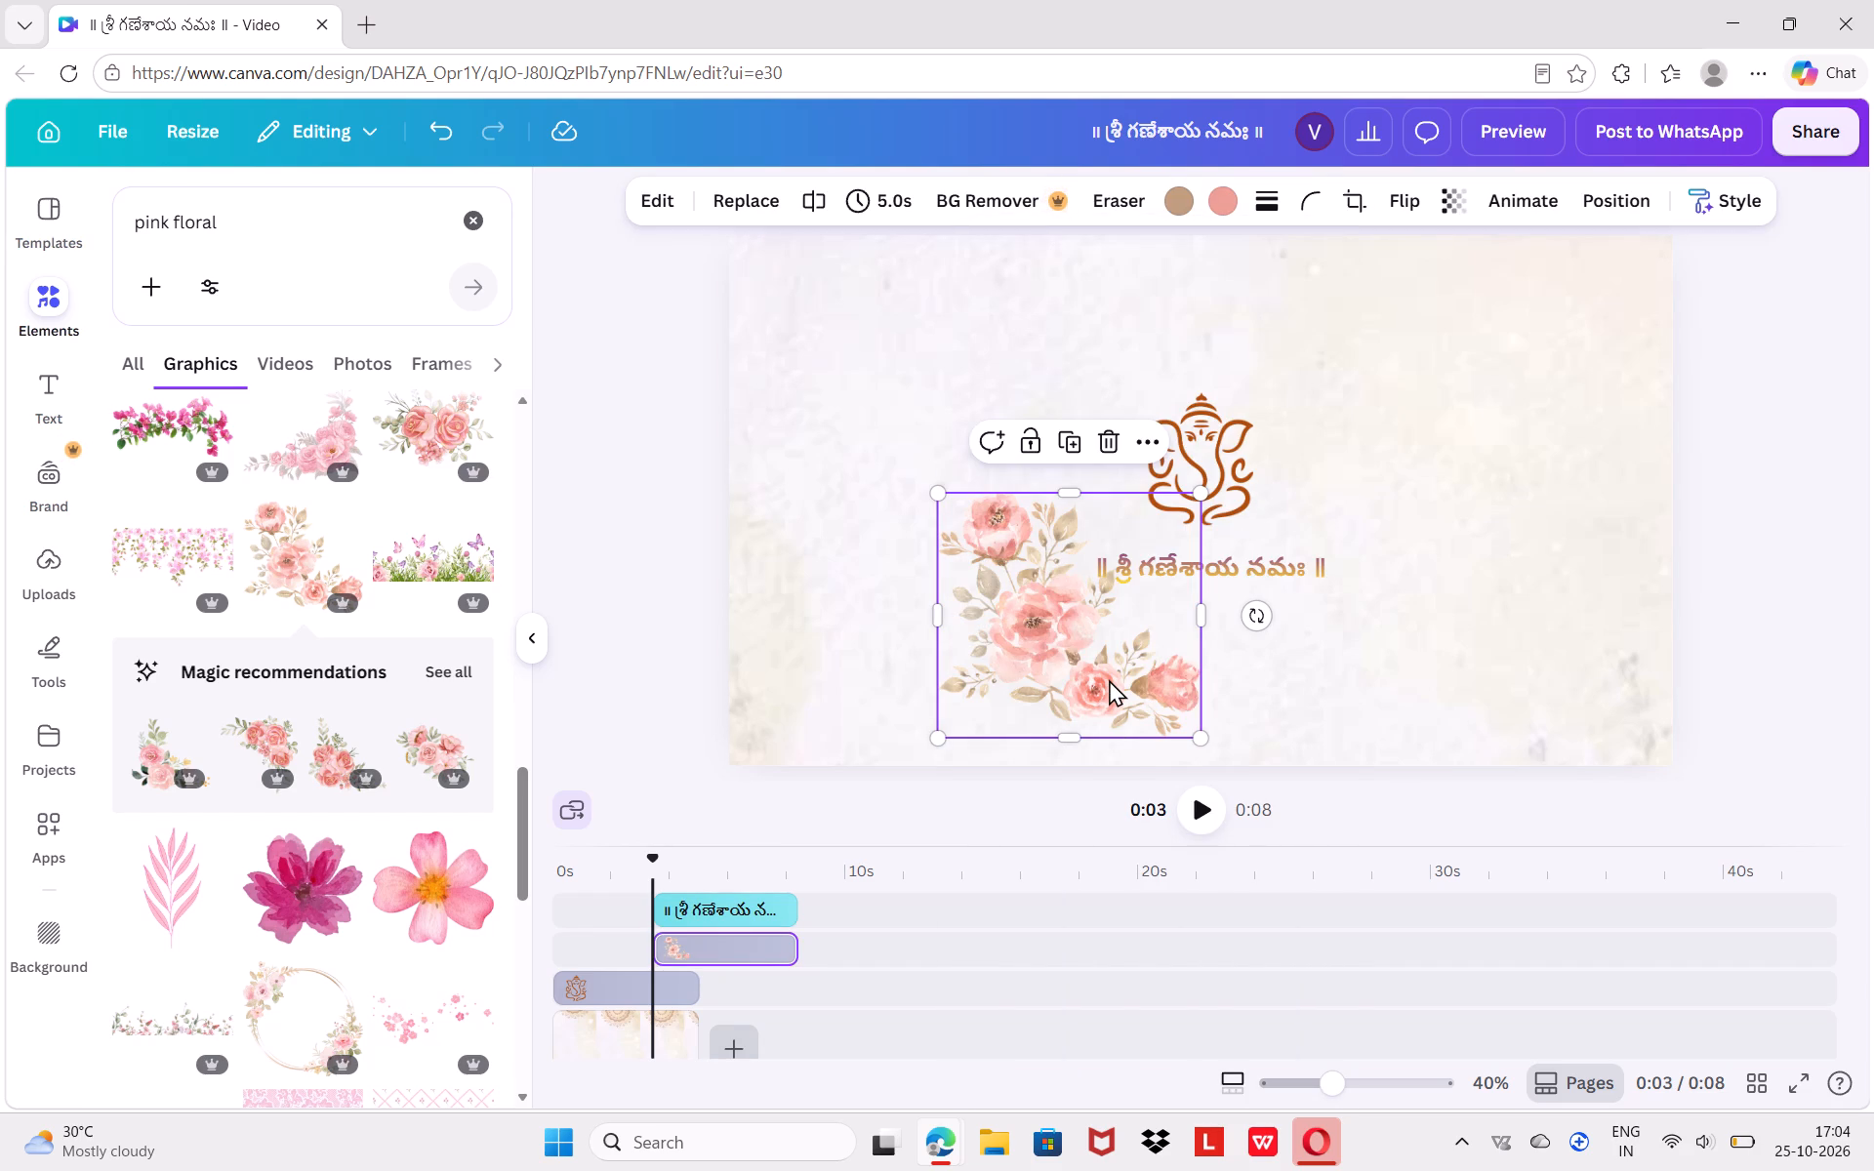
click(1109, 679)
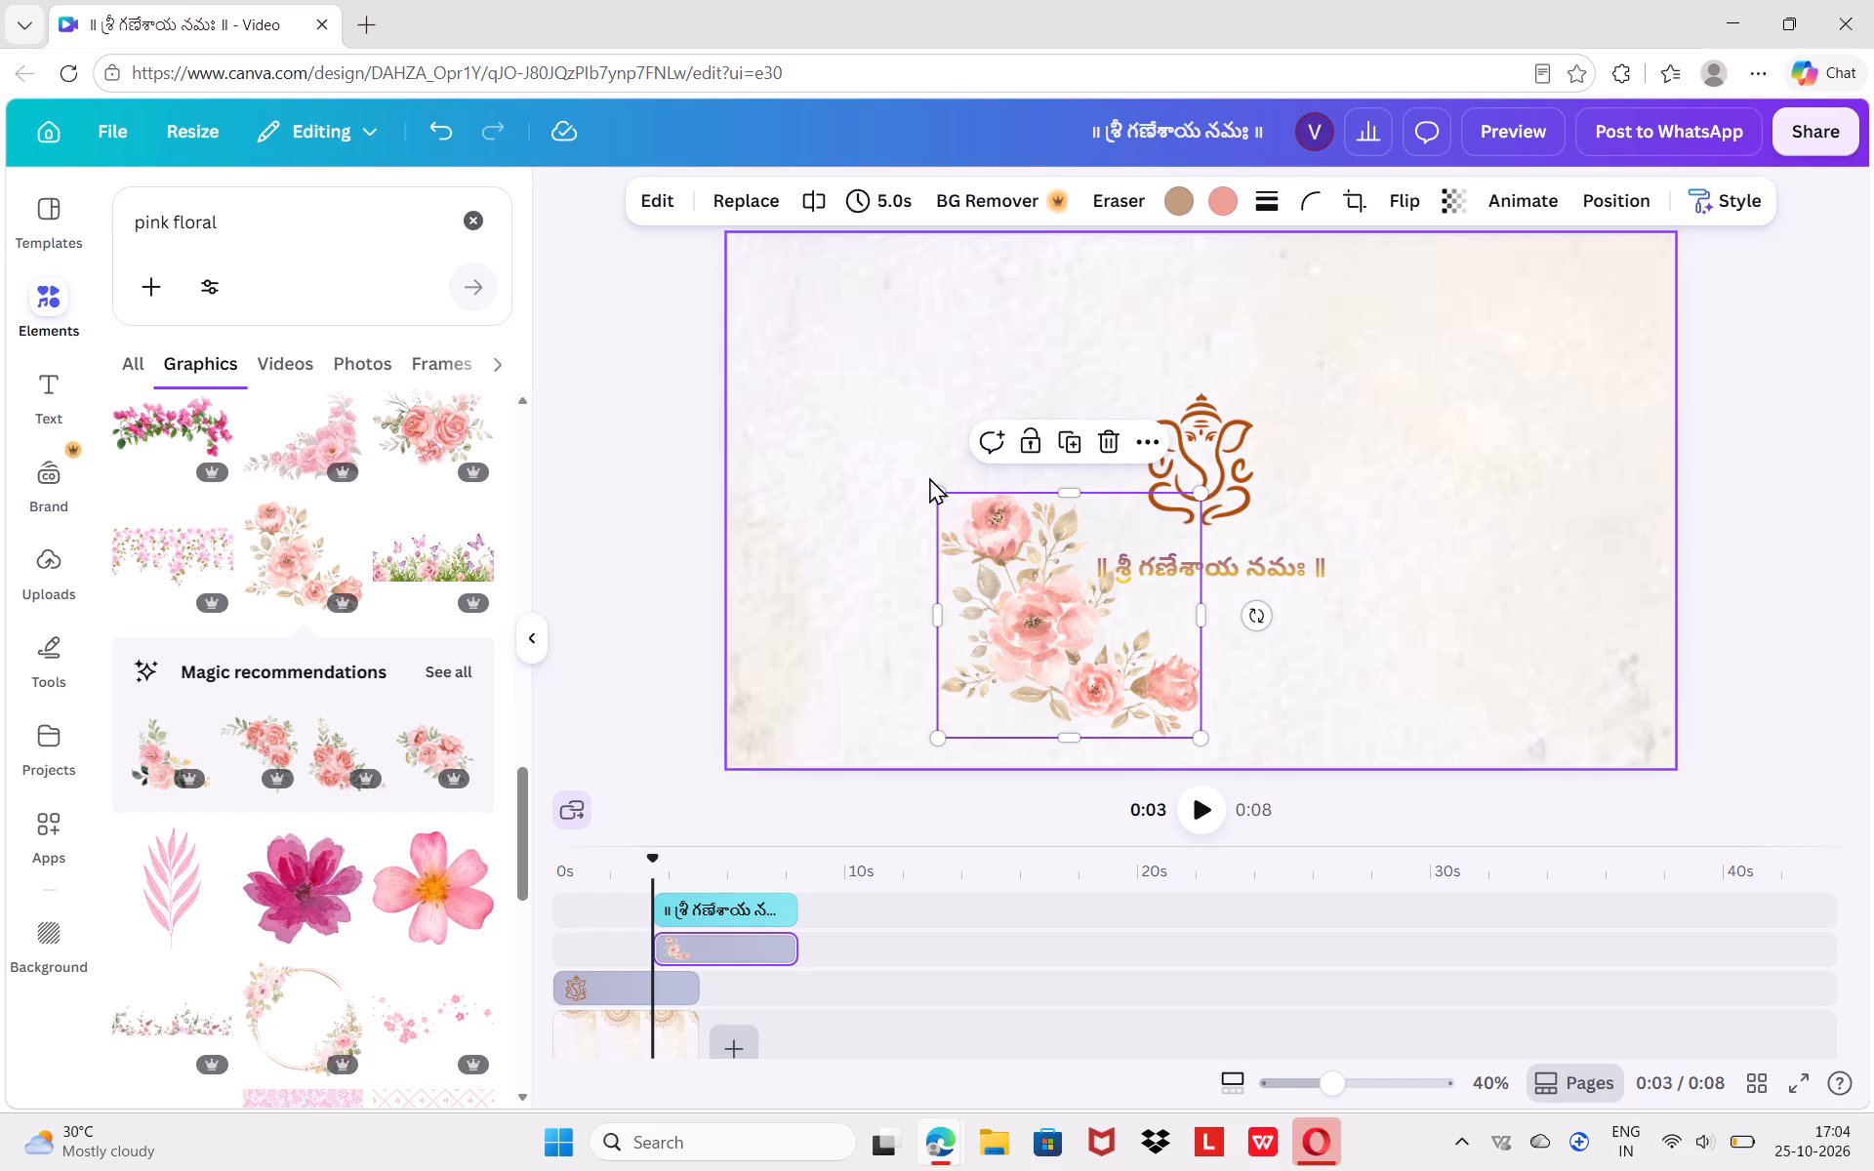
Try a larger size for the peach-pink rose spray, and shrink it to about a quarter of the page width.
drag(935, 487, 777, 373)
right_drag(947, 545, 928, 420)
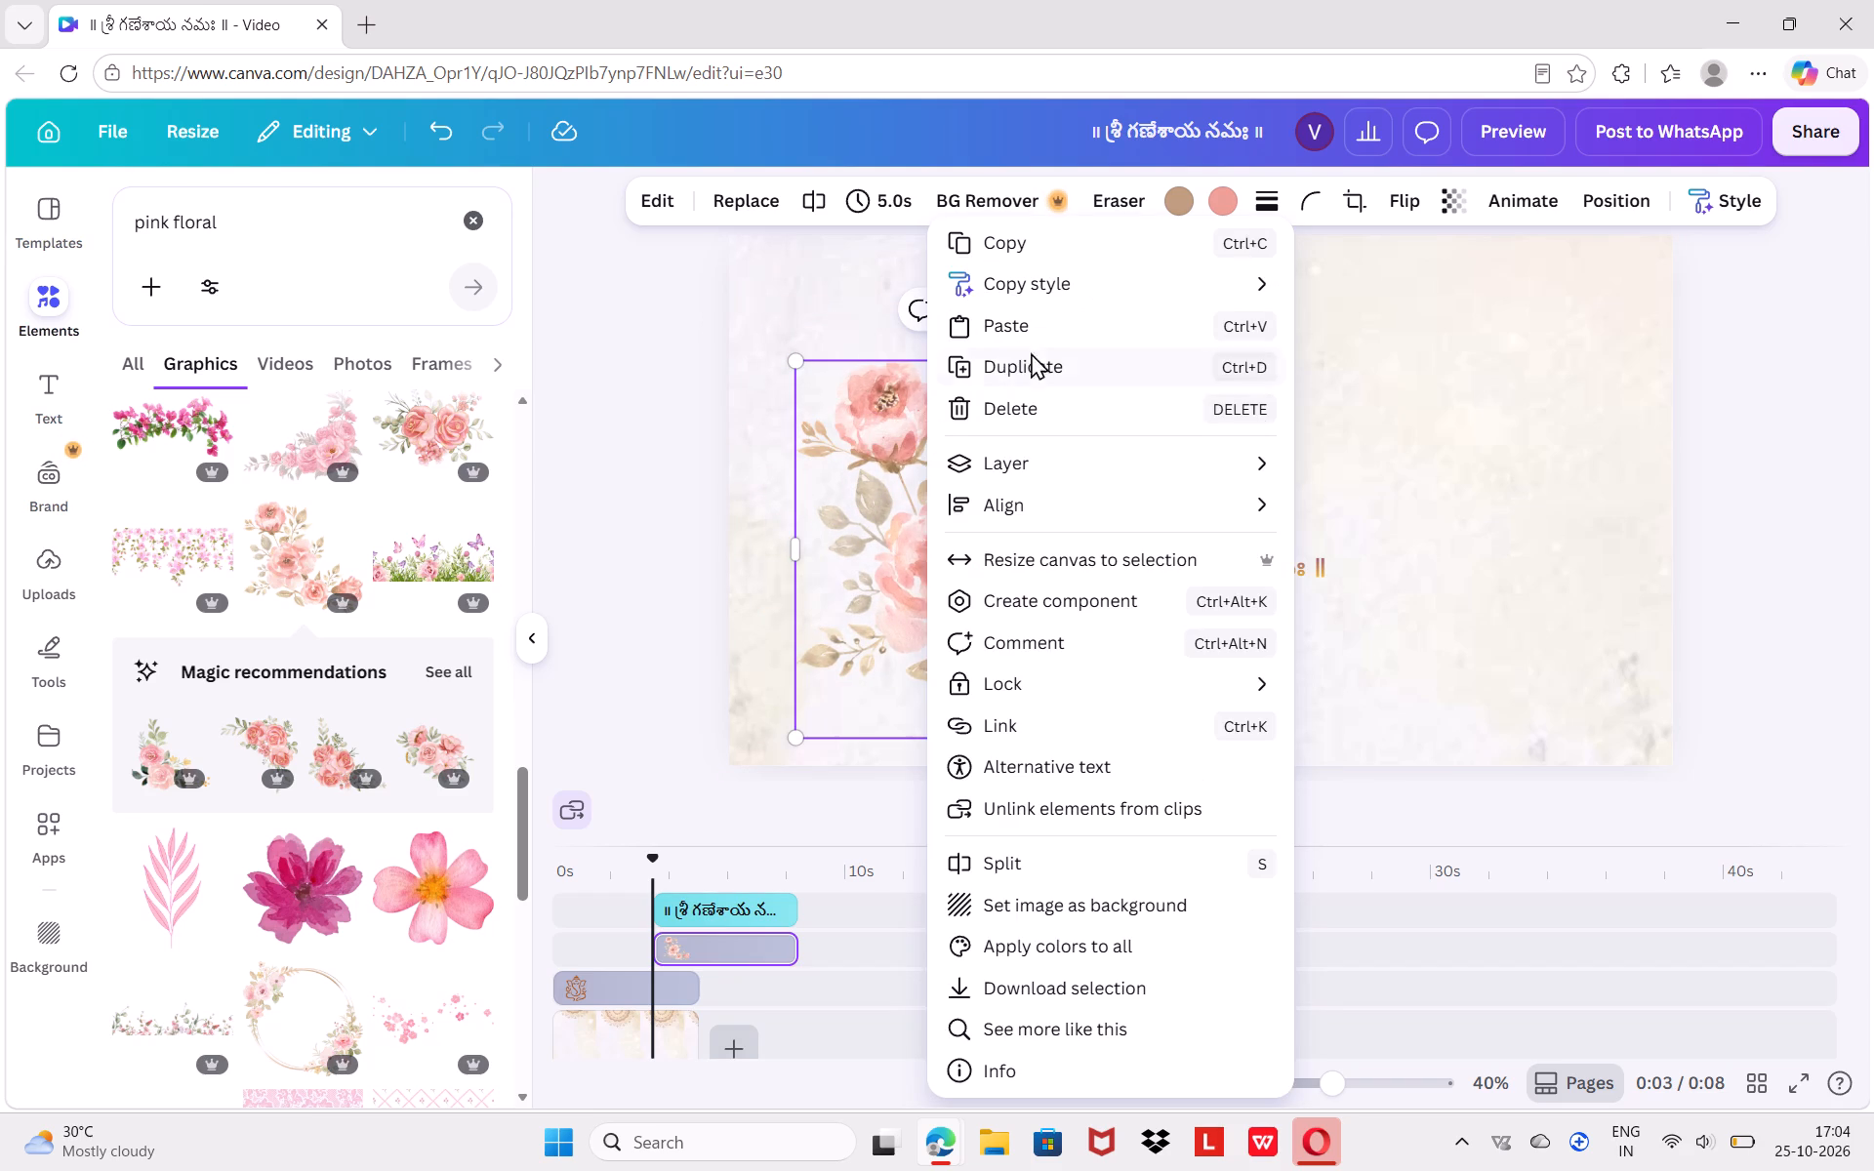
click(1579, 436)
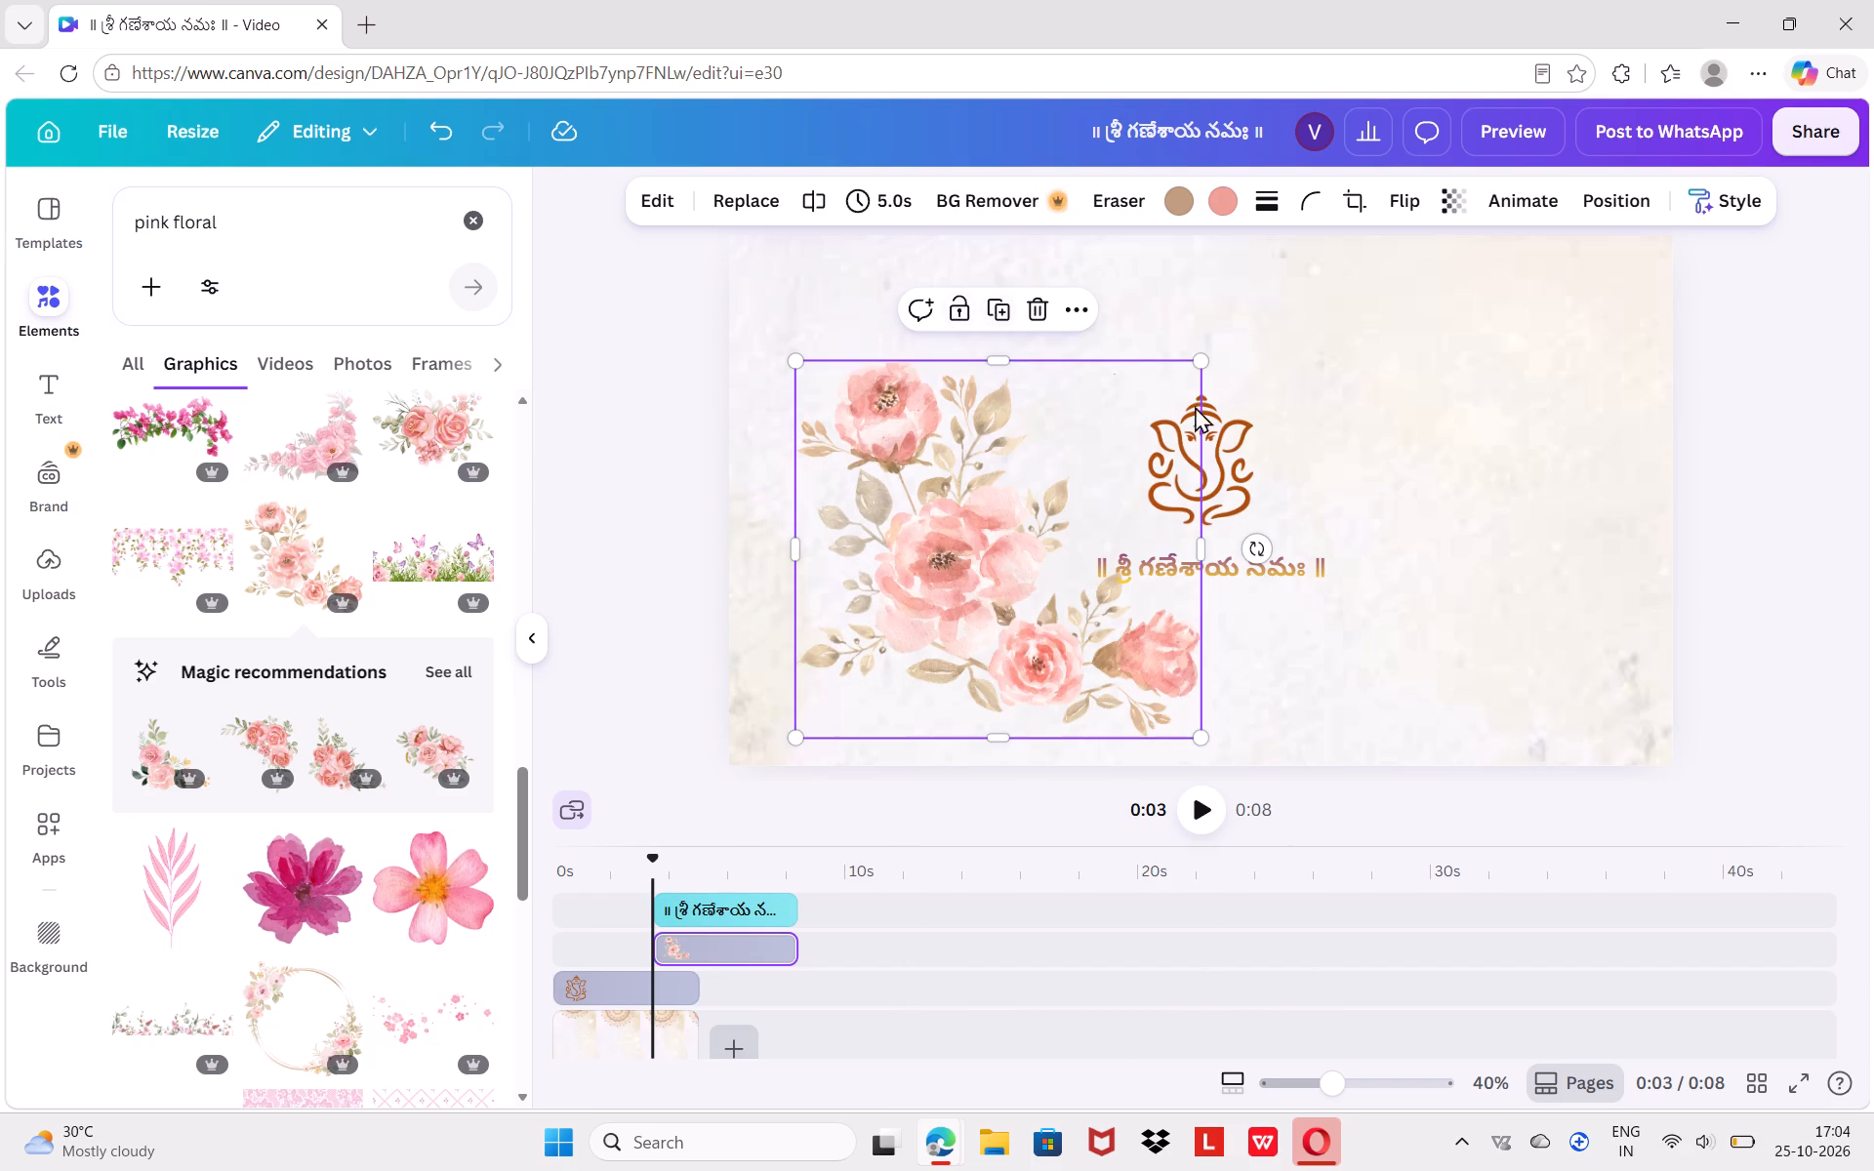
drag(1202, 360, 1111, 389)
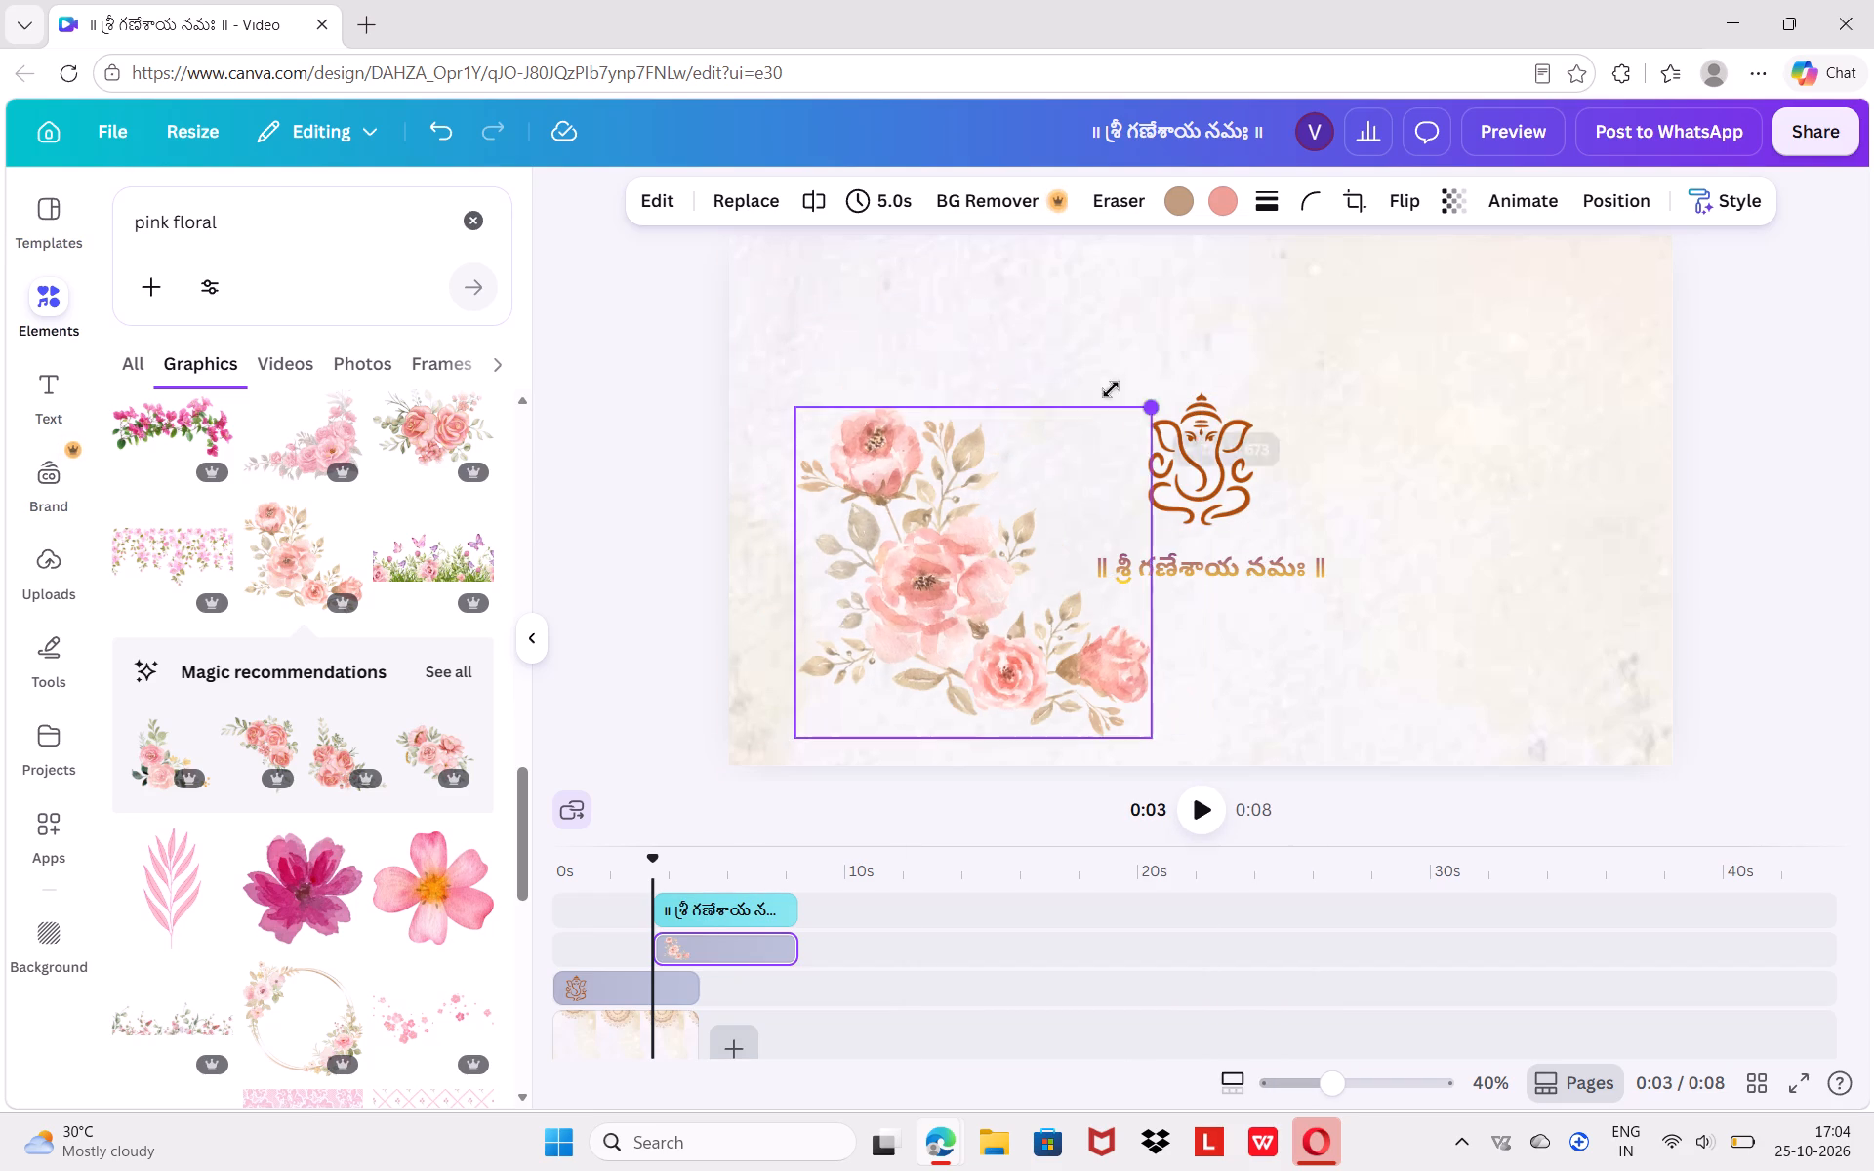
drag(1111, 389, 957, 462)
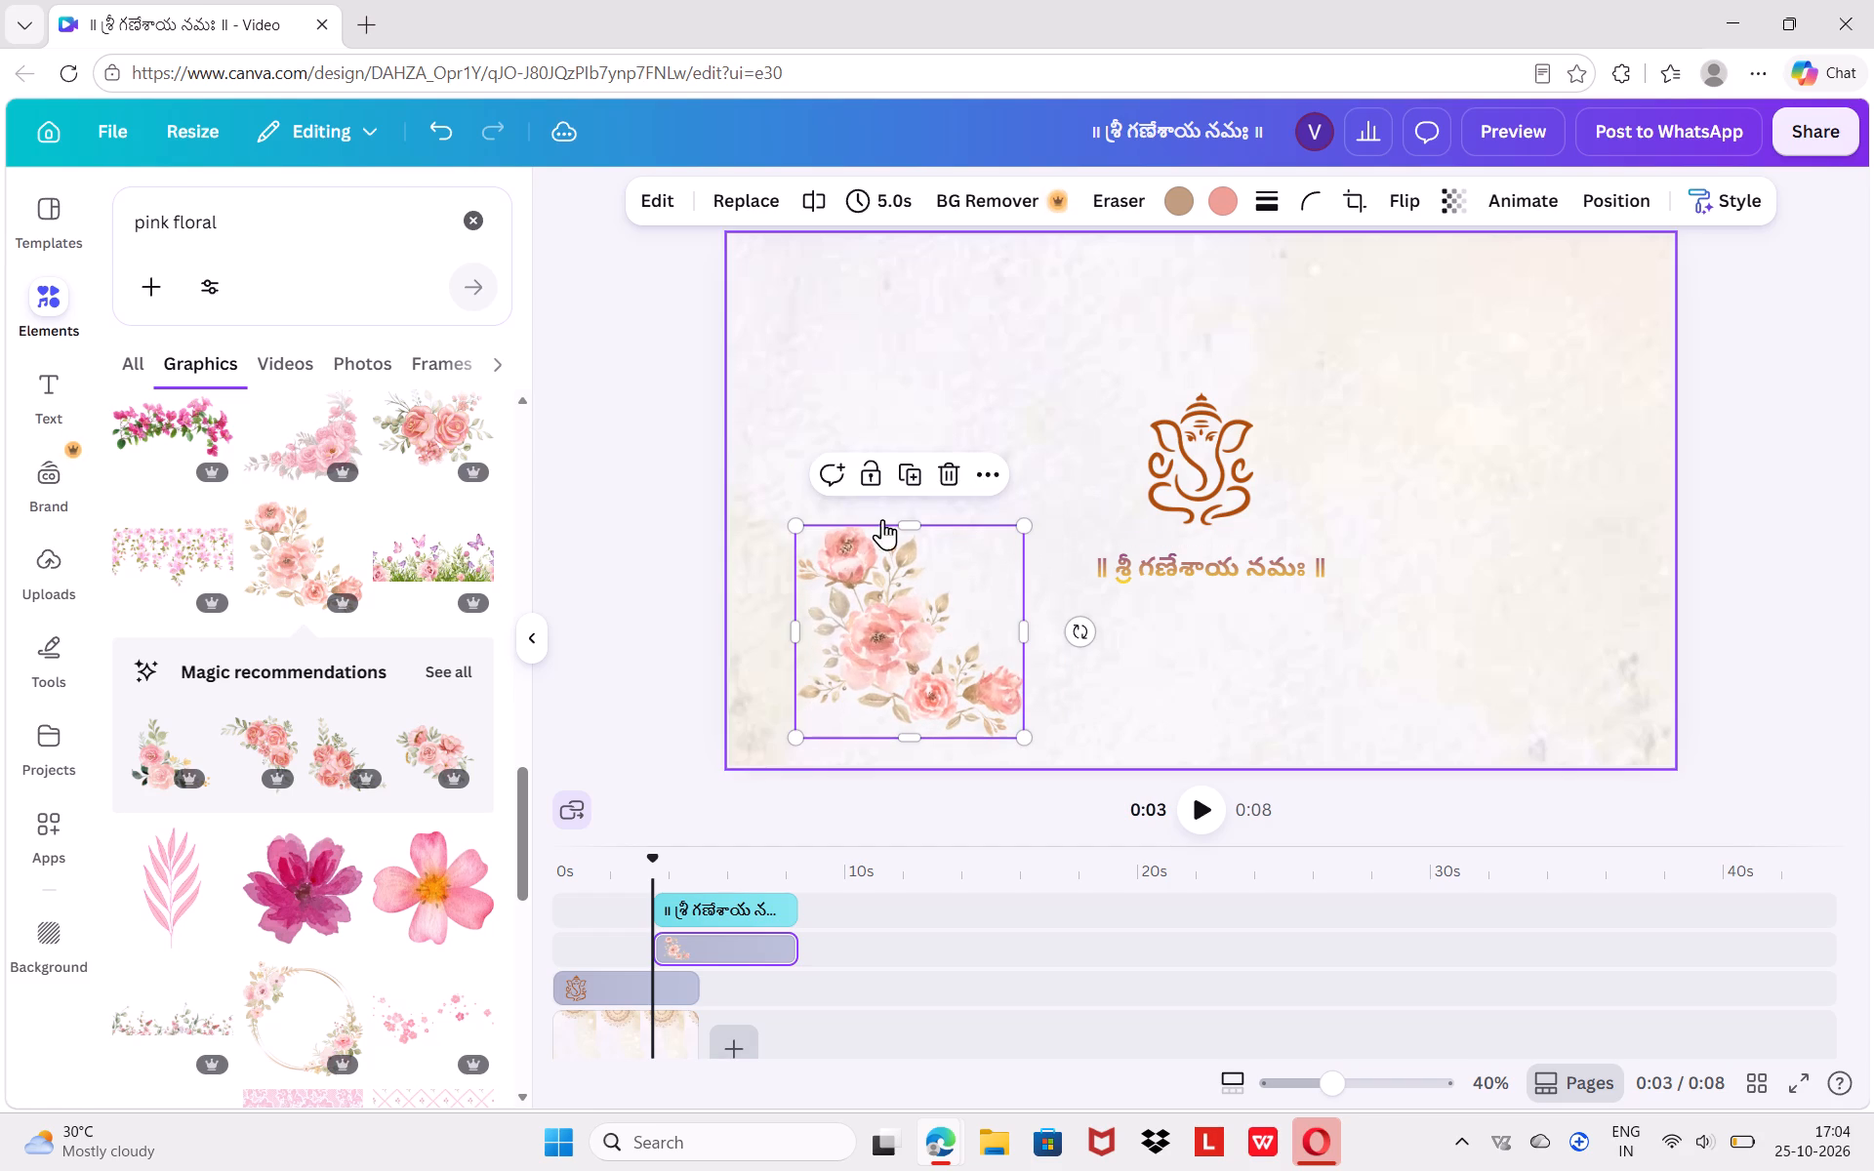
click(792, 656)
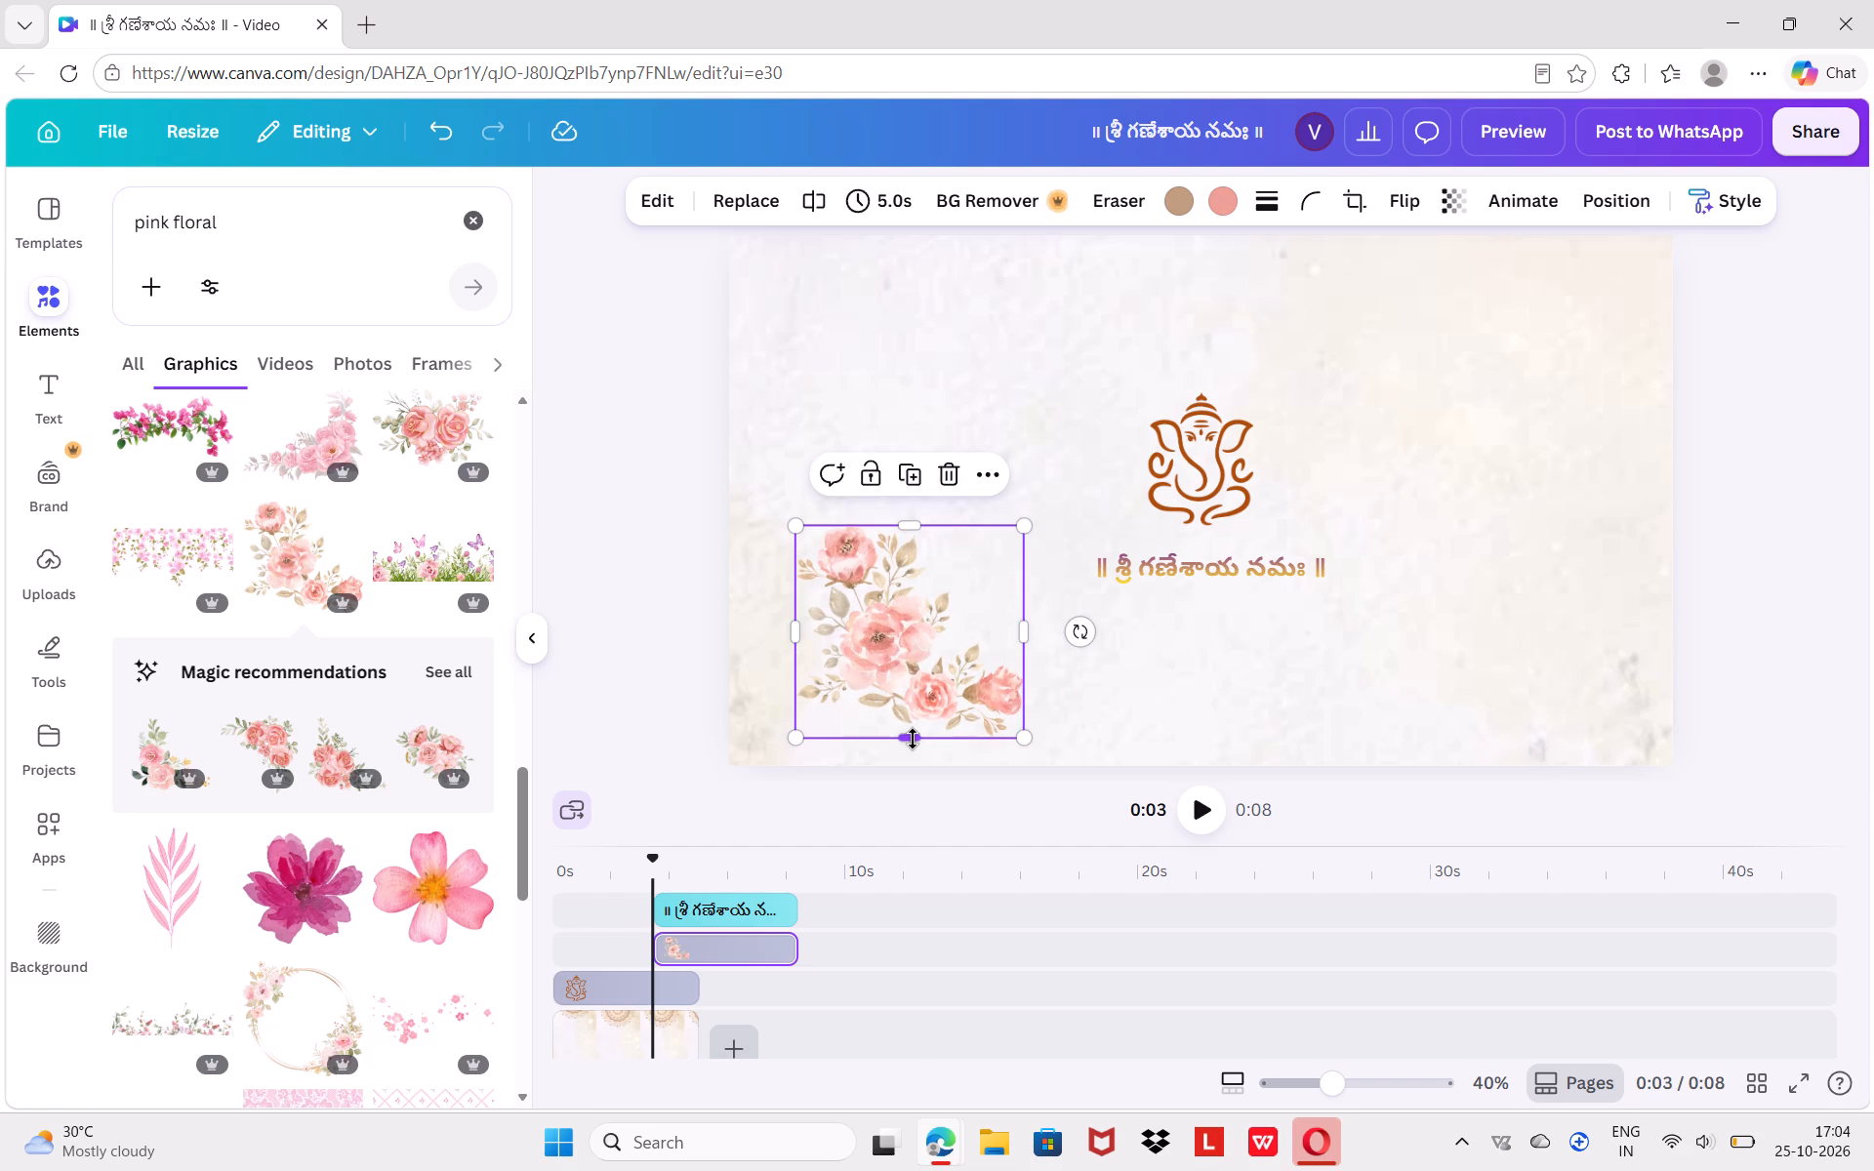
scroll(913, 739, down, 1)
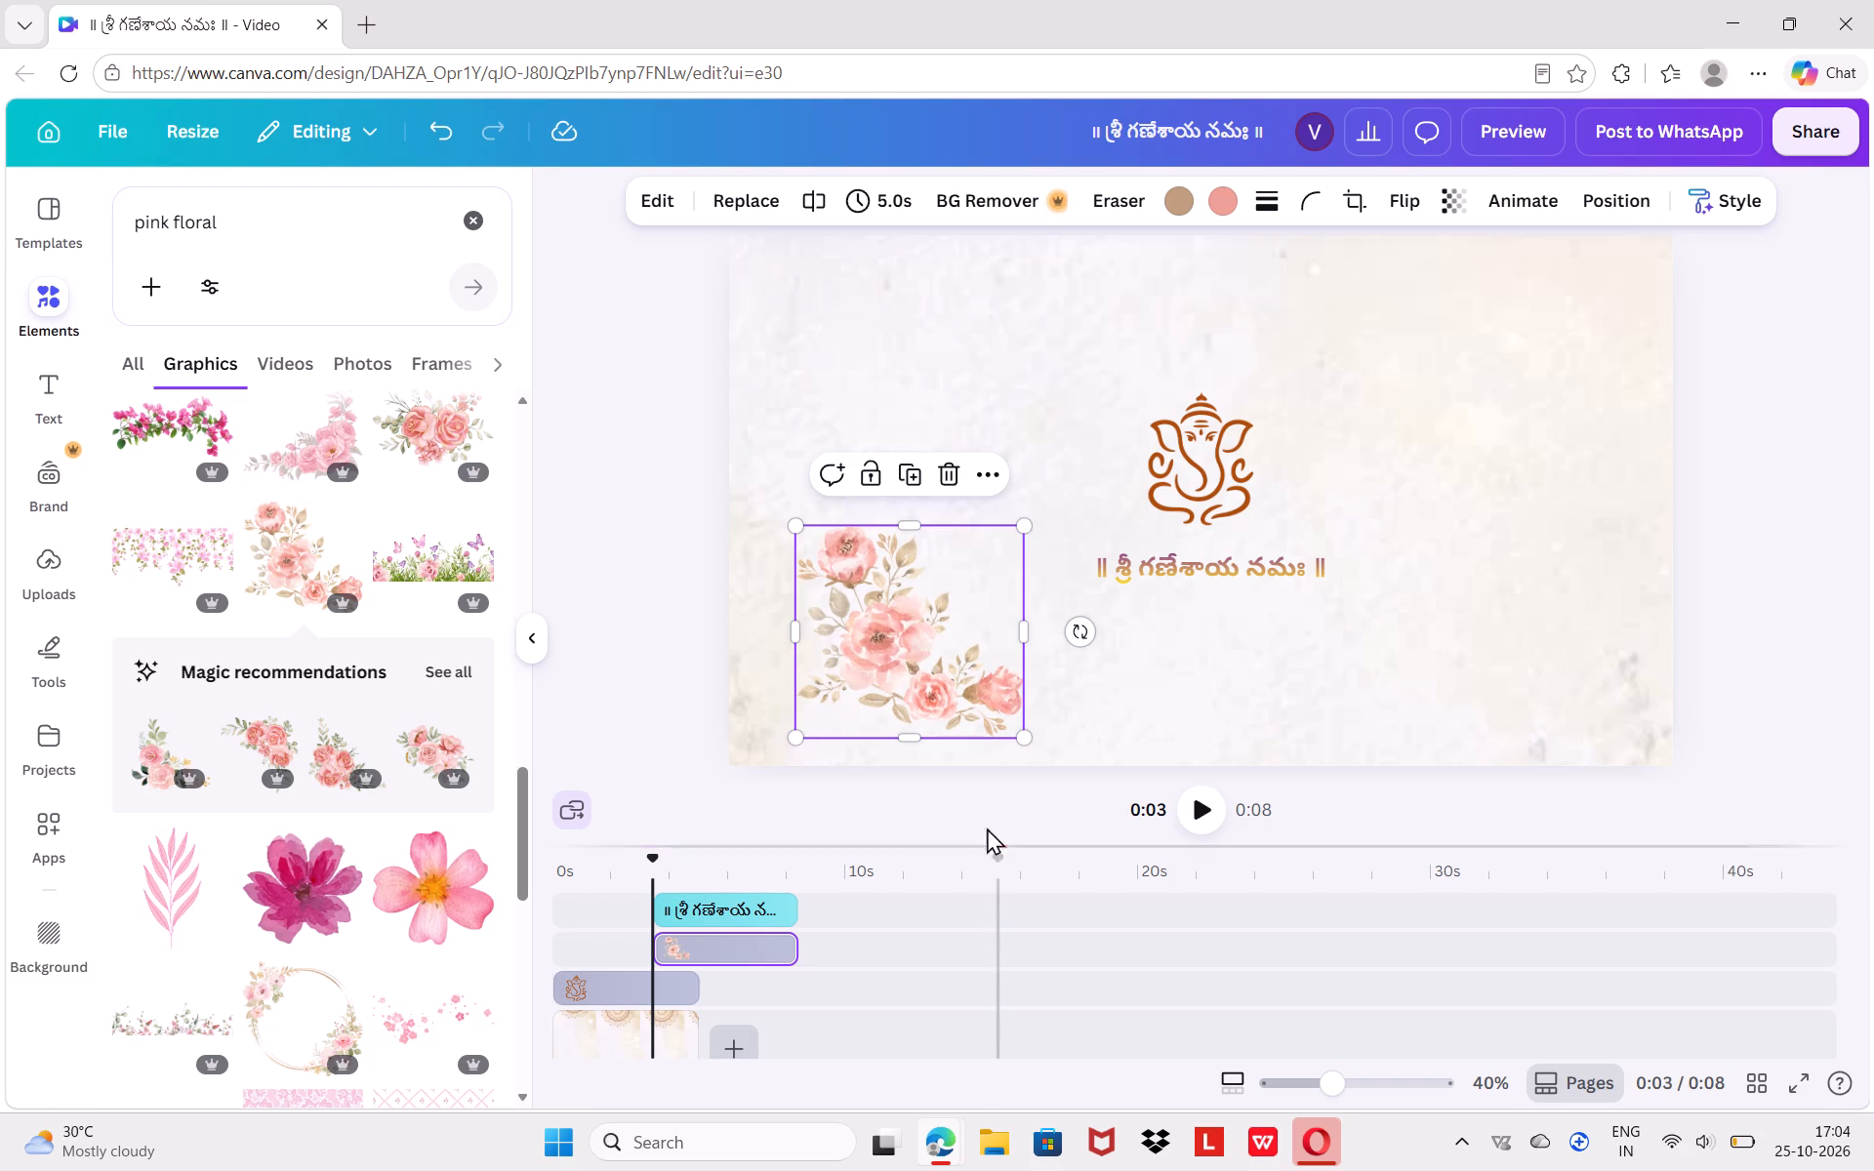
Turn off the linking of timeline elements to clips.
click(574, 807)
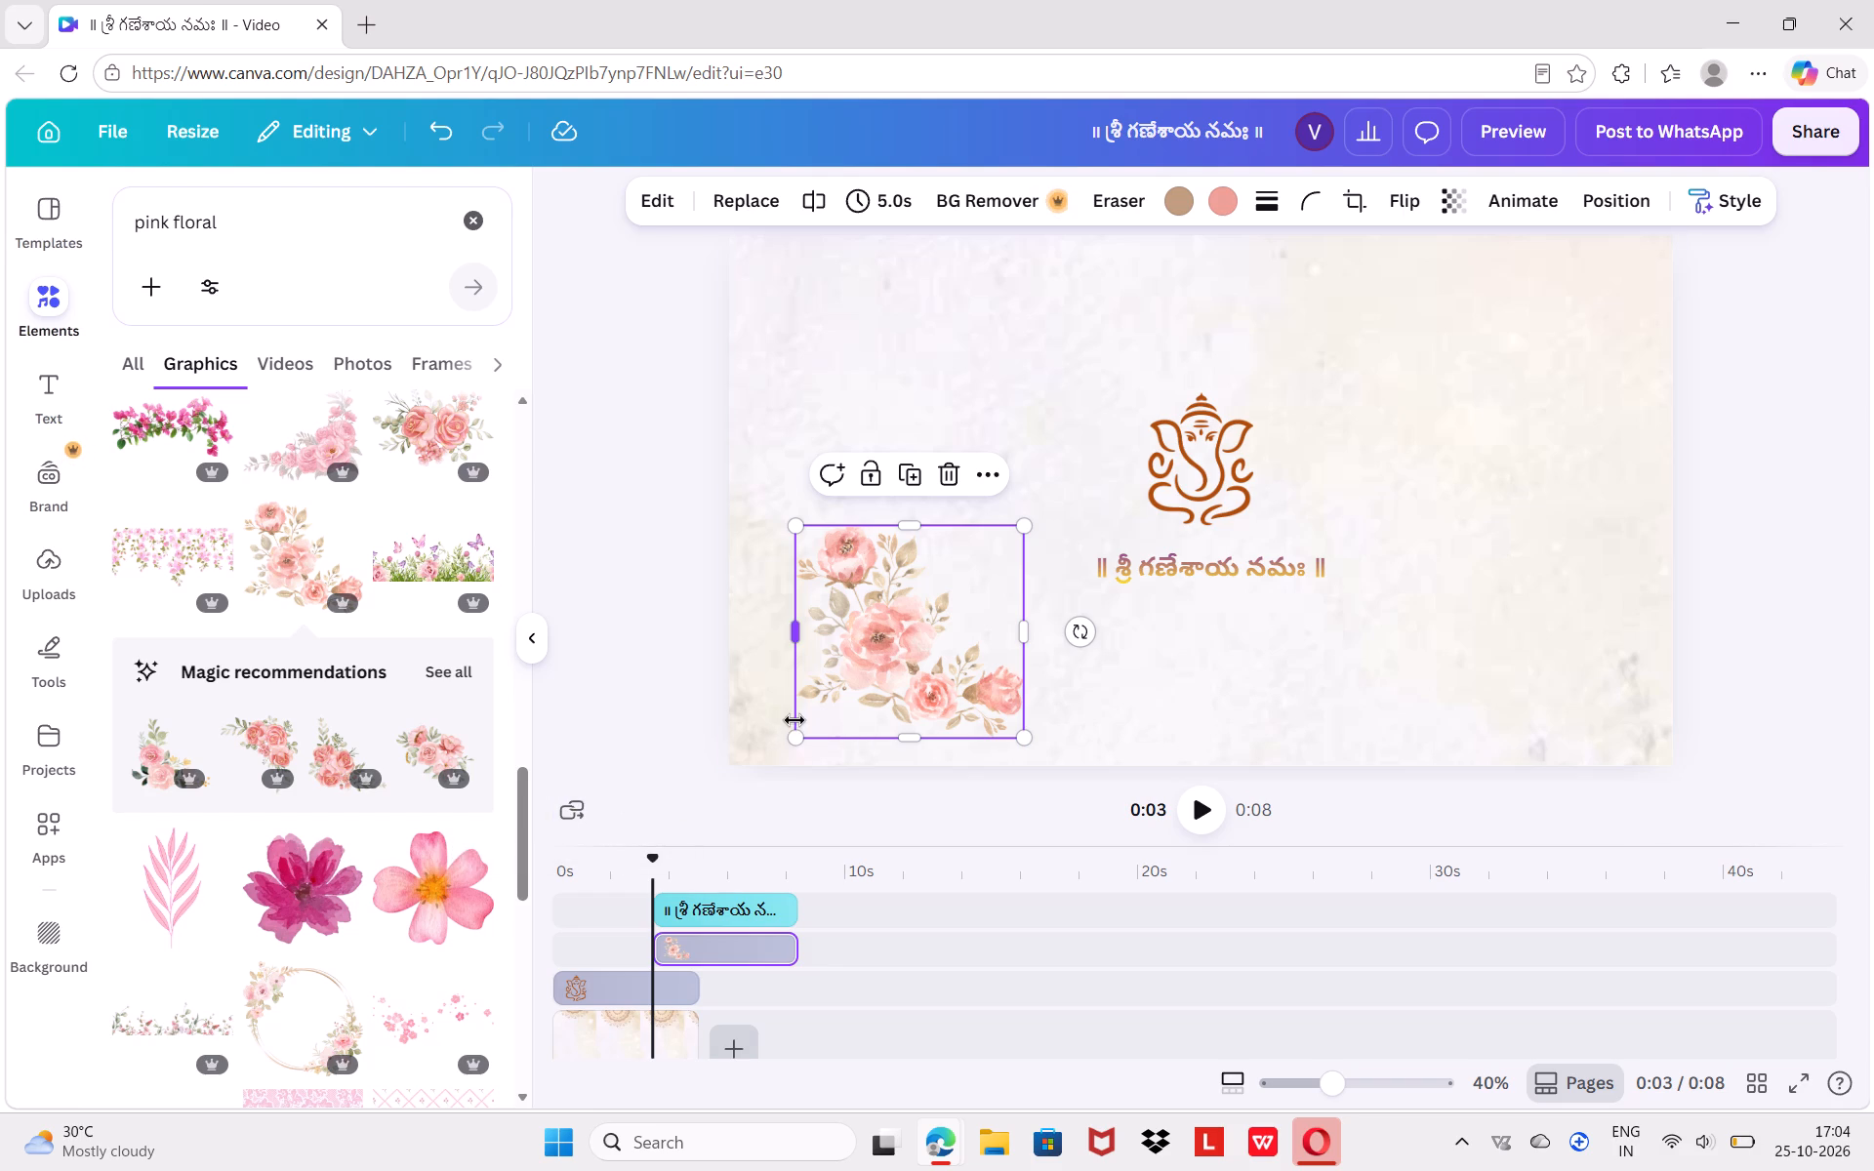
Enlarge the rose spray slightly and tuck it into the page's lower-left corner, with its outer edges running off the page.
drag(841, 687, 779, 688)
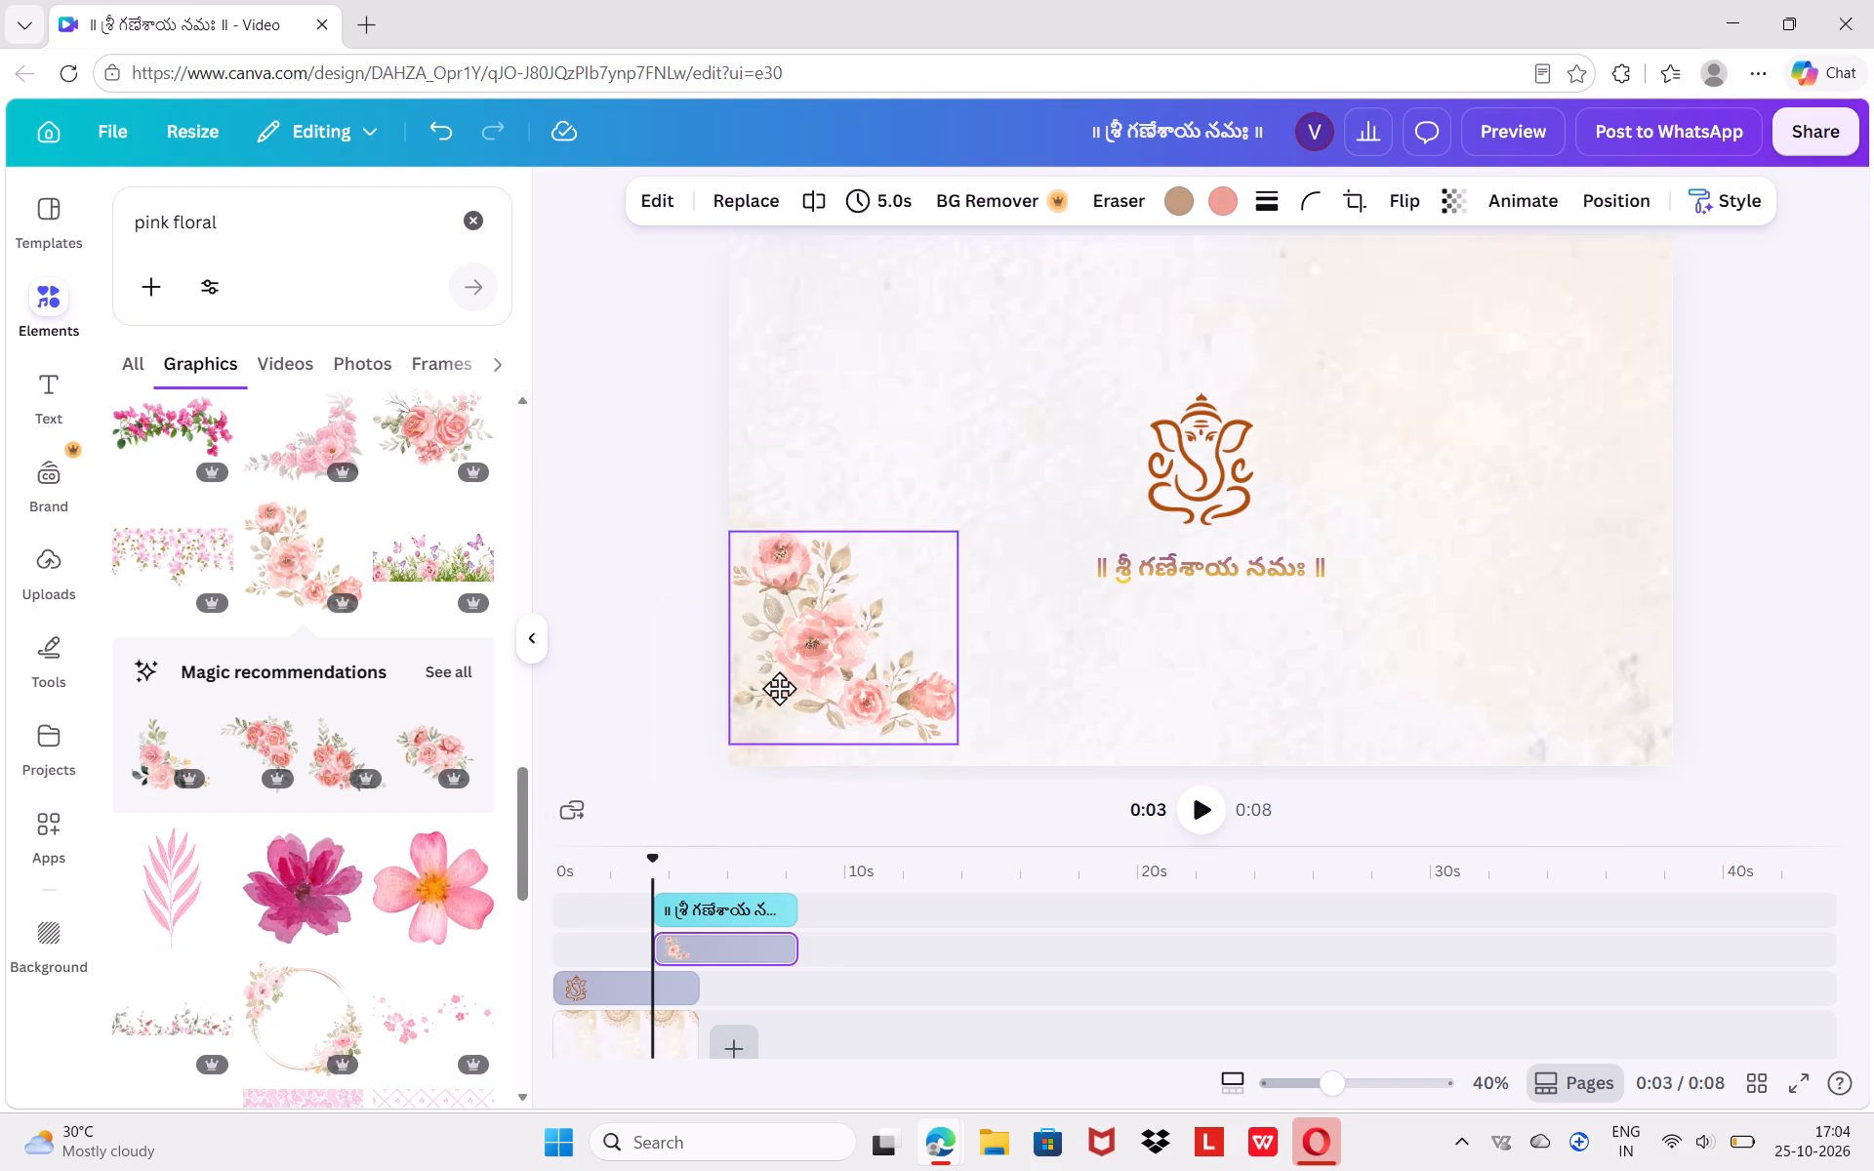
drag(779, 688, 758, 722)
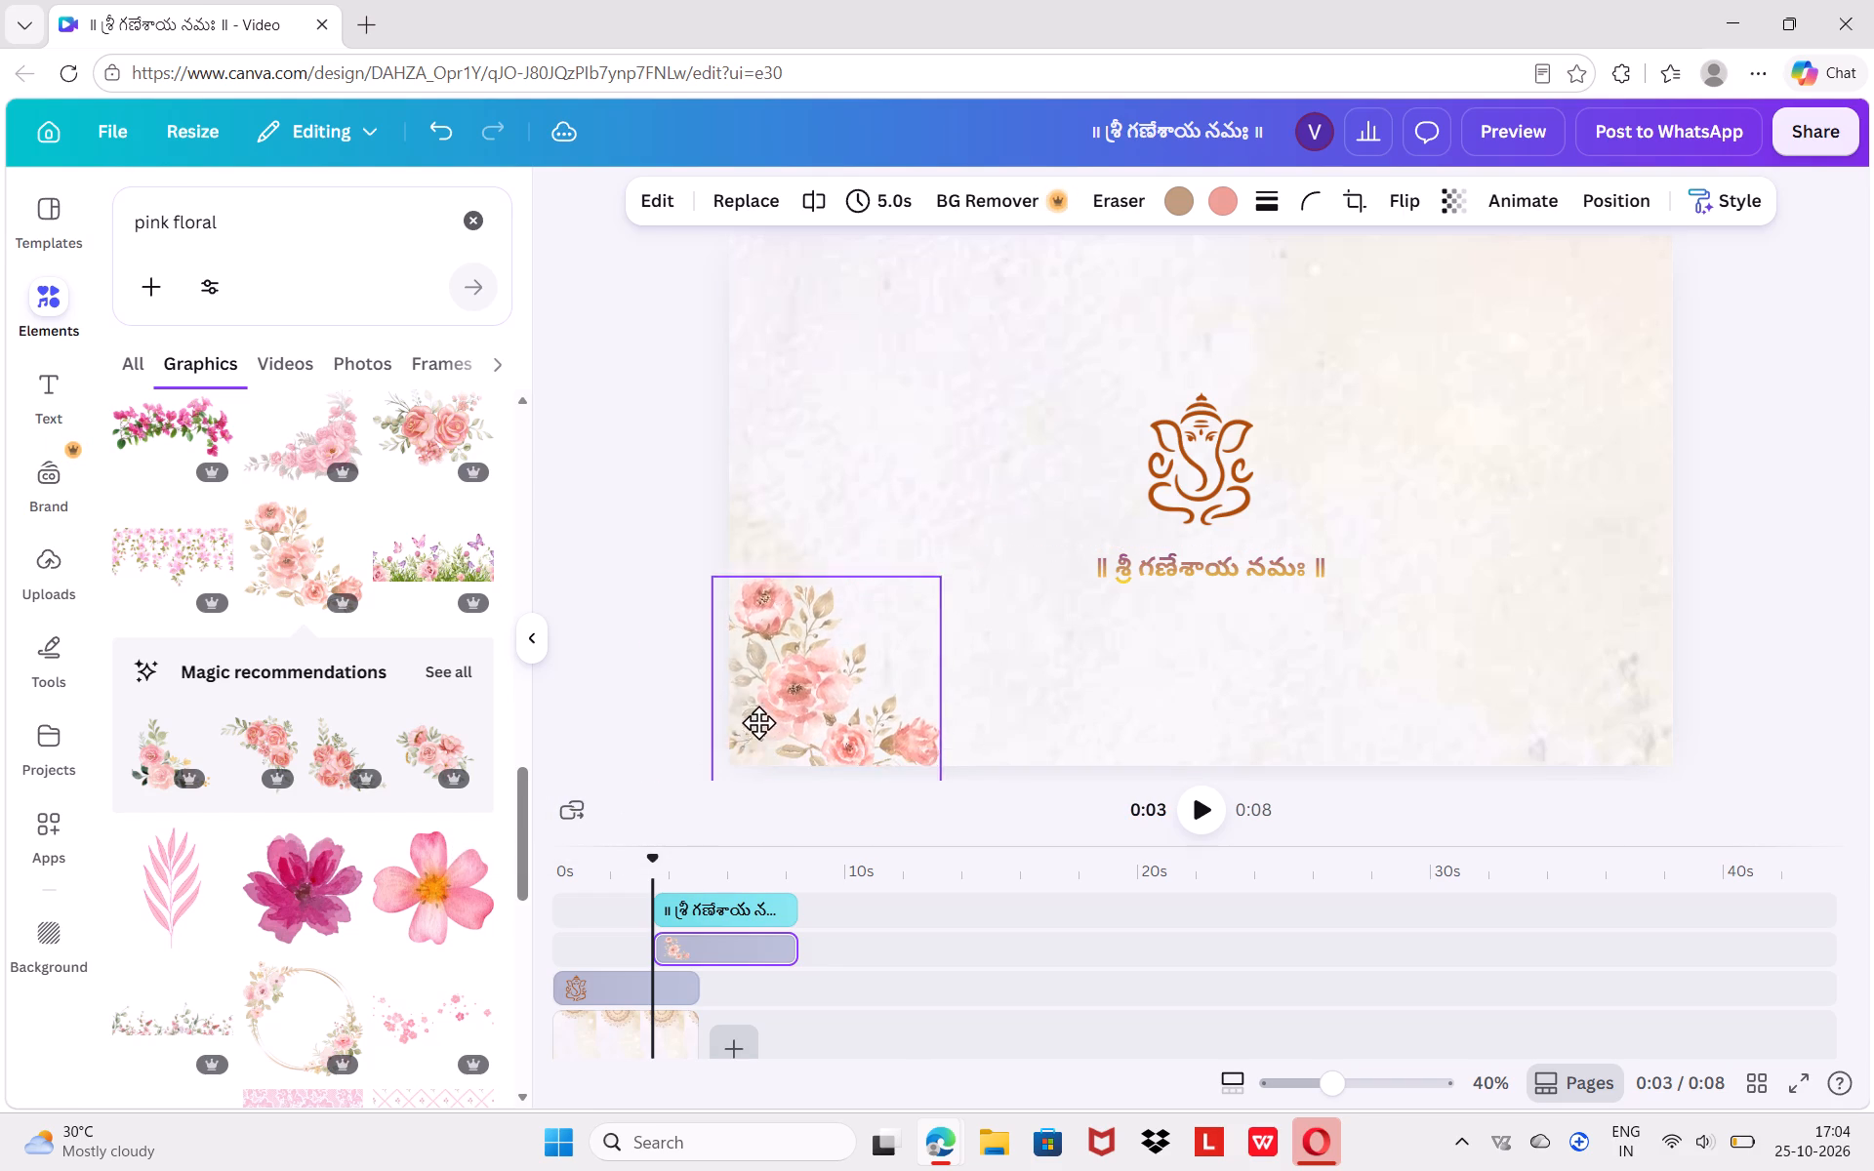
drag(758, 722, 801, 667)
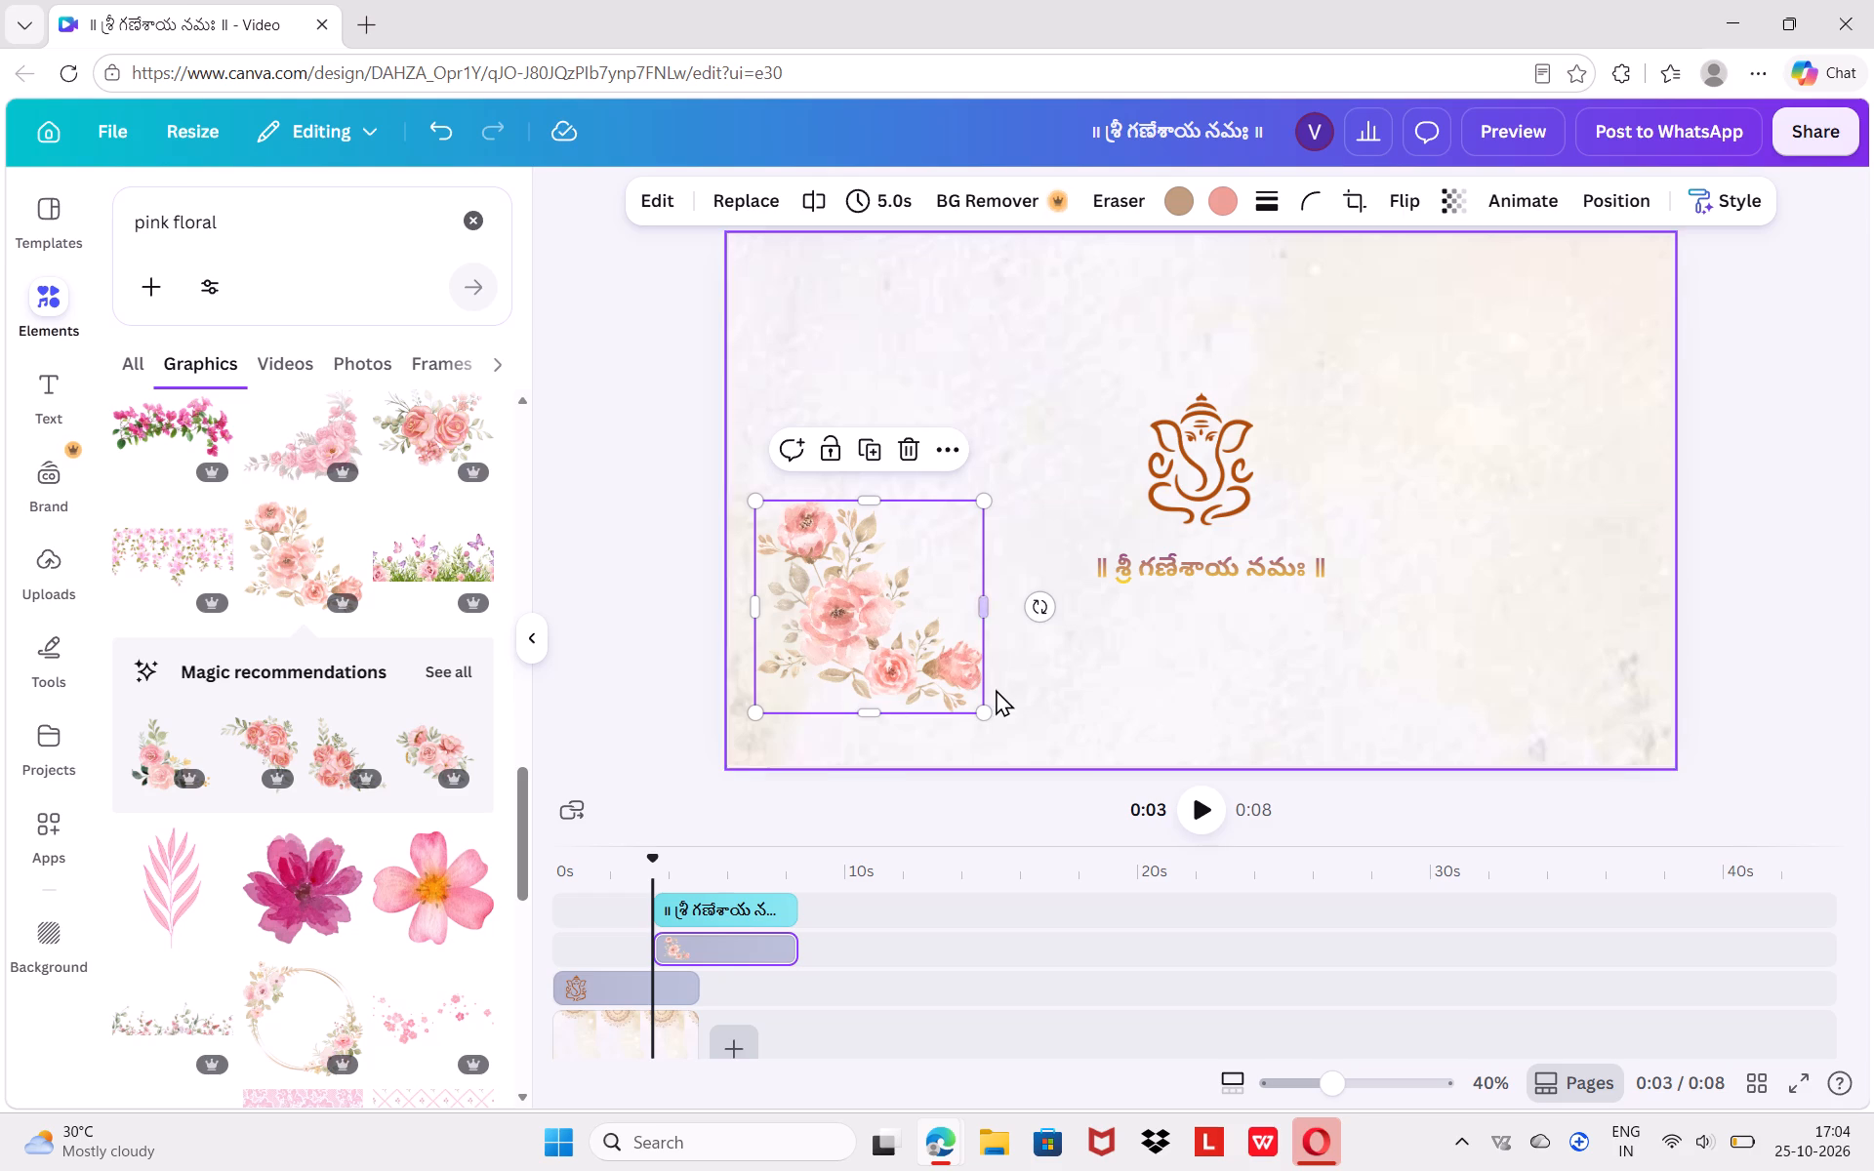
click(991, 710)
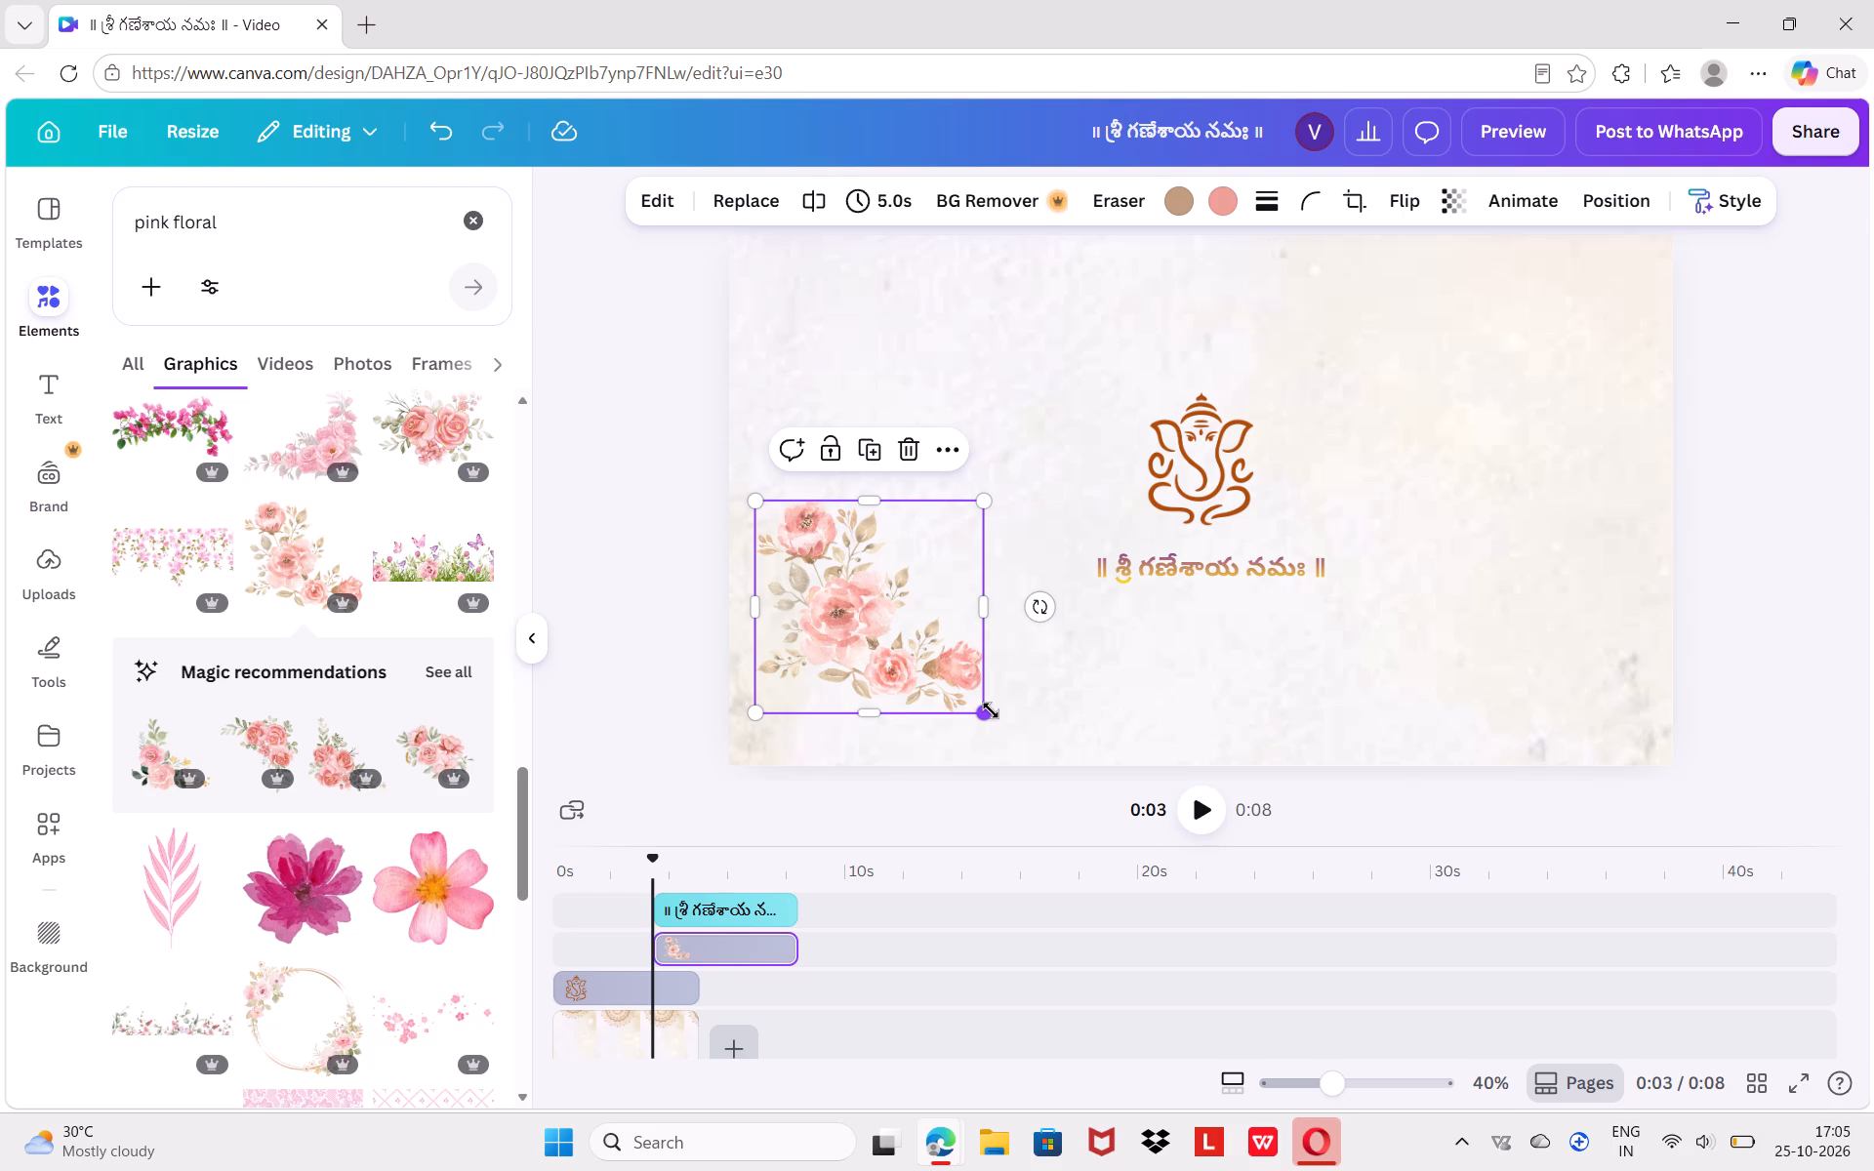
drag(981, 712, 1028, 746)
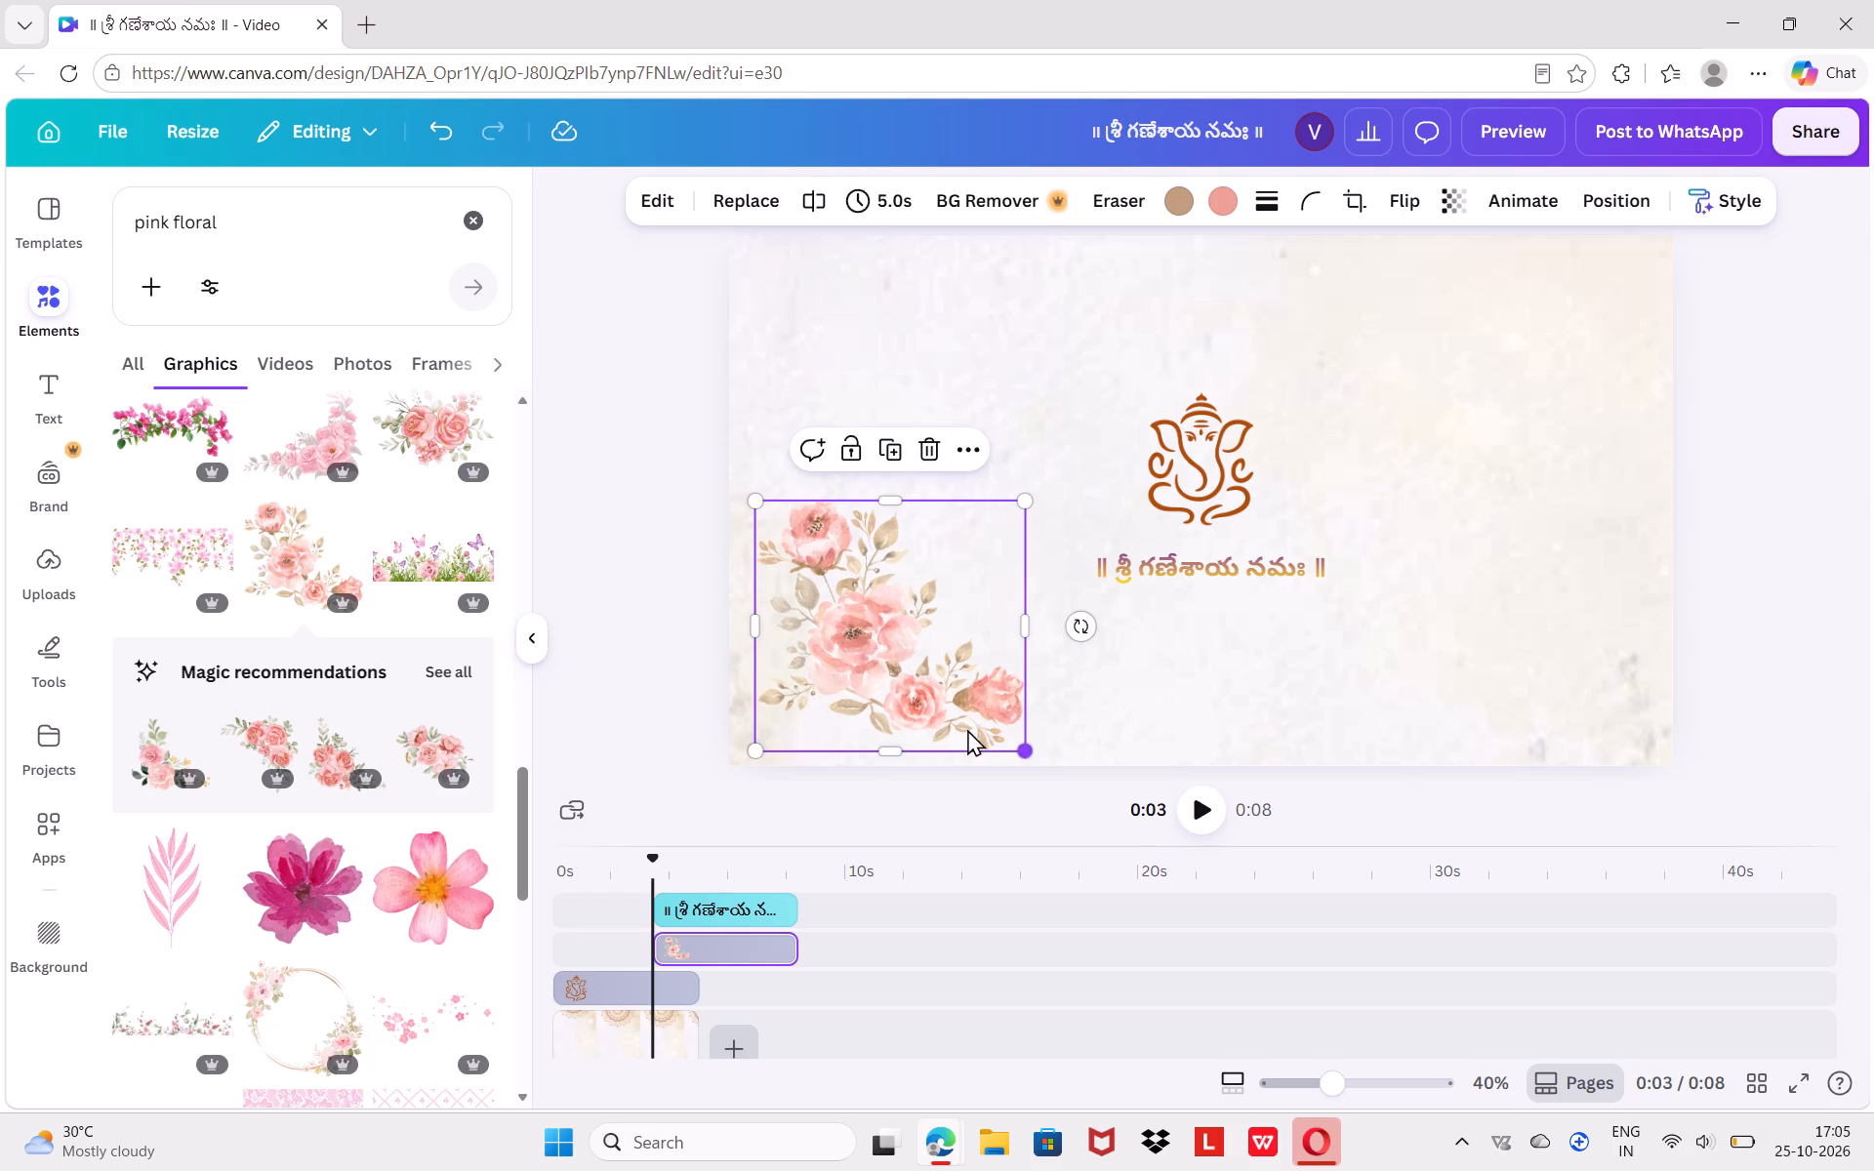
drag(892, 678, 840, 700)
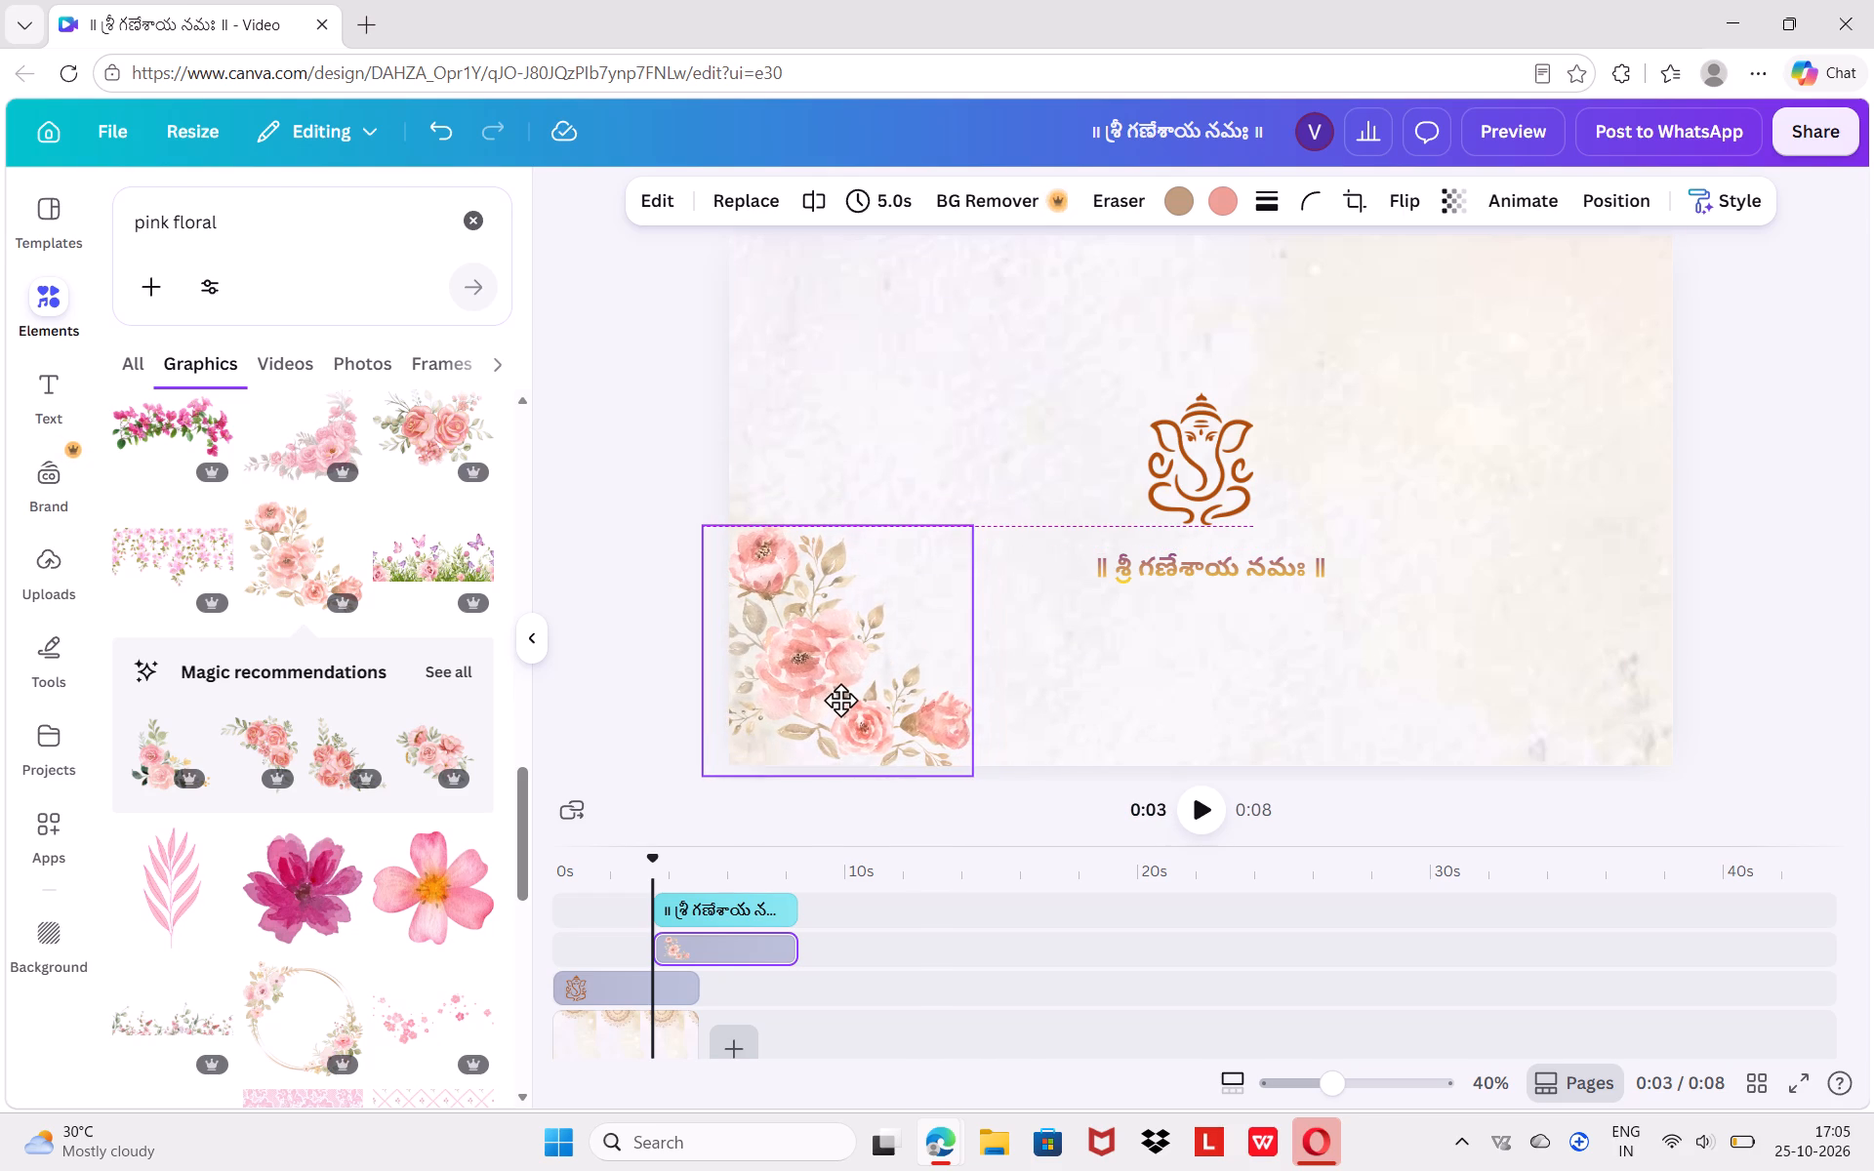
drag(840, 700, 843, 719)
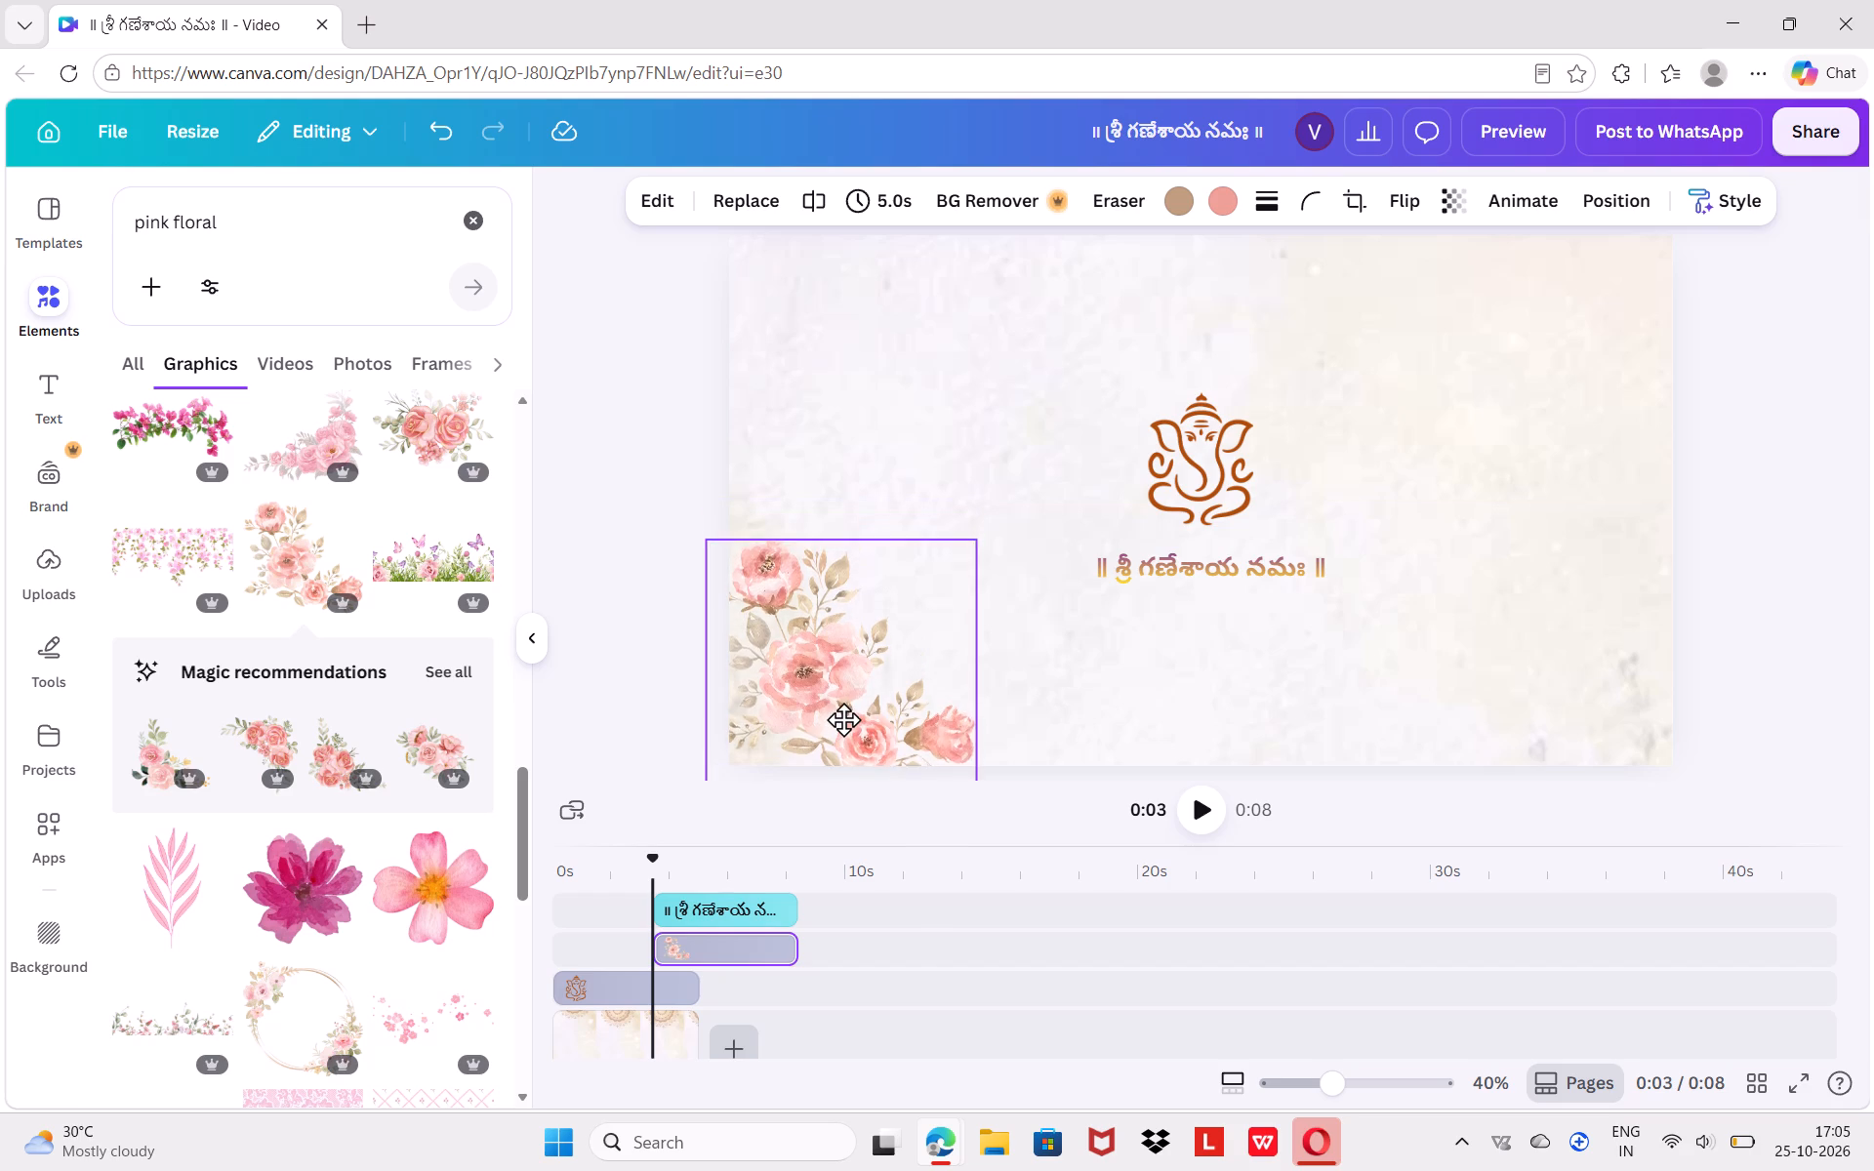
drag(843, 719, 833, 721)
click(606, 518)
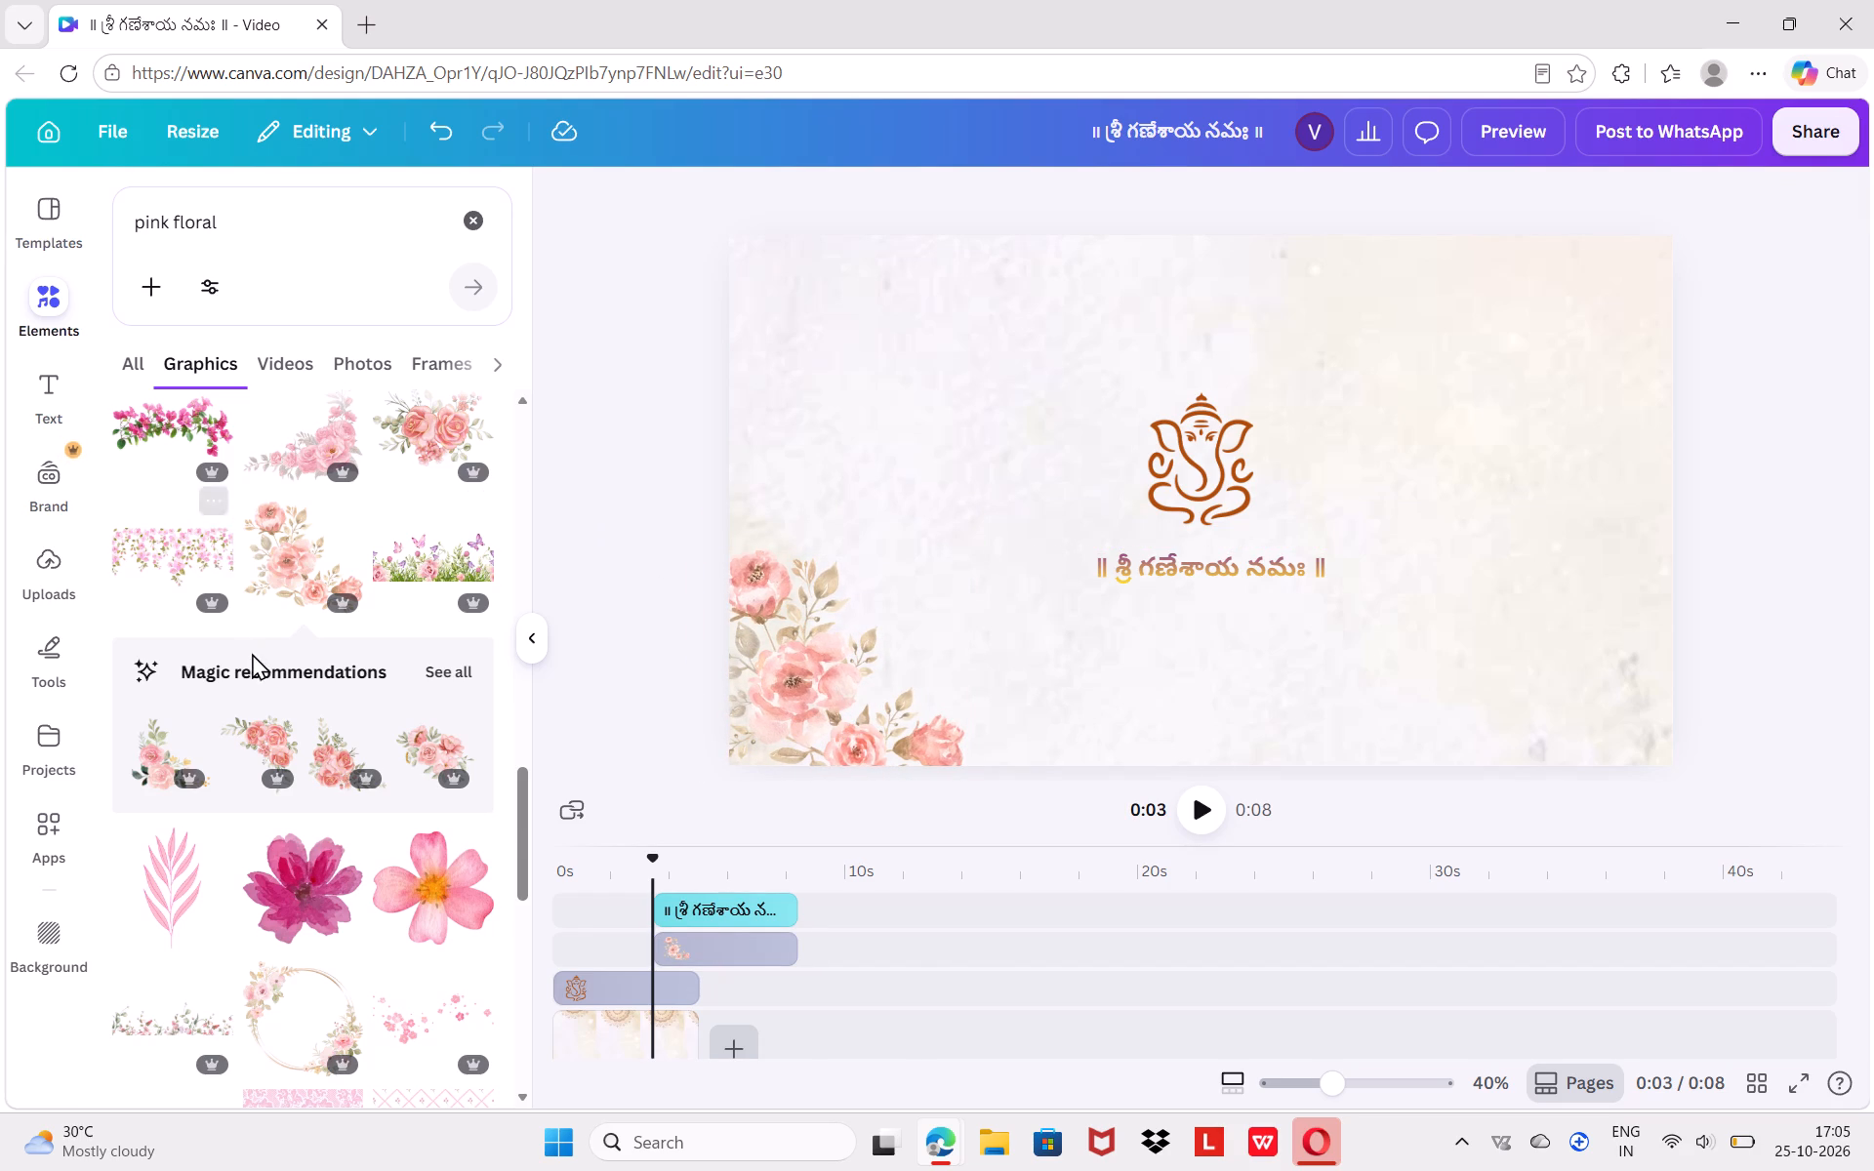
Look further through the "pink floral" graphics for a second flower cluster that suits the opposite corner.
scroll(252, 653, down, 7)
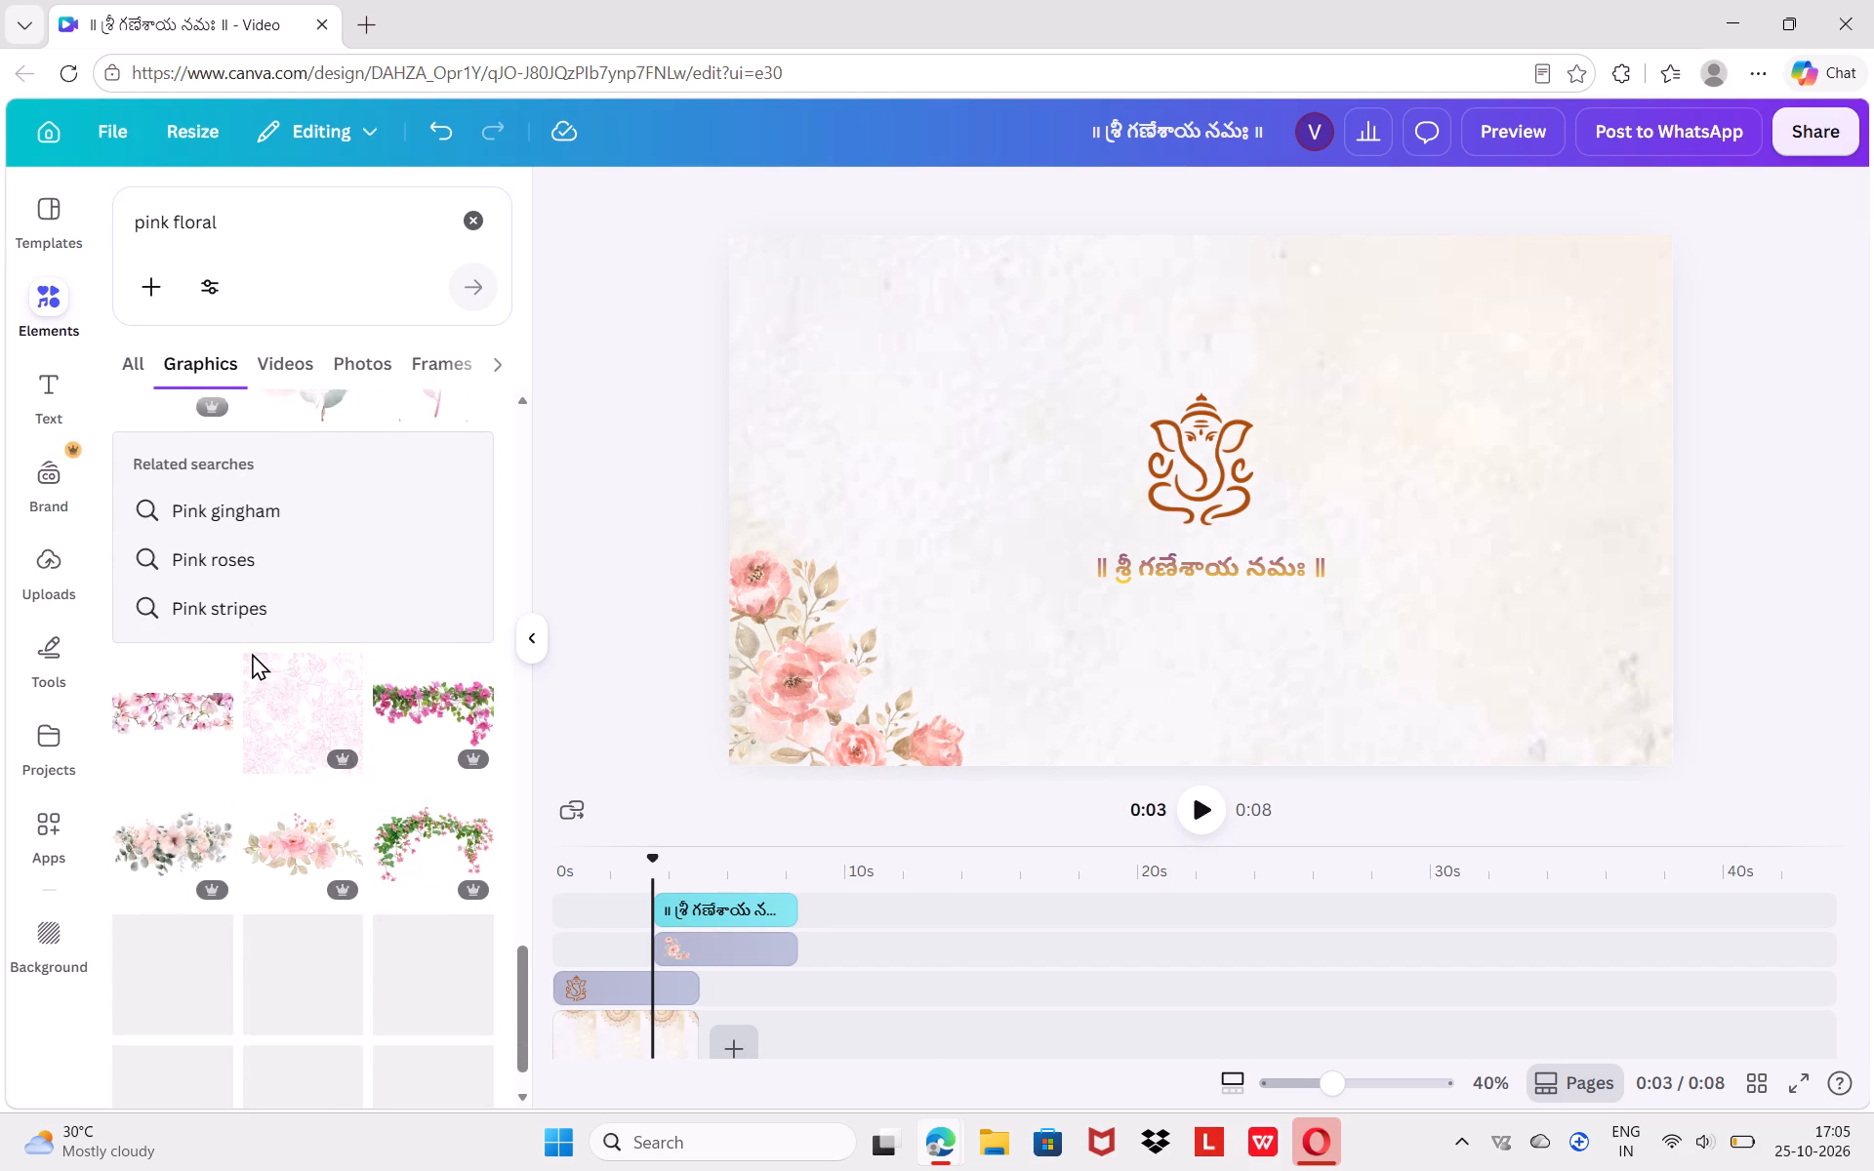
scroll(252, 653, down, 1)
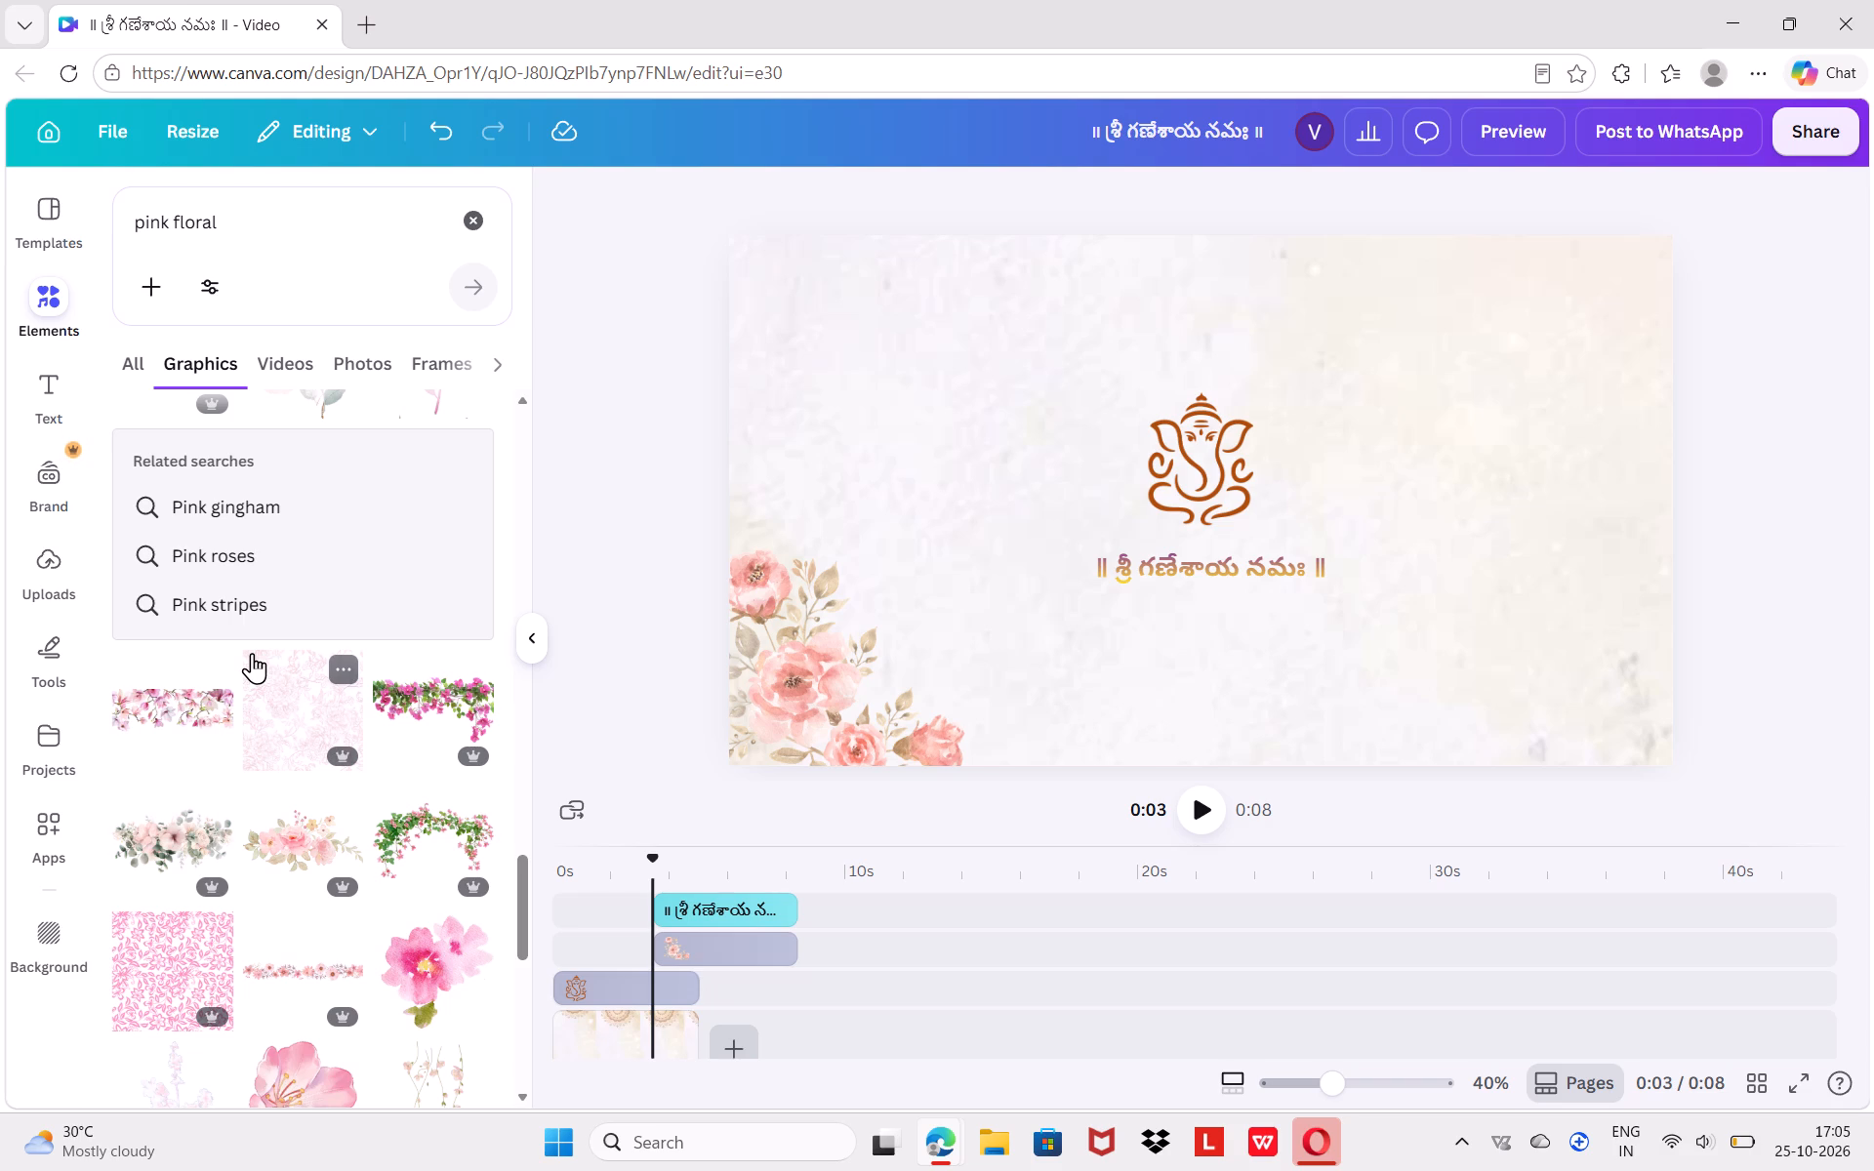
scroll(303, 832, down, 3)
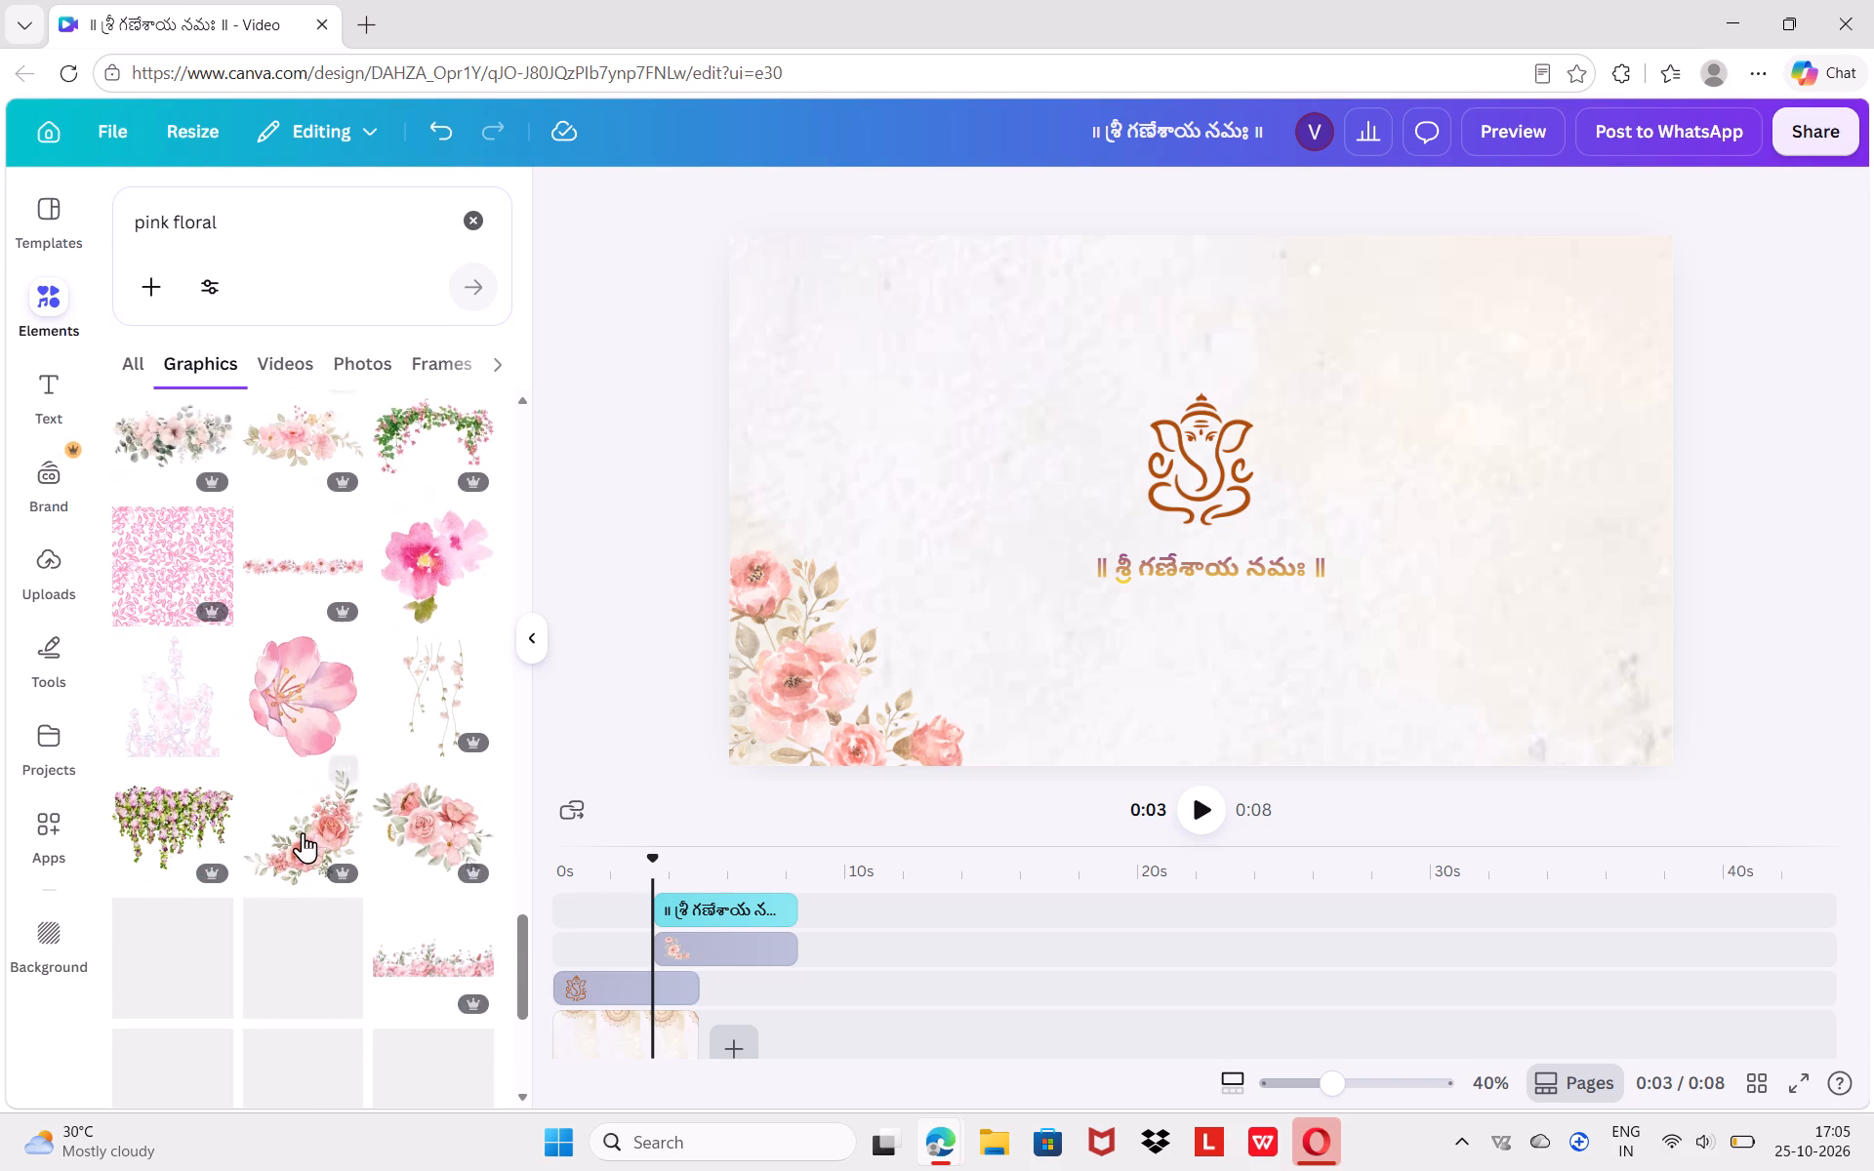
scroll(303, 832, down, 2)
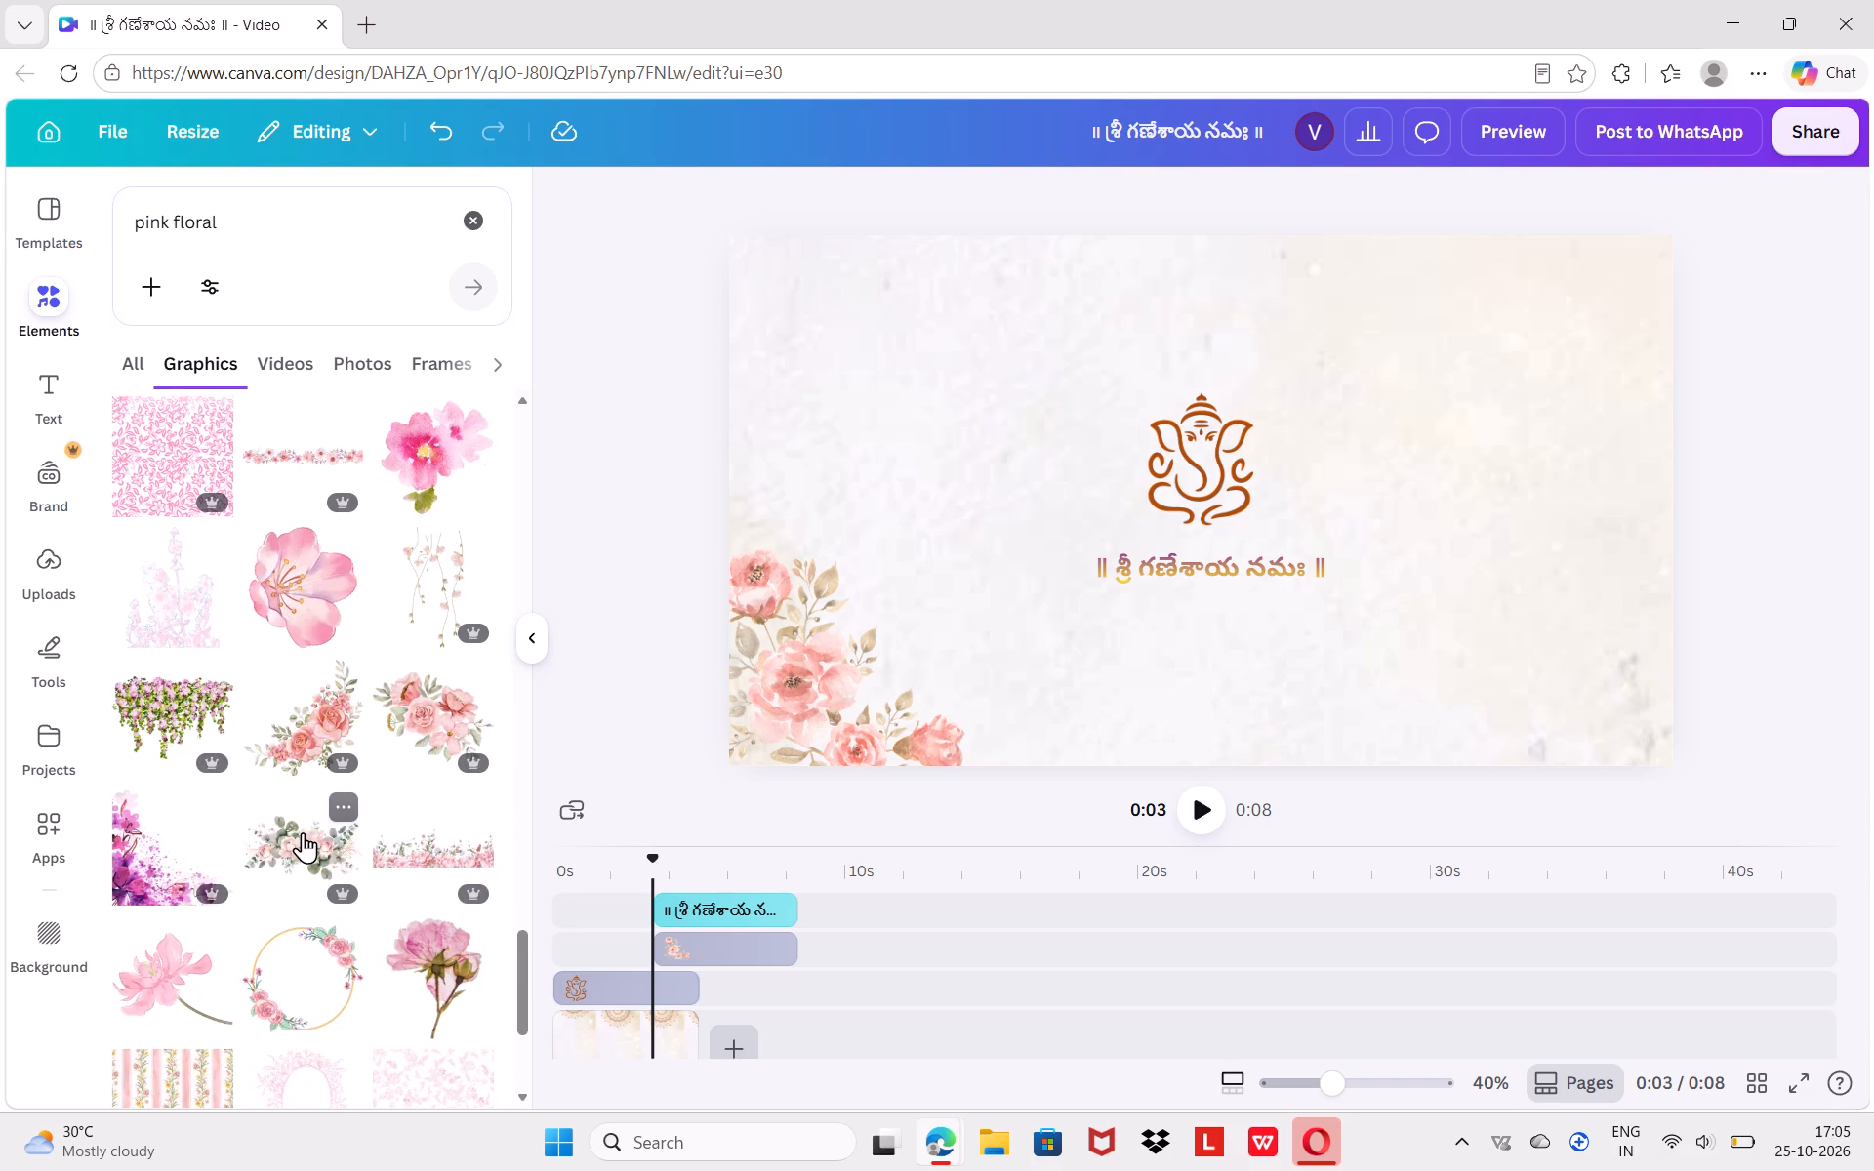
scroll(303, 832, down, 3)
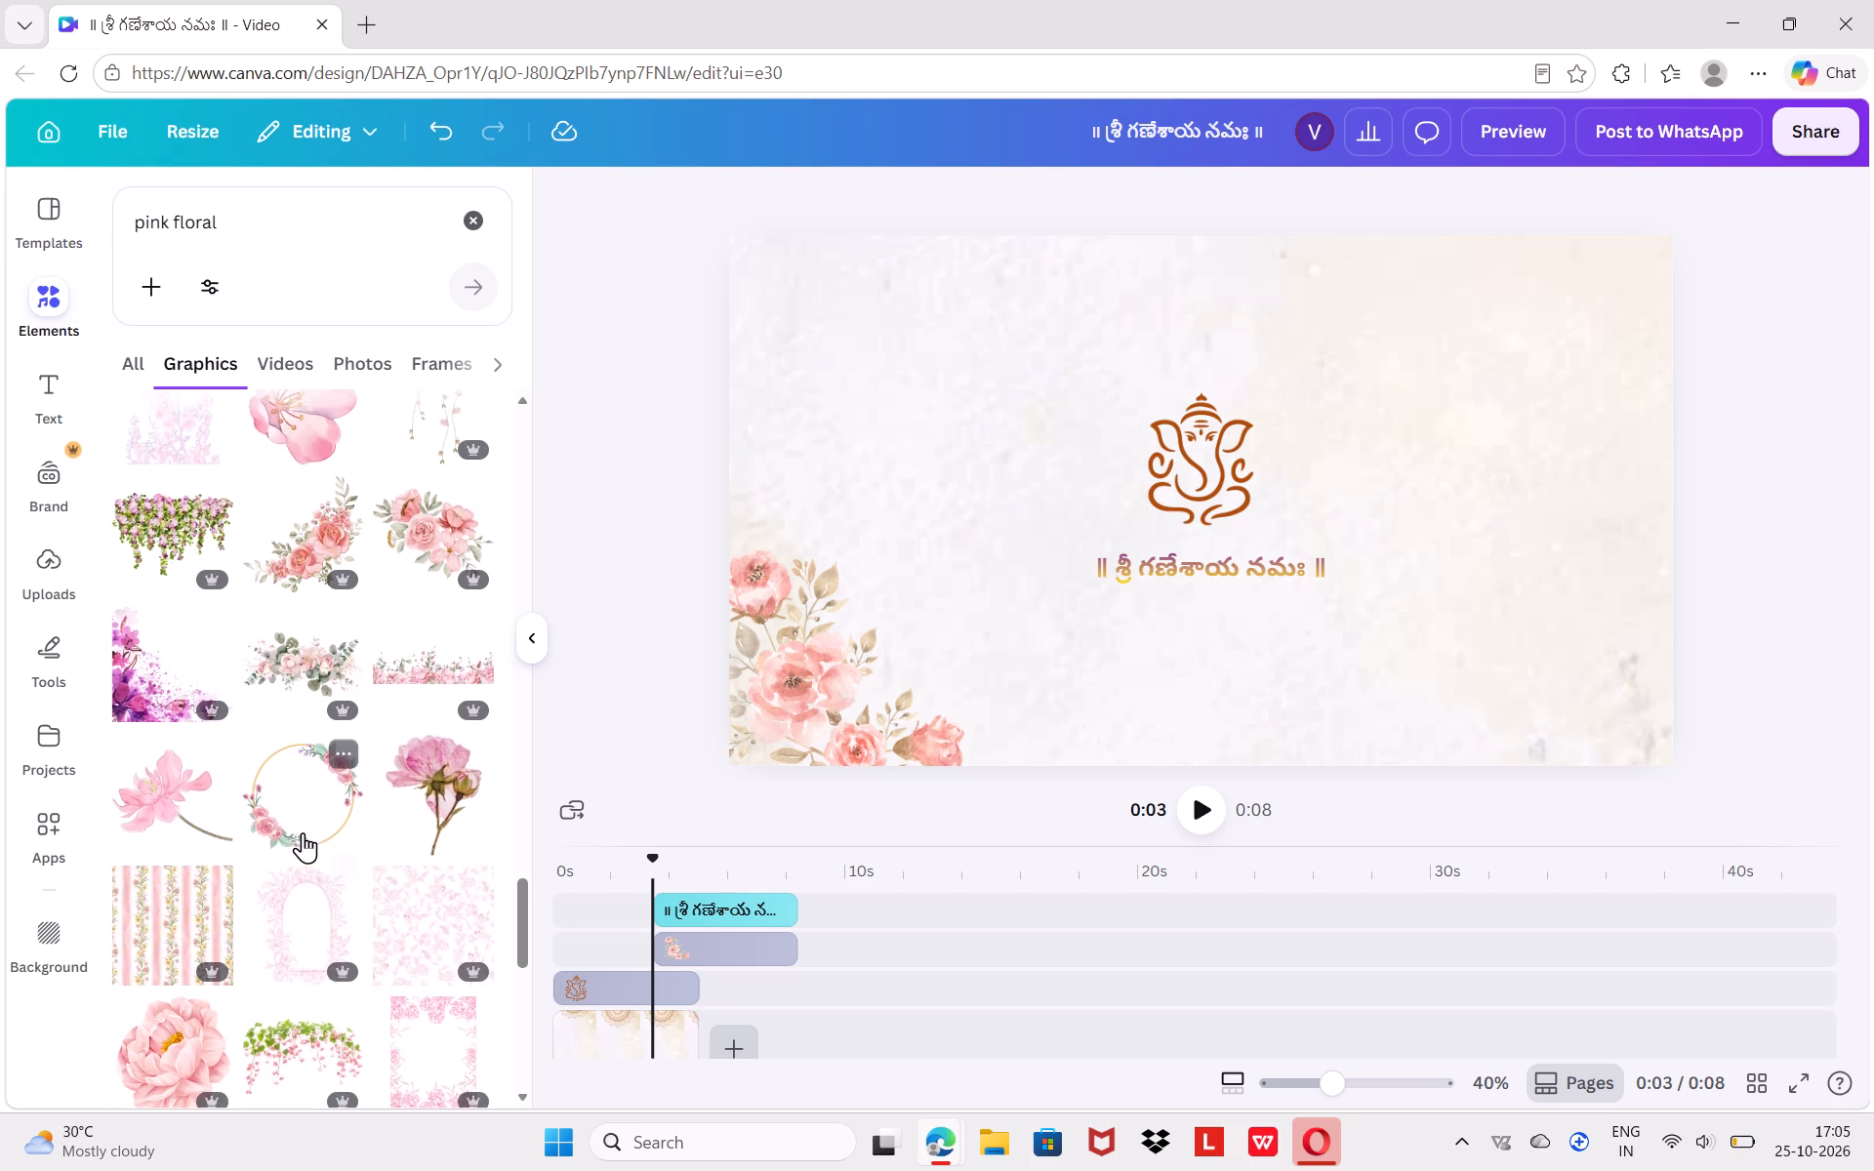
scroll(303, 832, down, 3)
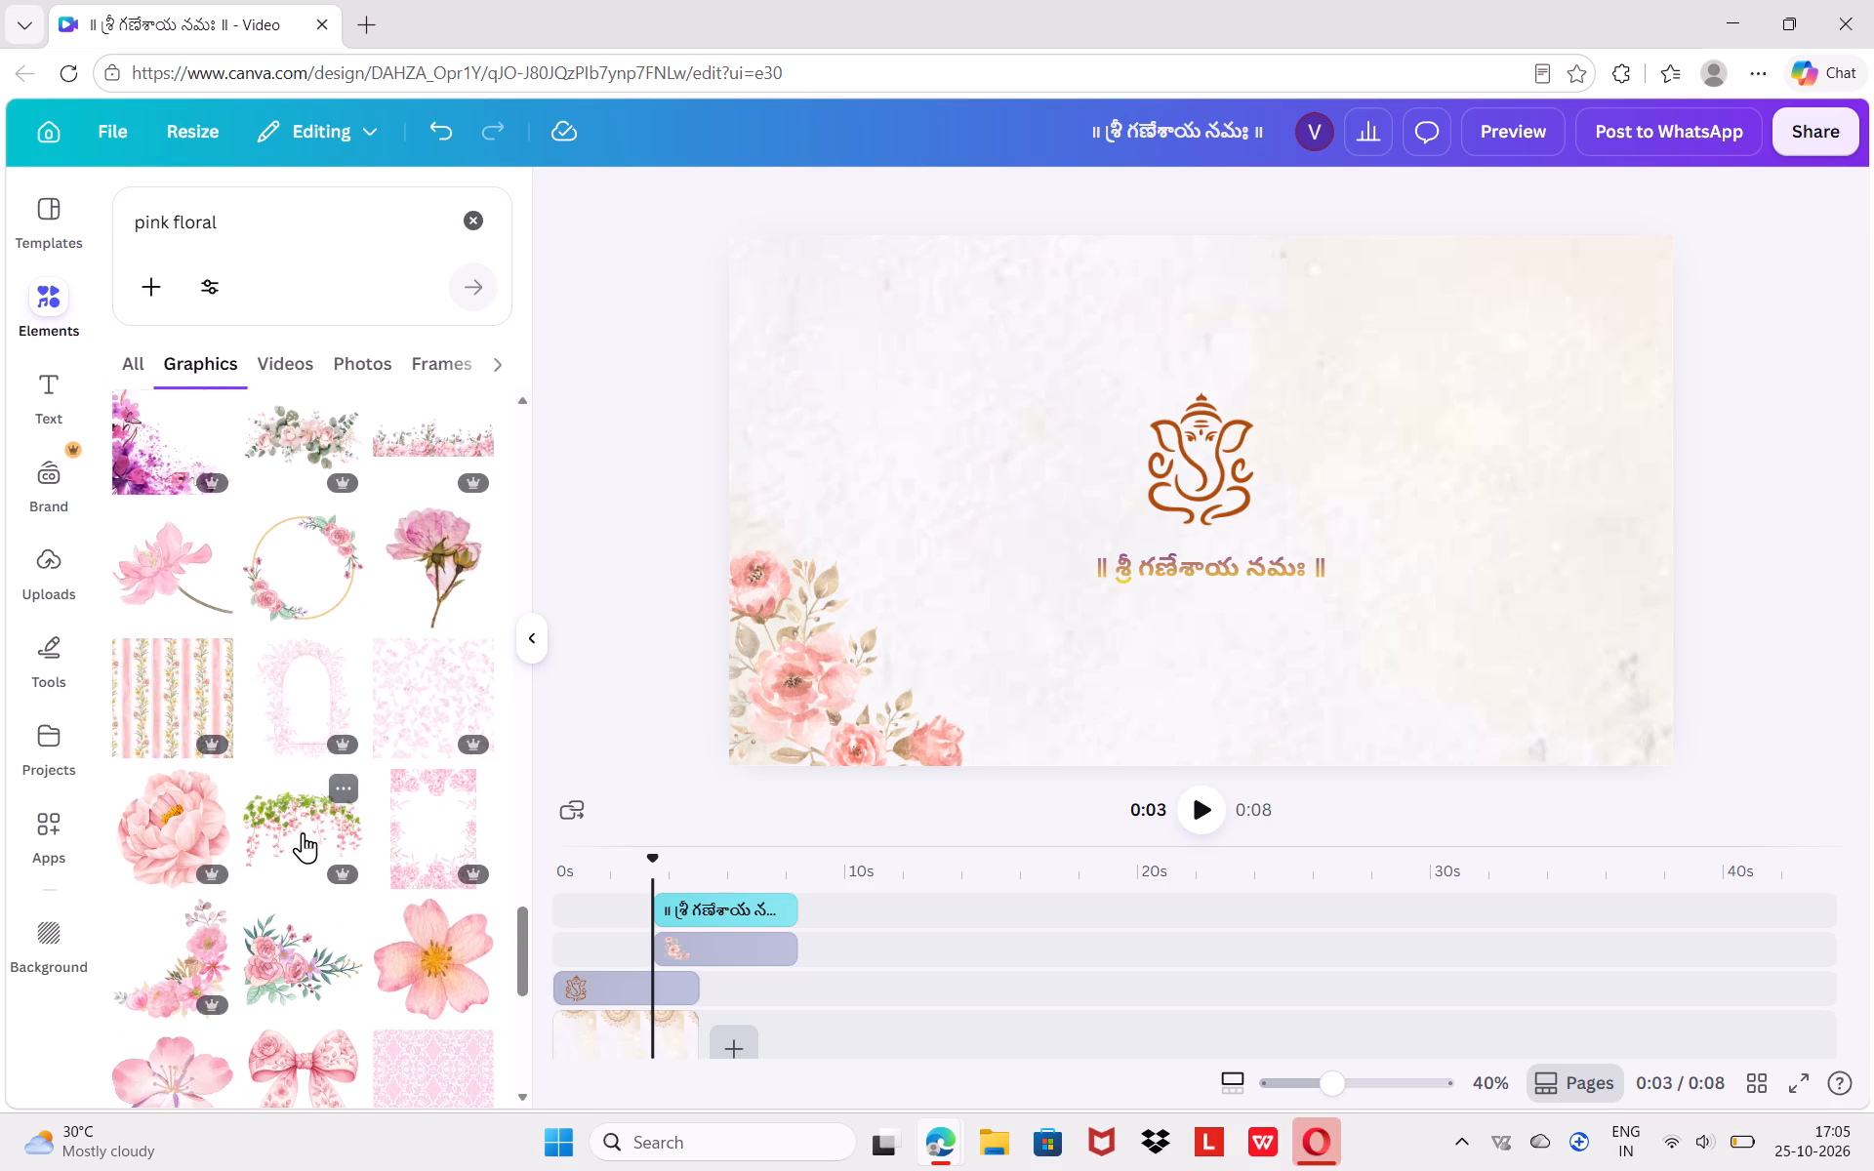
scroll(303, 832, down, 3)
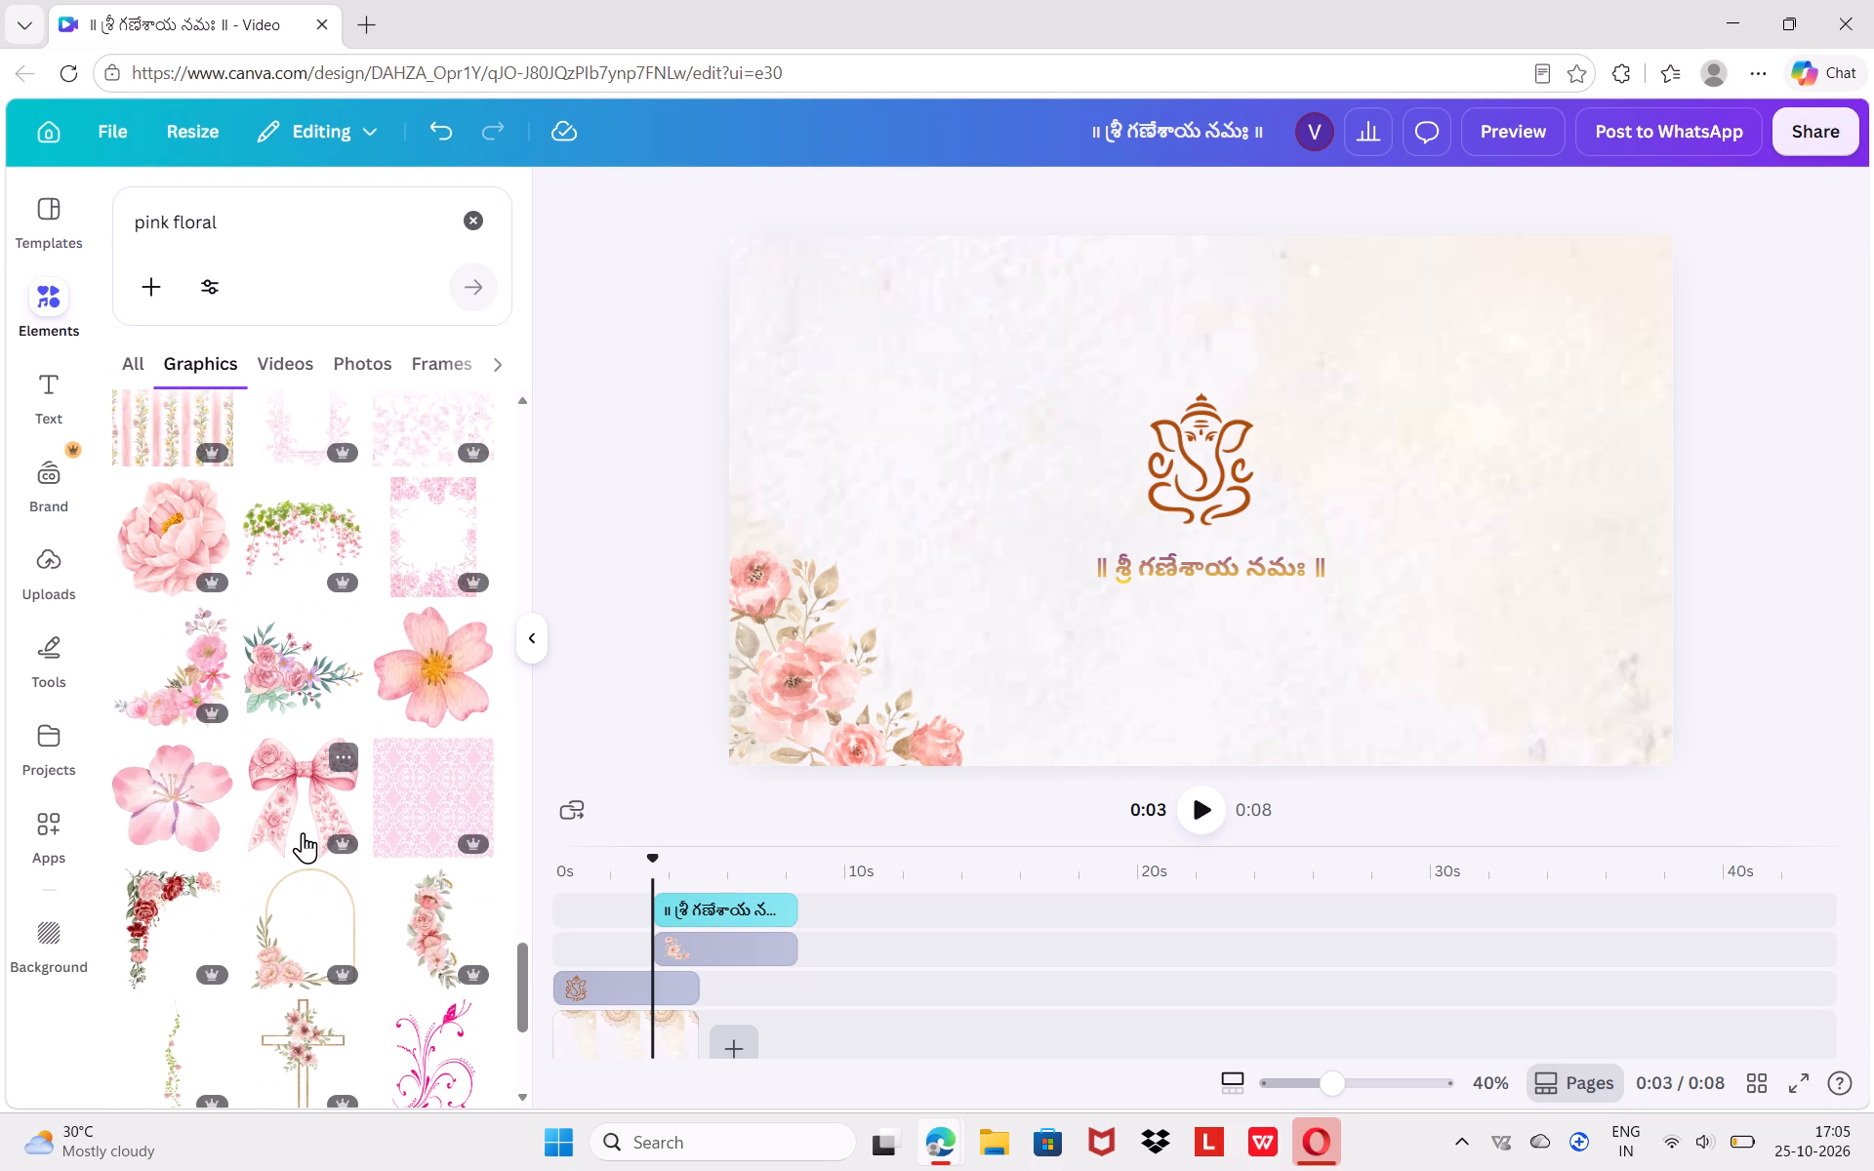
scroll(303, 832, down, 1)
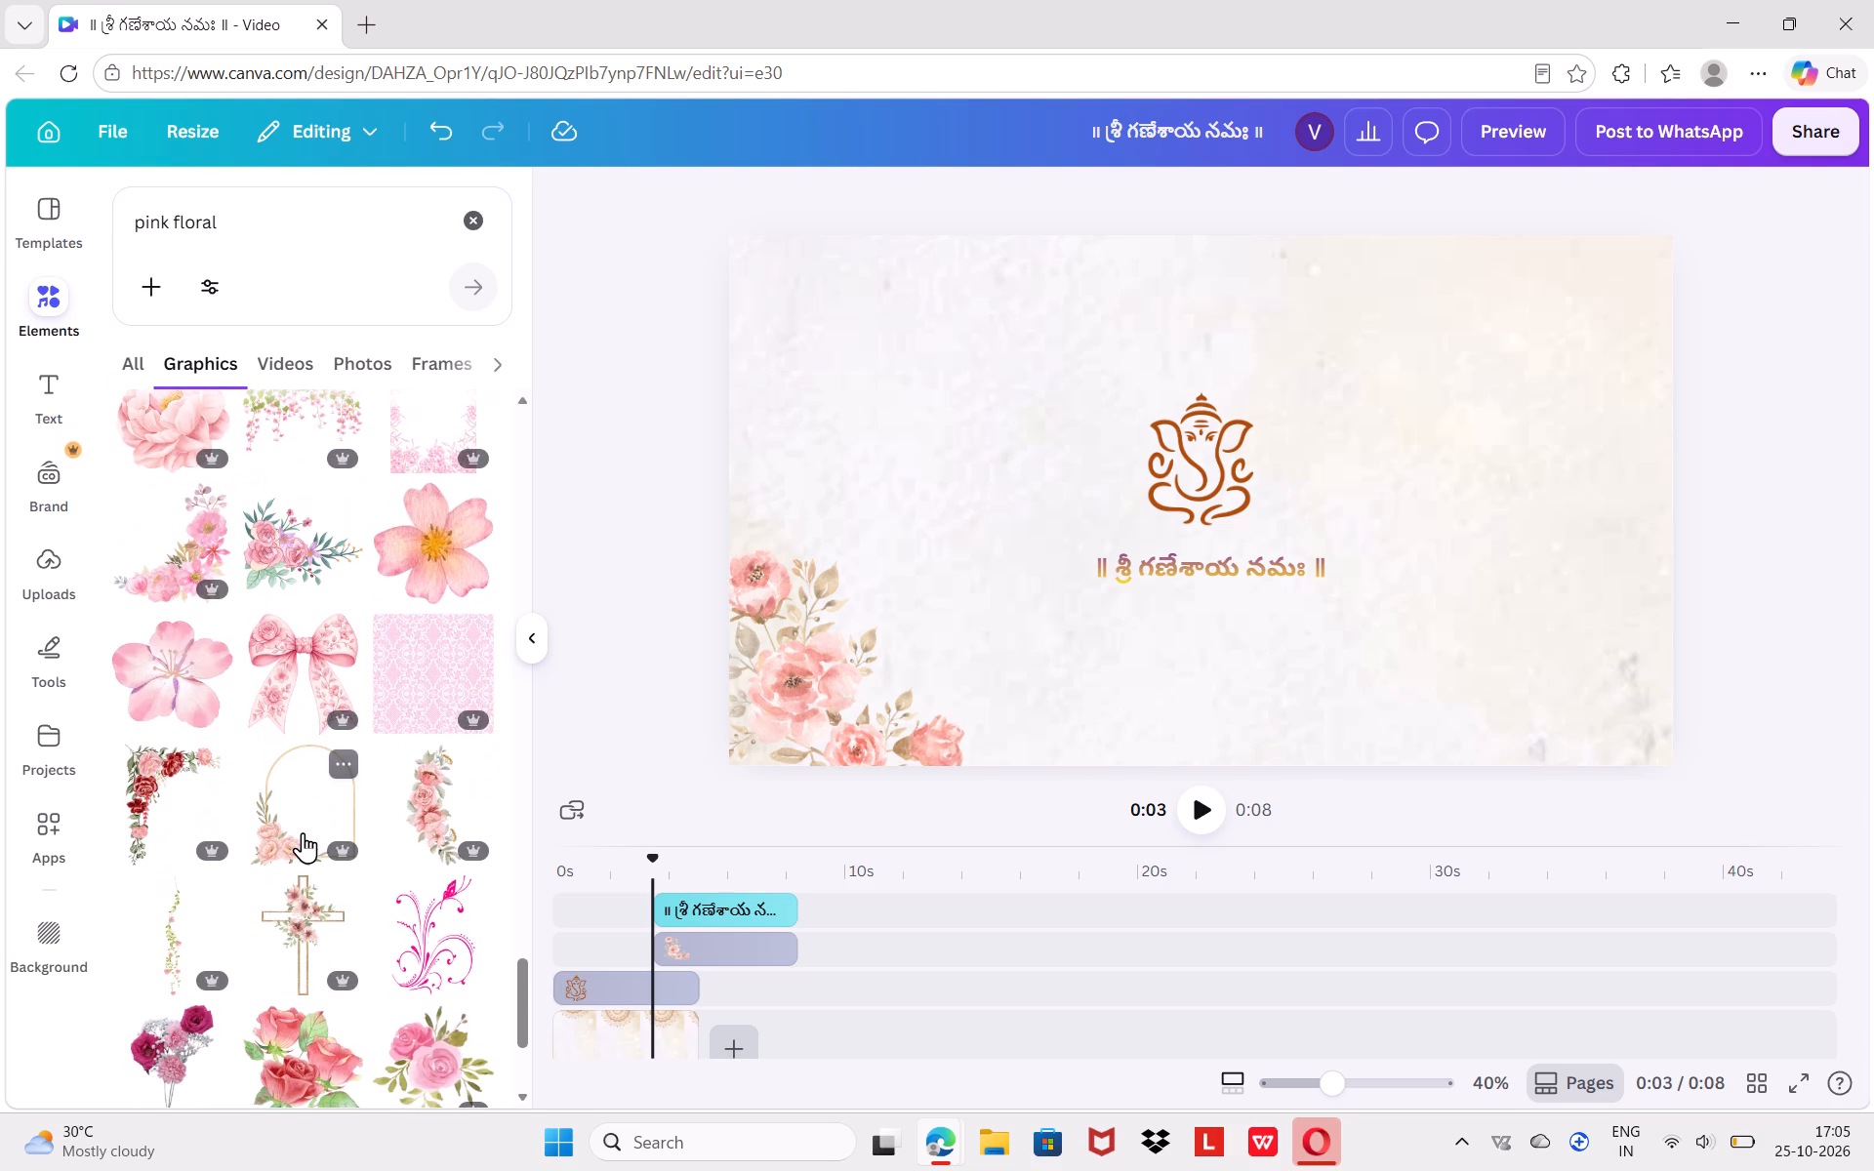
scroll(303, 832, up, 5)
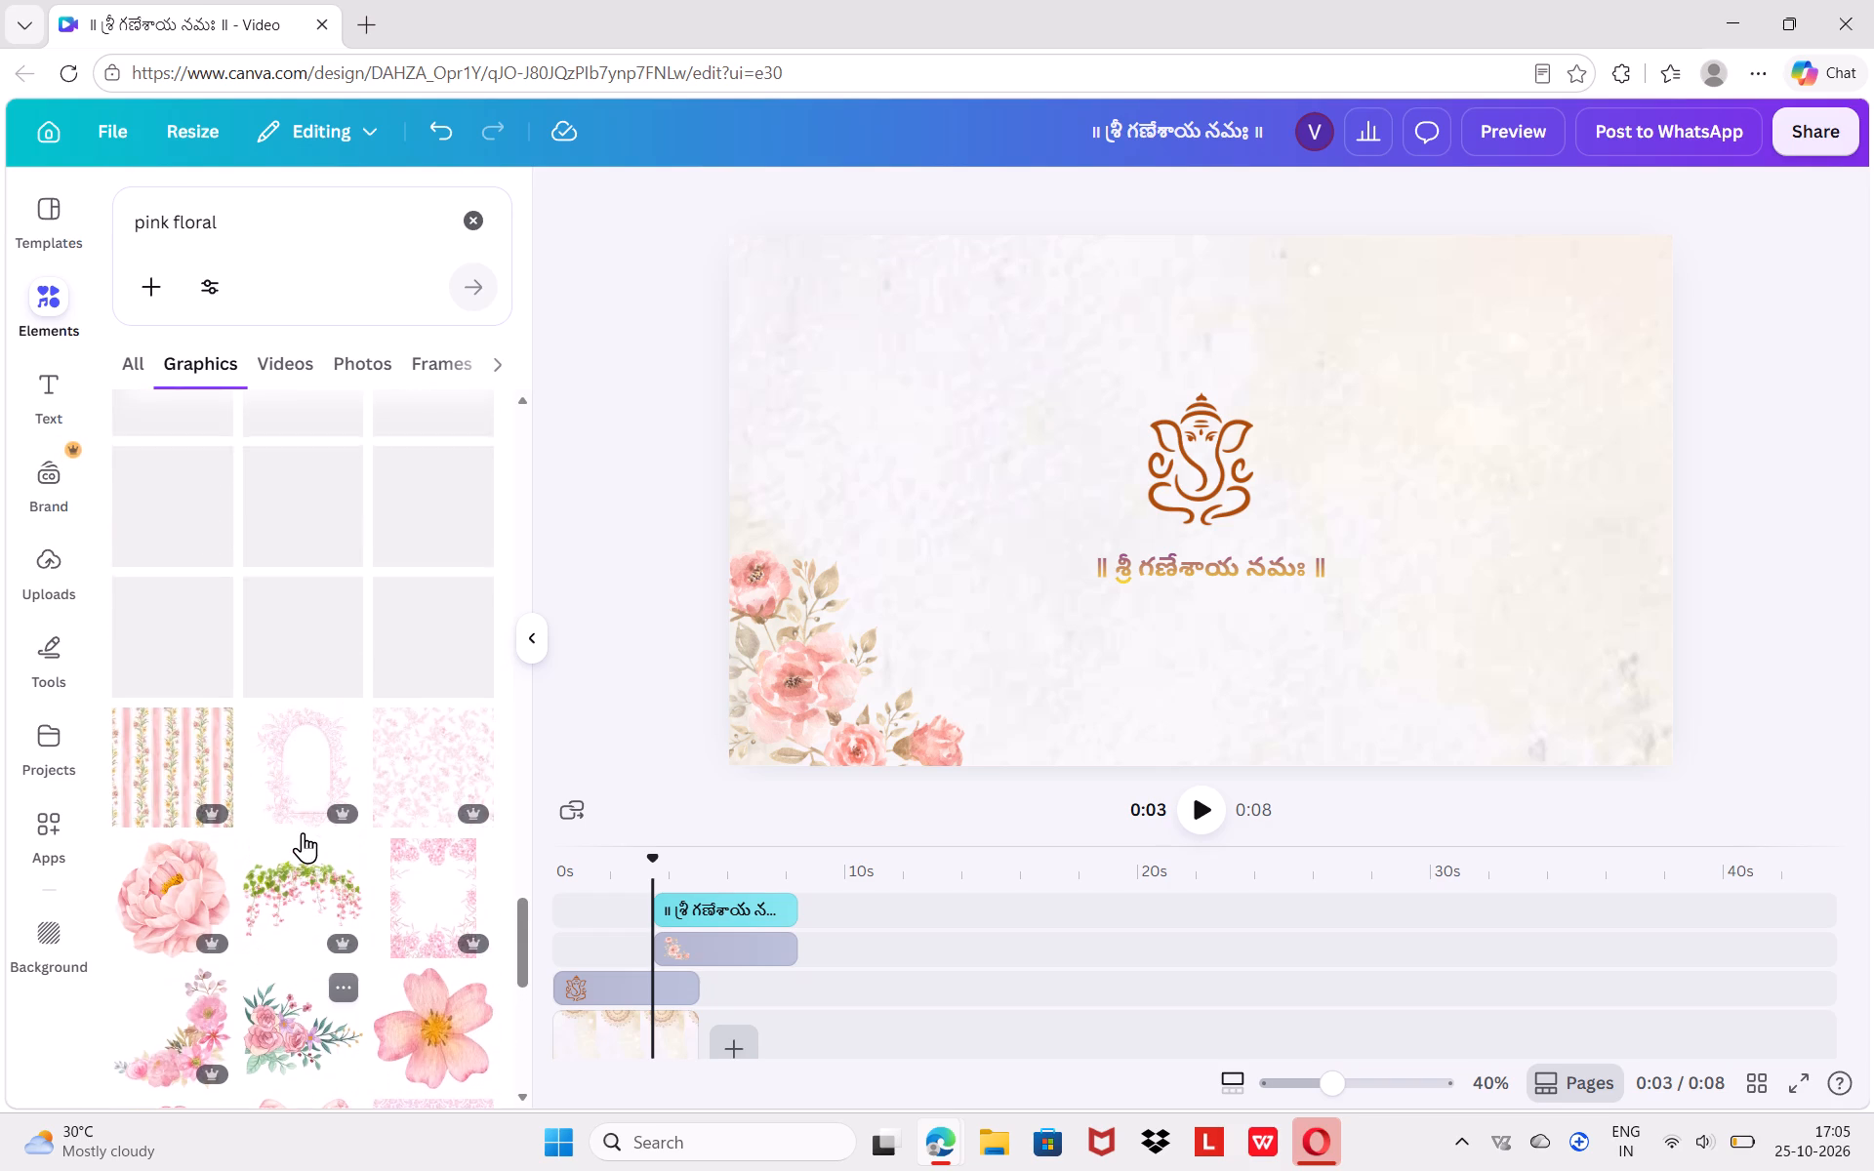
scroll(303, 832, up, 2)
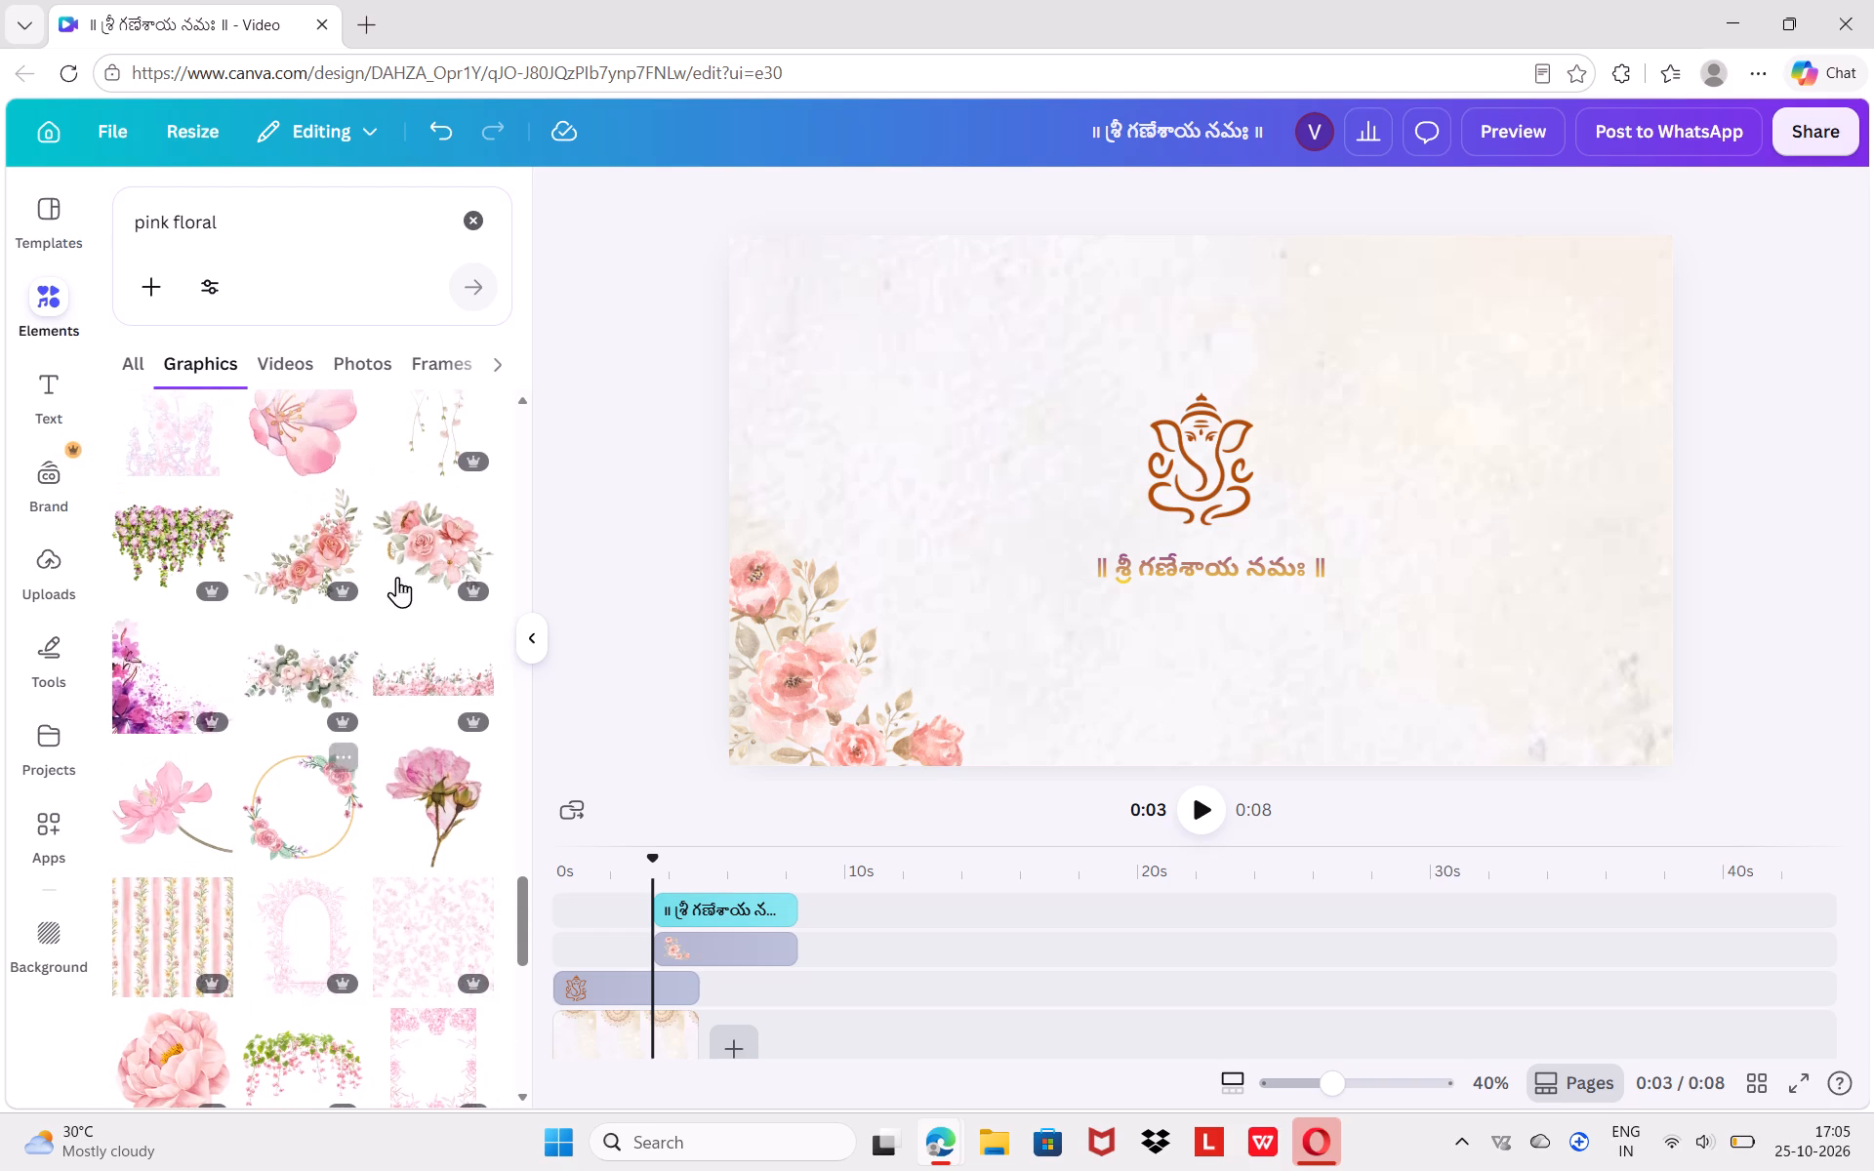
Add the pink rose and blossom cluster with green leaves, and shrink it to a little over a third of the page width.
click(424, 538)
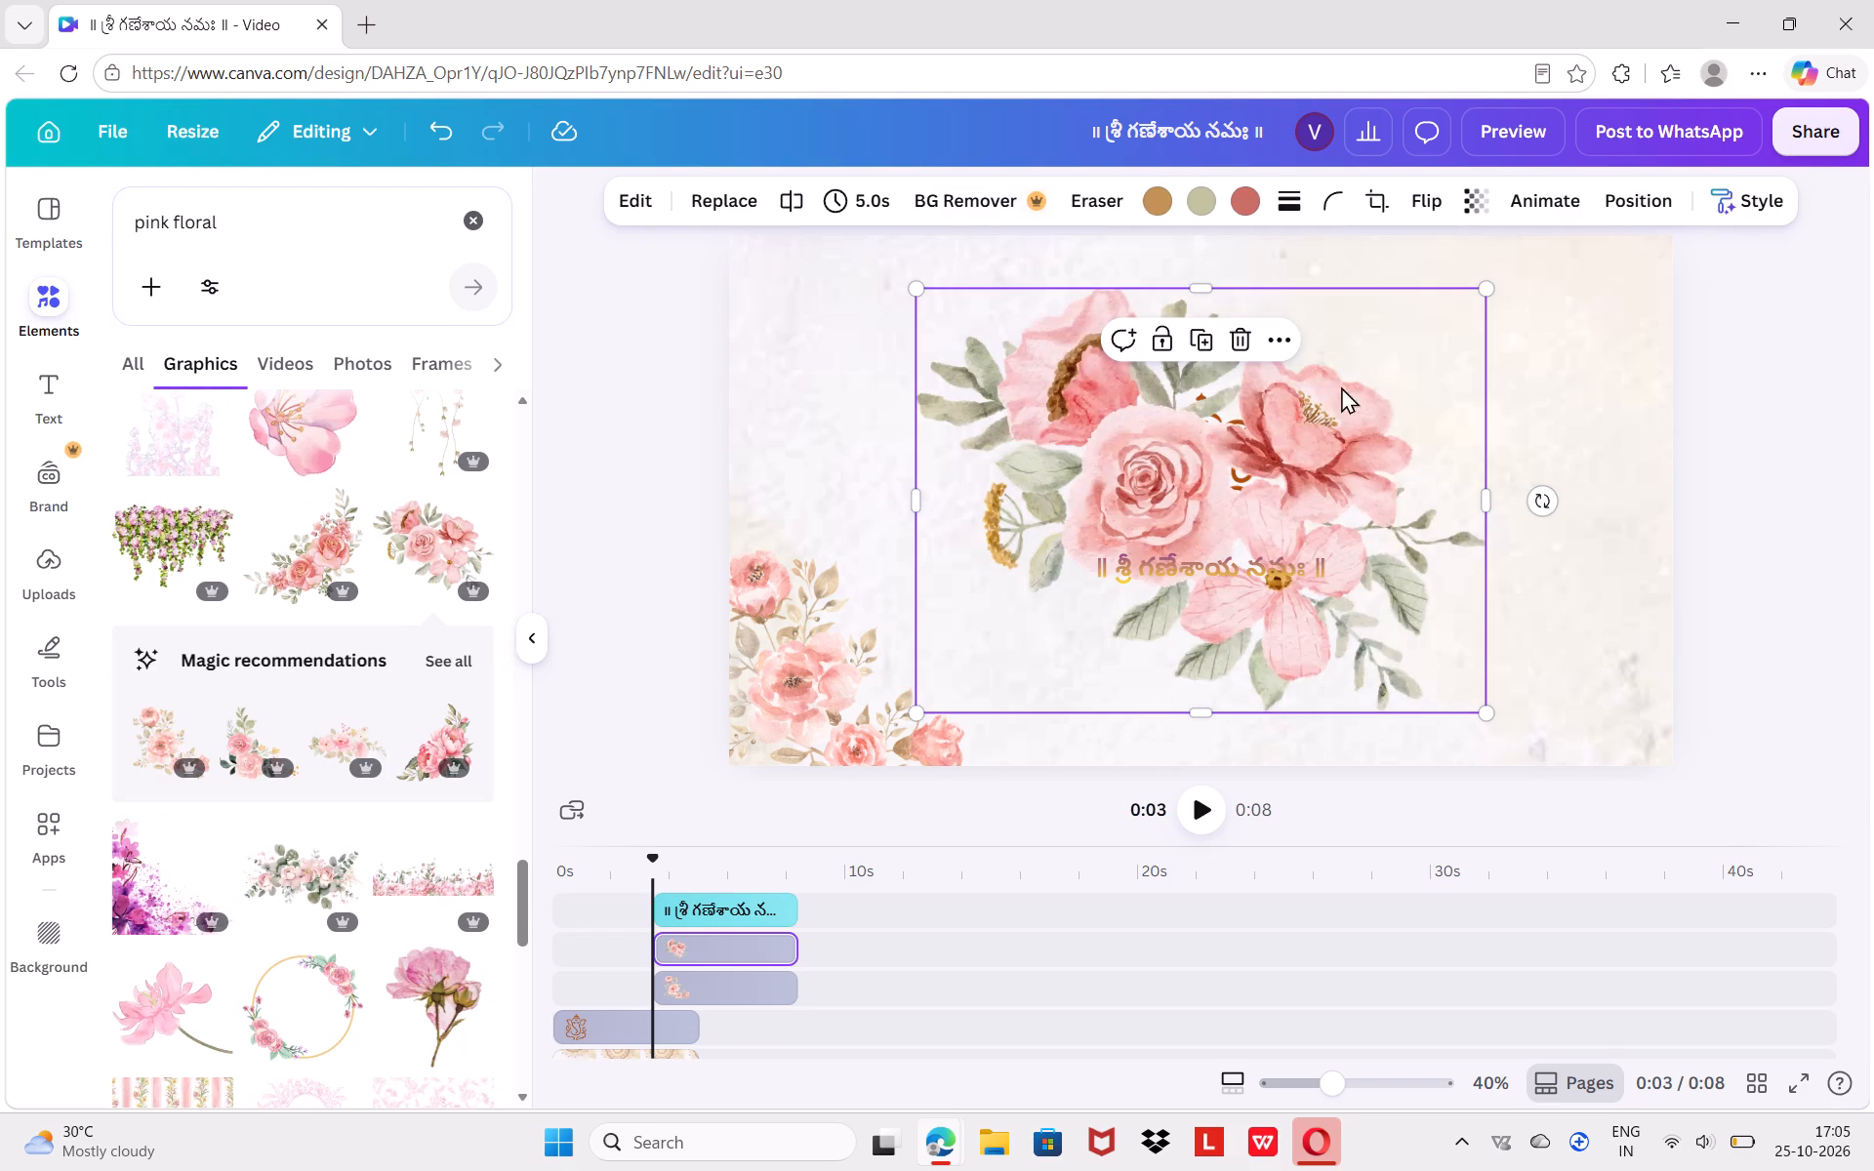
drag(1388, 380, 1487, 321)
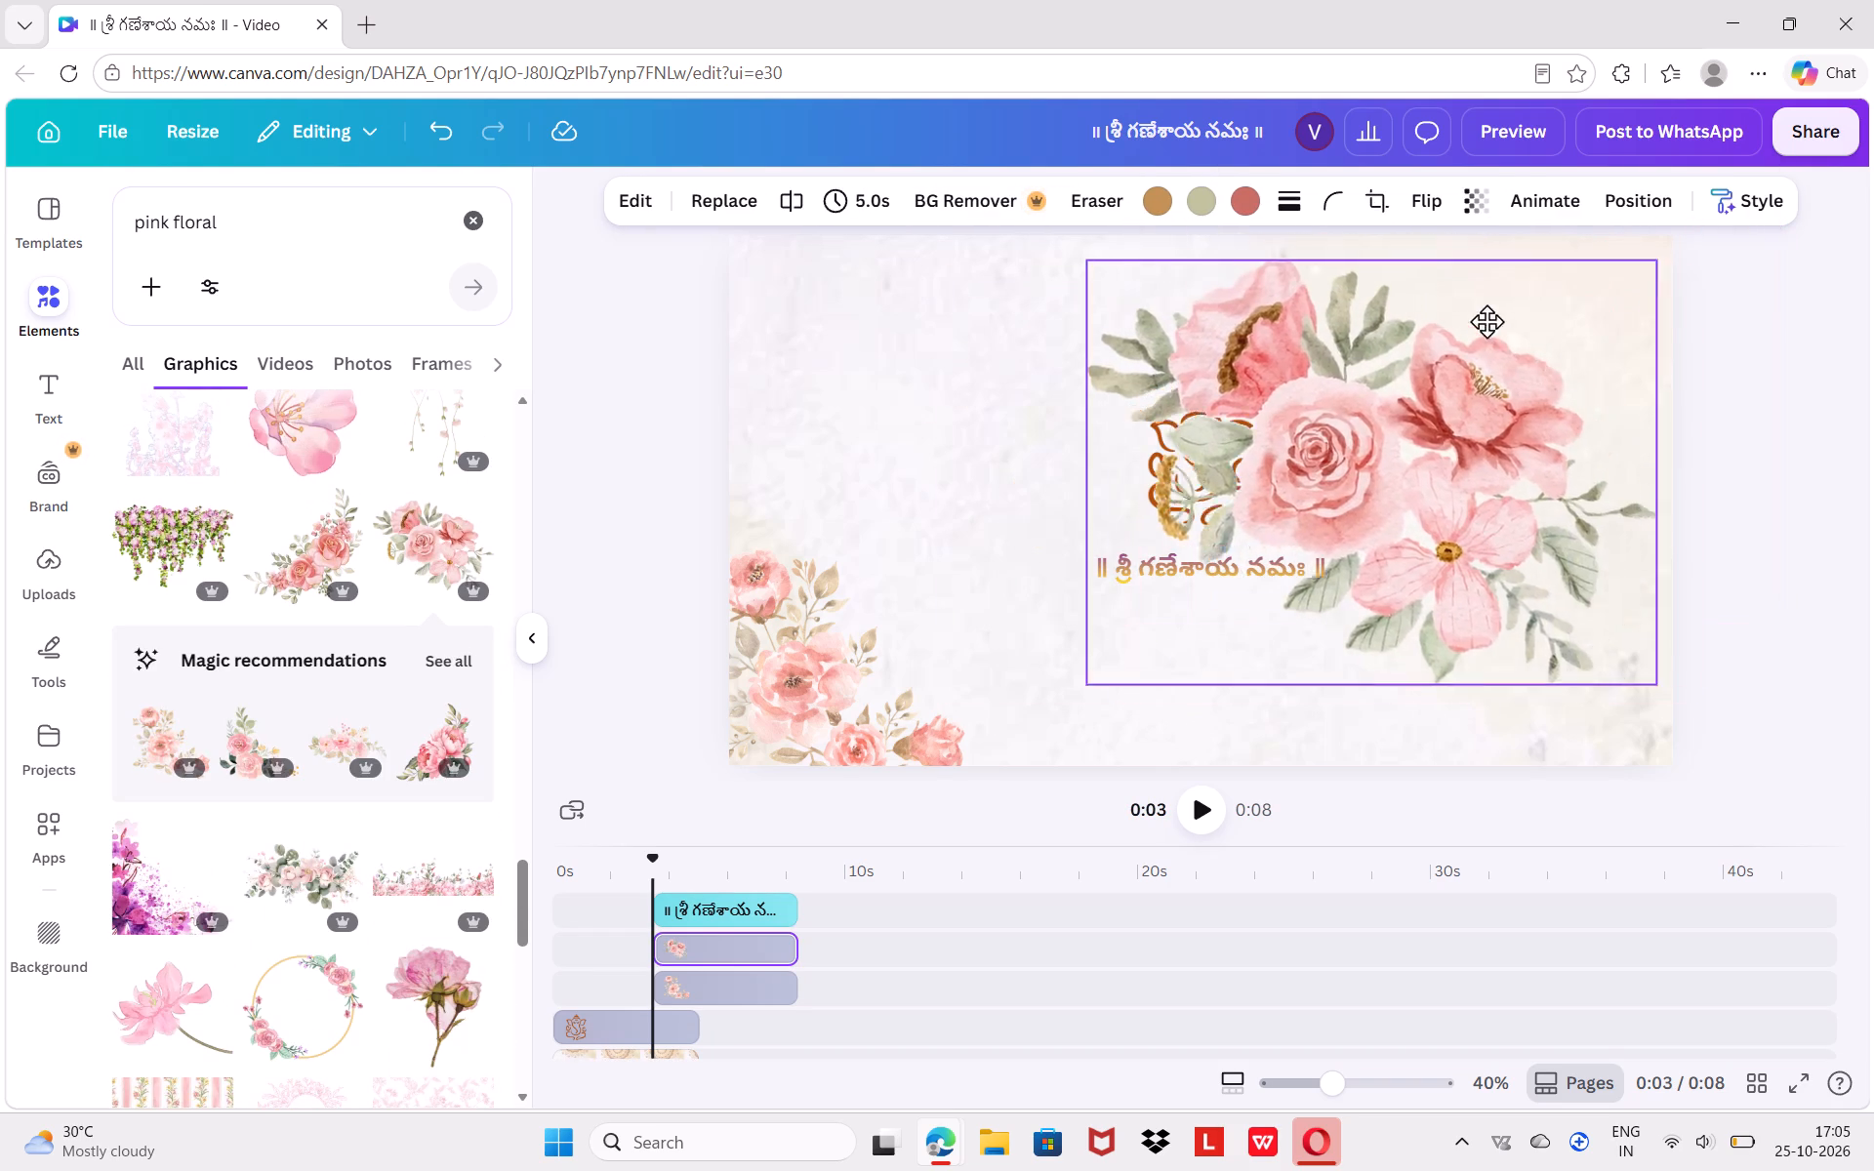
drag(1487, 321, 1535, 374)
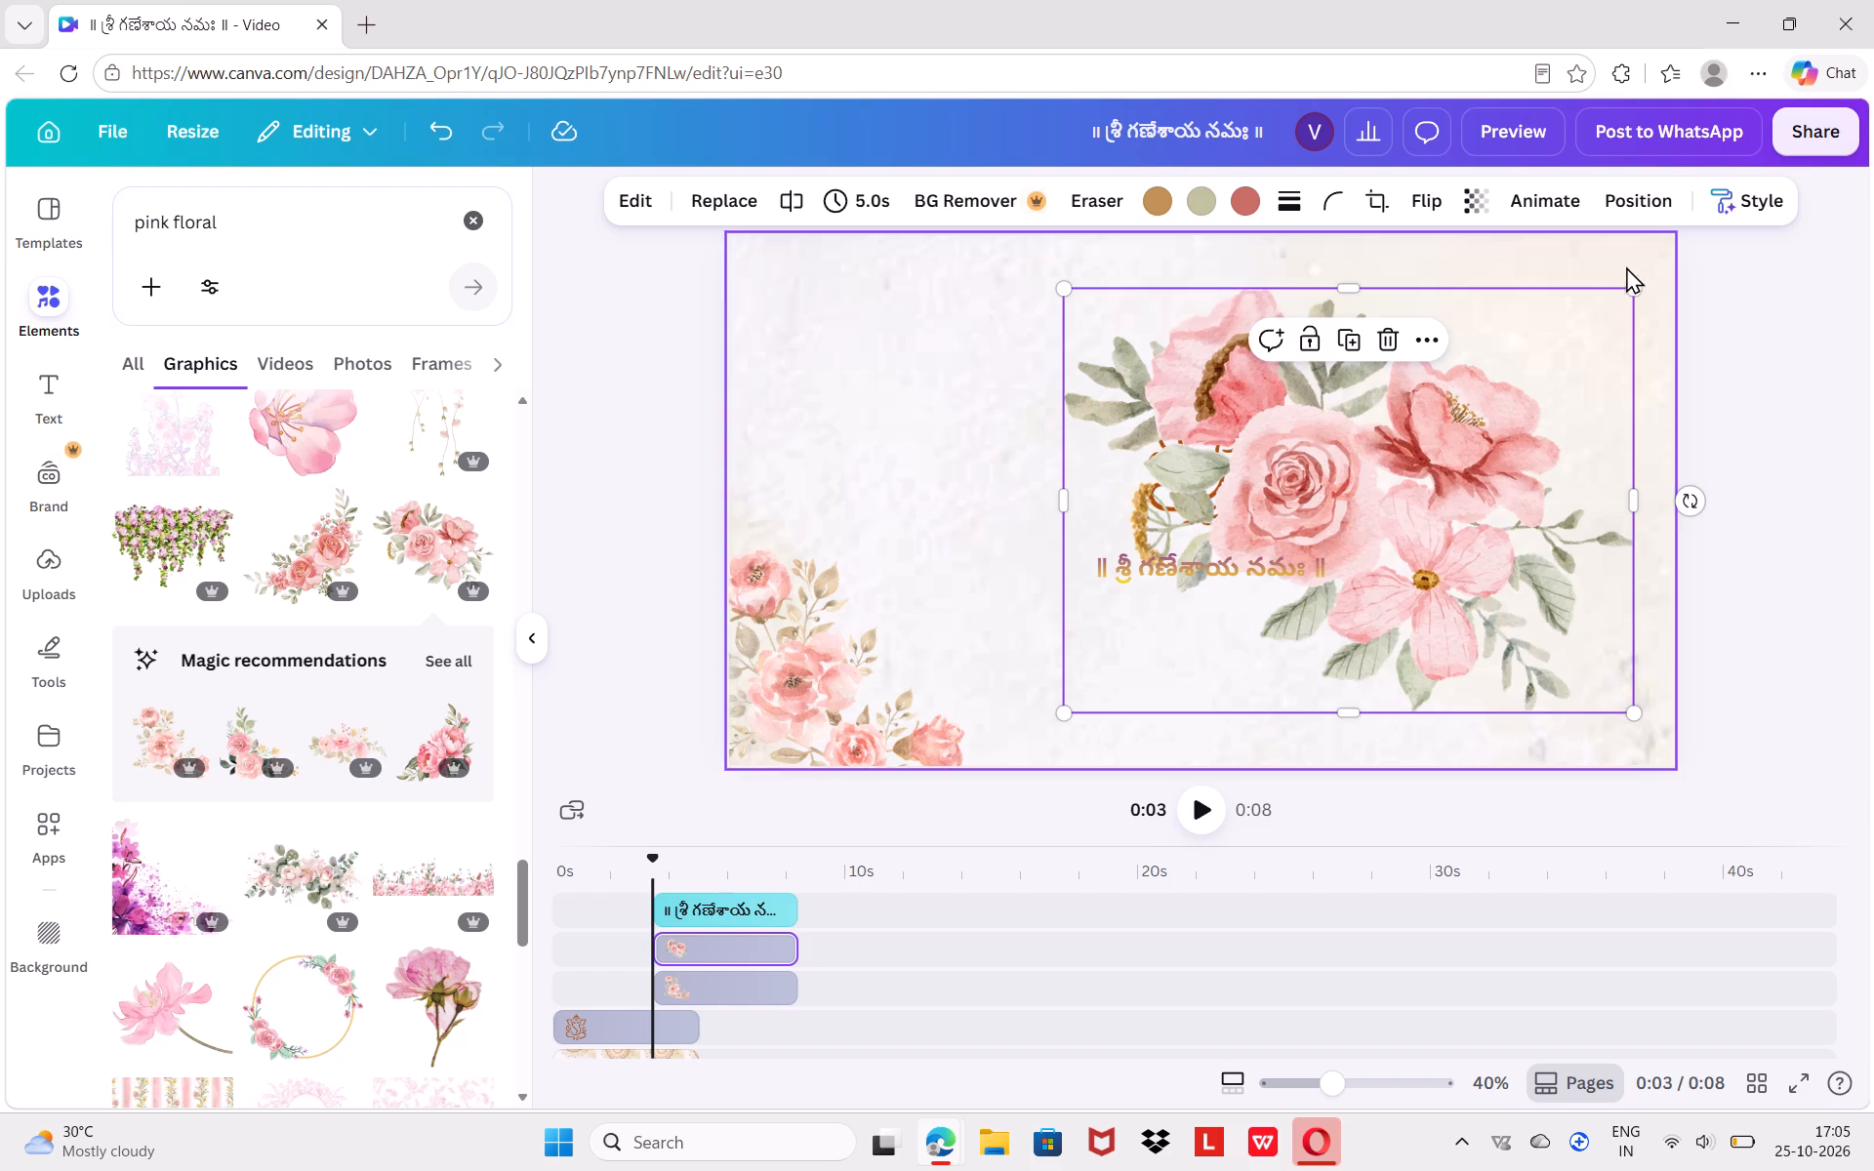
drag(1633, 286, 1447, 486)
Move the pink rose cluster into the page's upper-right corner, with its outer edges running off the page.
right_drag(1369, 495, 1580, 278)
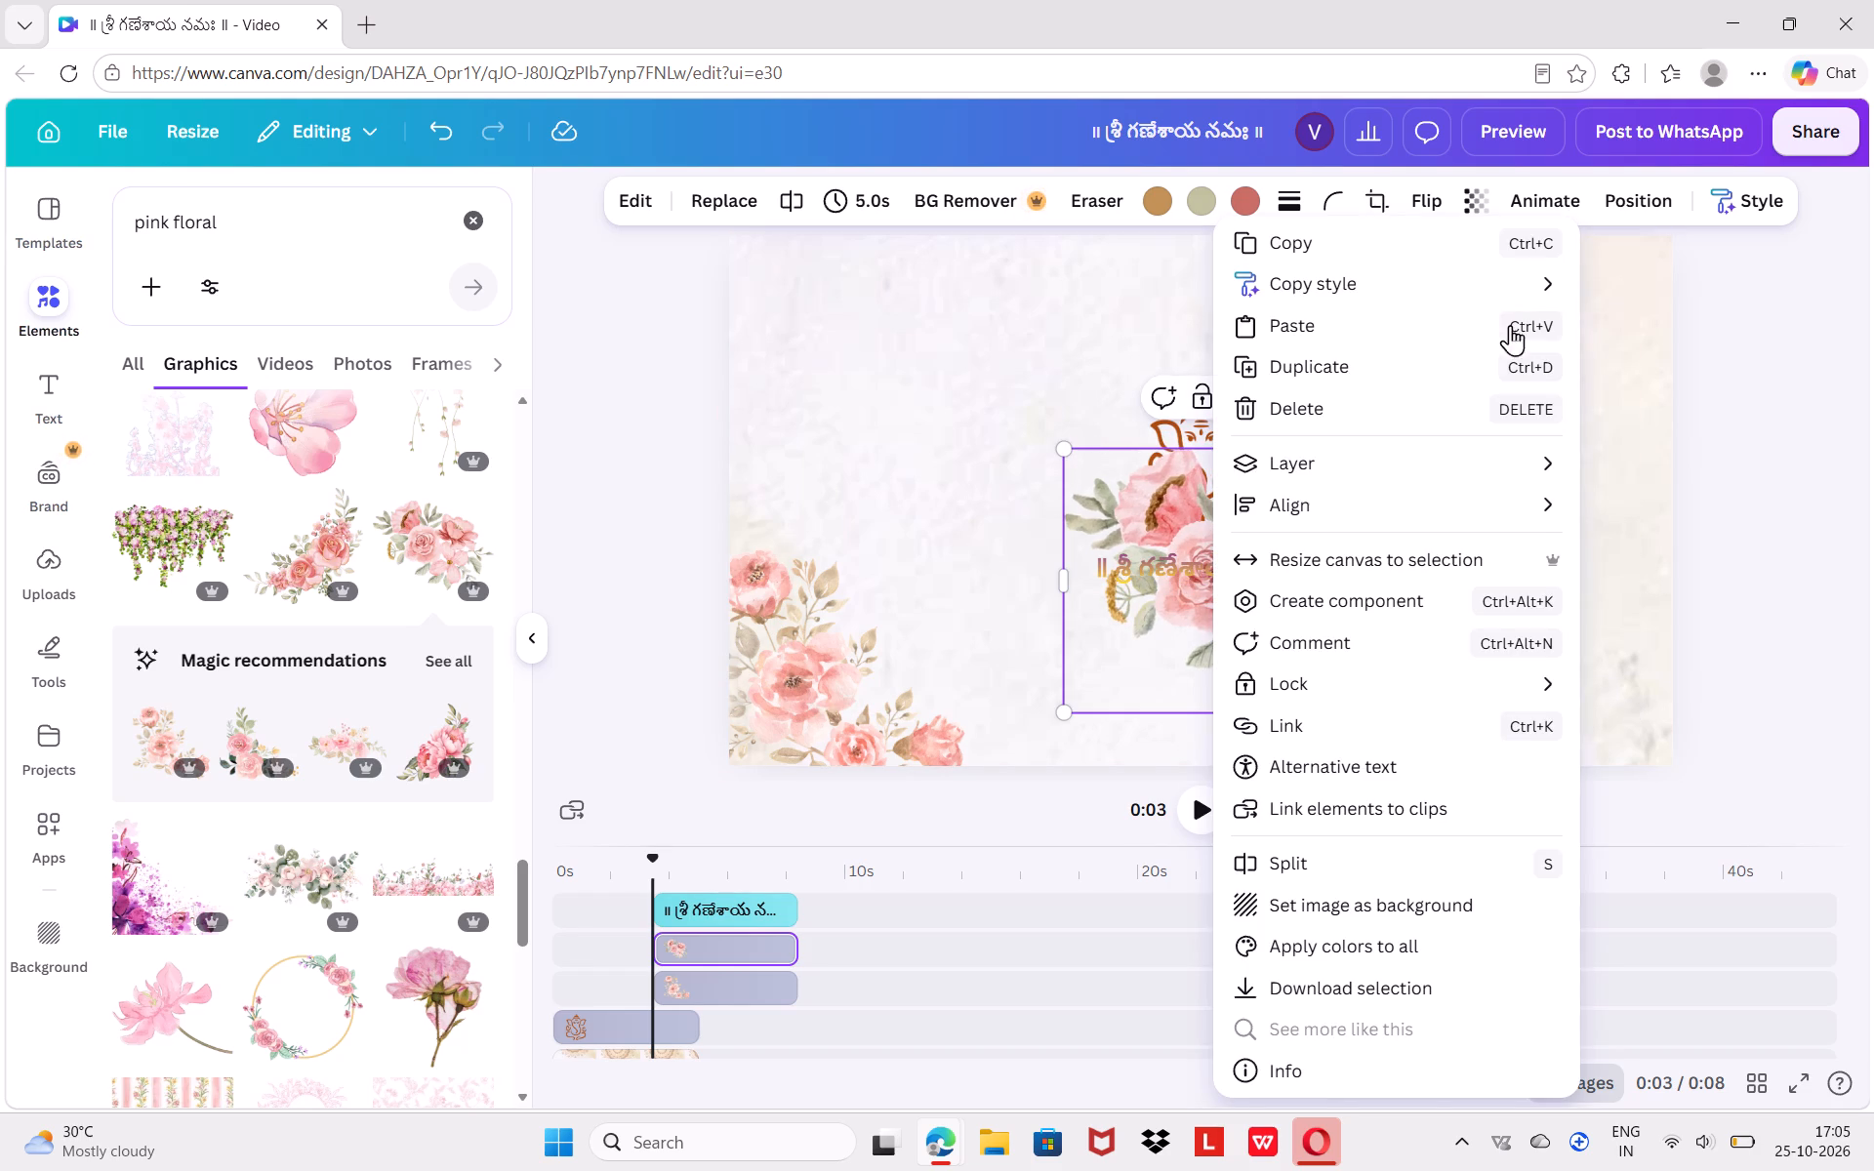
click(891, 505)
click(1326, 470)
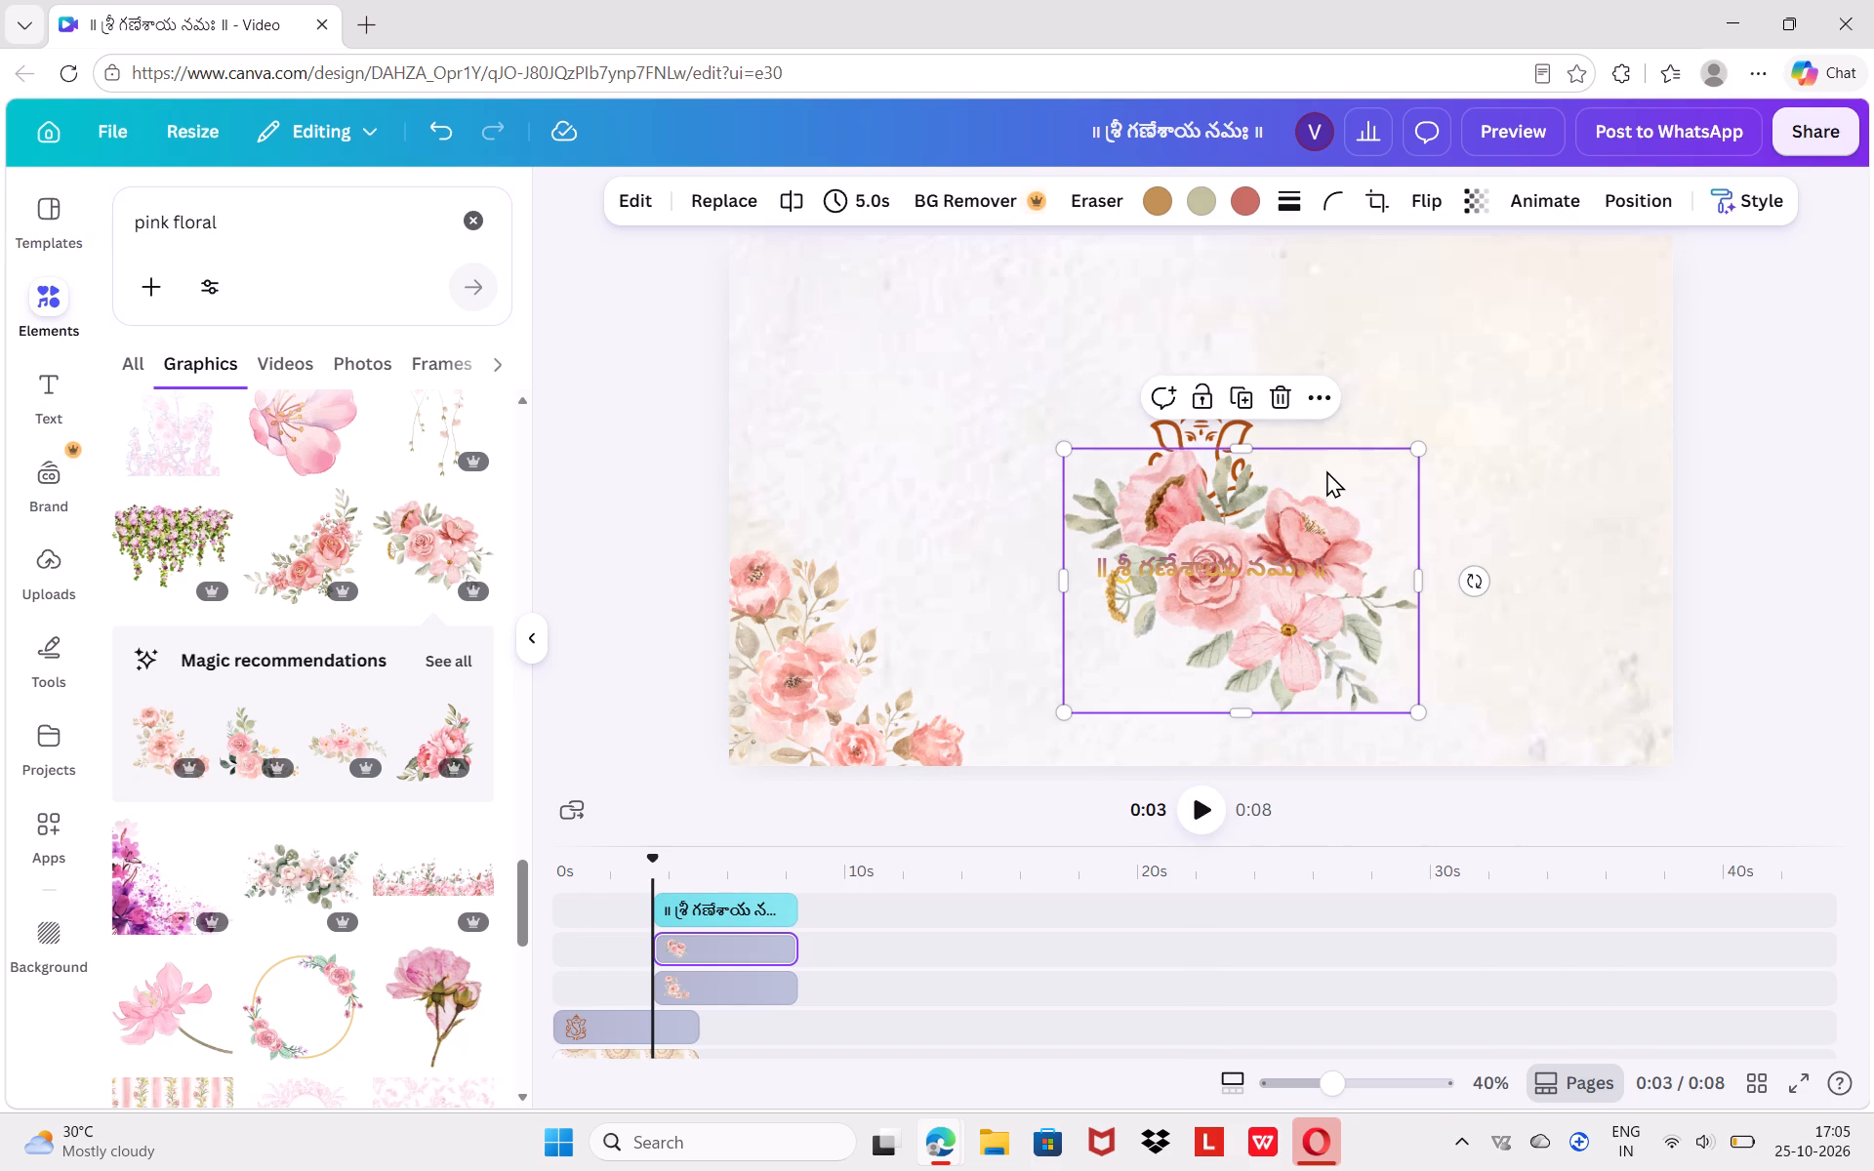
right_drag(1326, 470, 1603, 268)
click(1331, 605)
right_drag(1331, 605, 1503, 448)
click(901, 625)
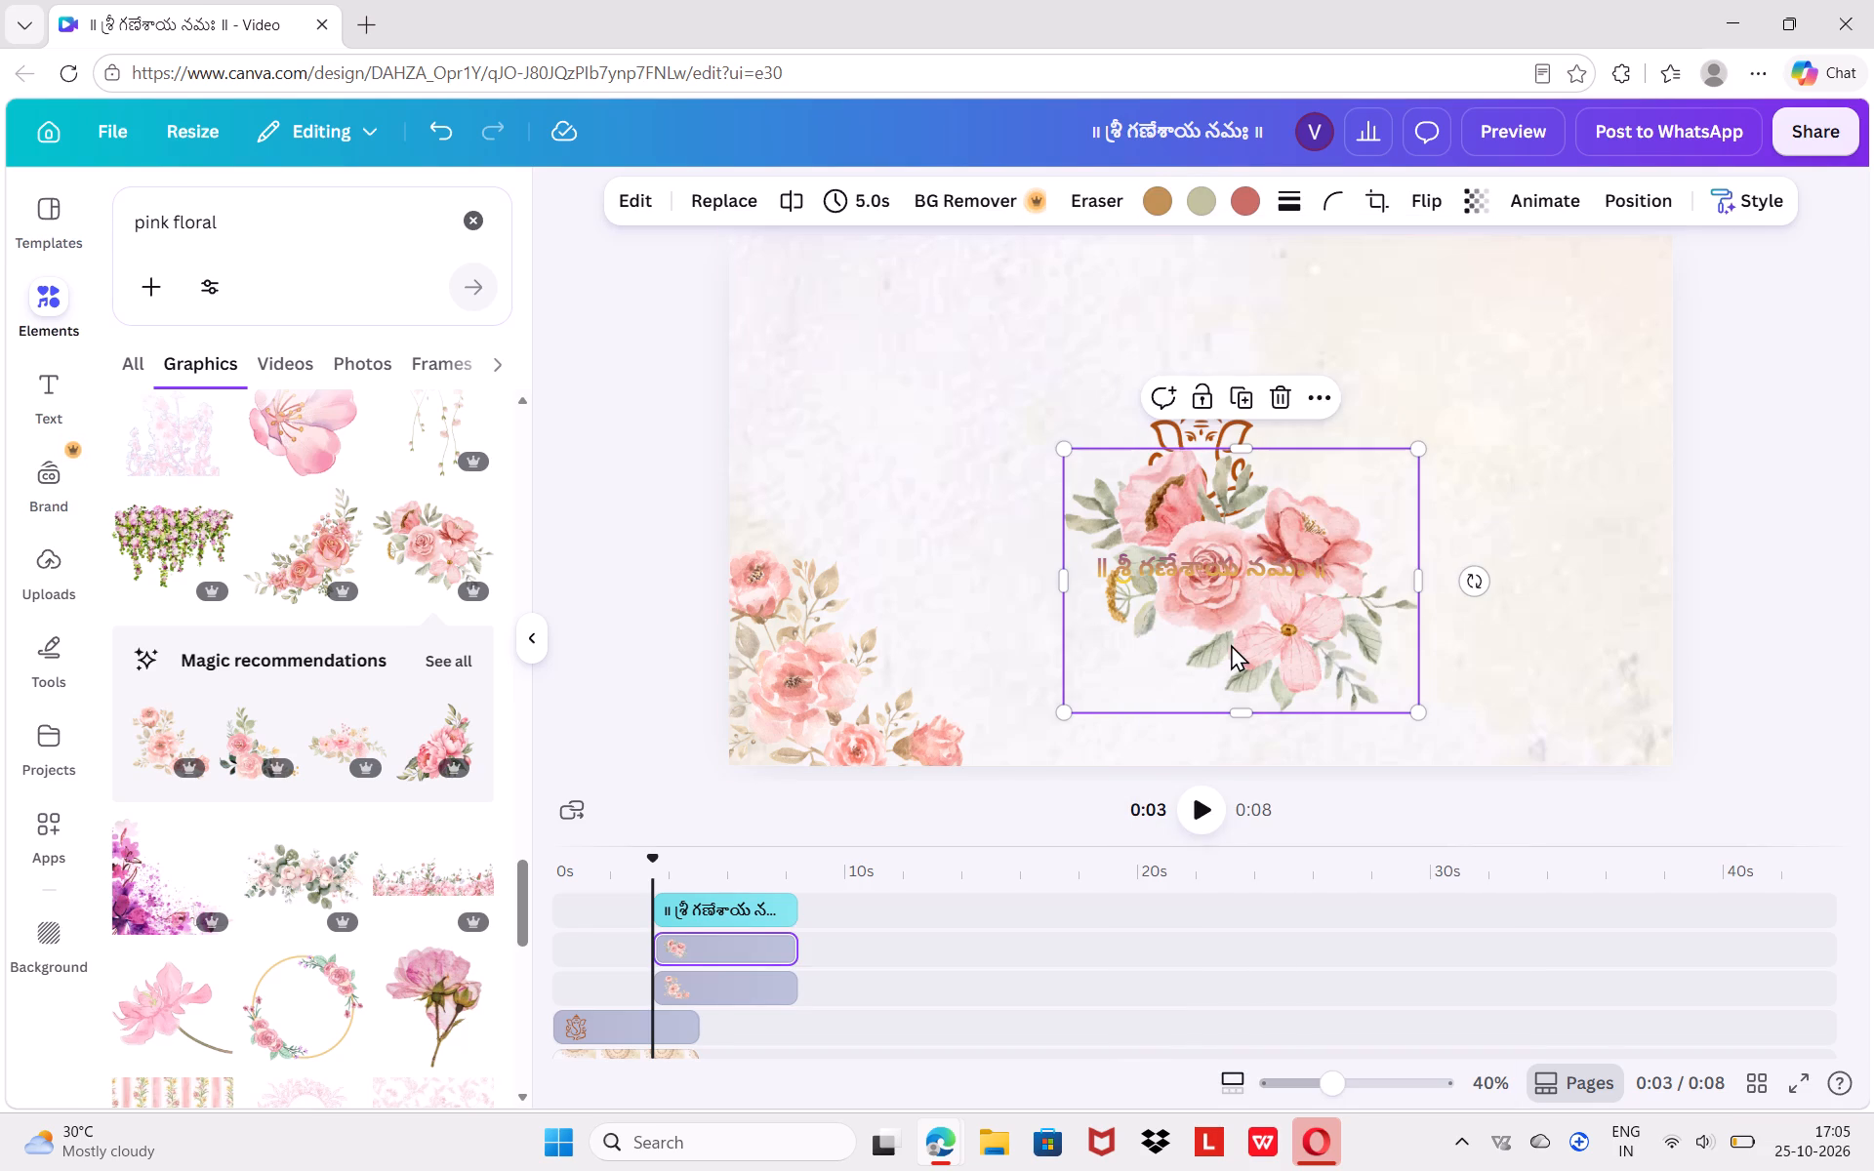
click(1231, 644)
drag(1231, 644, 1370, 598)
drag(1370, 598, 1432, 540)
right_drag(1404, 533, 1599, 315)
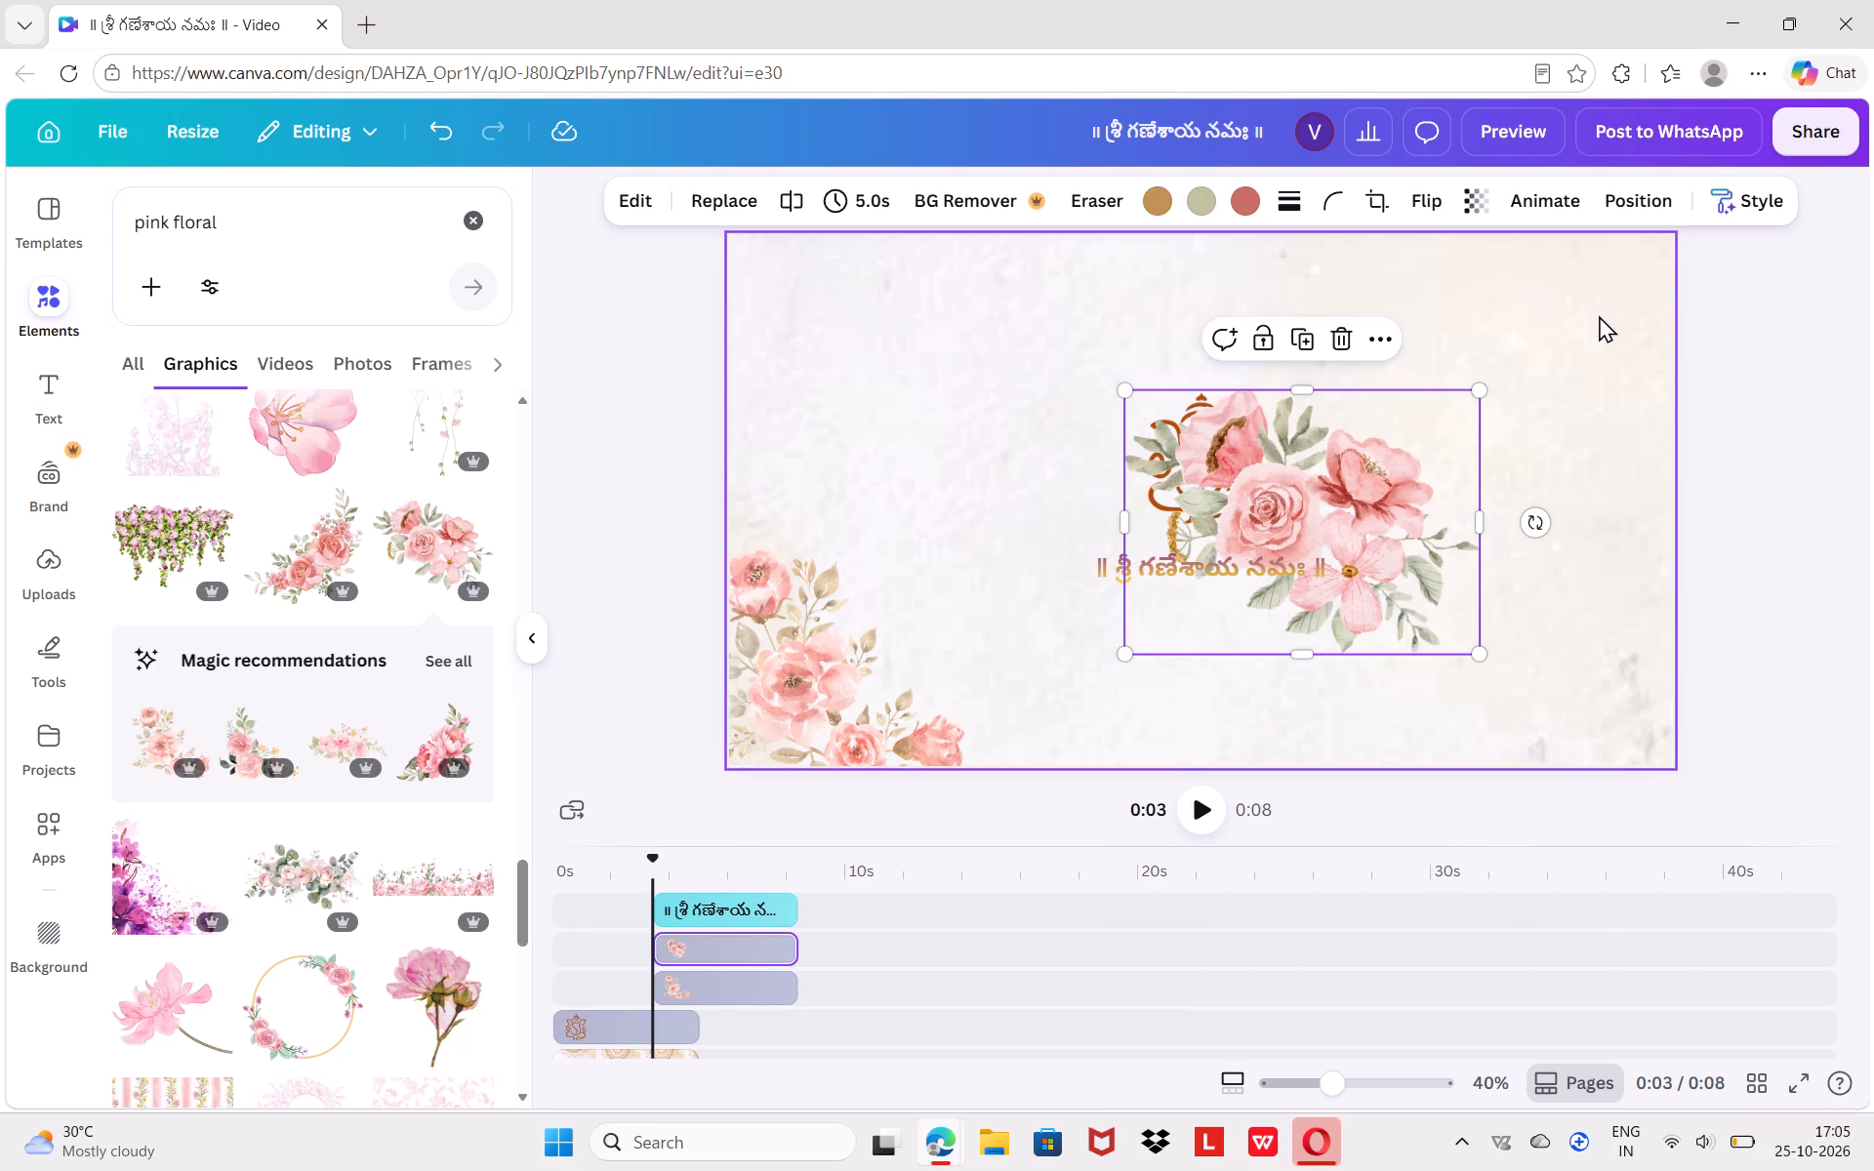
right_drag(1599, 315, 1594, 315)
click(1047, 524)
click(1360, 491)
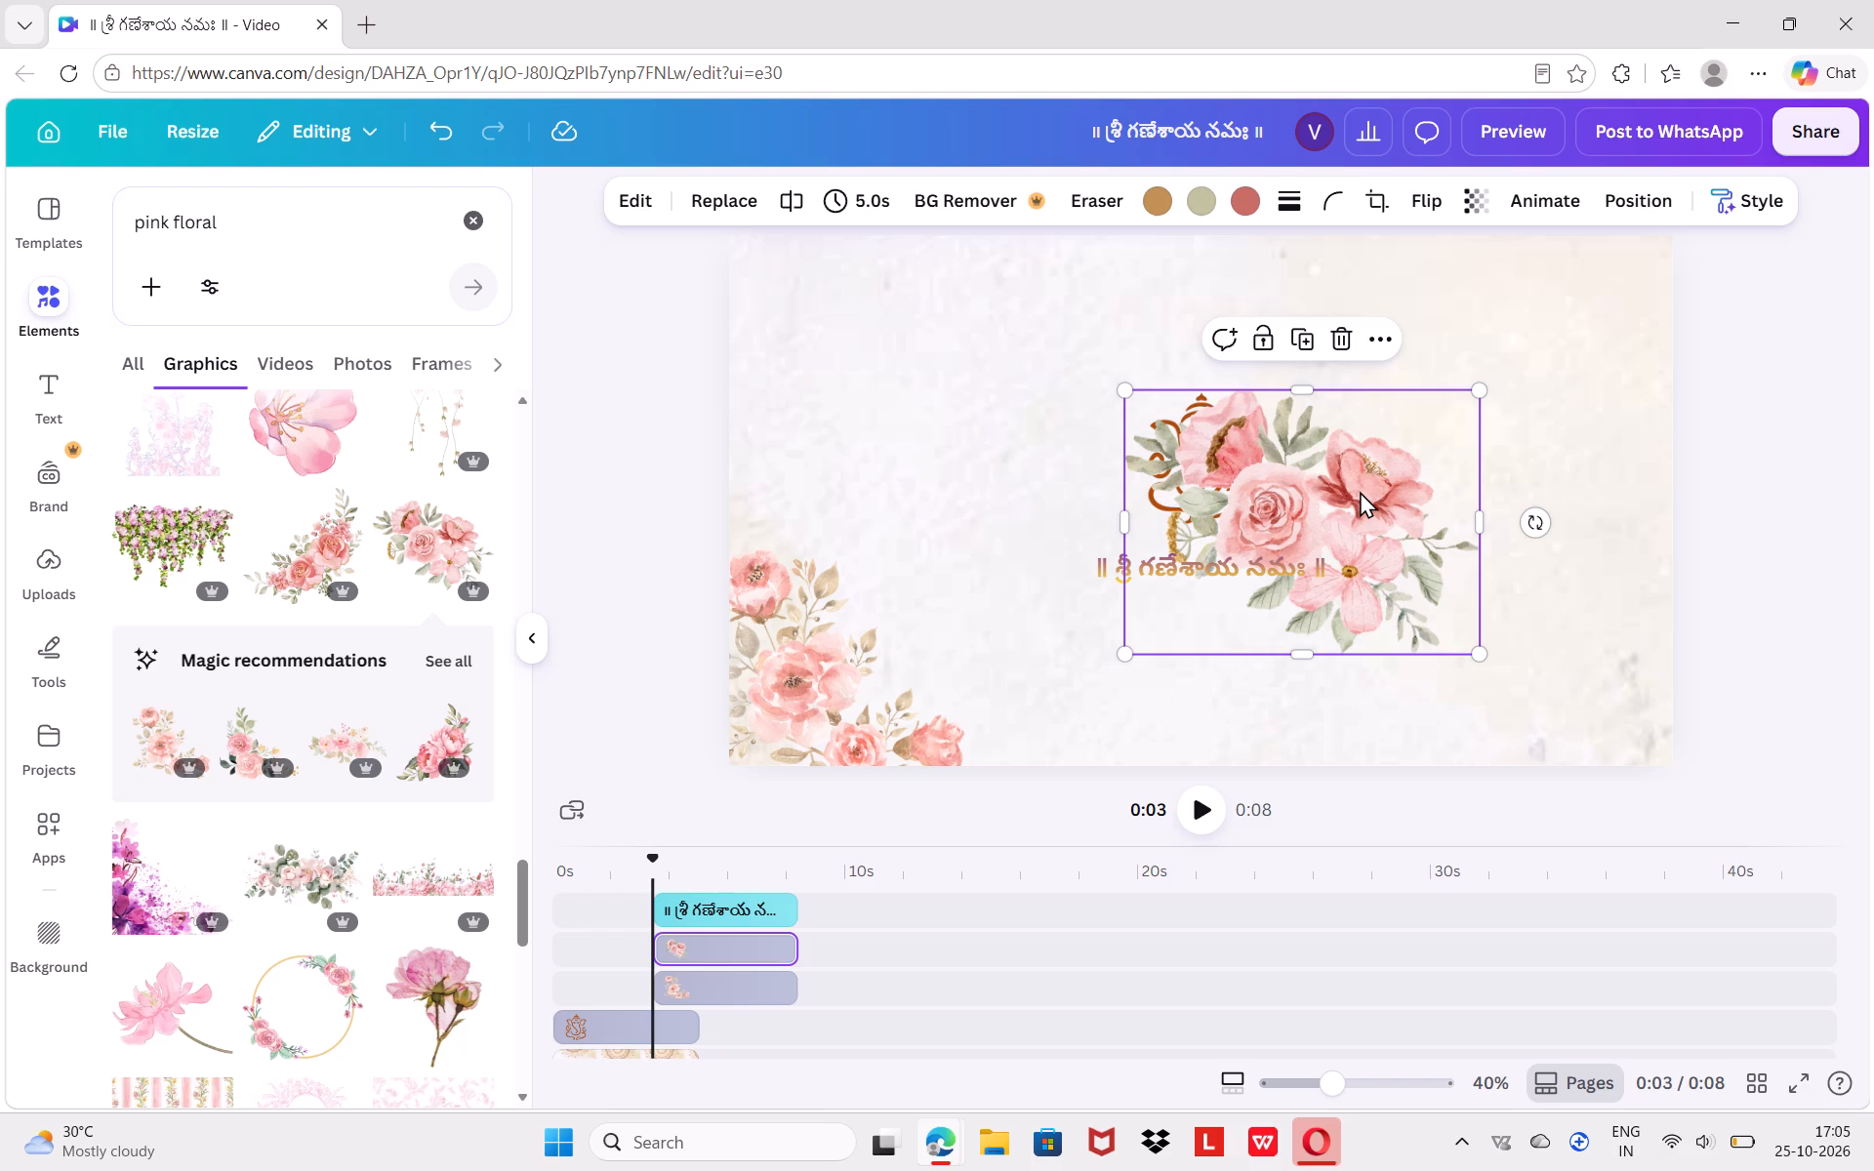
drag(1360, 491, 1540, 328)
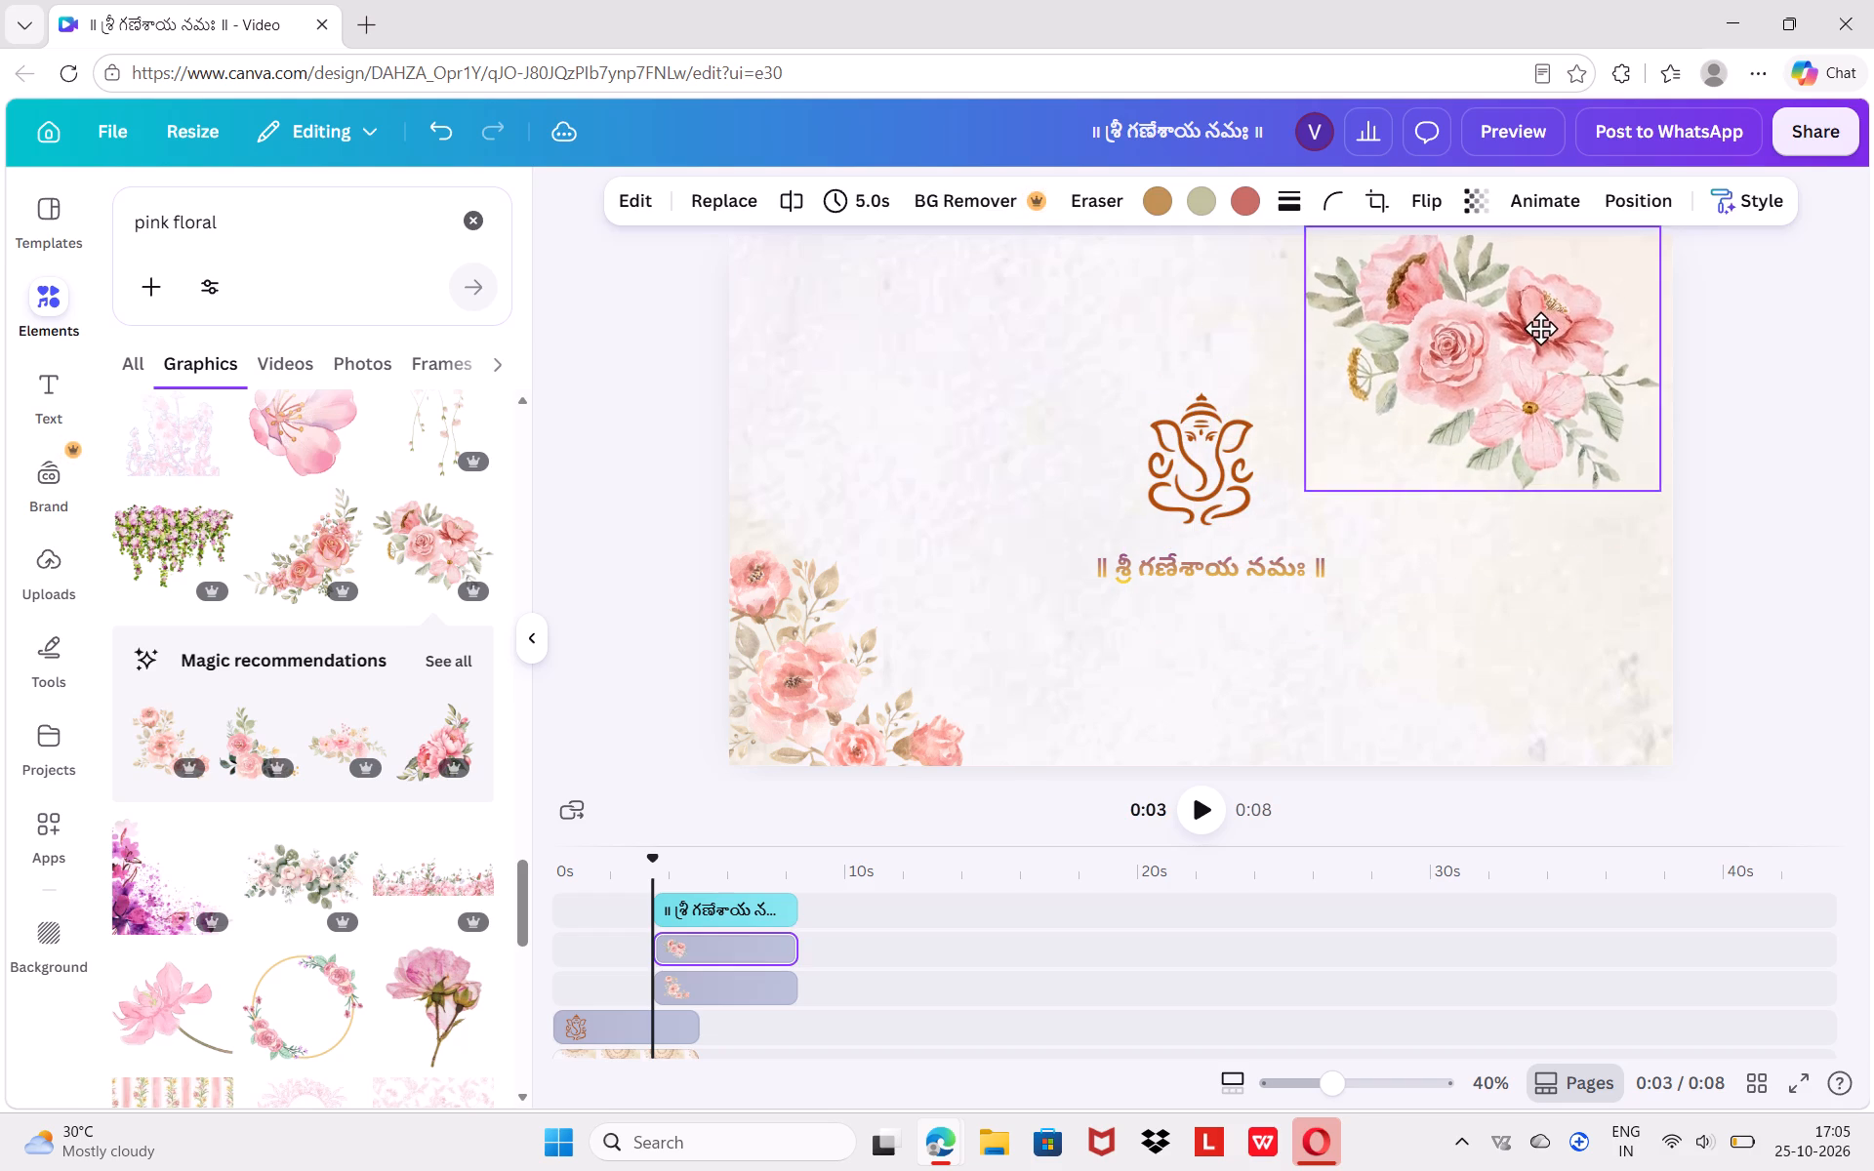
drag(1540, 328, 1615, 287)
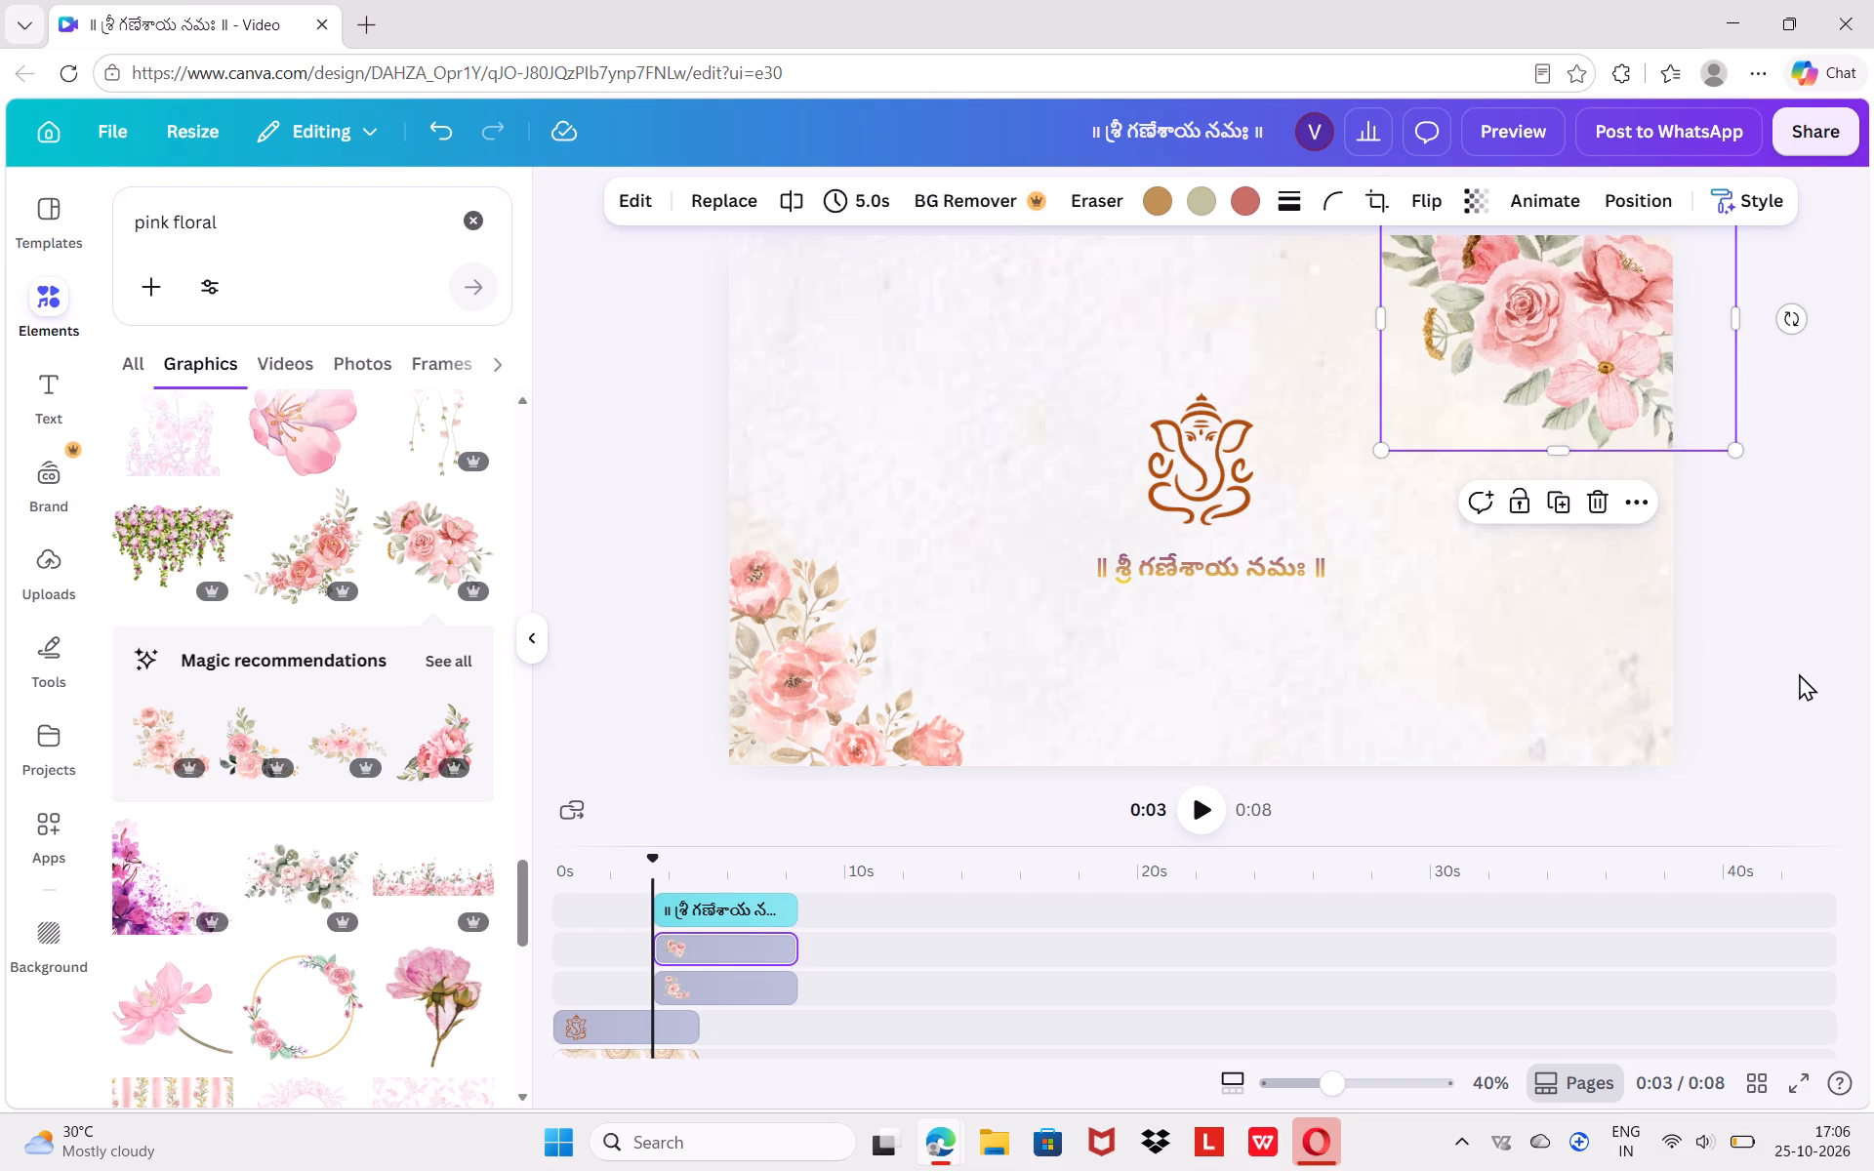
click(1799, 673)
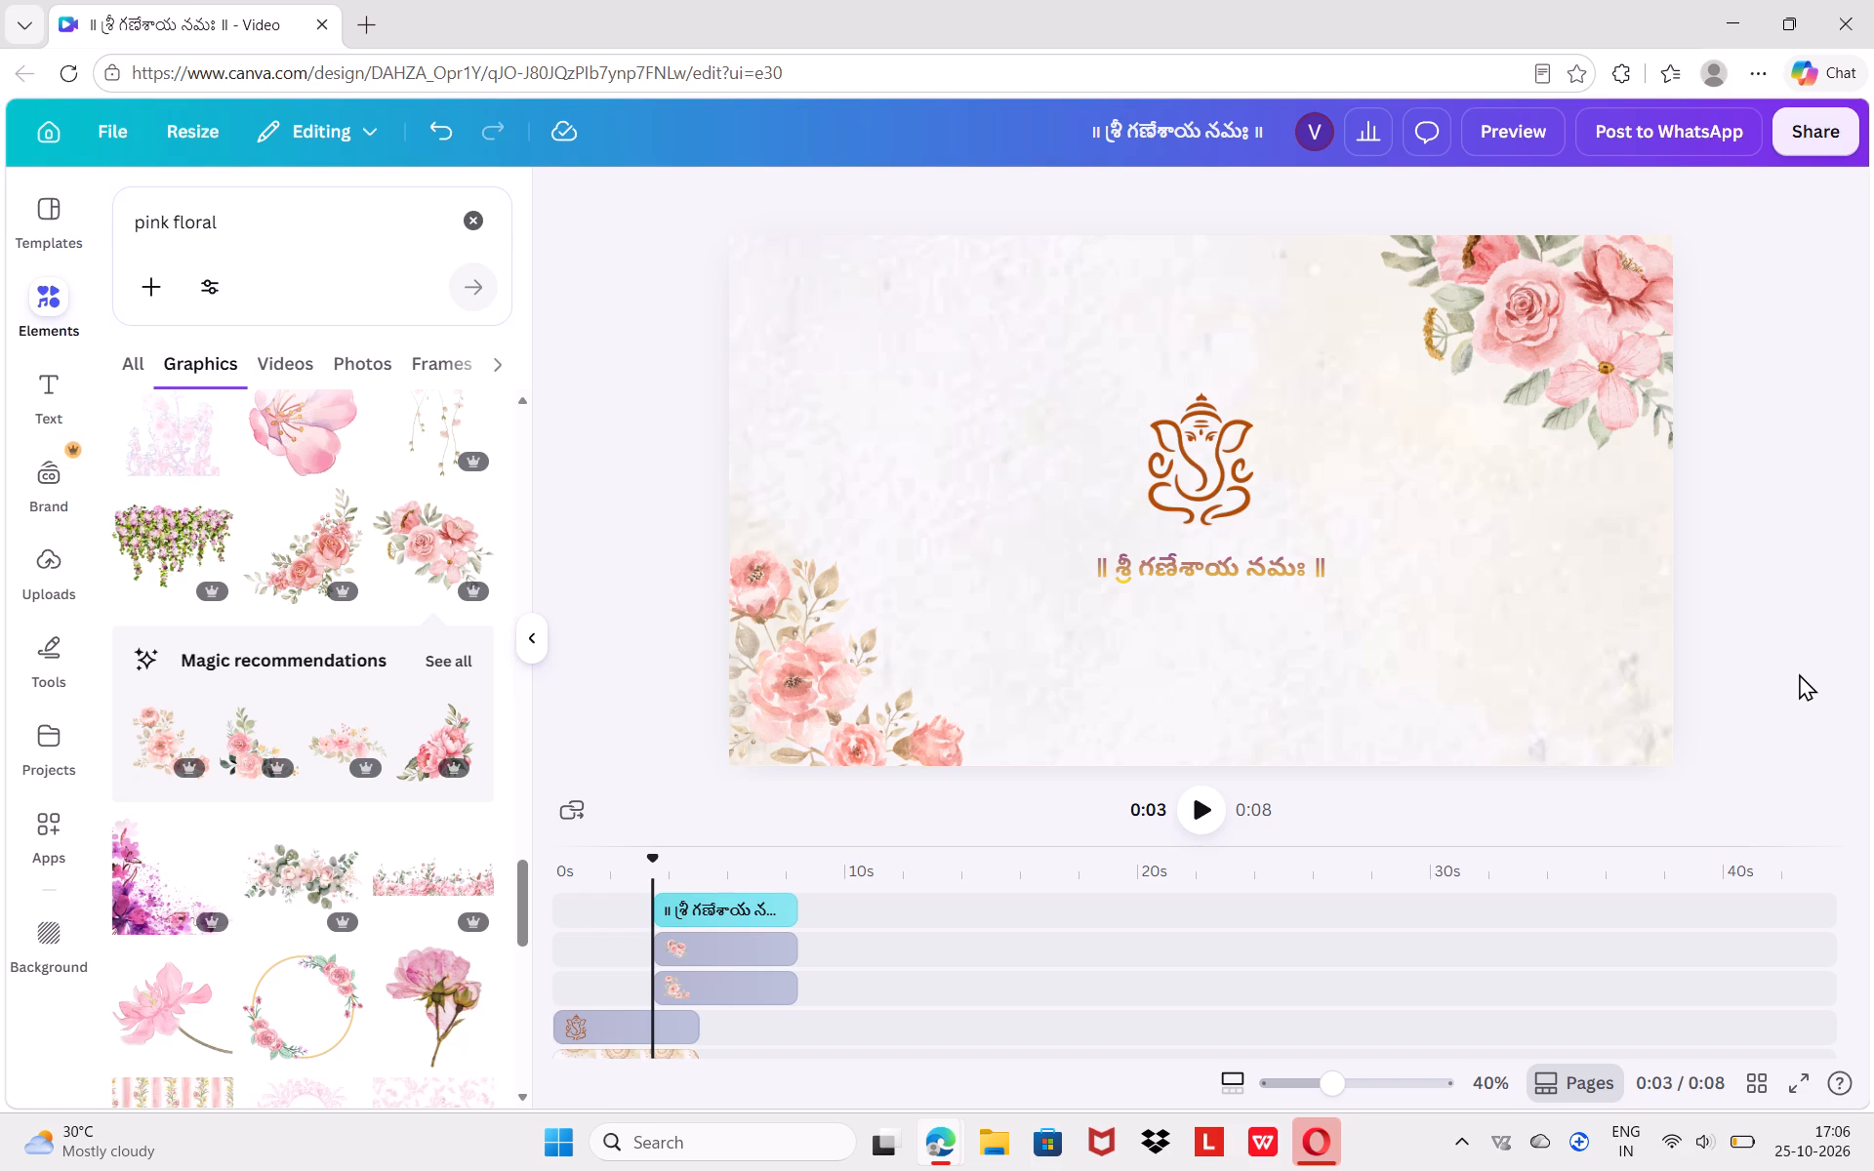
Delete the peach-pink rose spray from the page's lower-left corner.
click(792, 705)
click(886, 484)
click(871, 497)
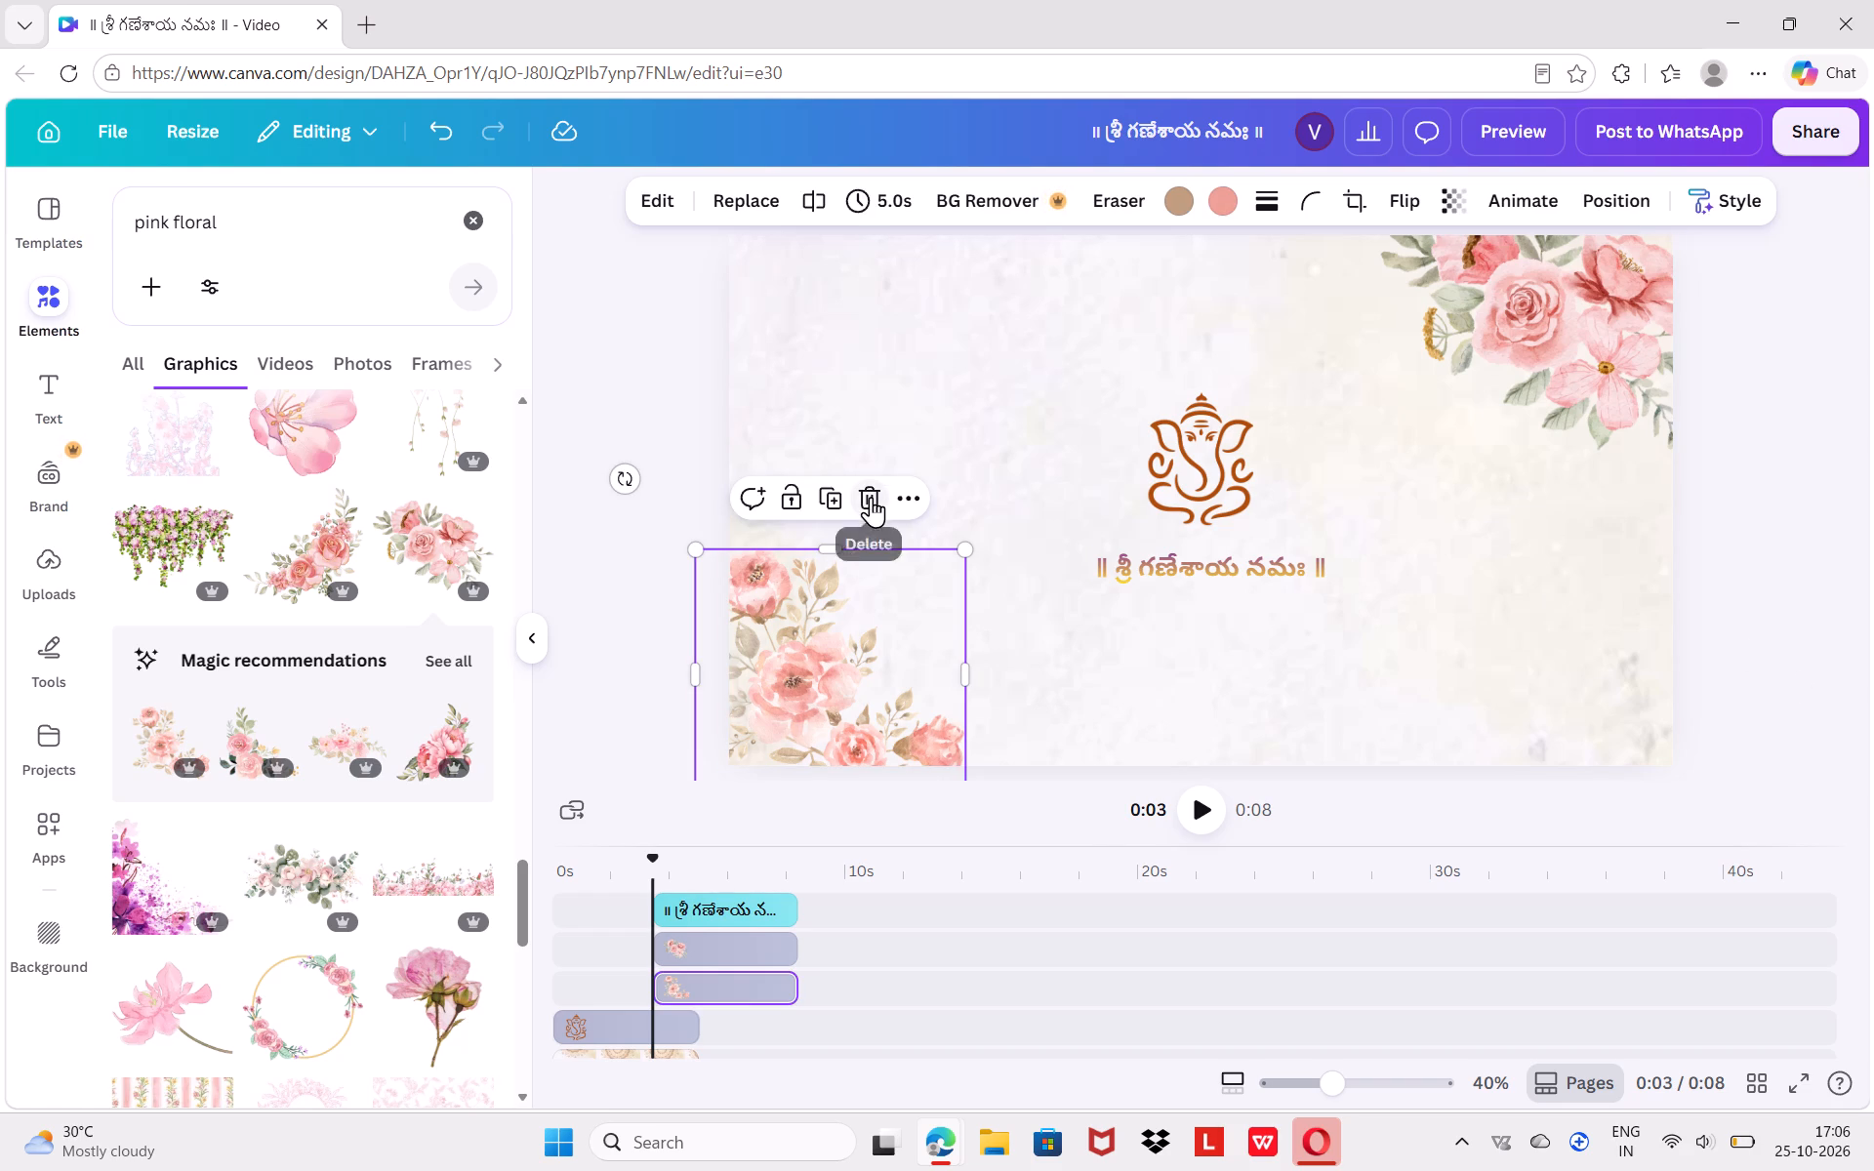
Add a second copy of the pink rose cluster, about a third of the page width, tucked partly off the page's lower-left corner.
click(435, 518)
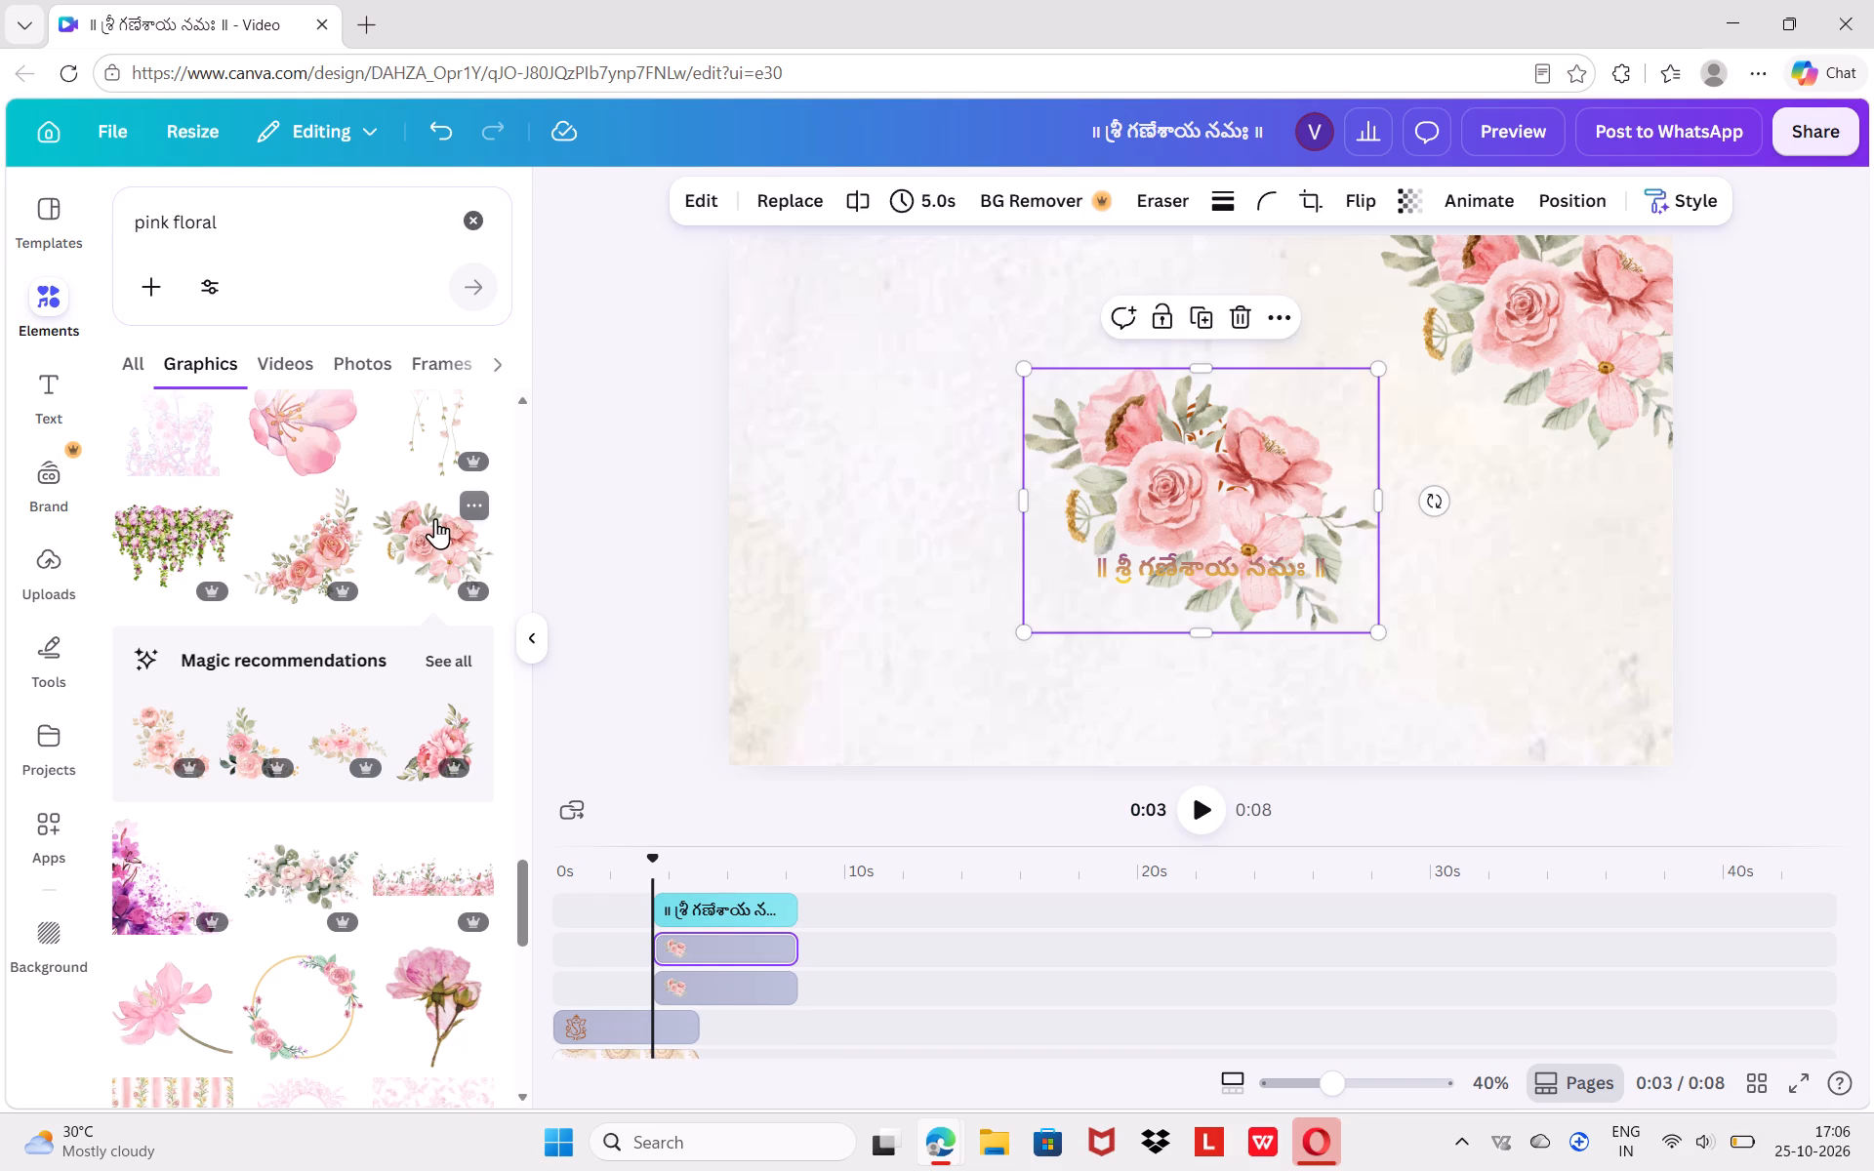
drag(1078, 424, 685, 609)
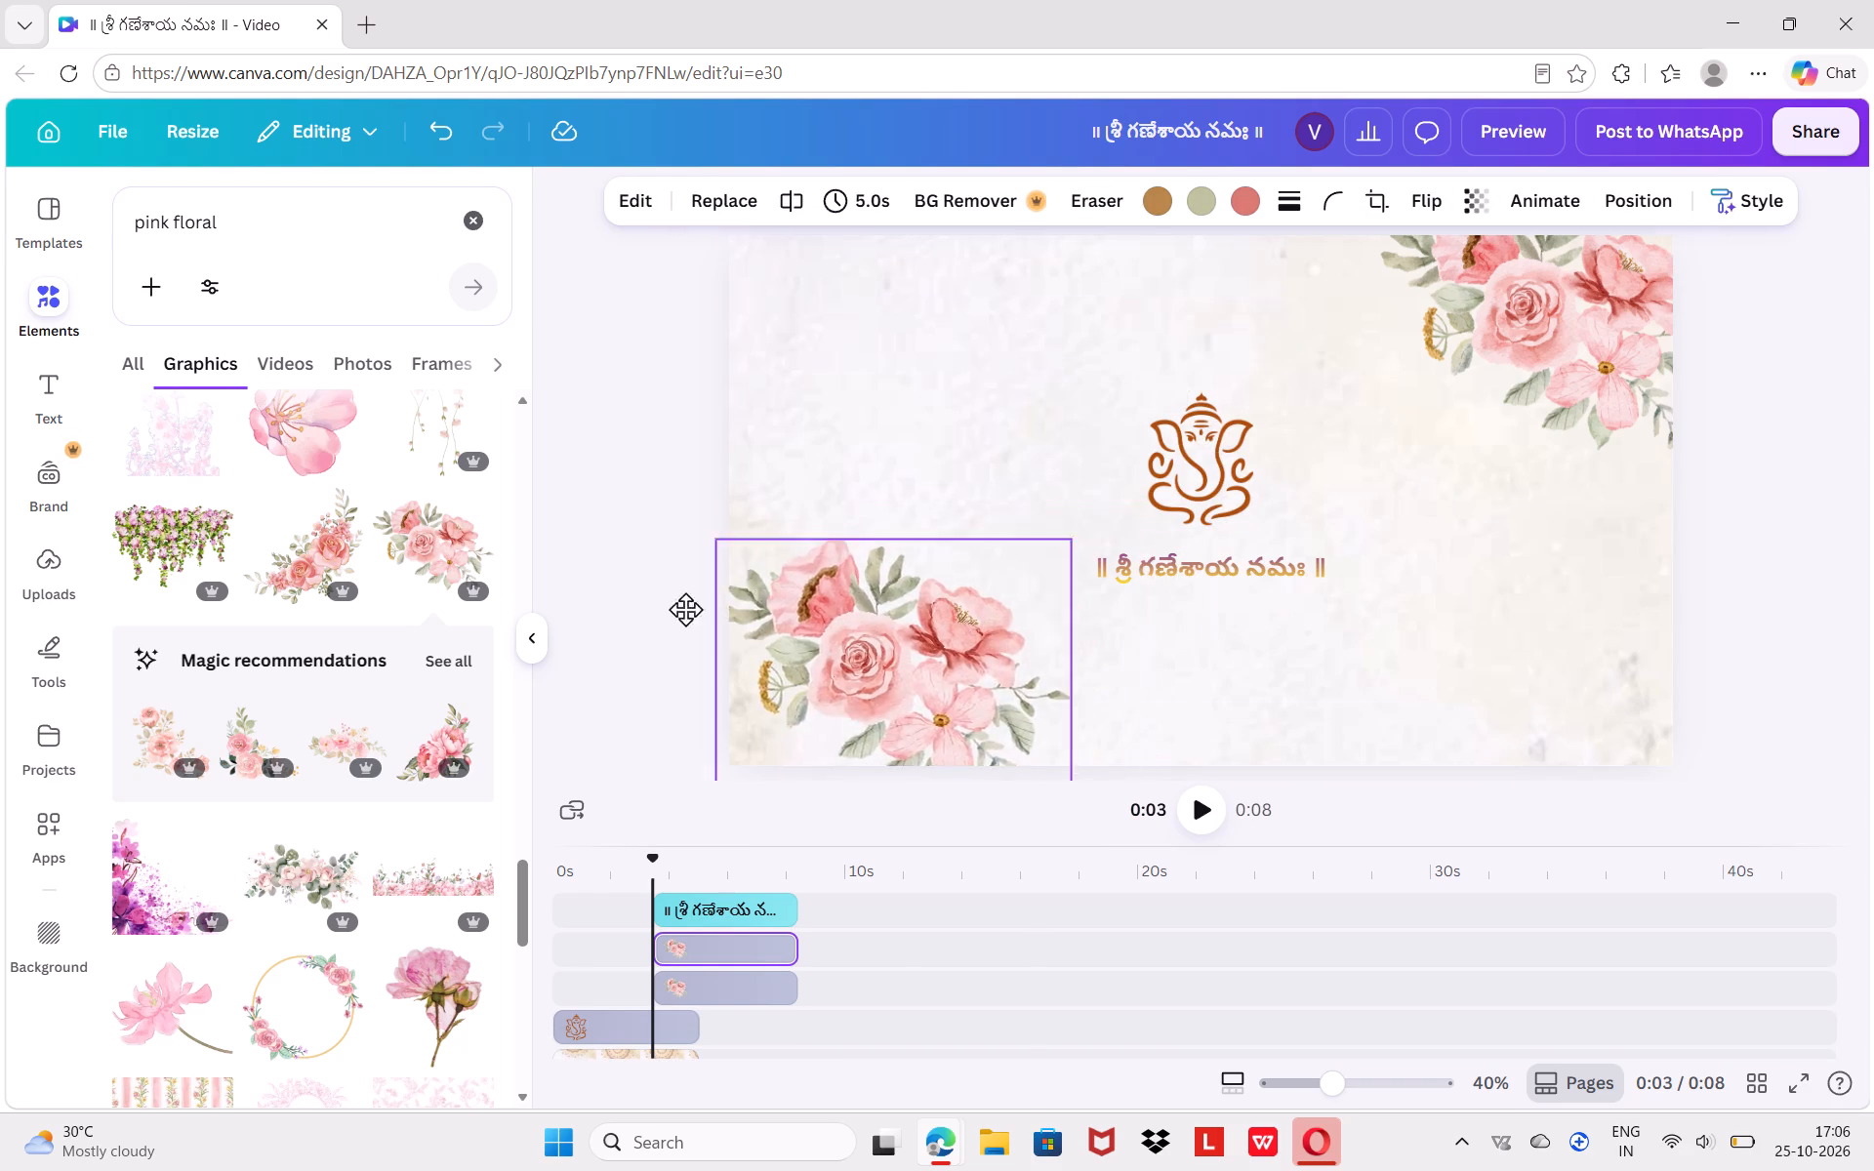
drag(685, 609, 749, 534)
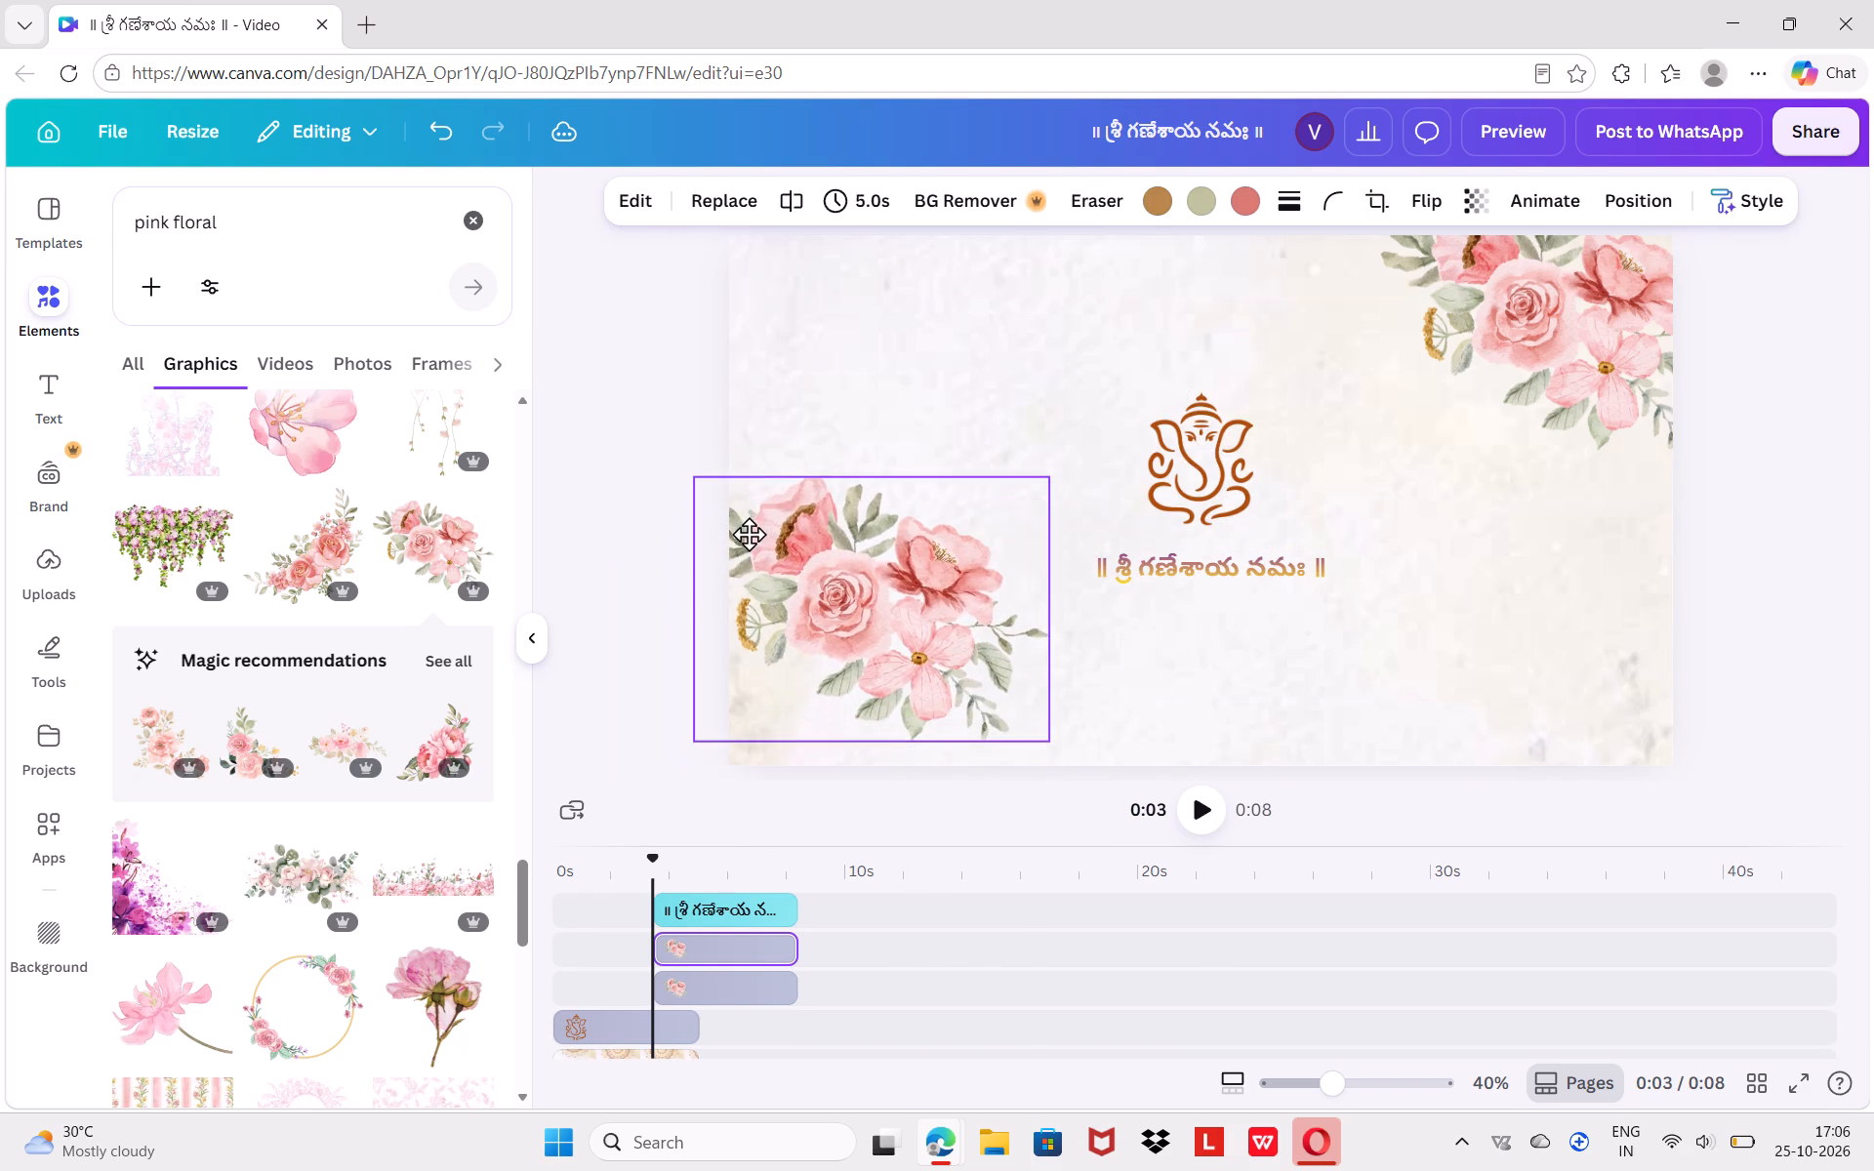
drag(749, 534, 749, 540)
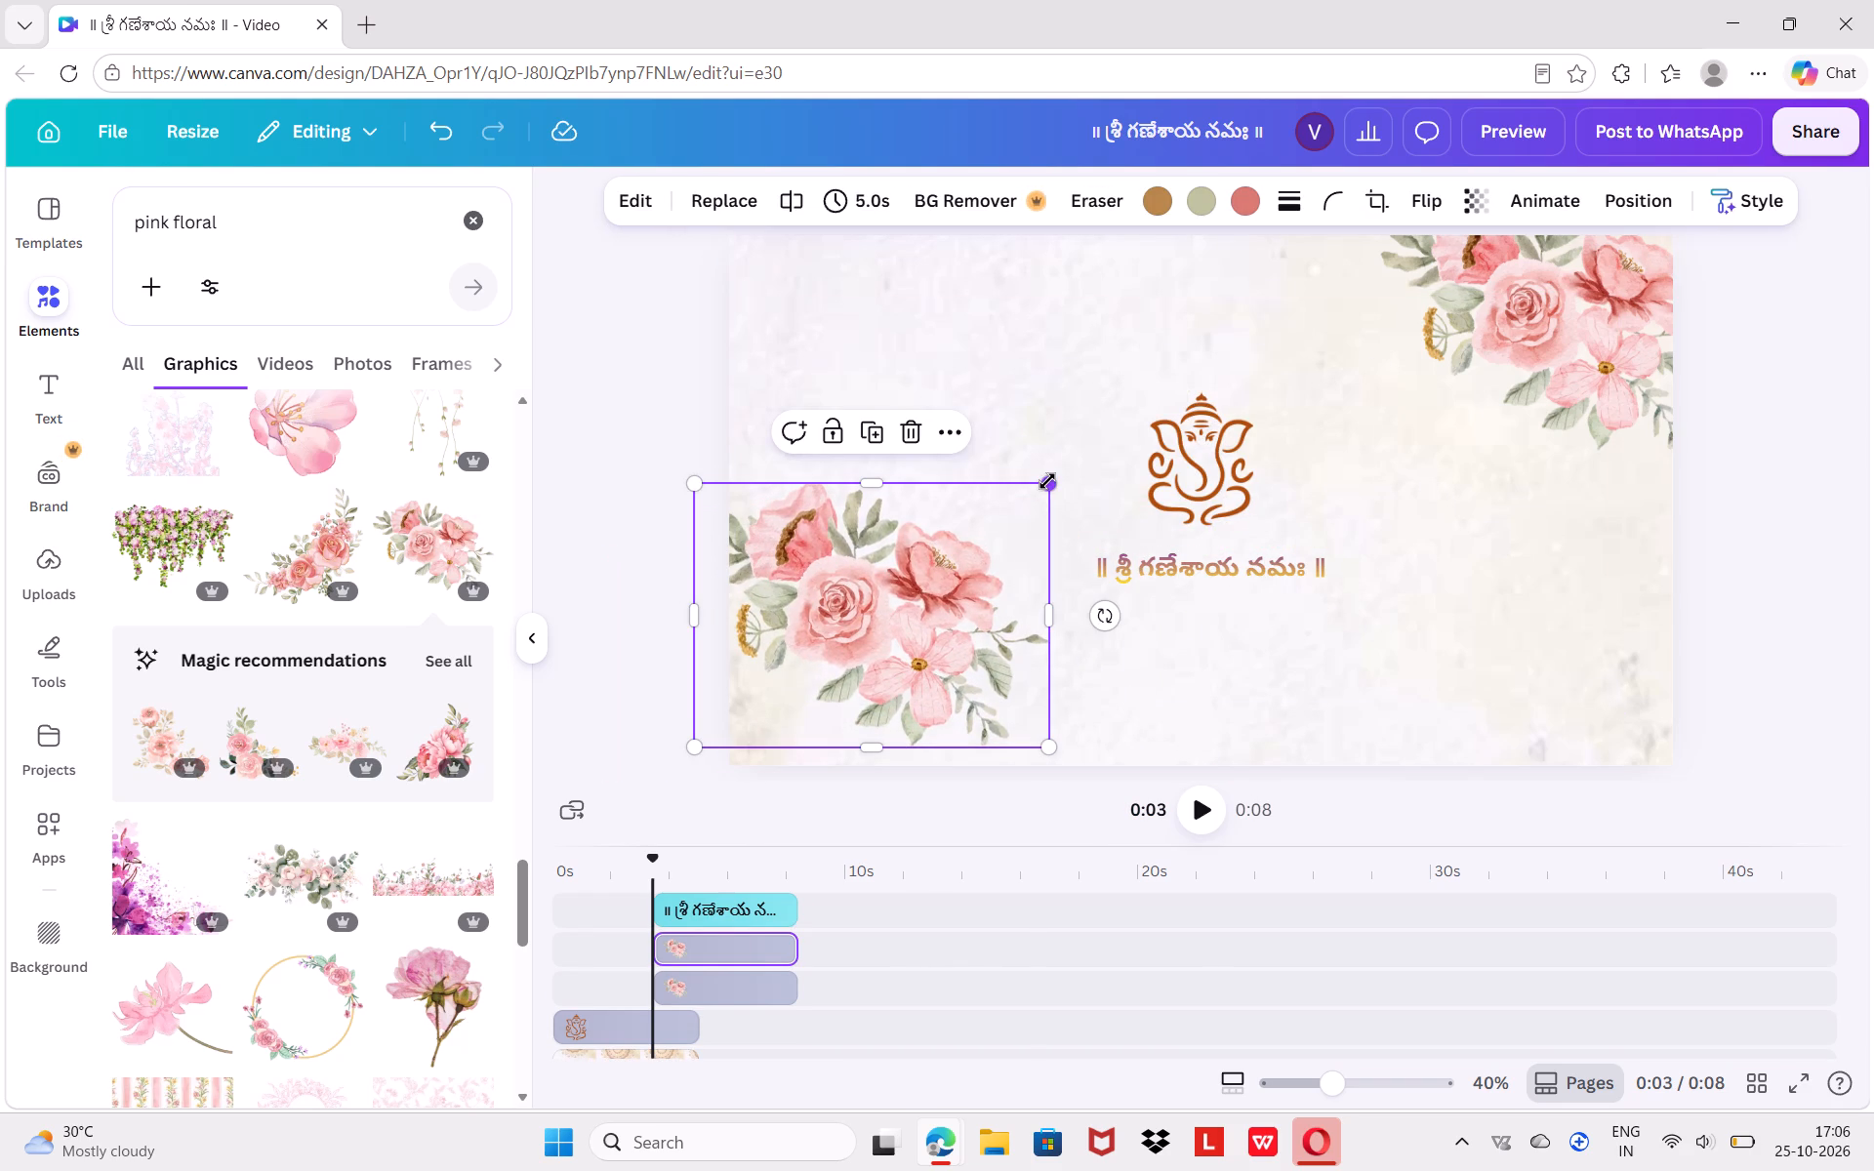
drag(1047, 481, 975, 543)
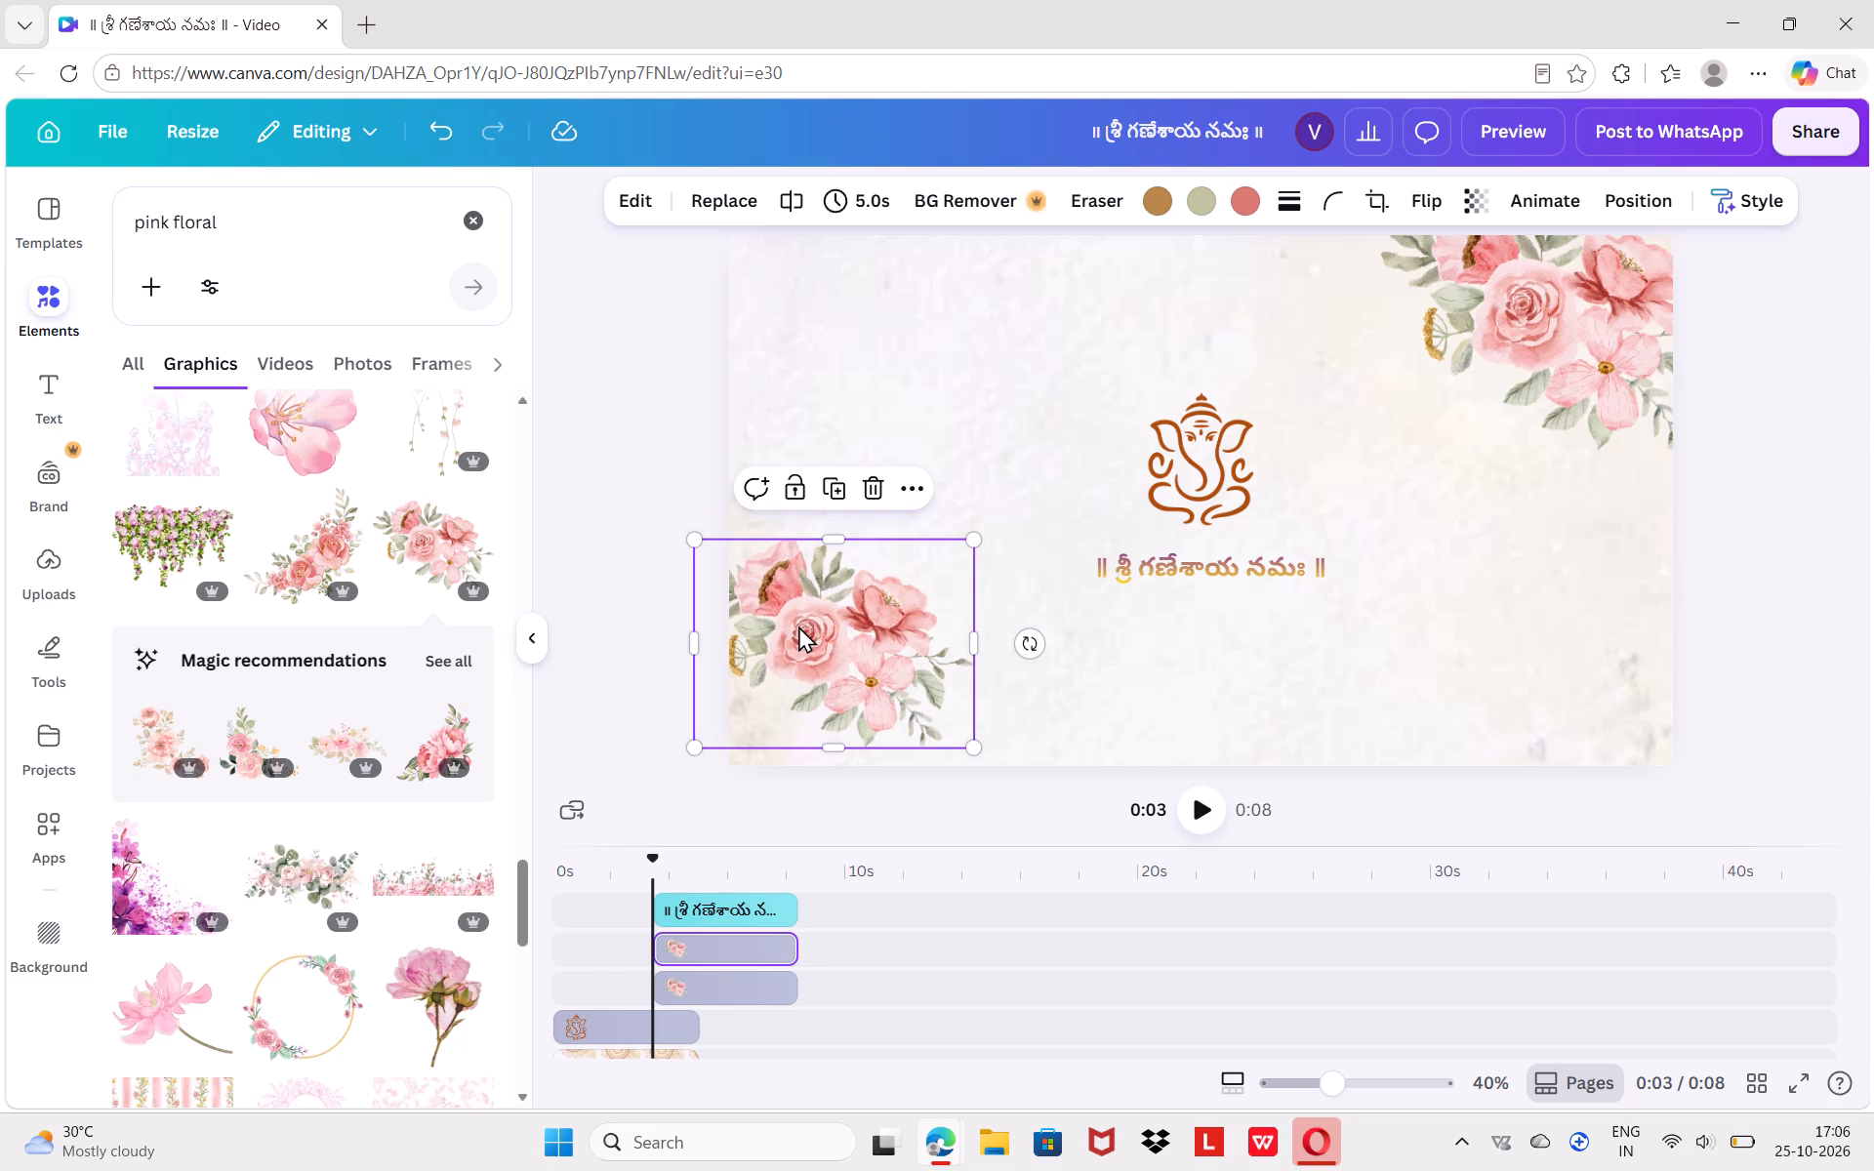
click(798, 626)
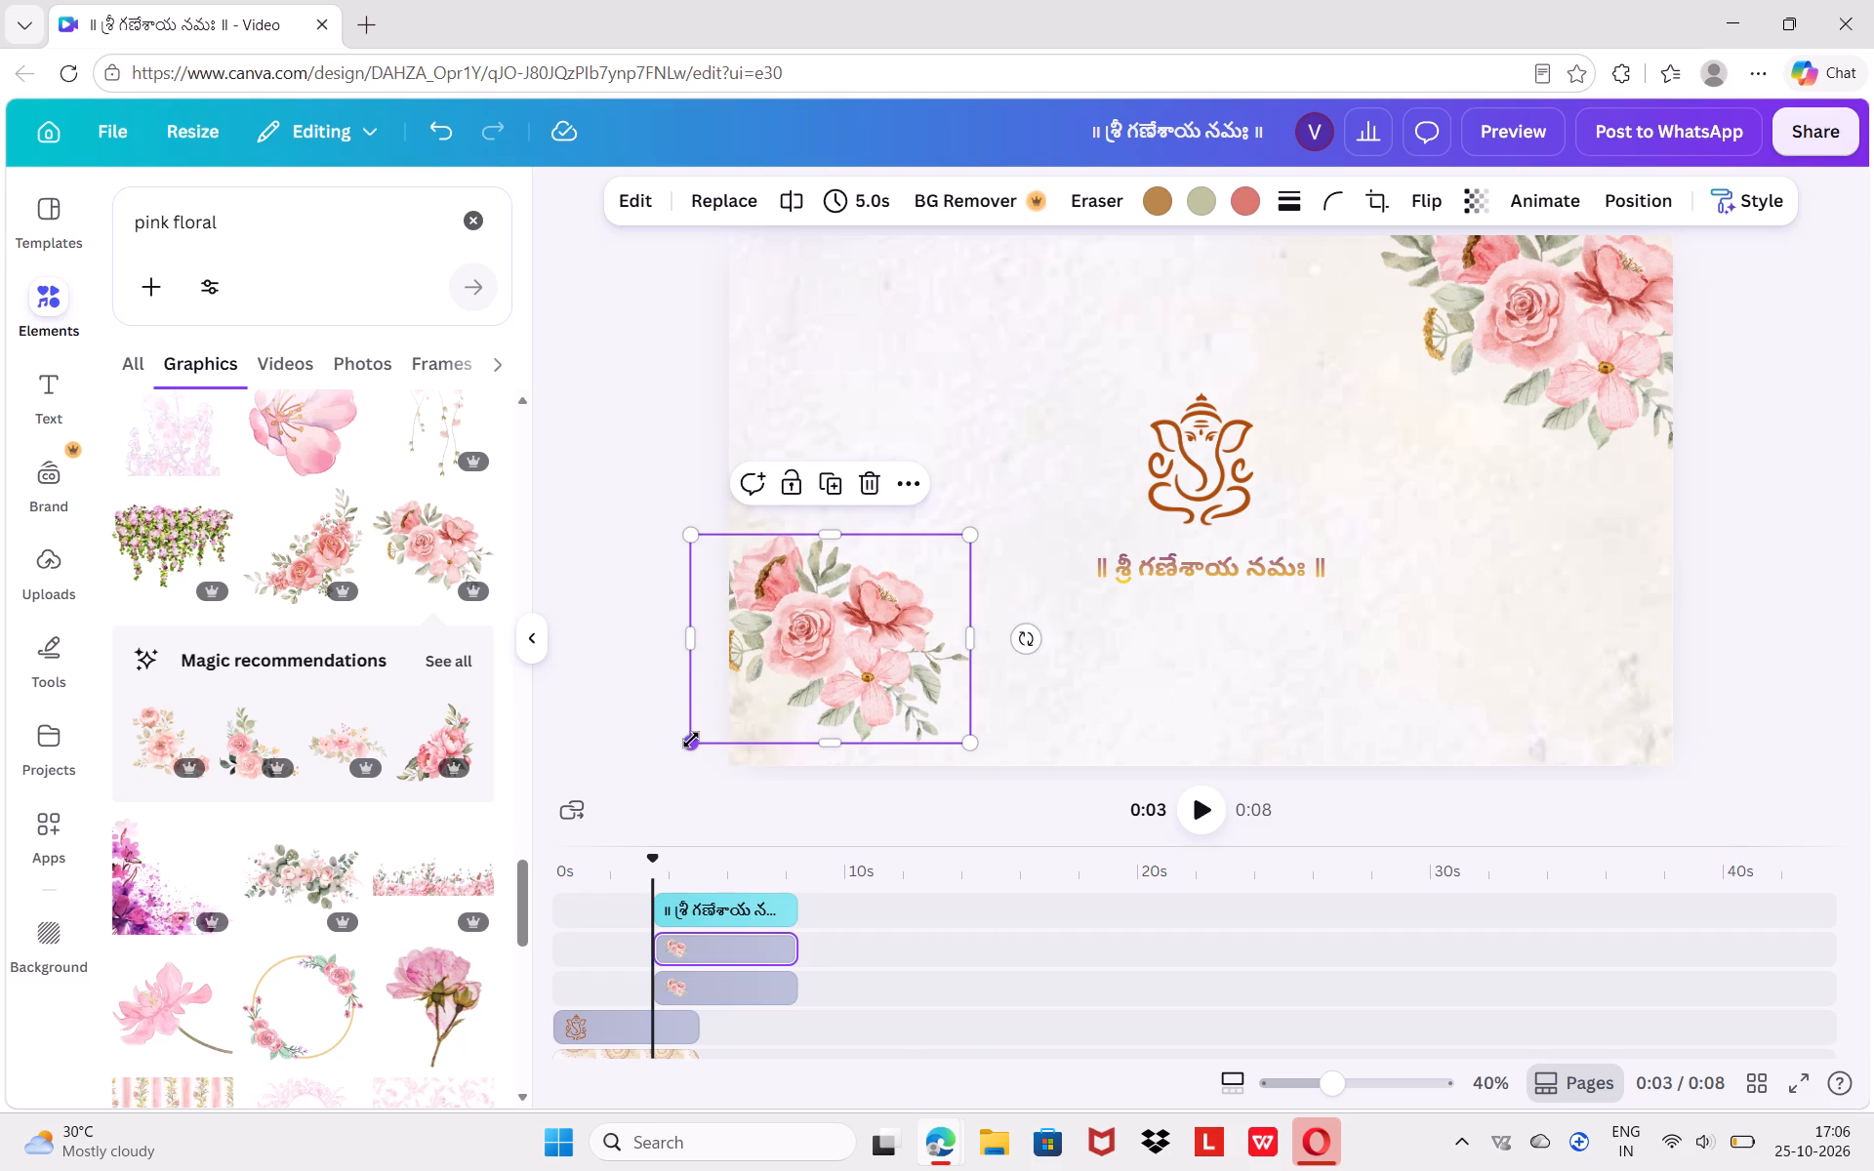
right_drag(691, 742, 655, 807)
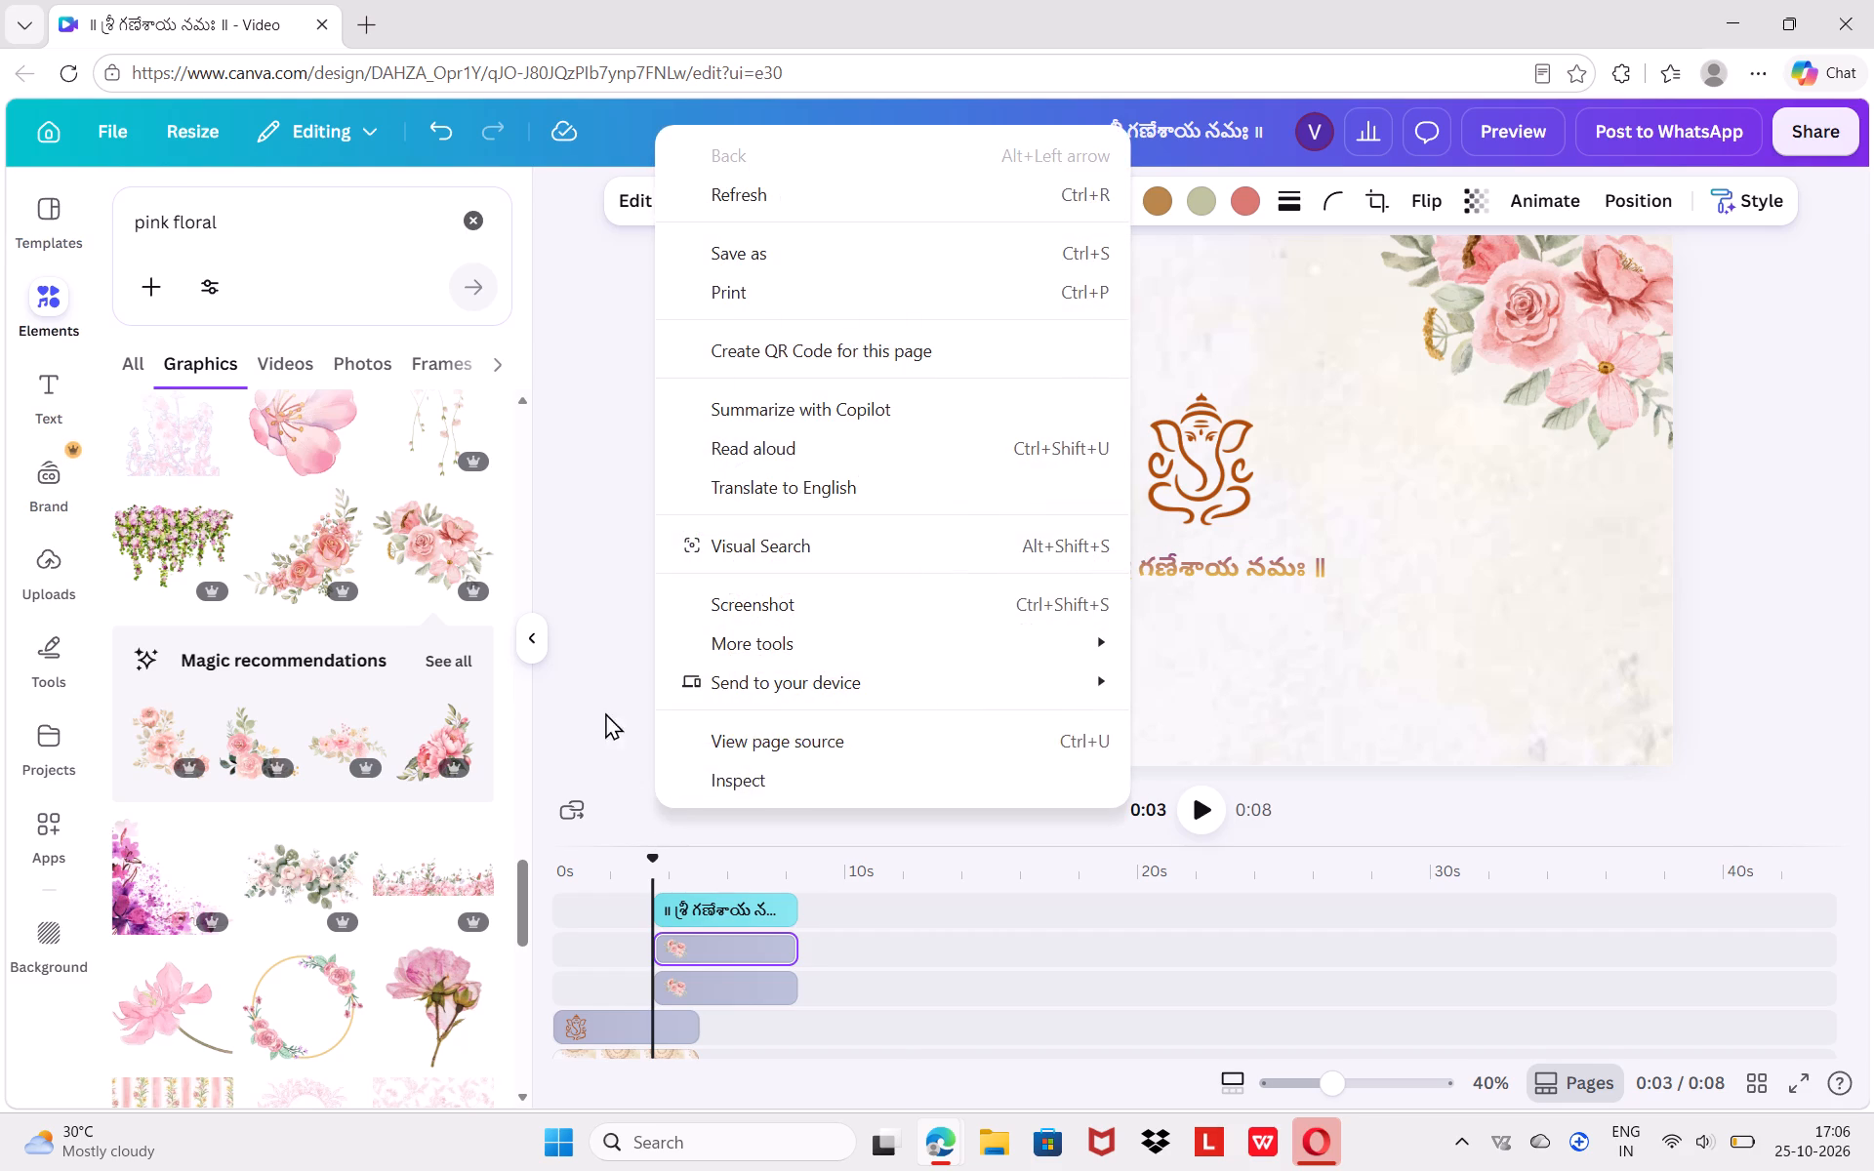
click(589, 697)
click(909, 614)
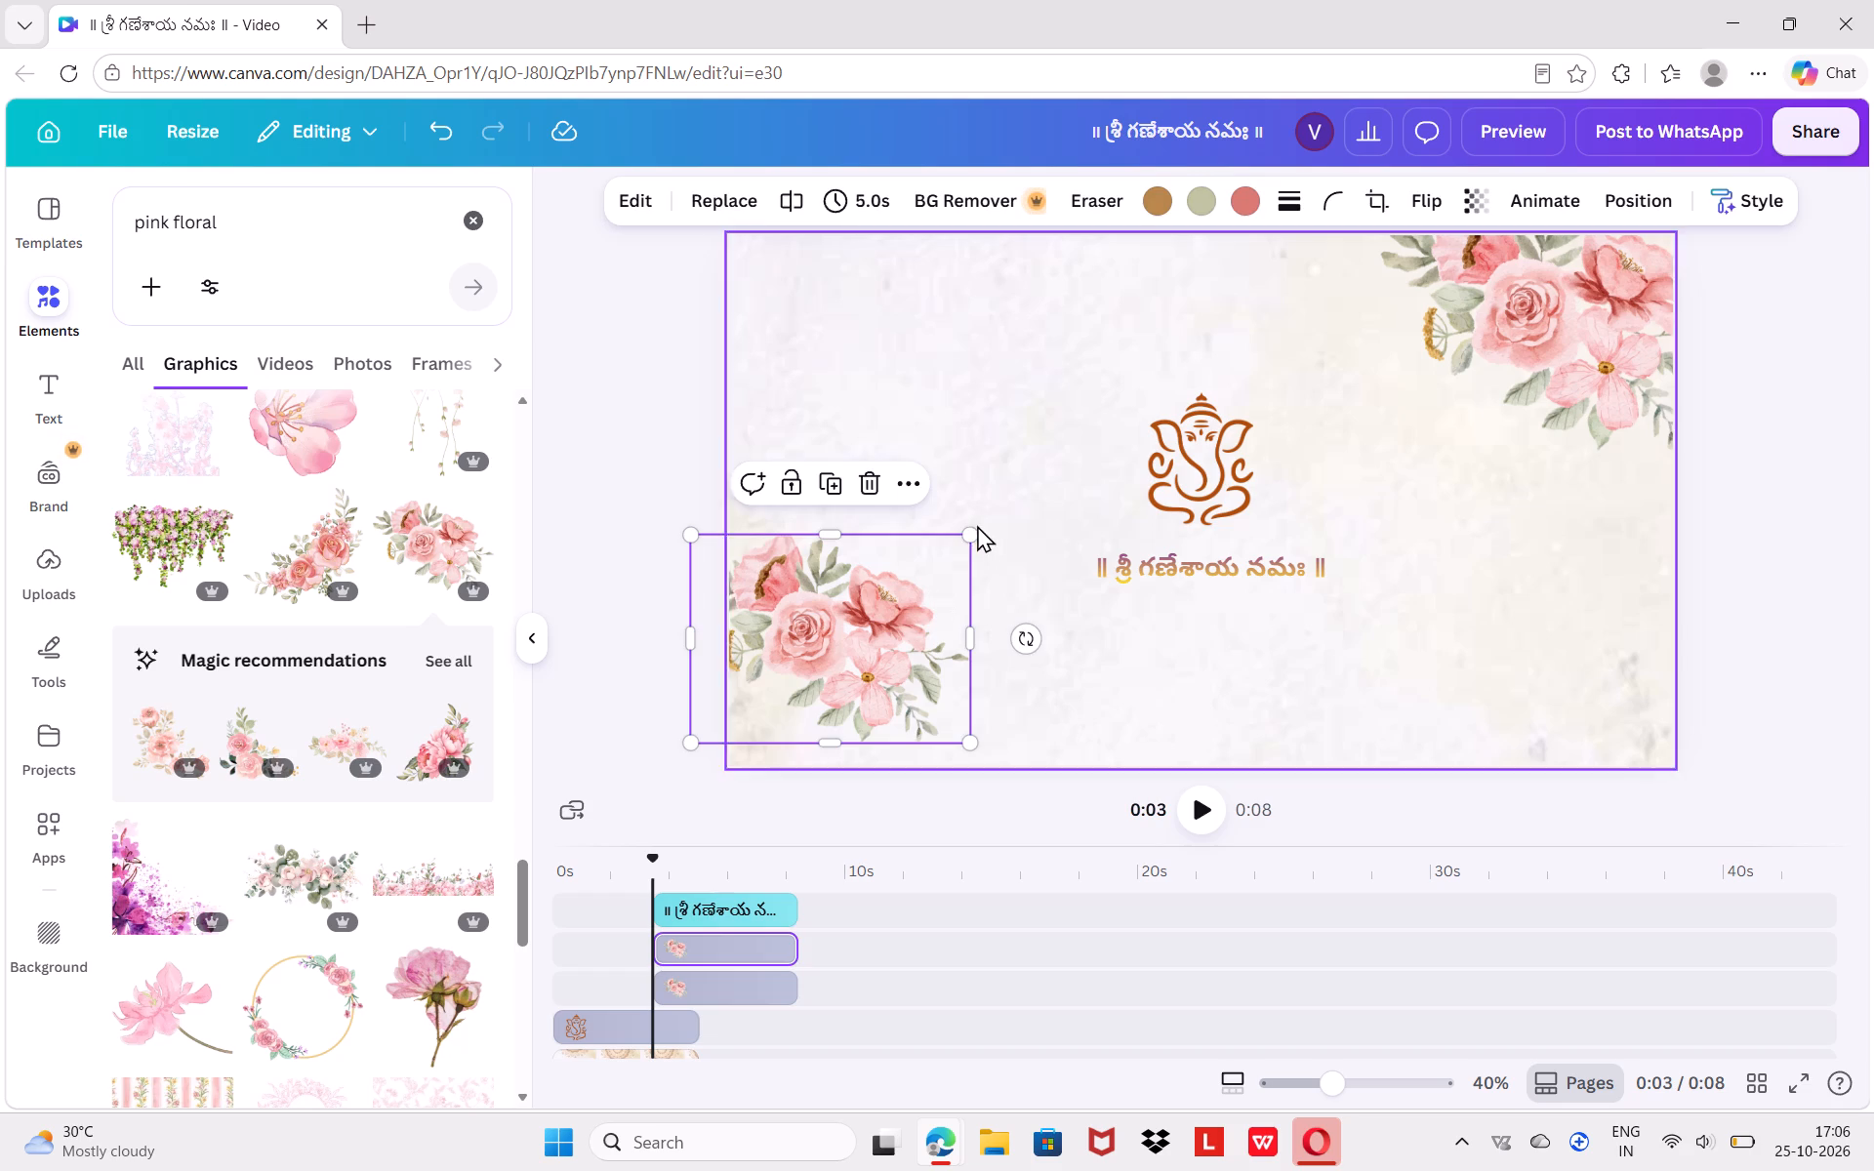
drag(969, 537, 999, 527)
drag(836, 671, 785, 755)
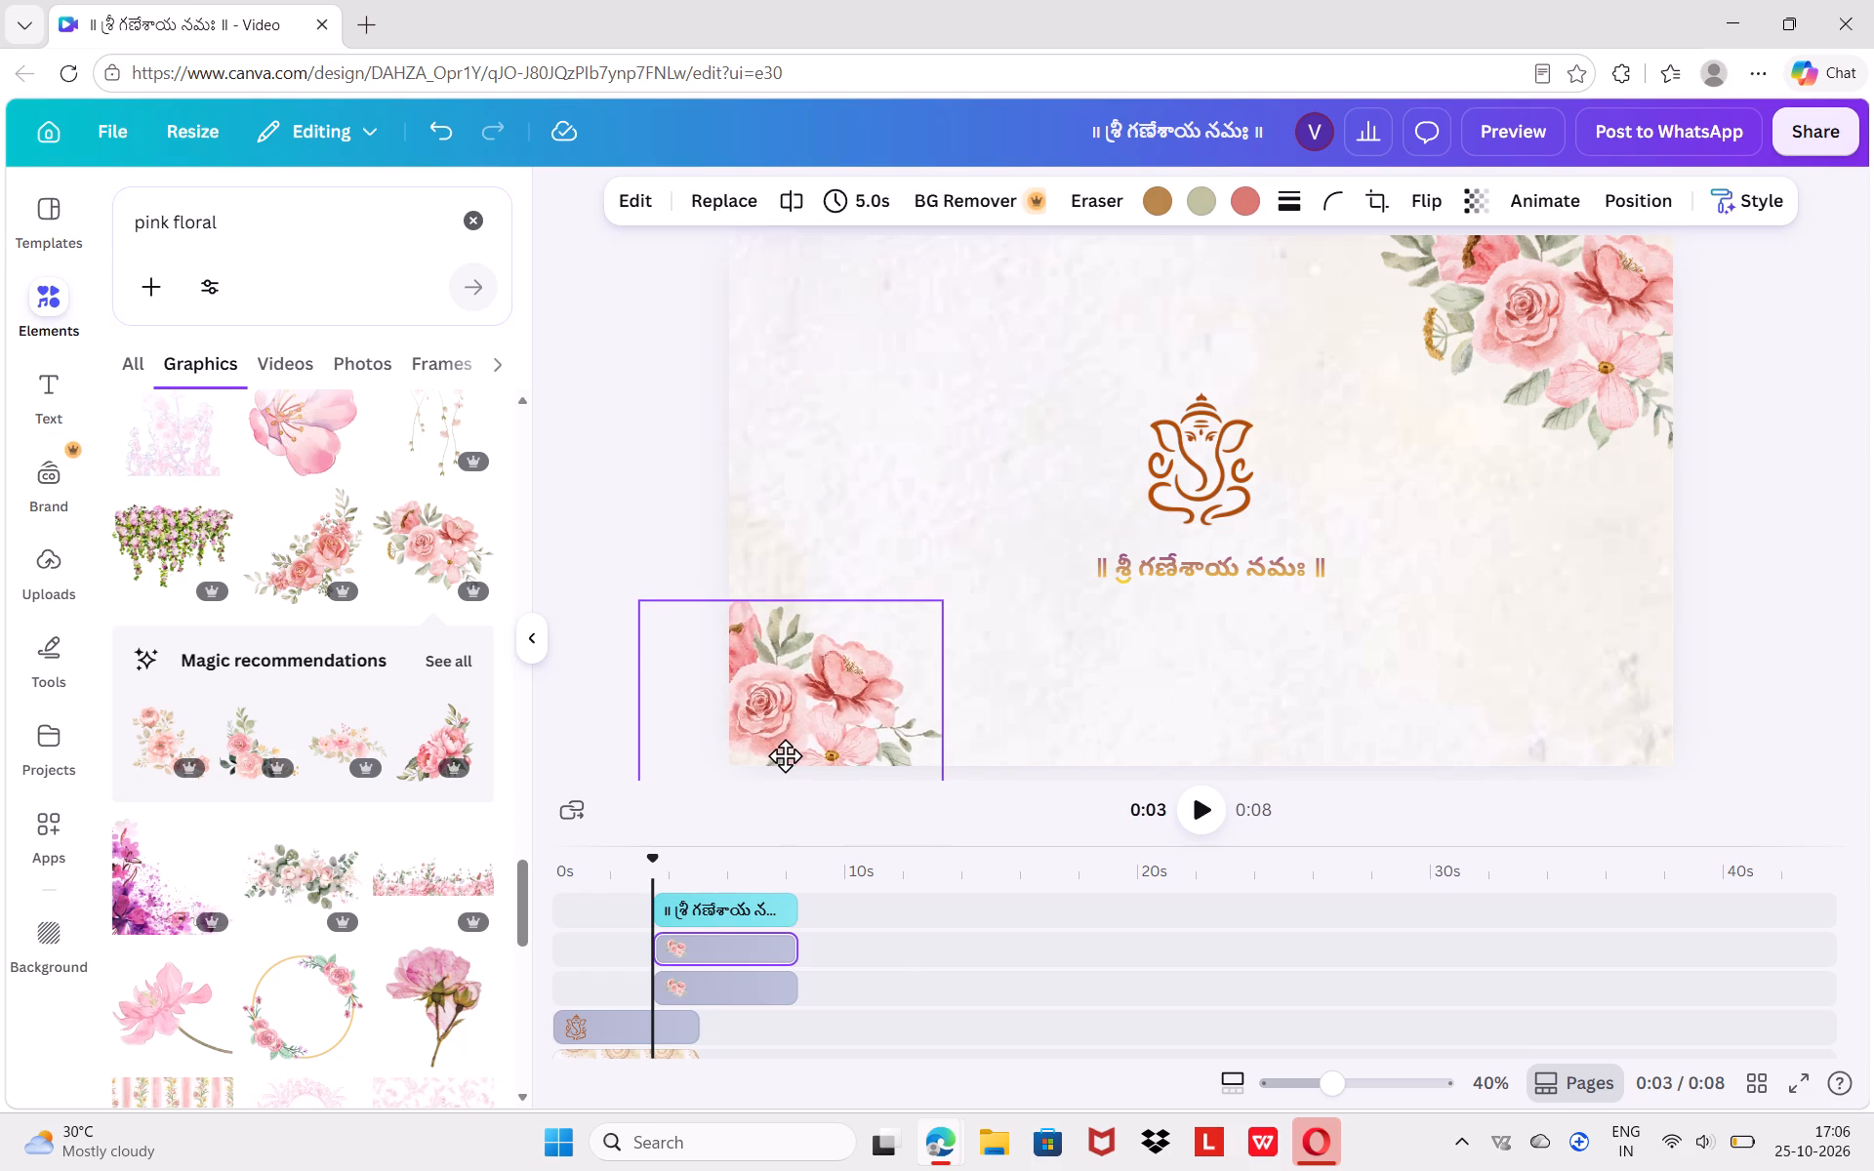
drag(785, 755, 830, 744)
click(1143, 647)
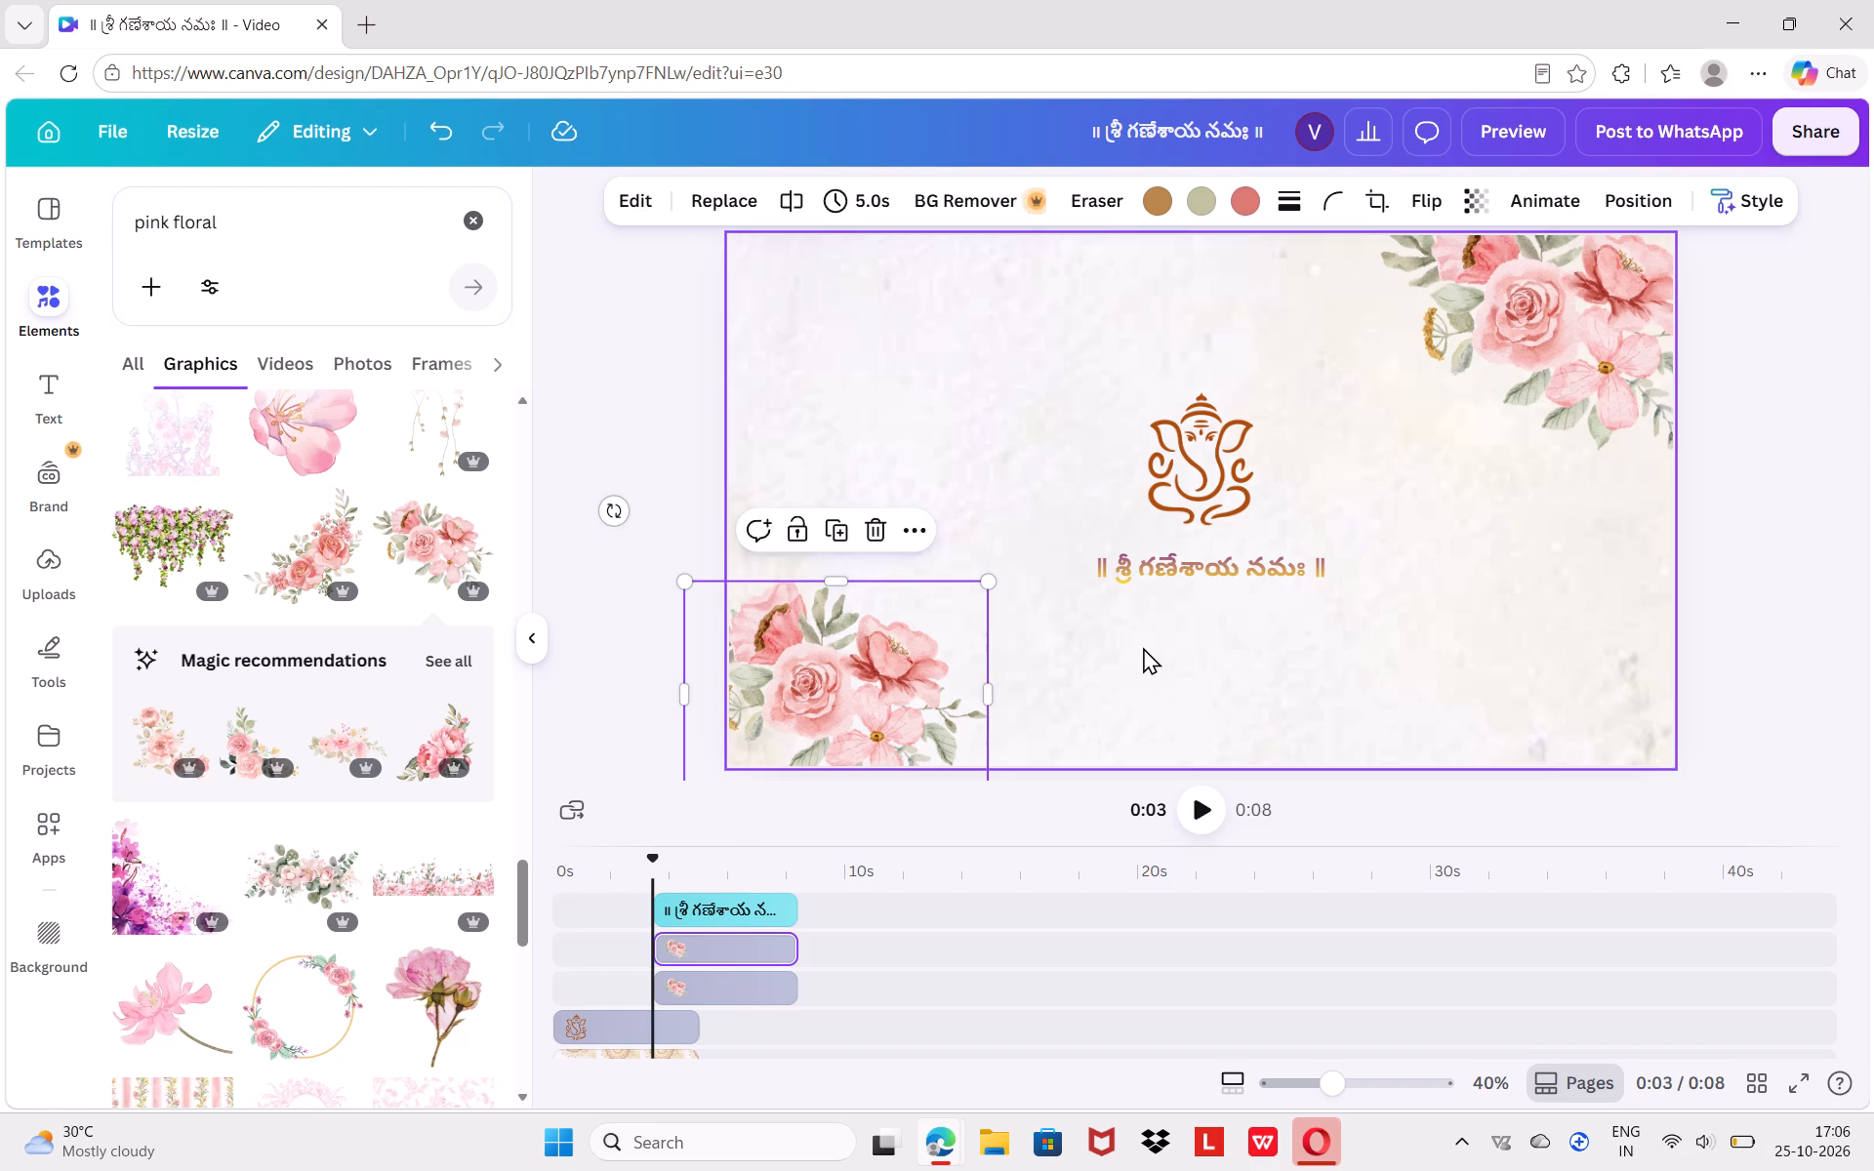
Shrink the upper-right rose cluster to about 30 percent of the page width and tuck it back into its corner.
click(1556, 256)
drag(1556, 256, 1487, 352)
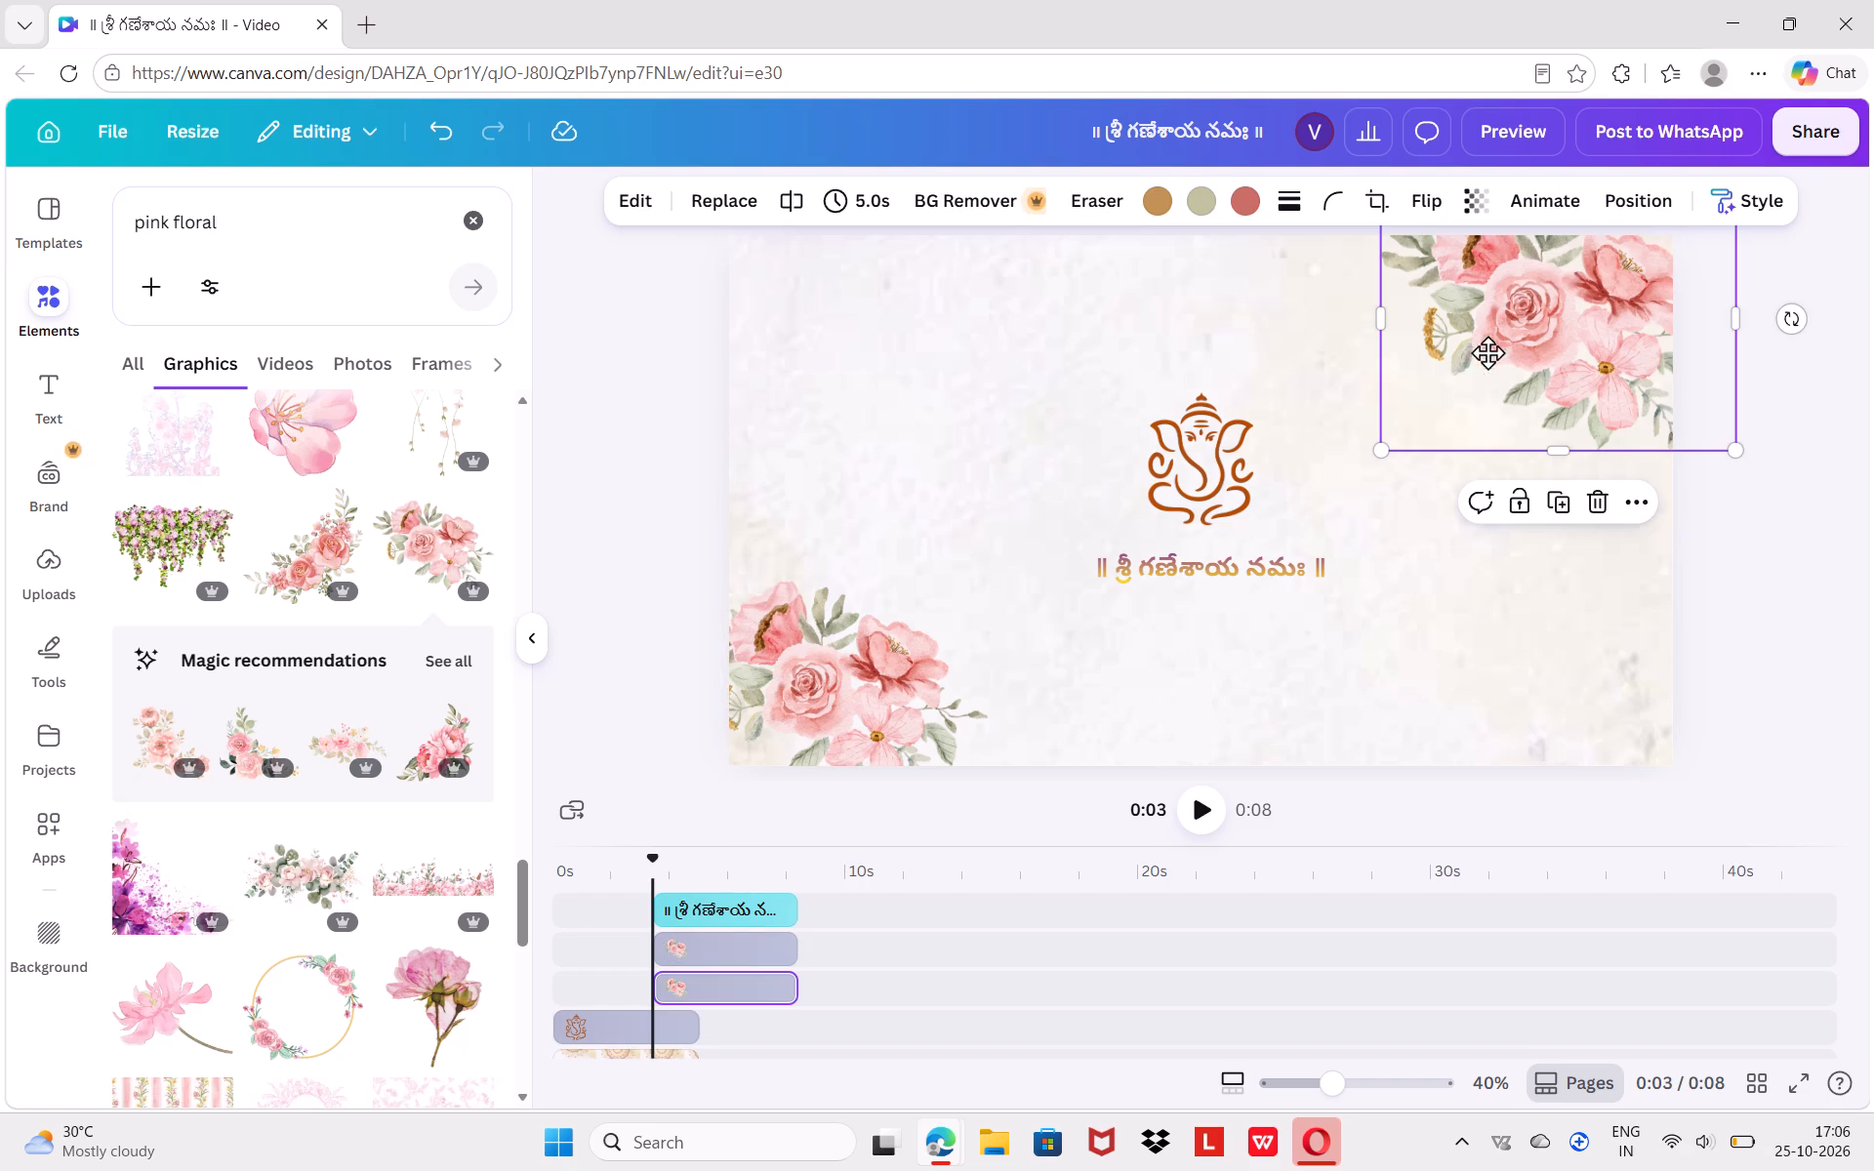
drag(1487, 352, 1463, 370)
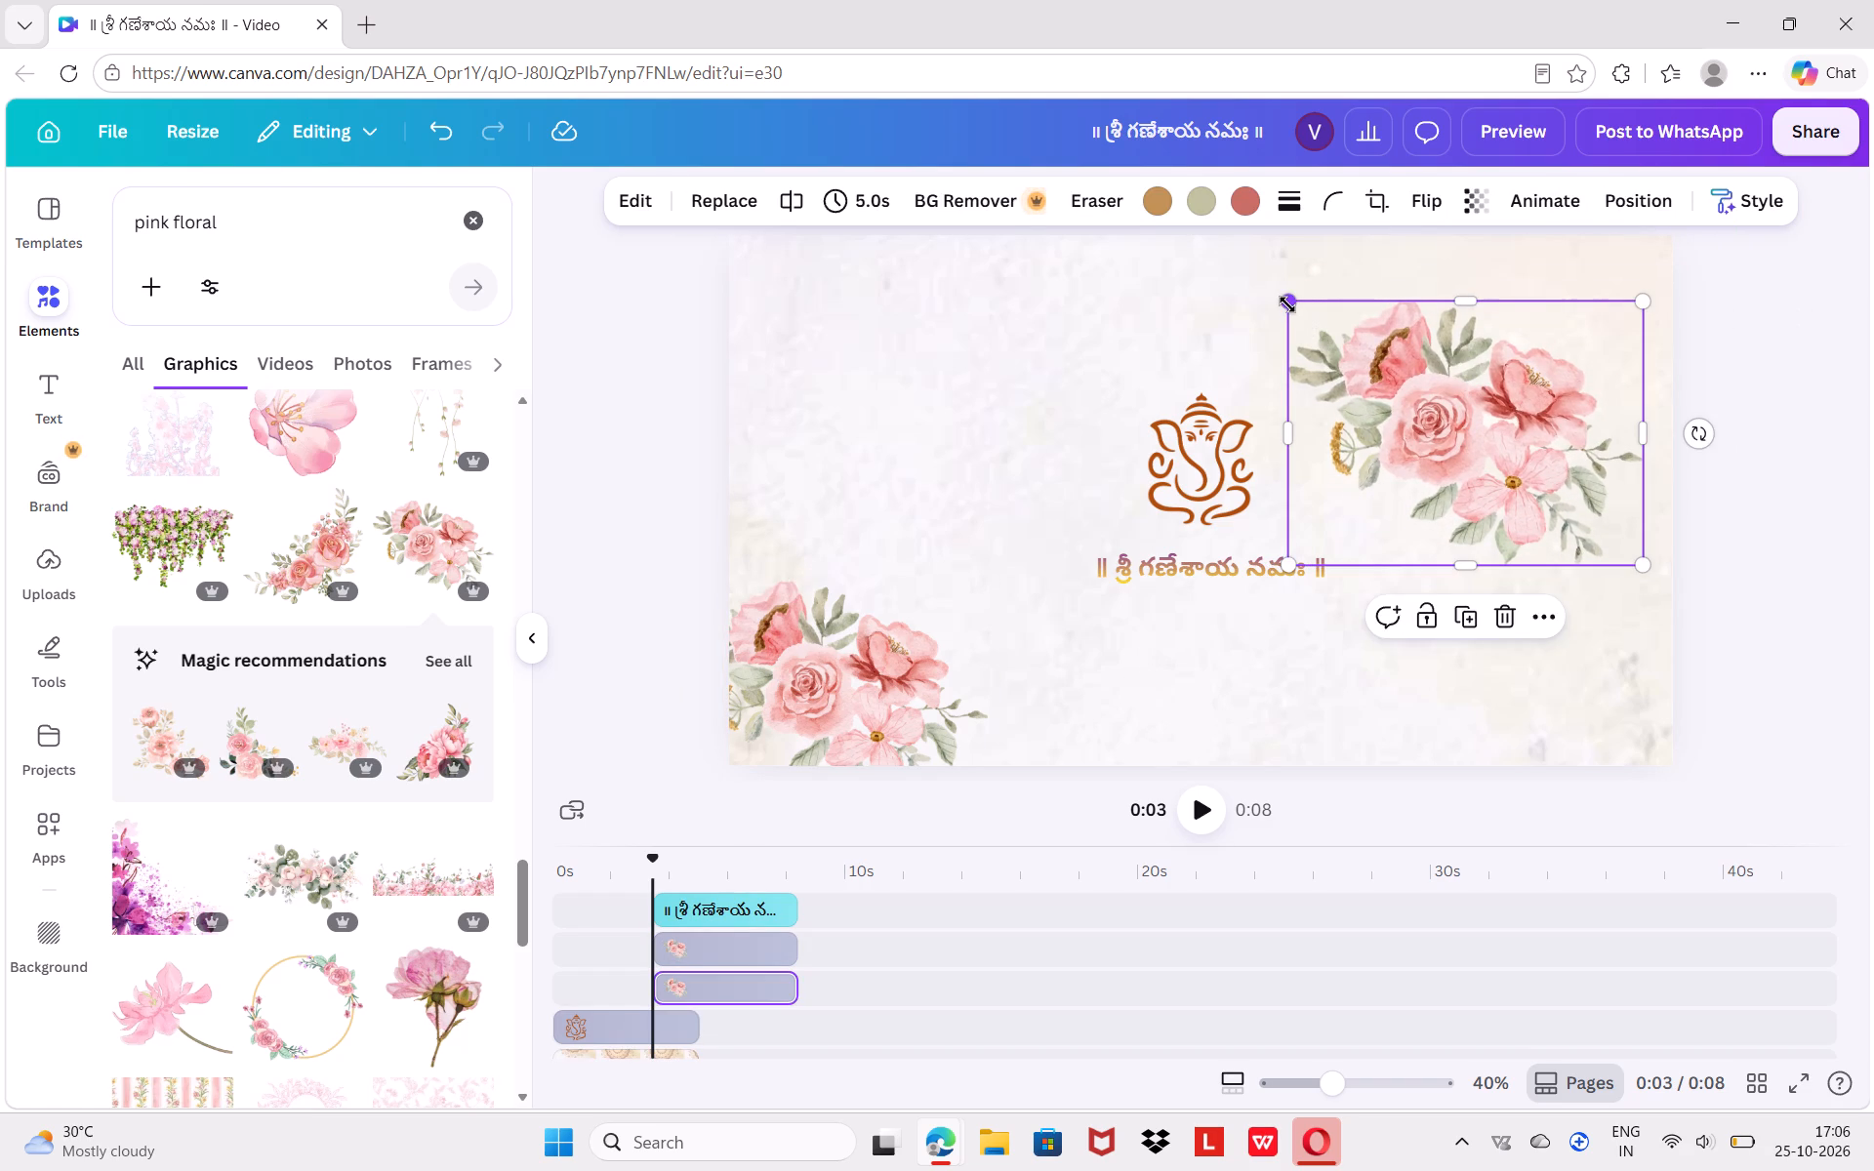
drag(1287, 304, 1379, 337)
drag(1463, 419, 1557, 265)
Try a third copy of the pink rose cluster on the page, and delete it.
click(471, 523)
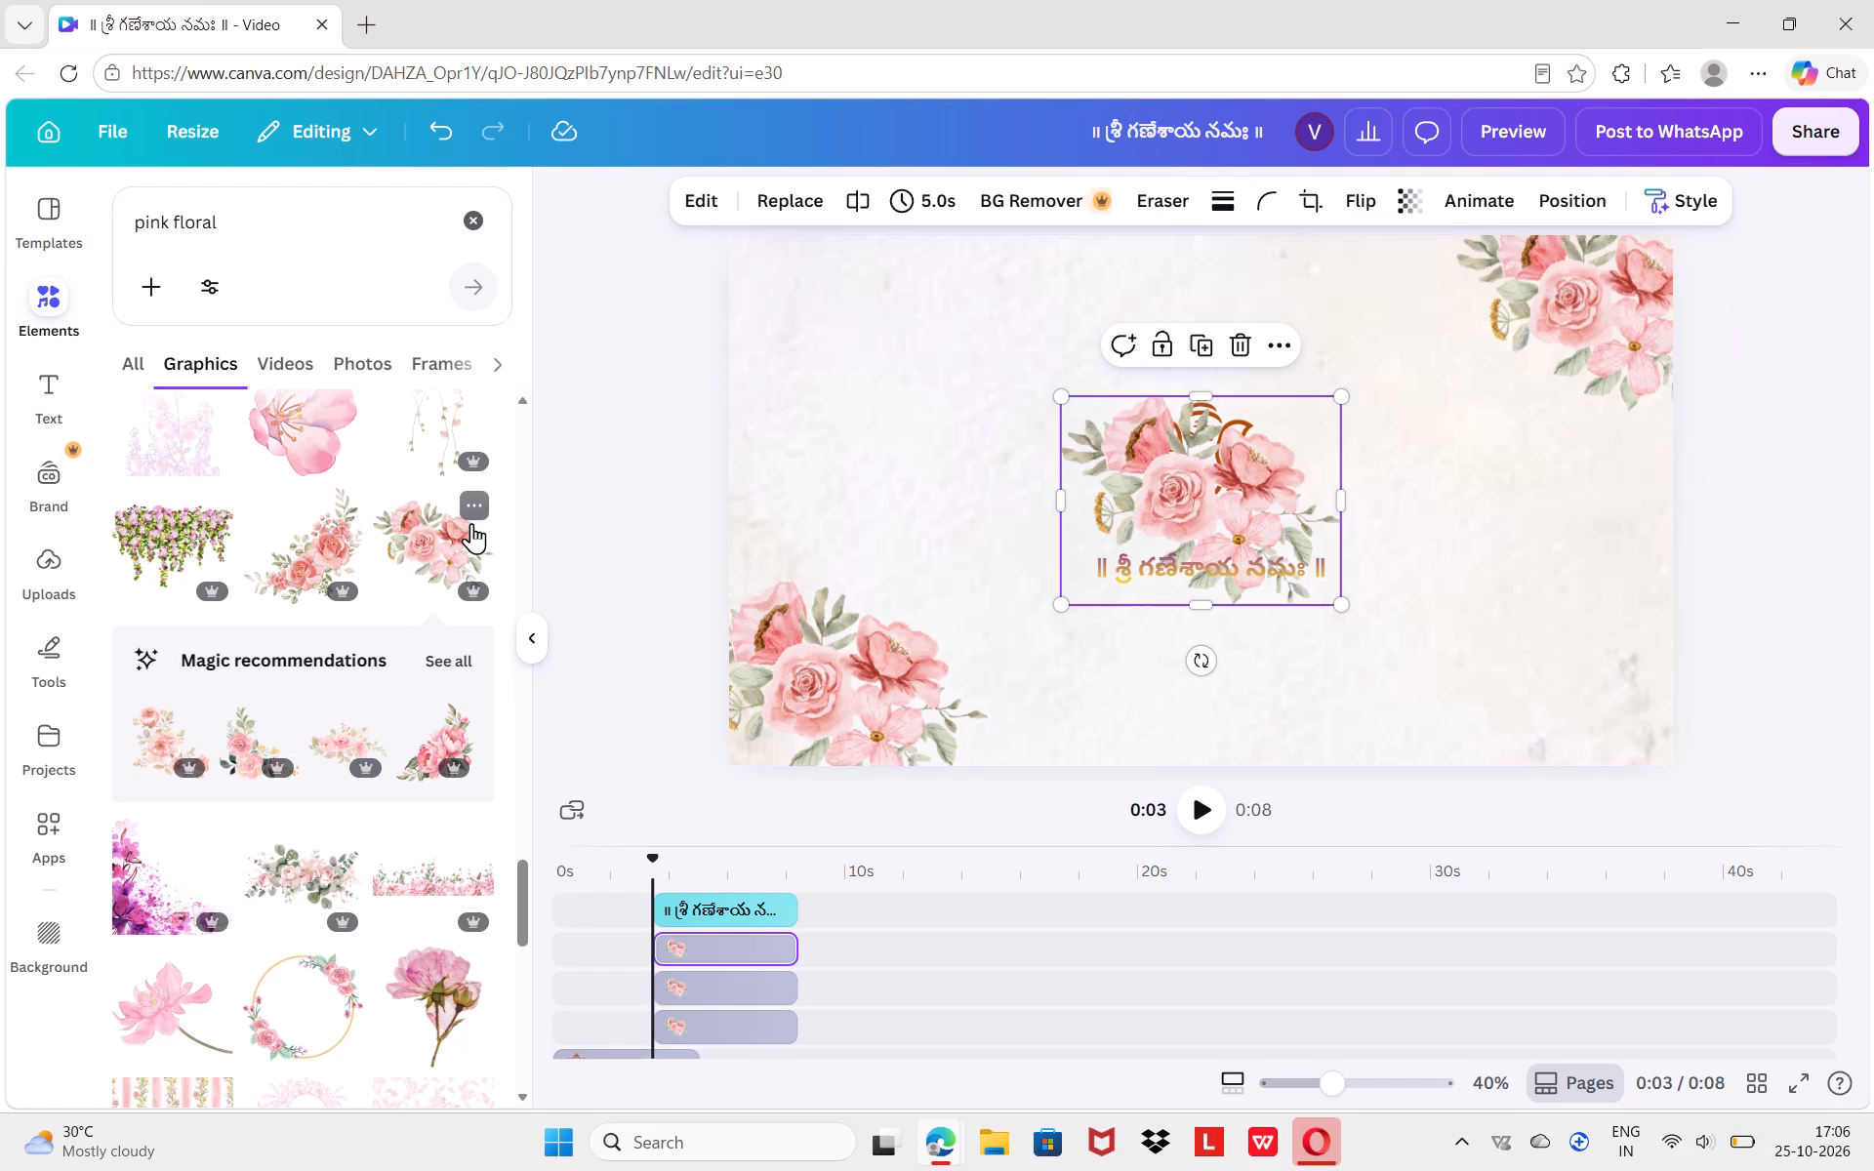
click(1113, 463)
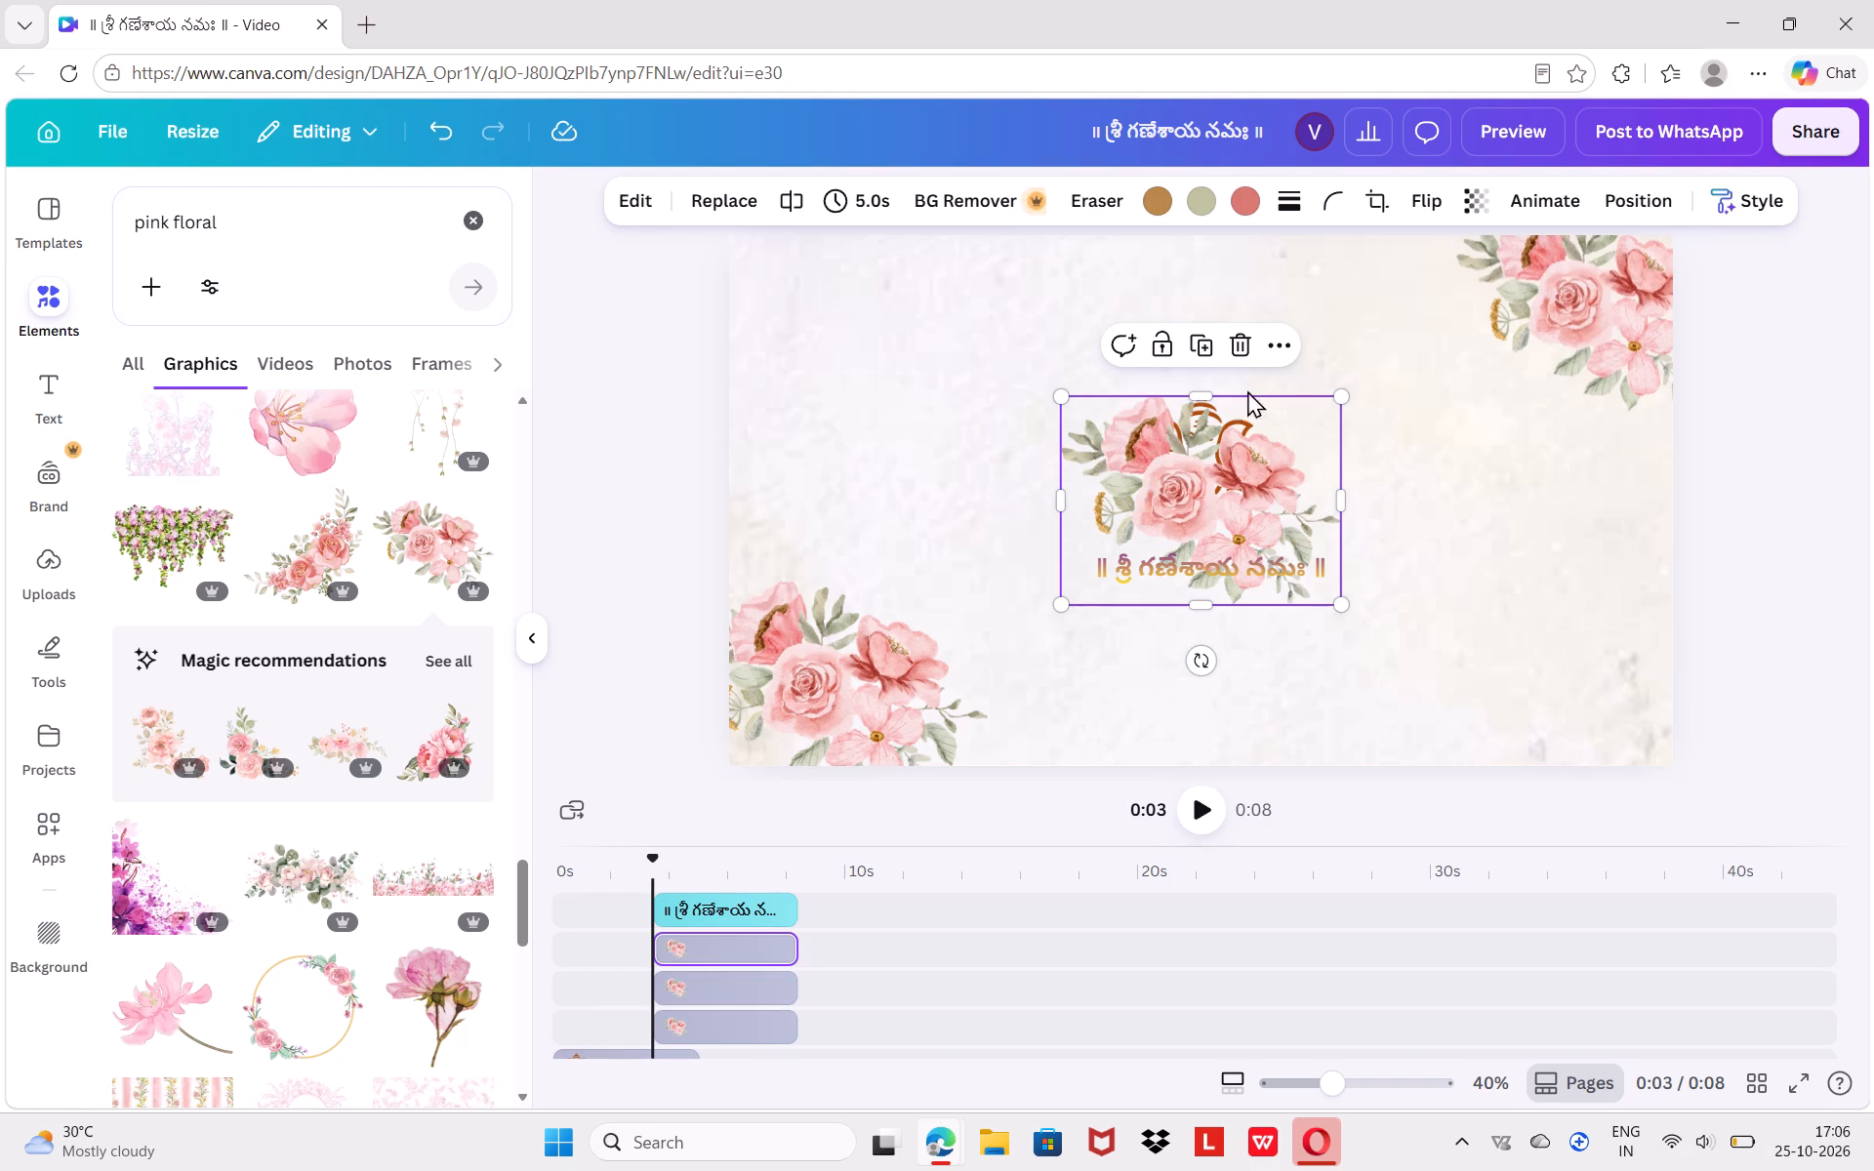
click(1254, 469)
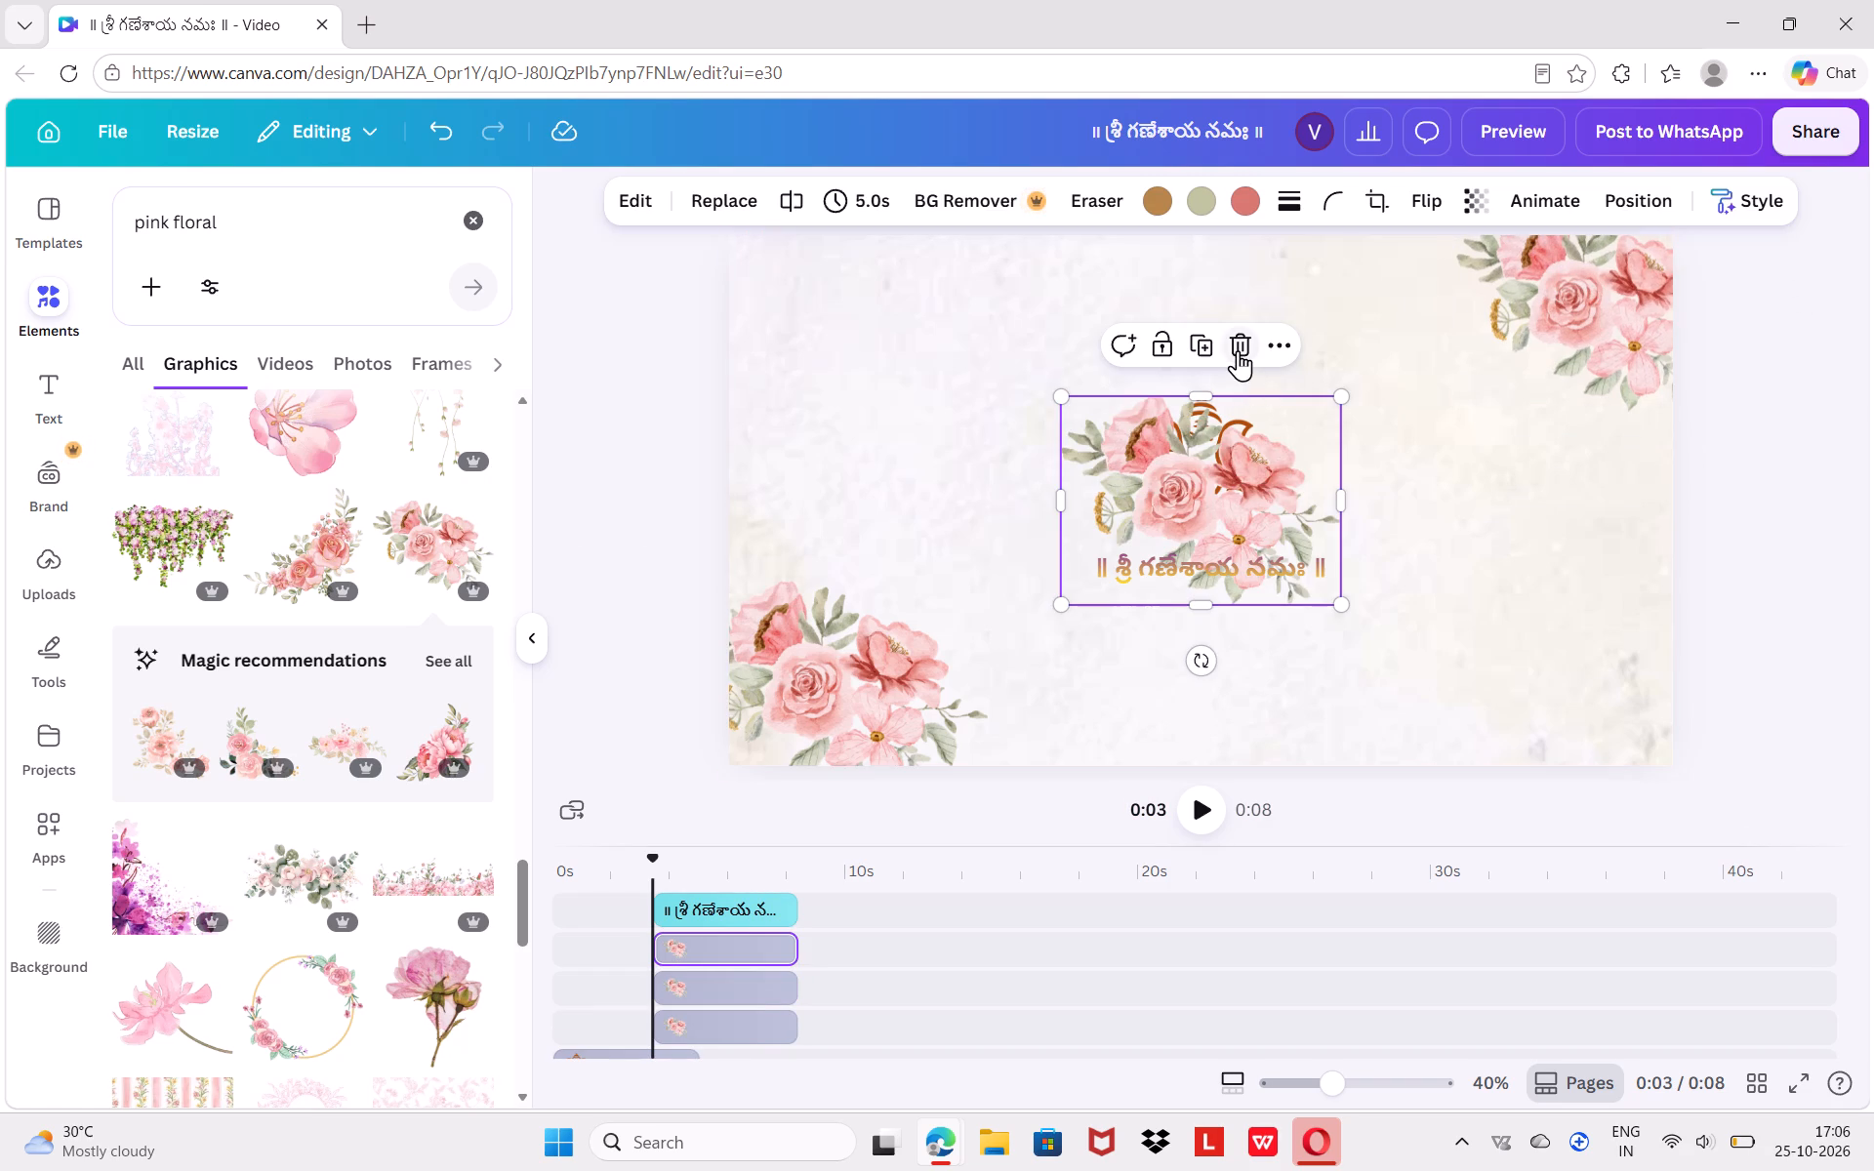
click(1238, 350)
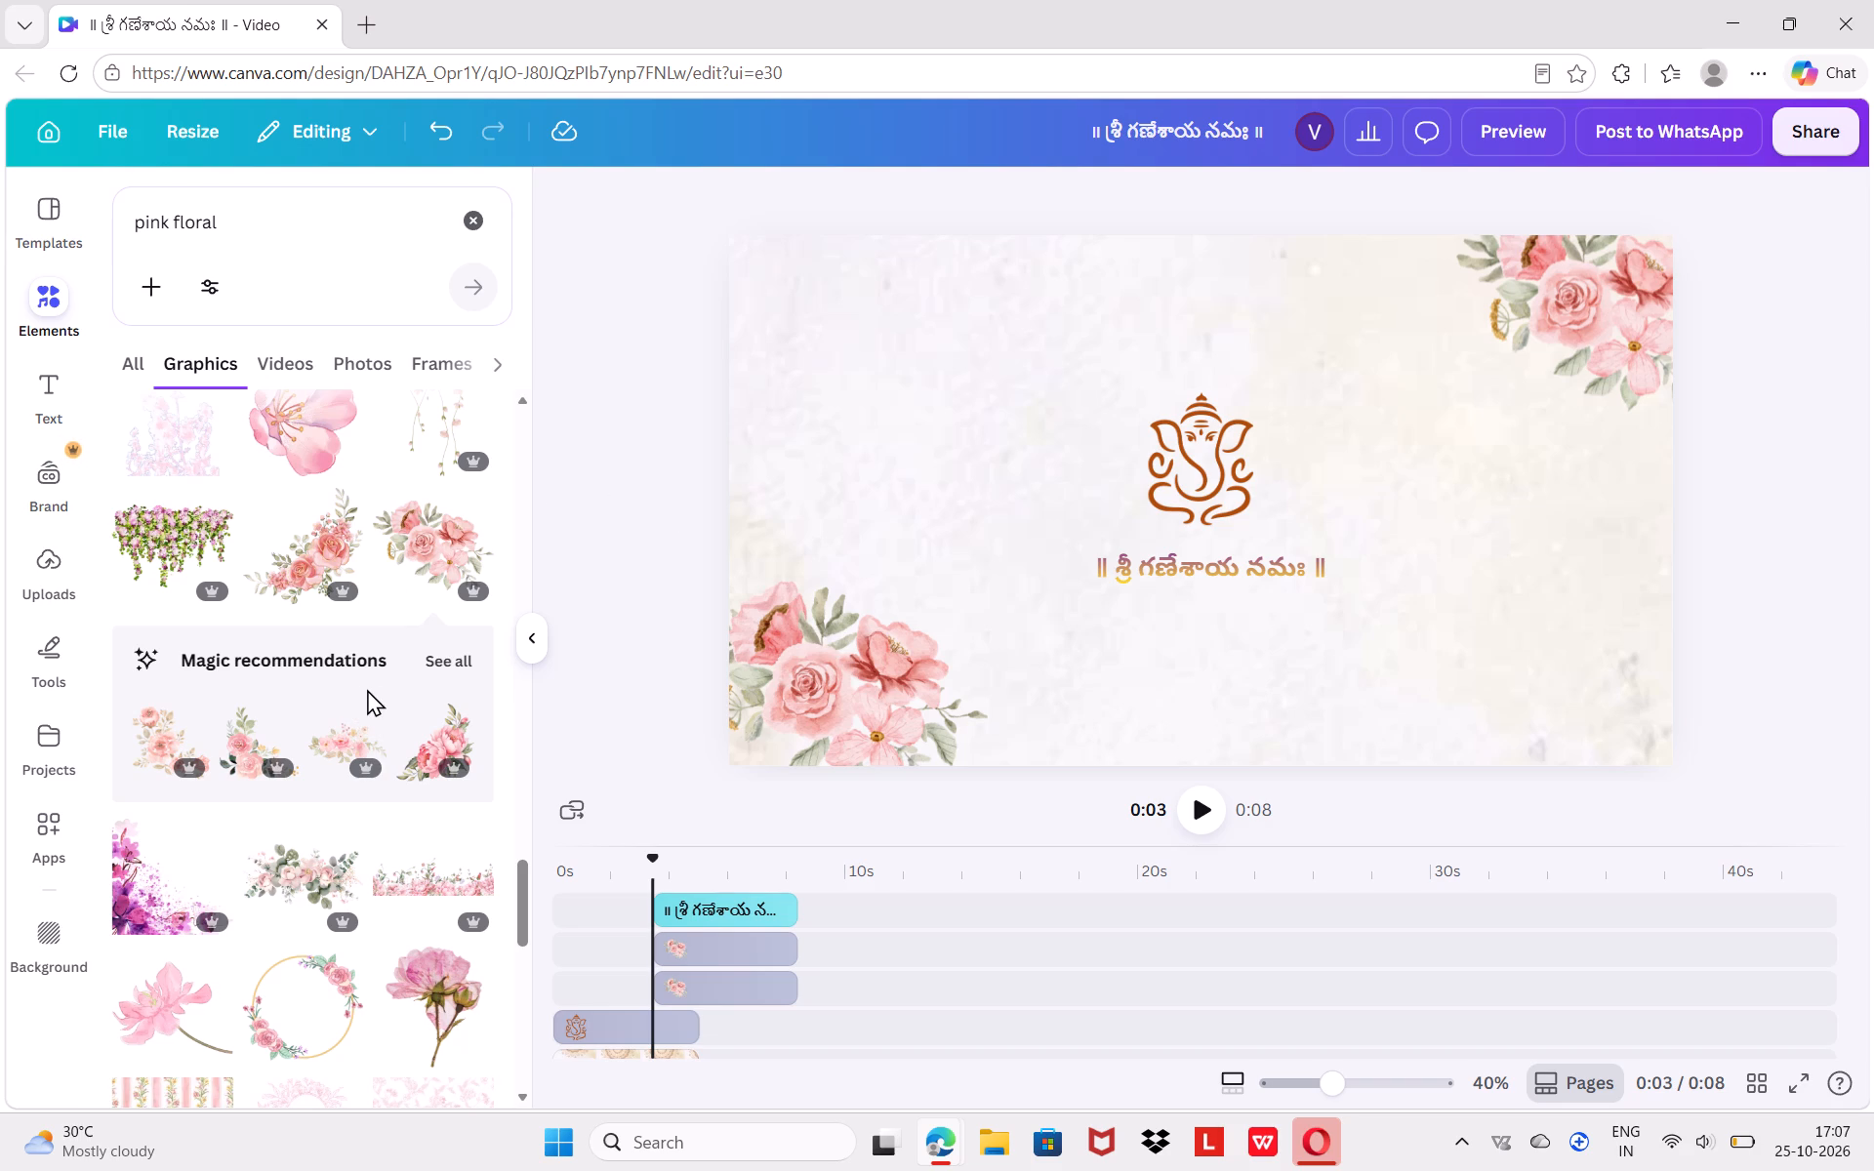
Look further through the "pink floral" graphics for more decorations that suit the page.
scroll(367, 689, down, 5)
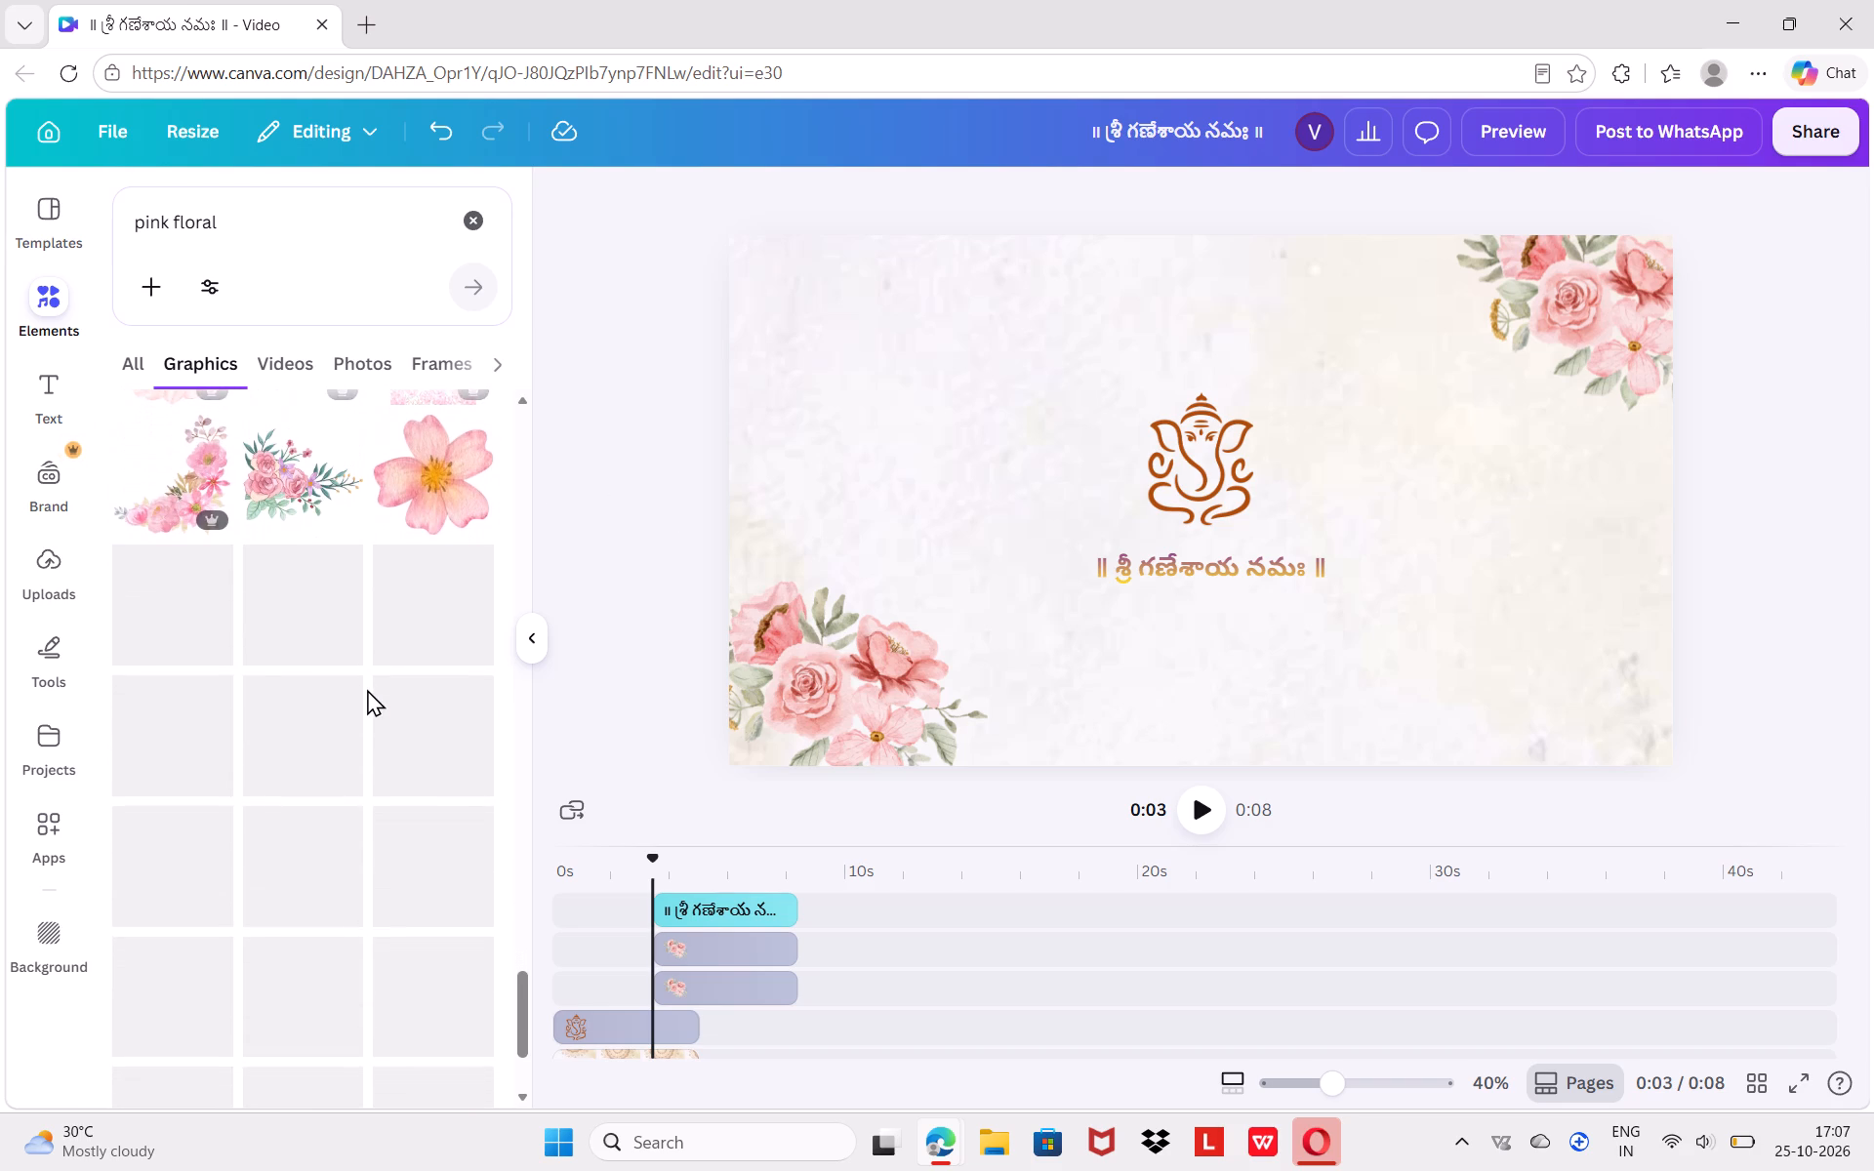
scroll(367, 689, down, 1)
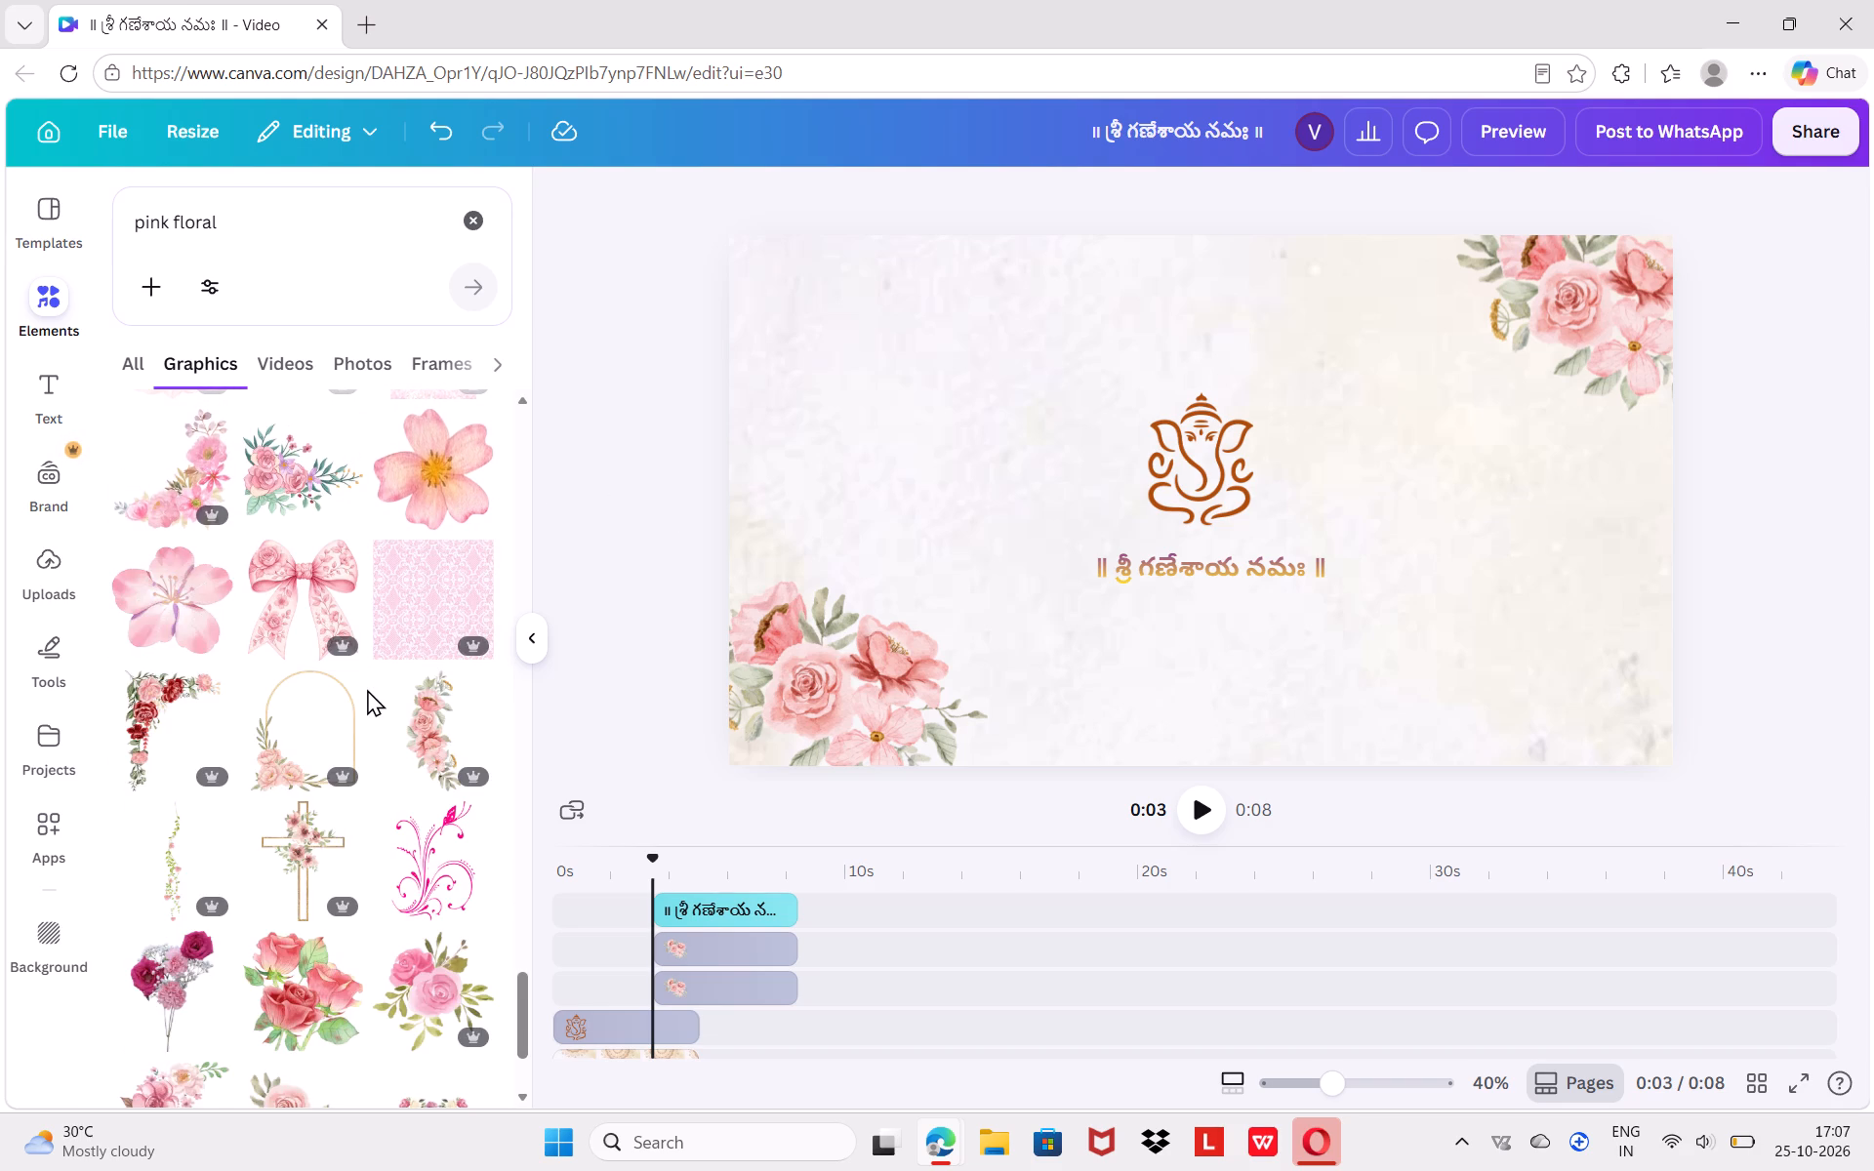
scroll(367, 689, down, 4)
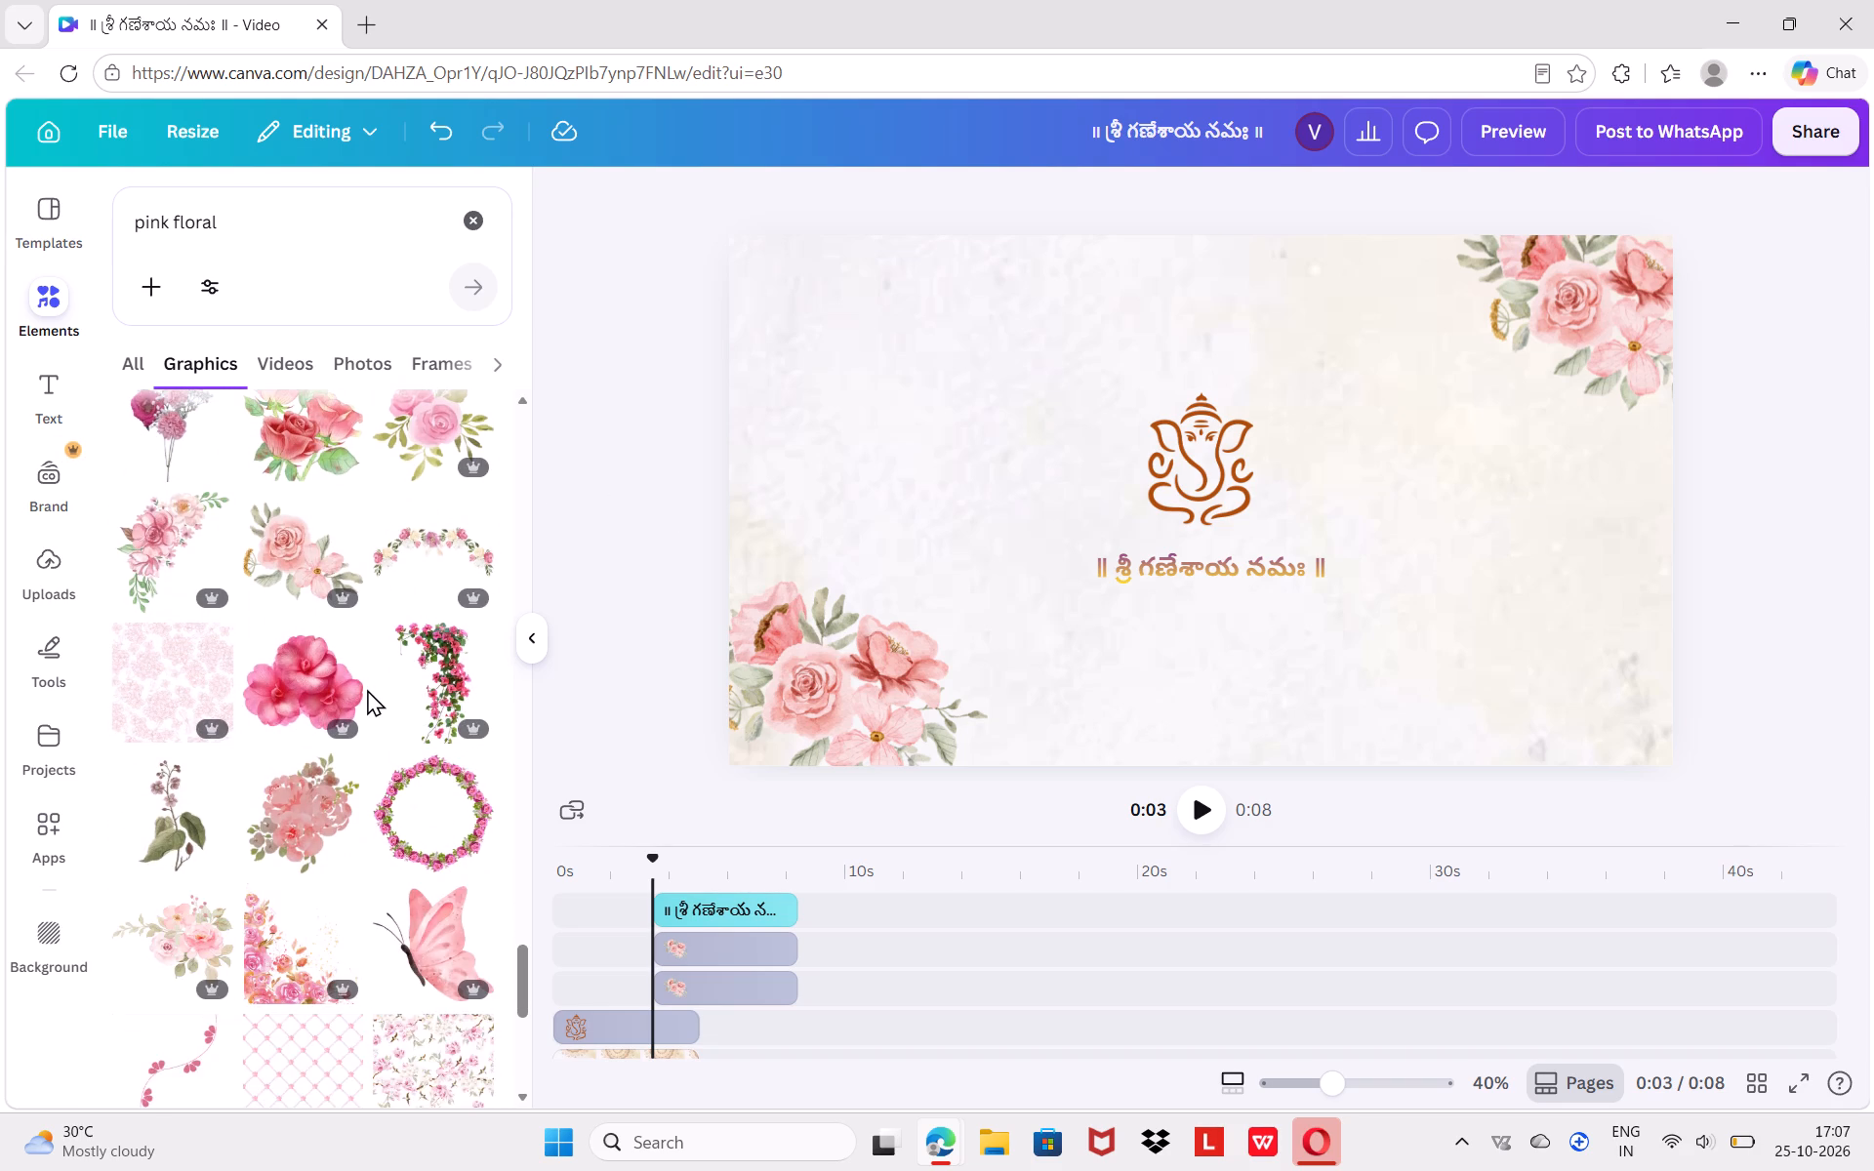
scroll(367, 689, down, 6)
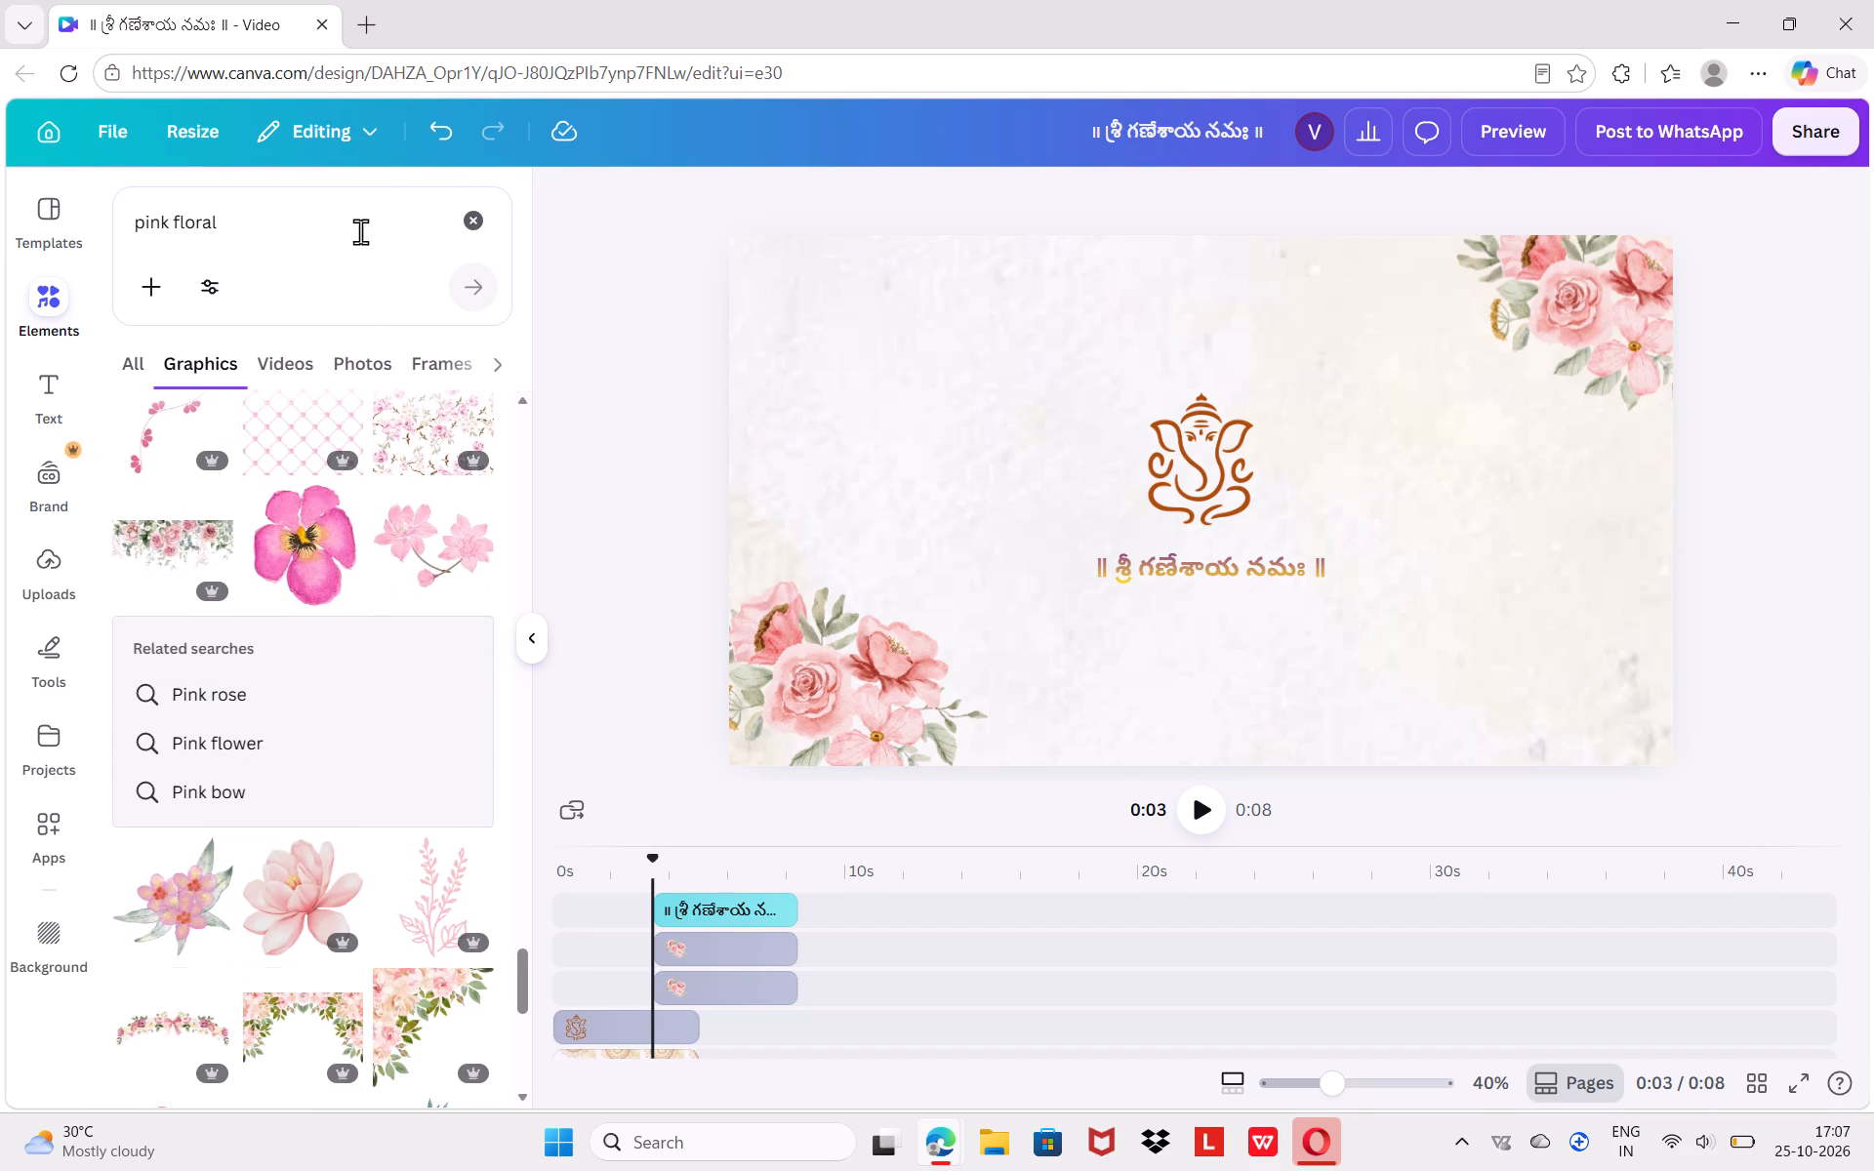
Search the elements library for "traditional boarders".
click(479, 213)
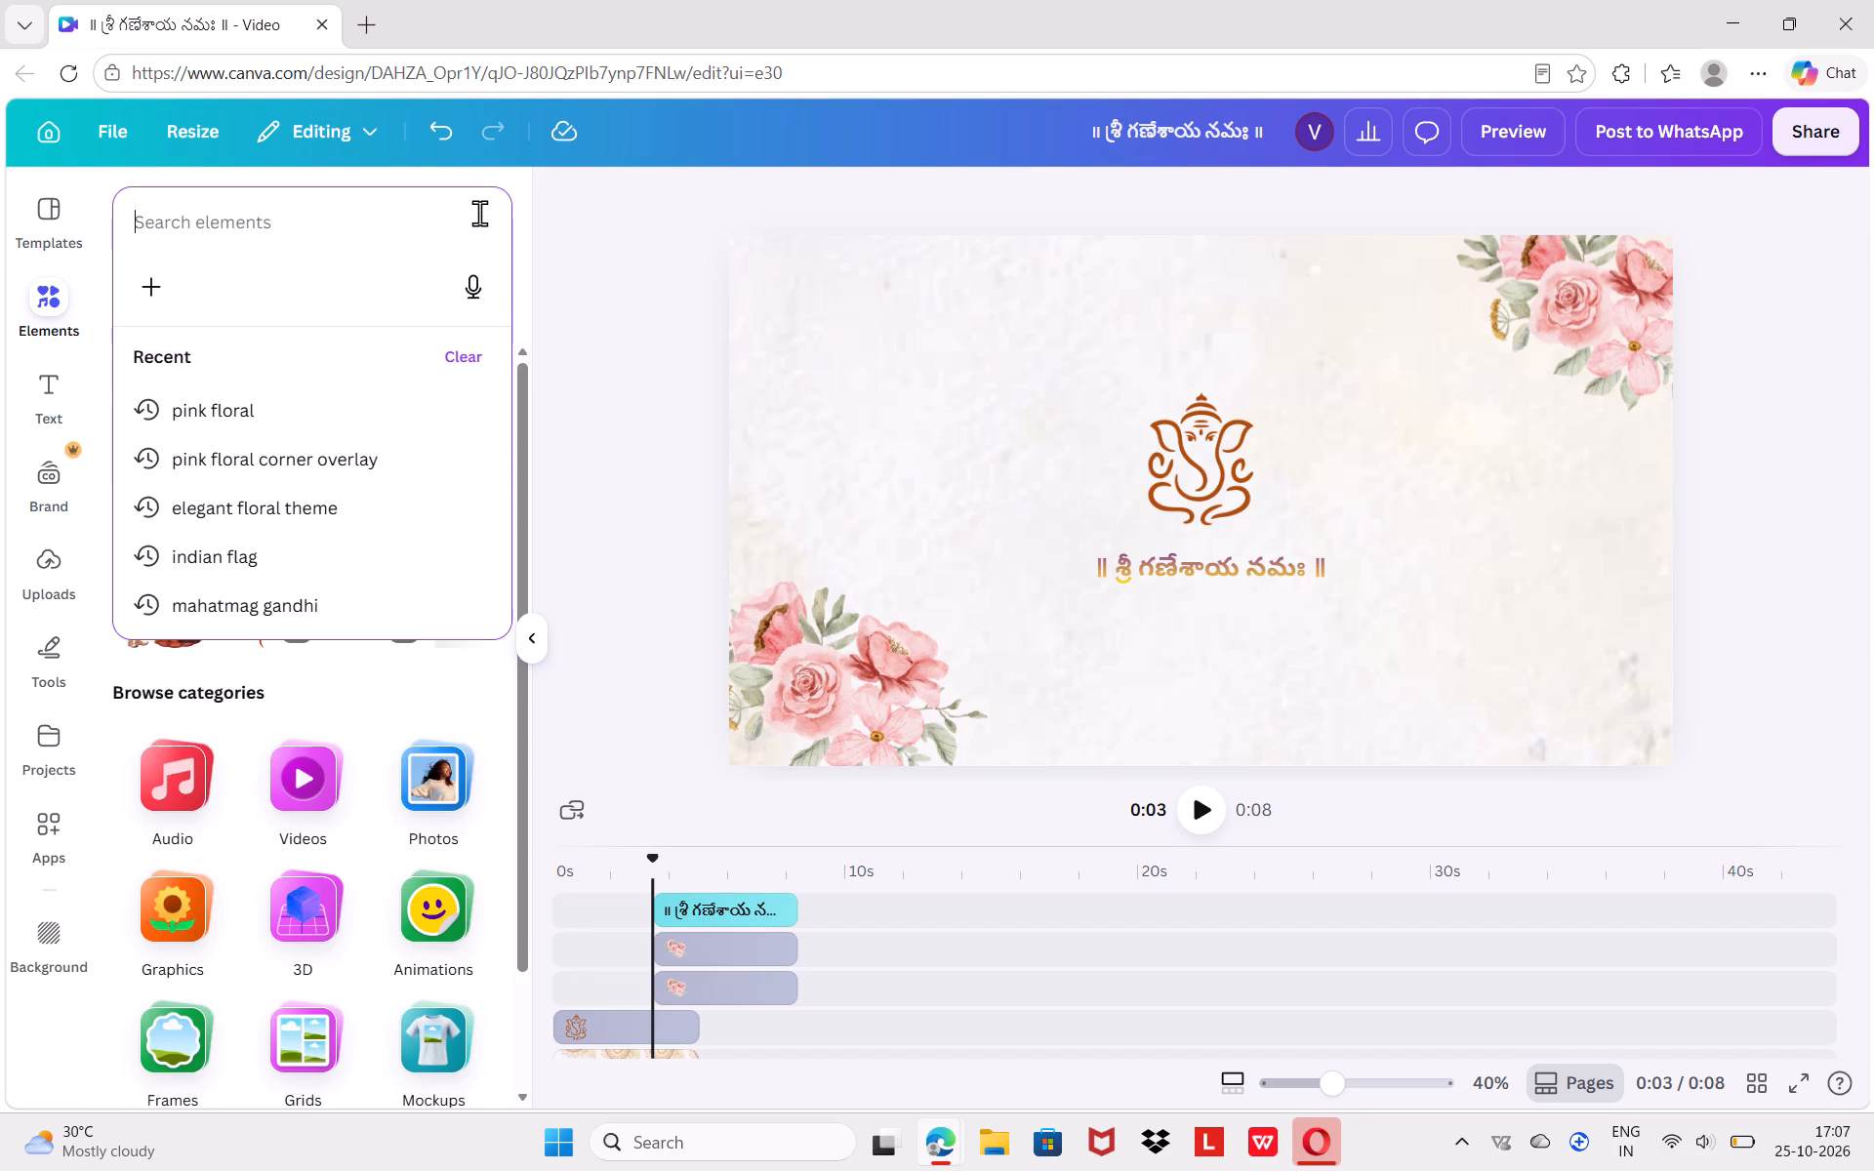
text(traditional boarders)
key(Return)
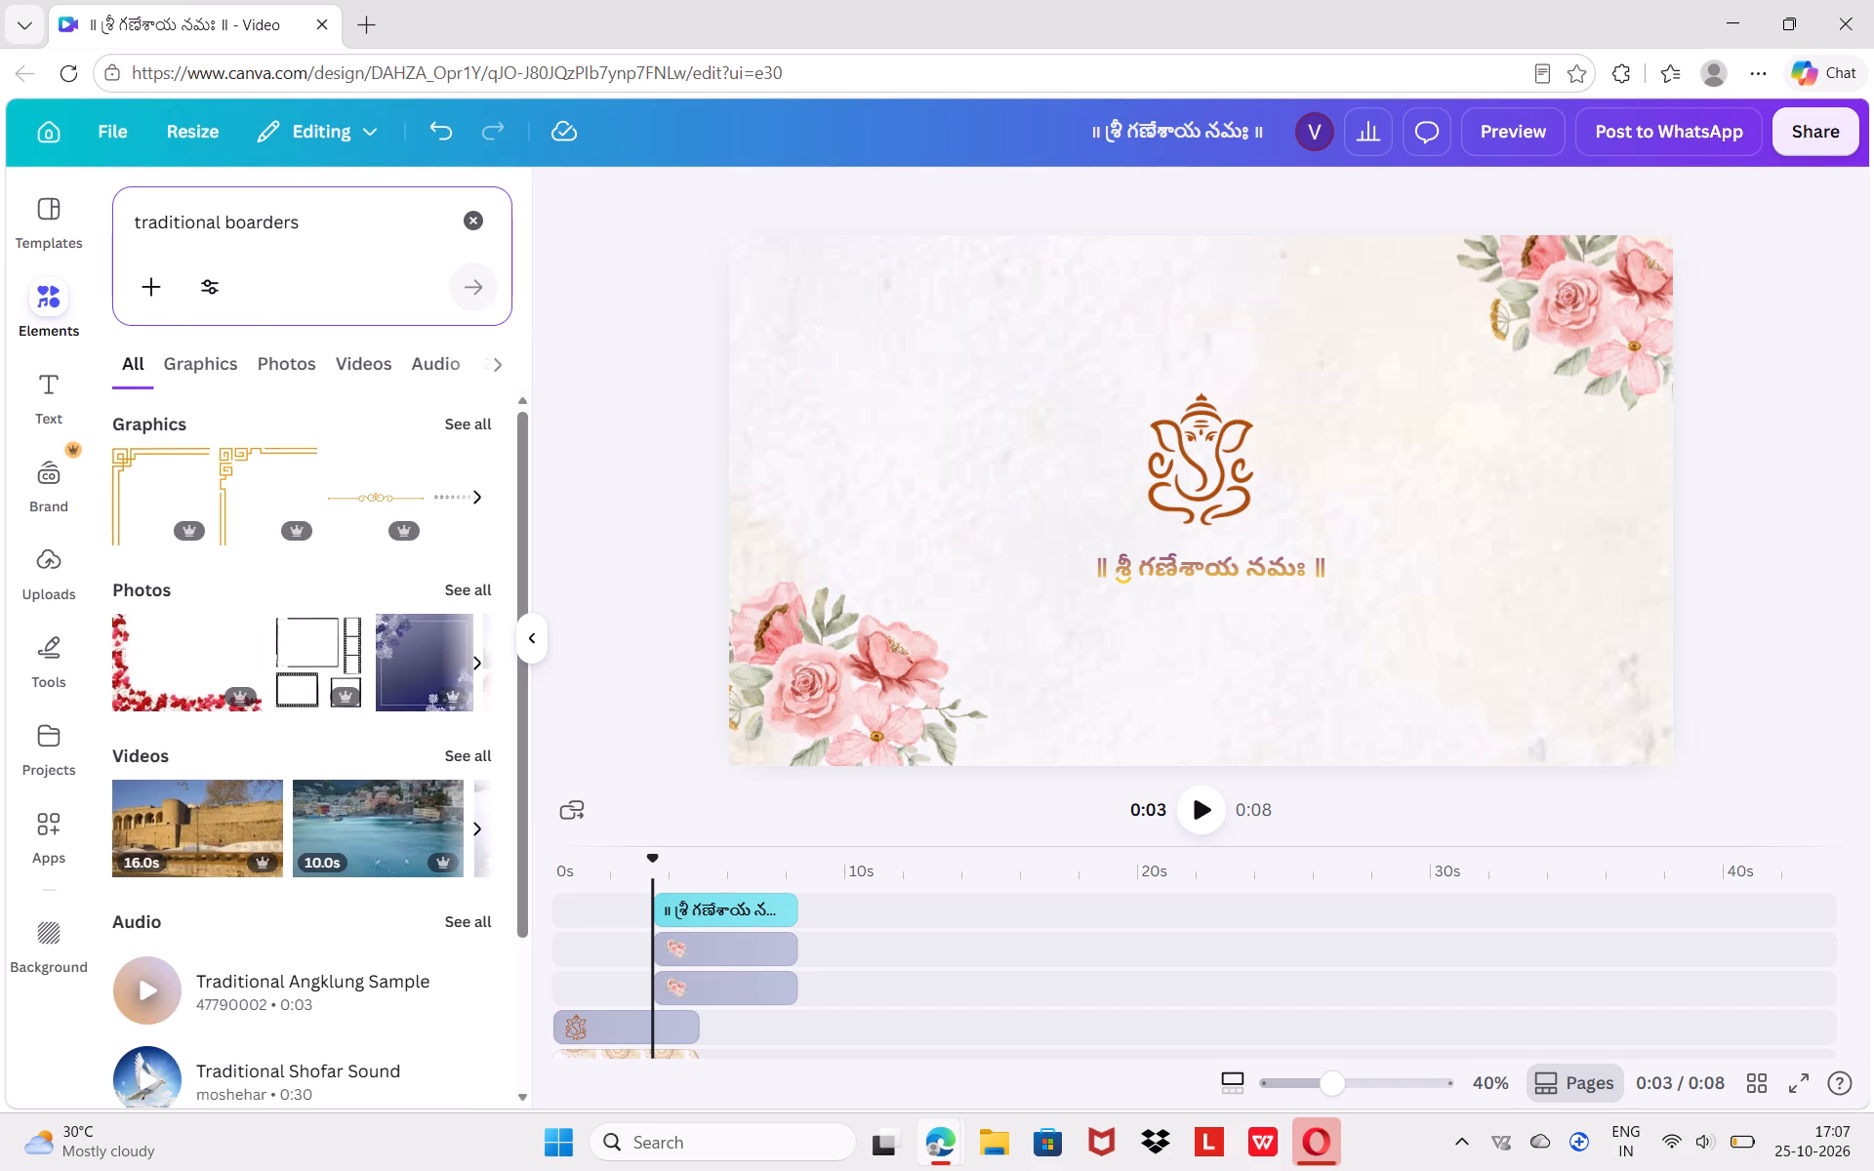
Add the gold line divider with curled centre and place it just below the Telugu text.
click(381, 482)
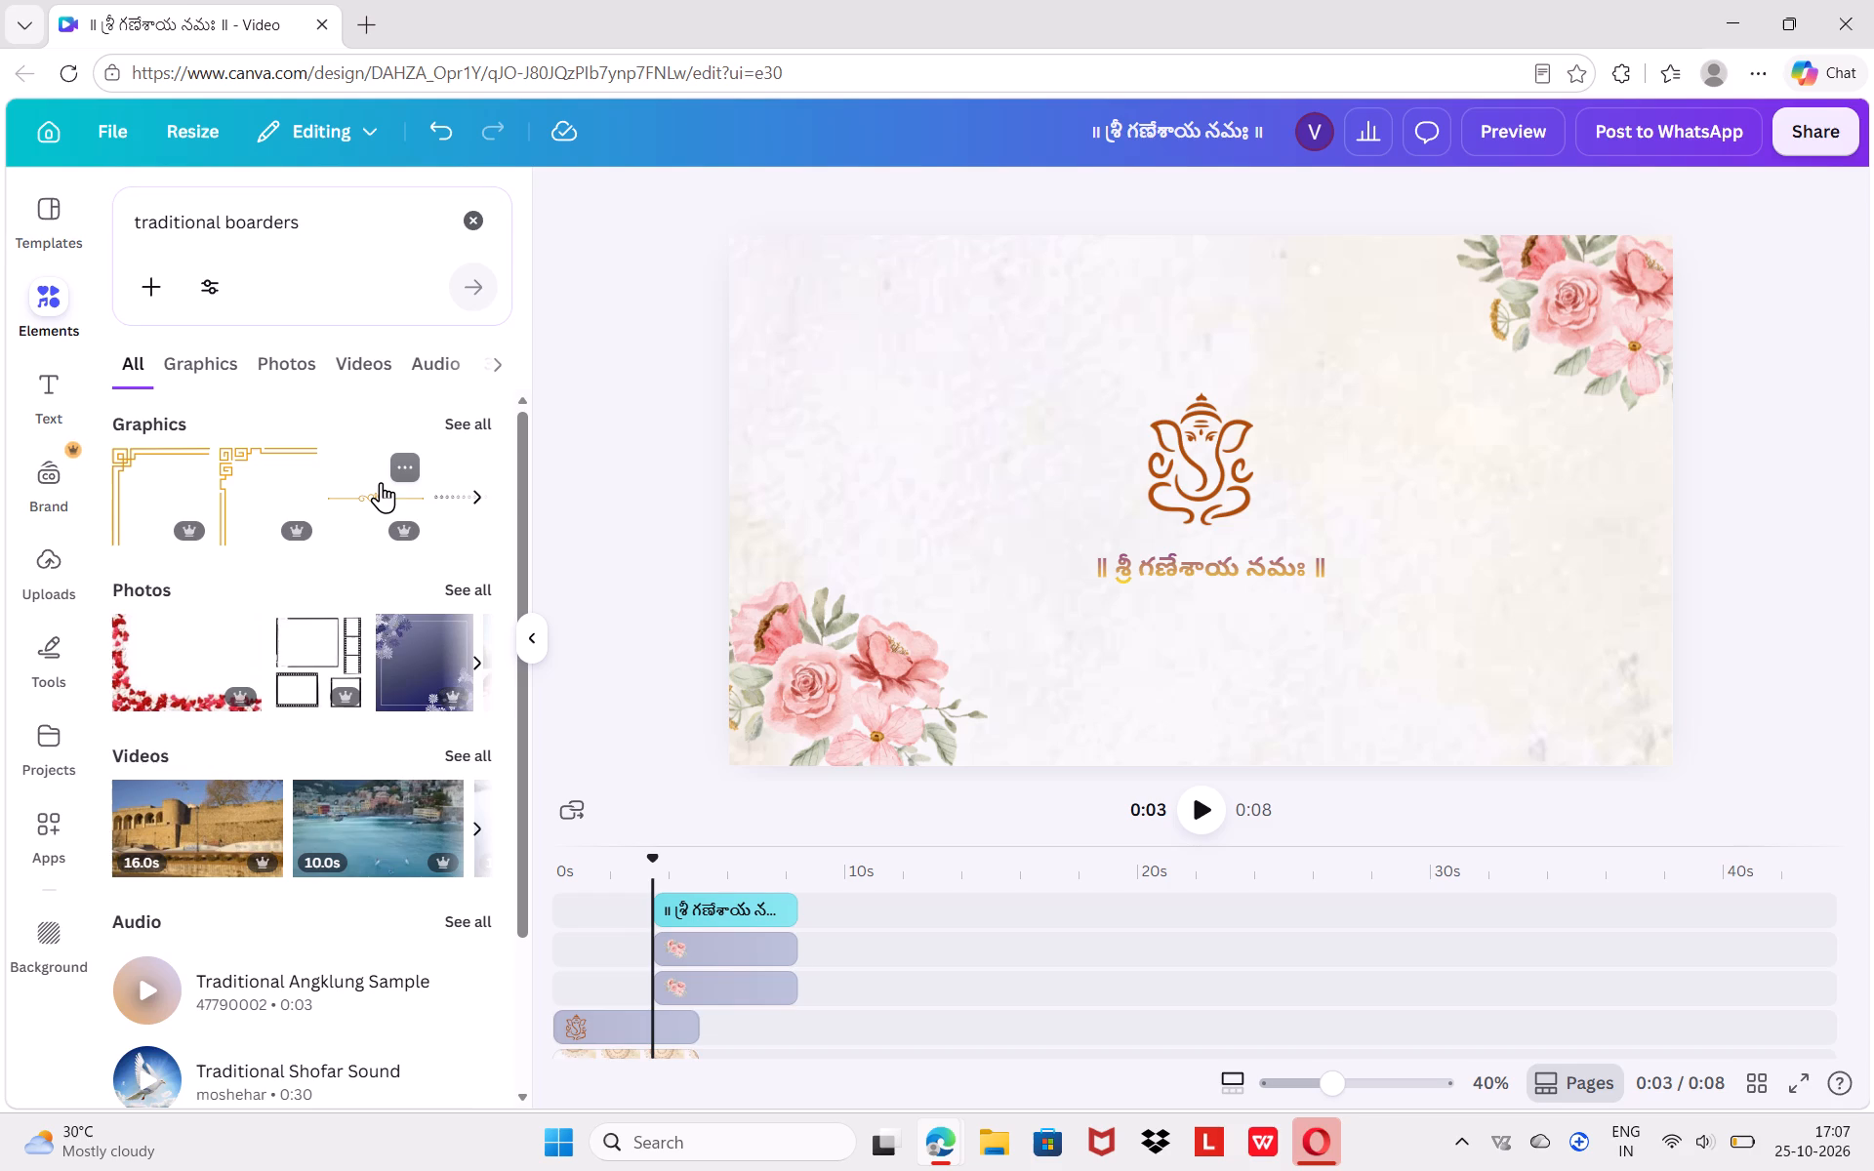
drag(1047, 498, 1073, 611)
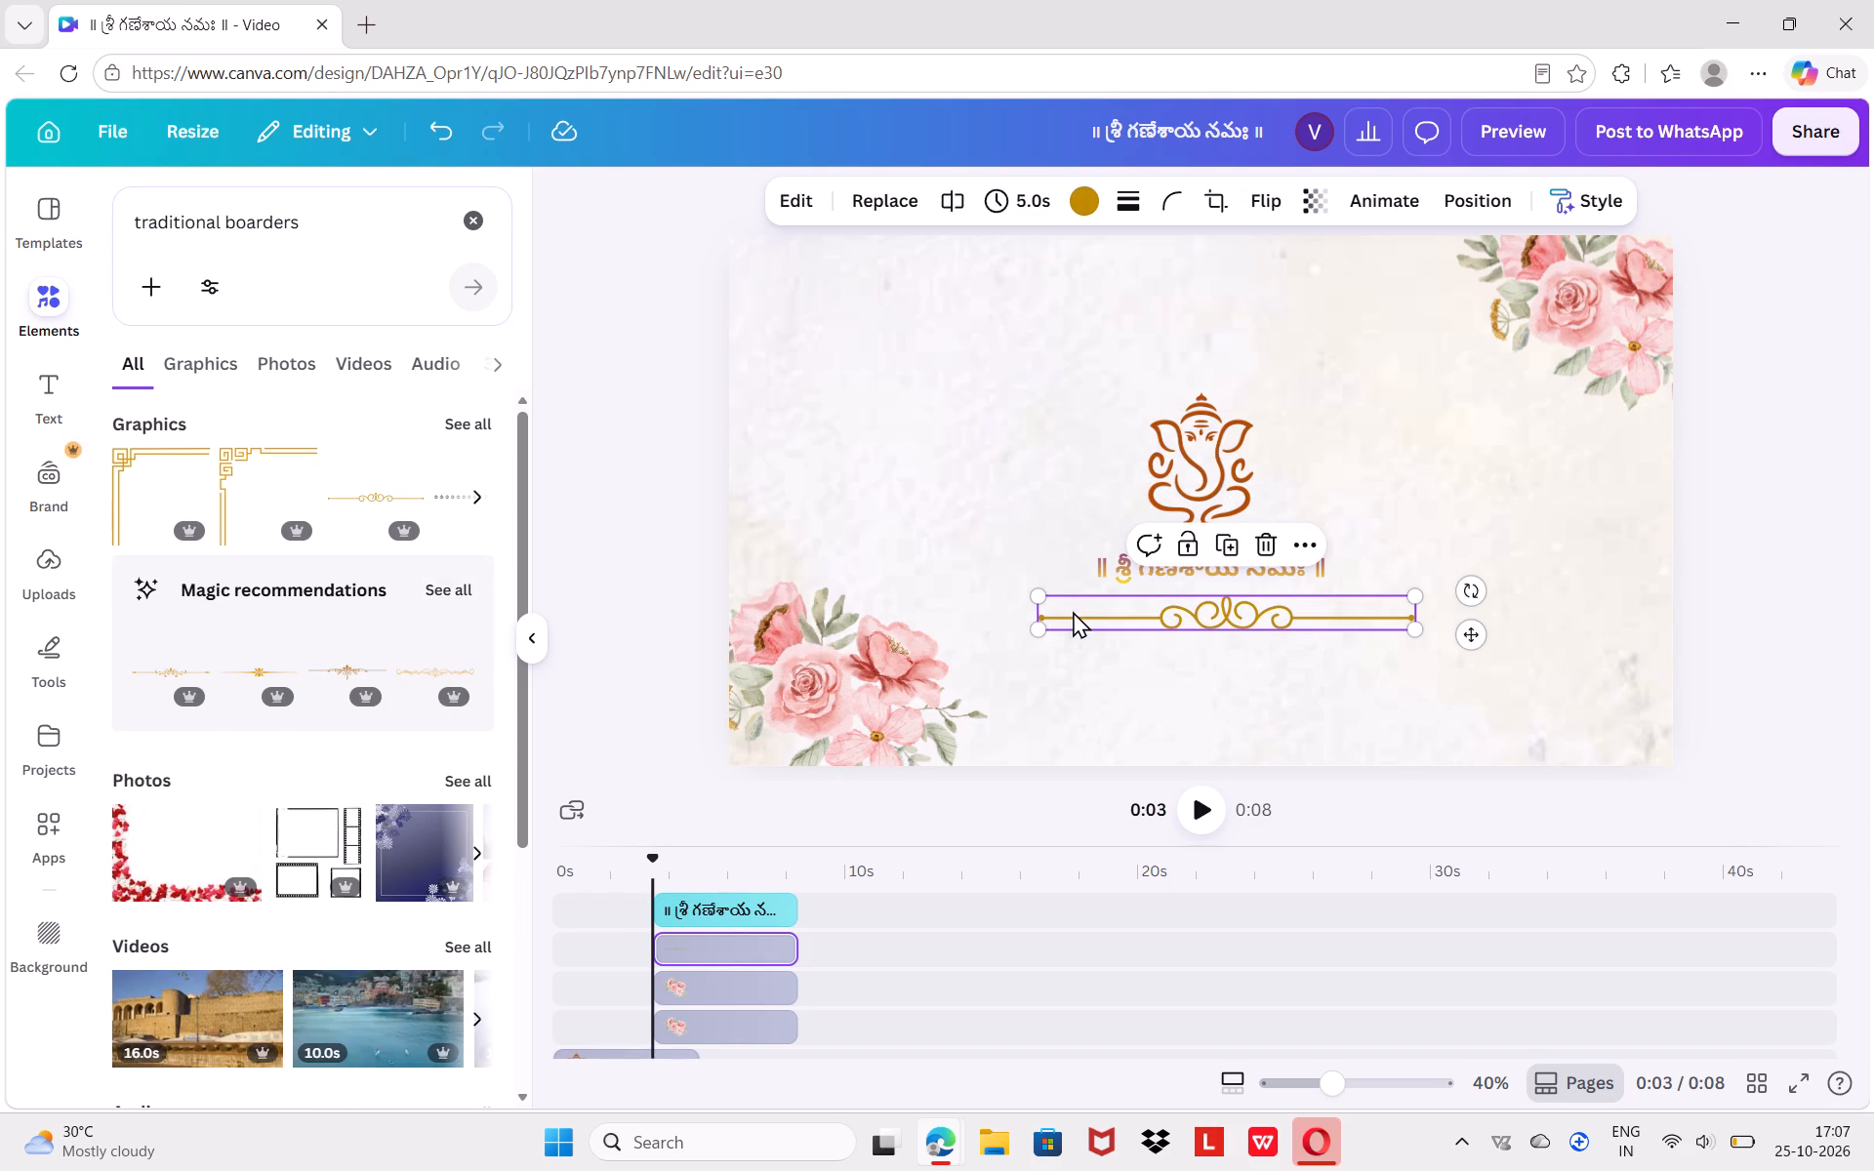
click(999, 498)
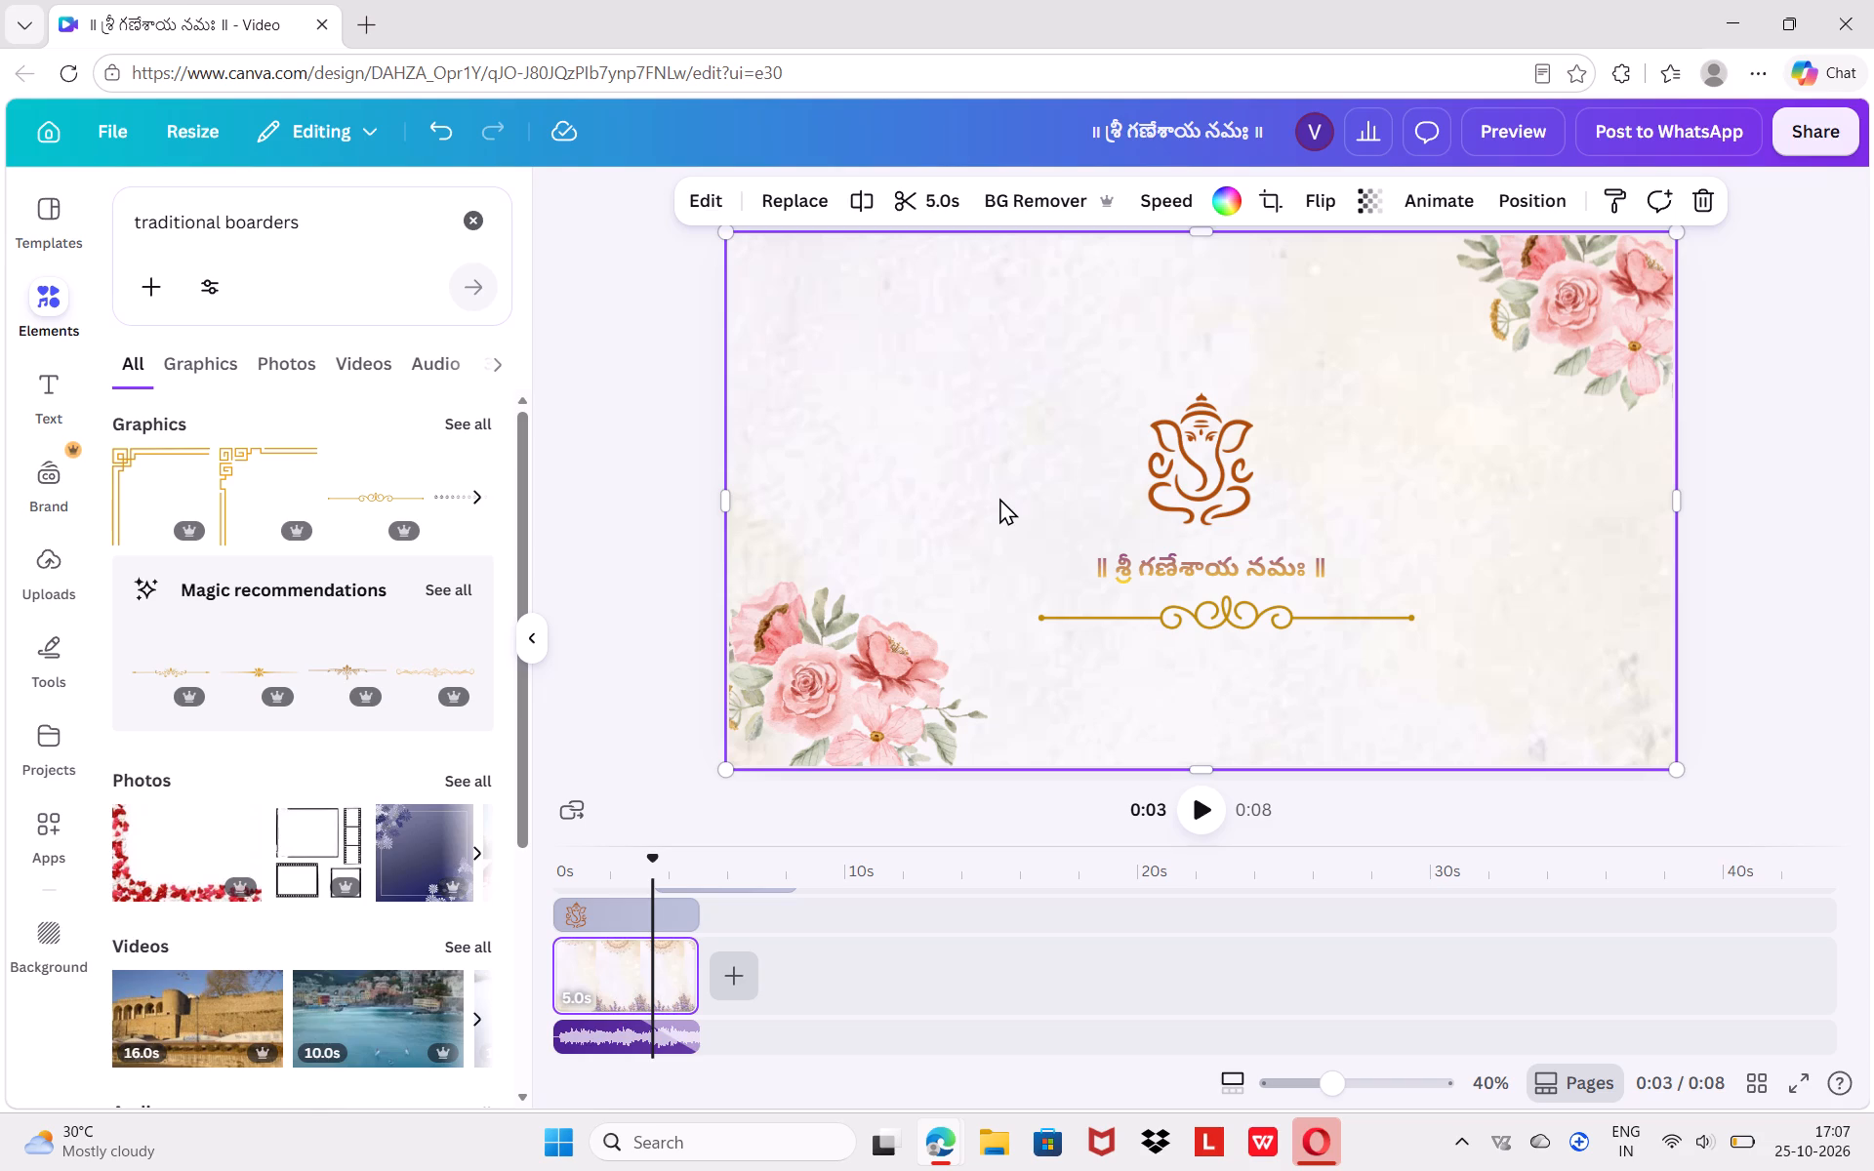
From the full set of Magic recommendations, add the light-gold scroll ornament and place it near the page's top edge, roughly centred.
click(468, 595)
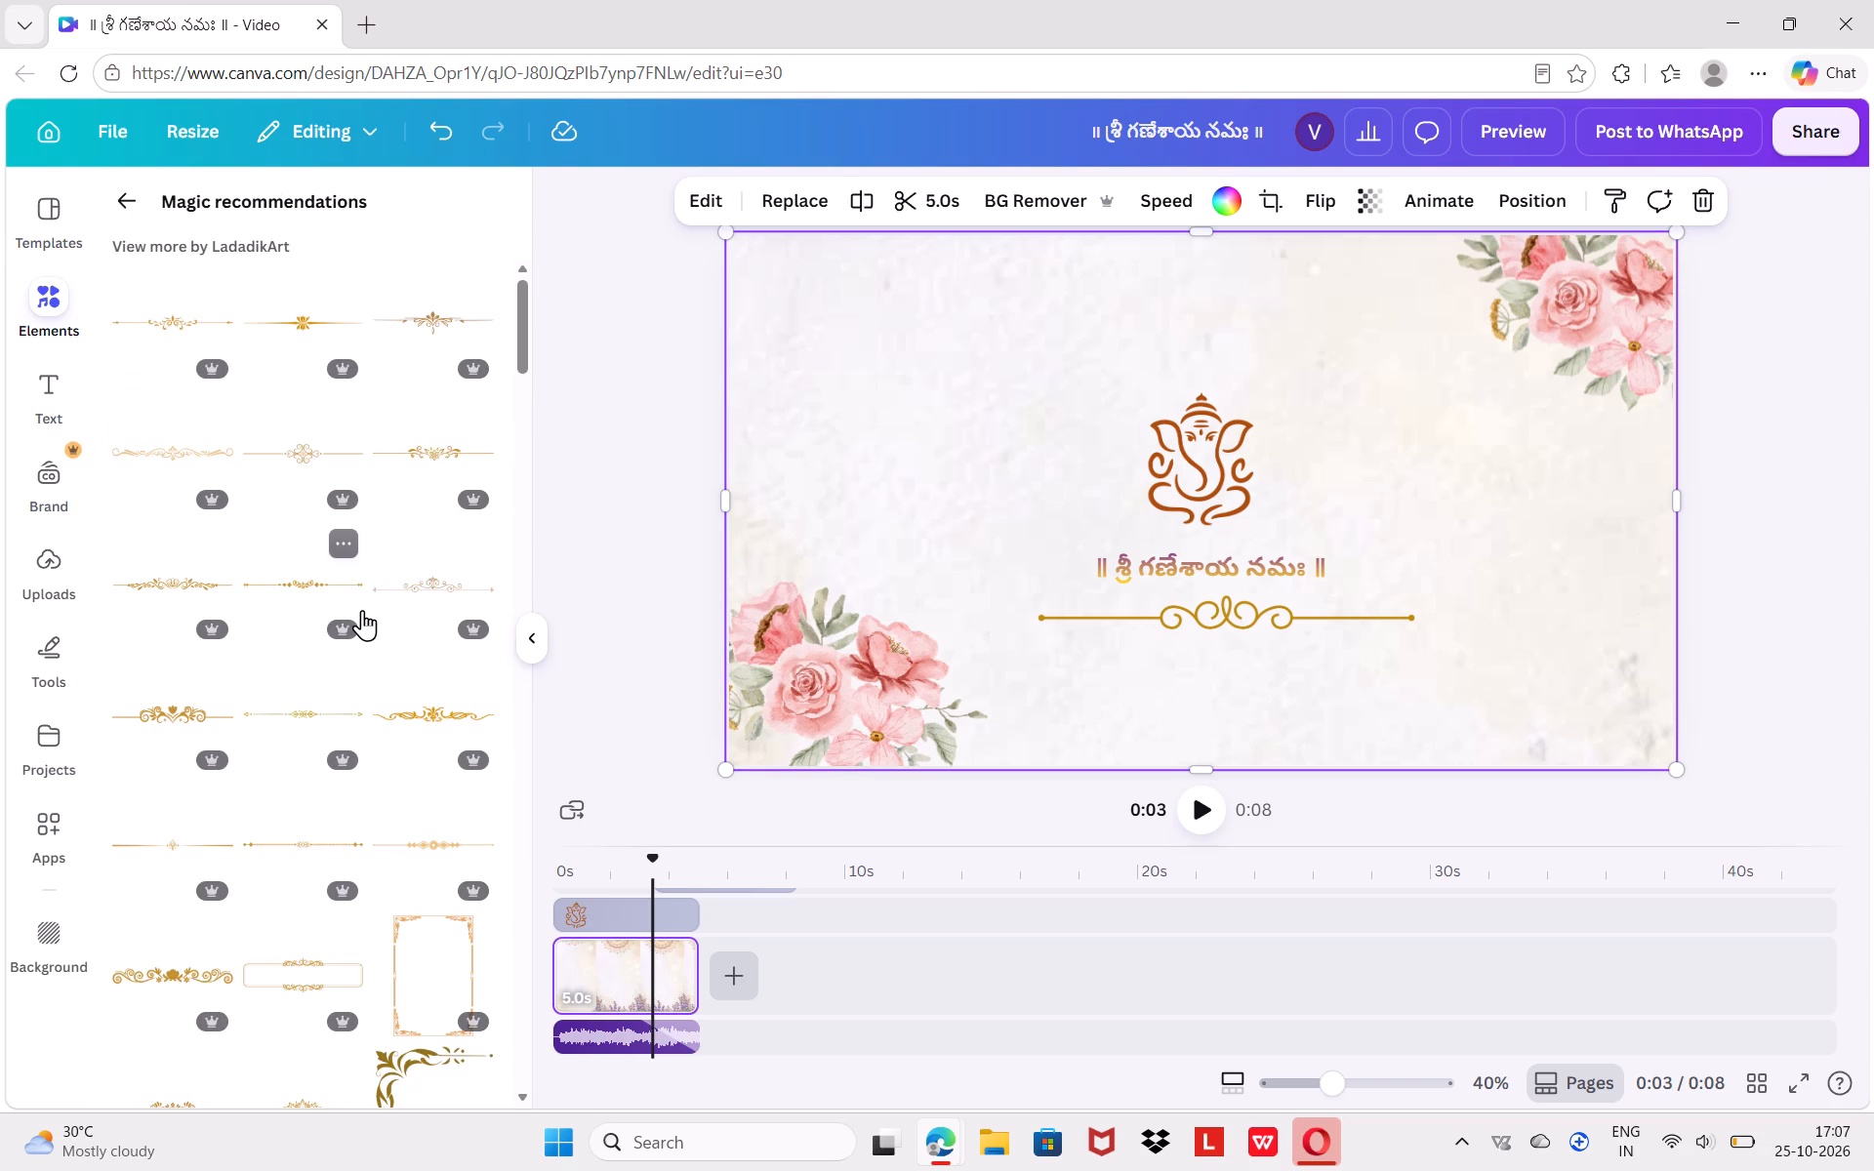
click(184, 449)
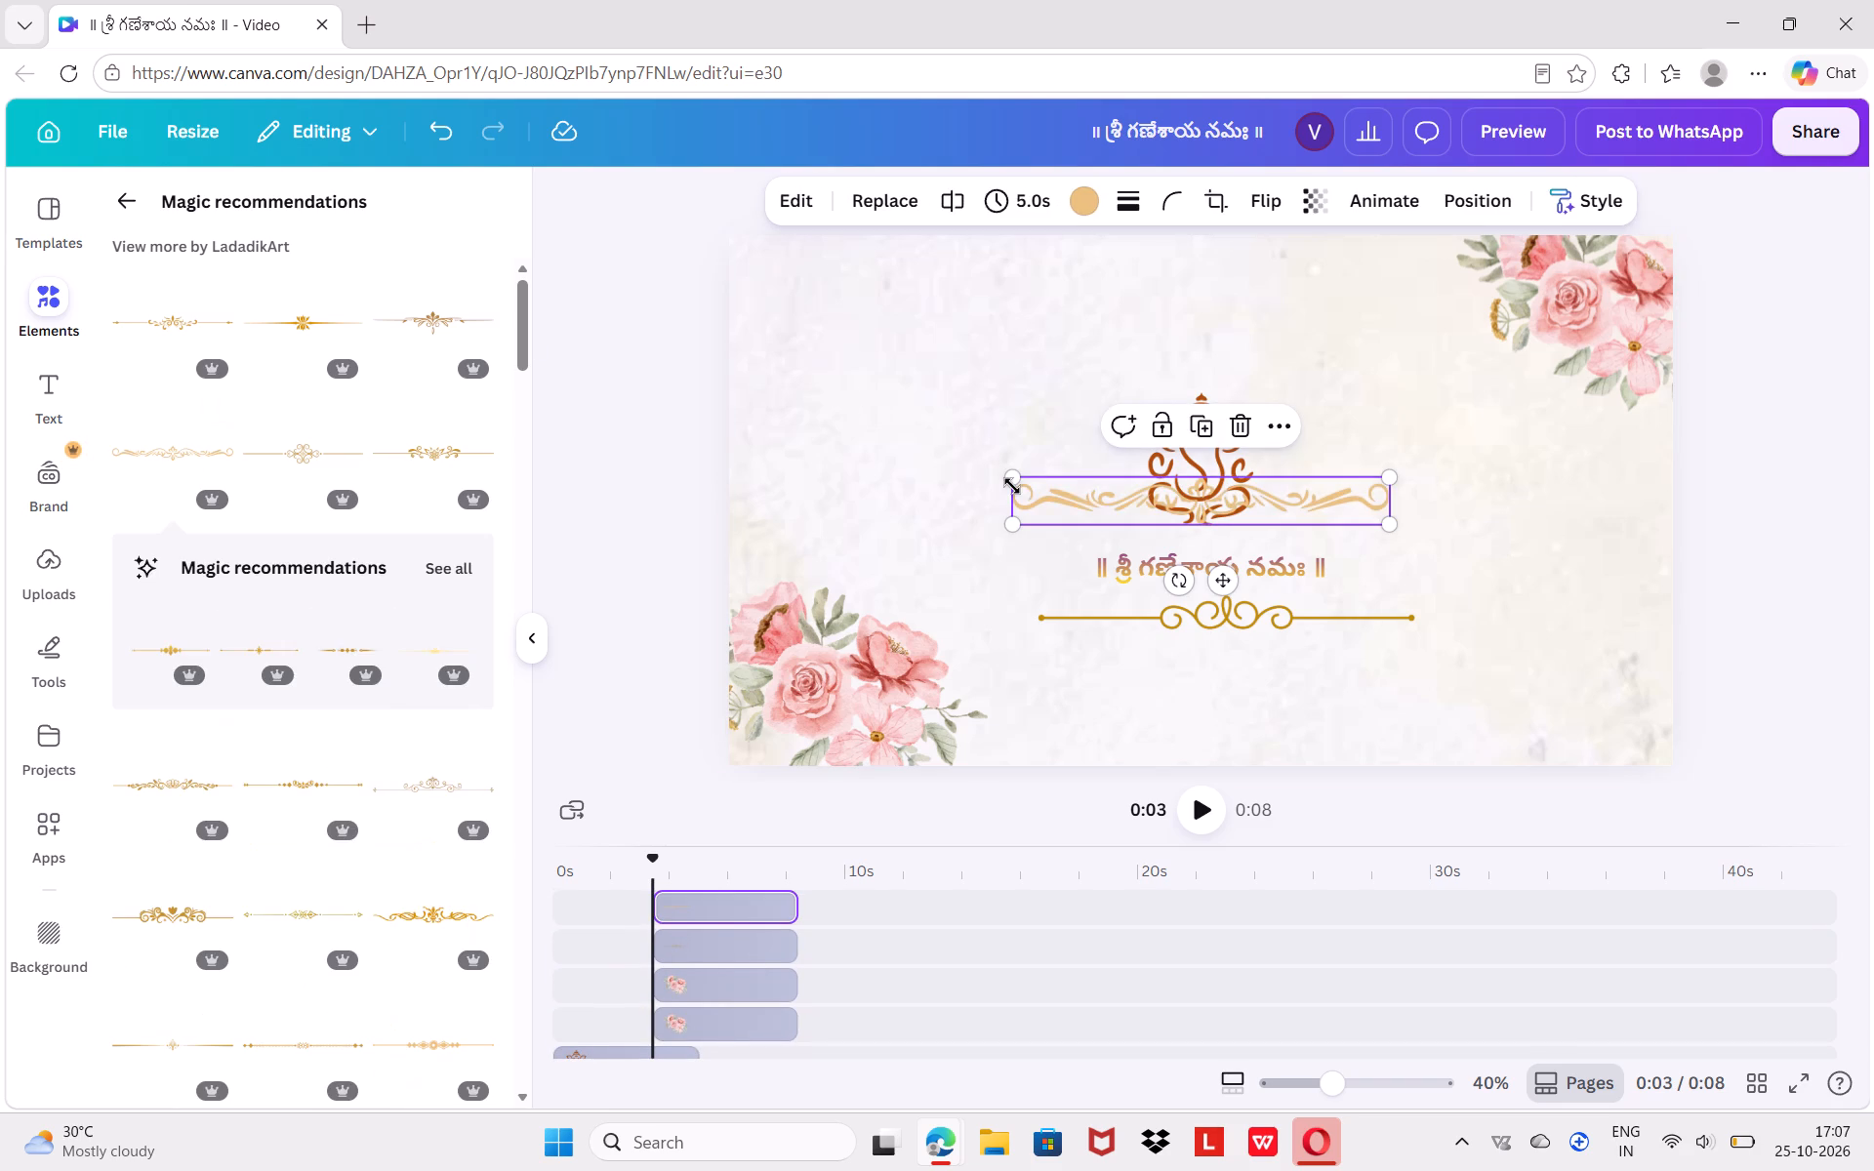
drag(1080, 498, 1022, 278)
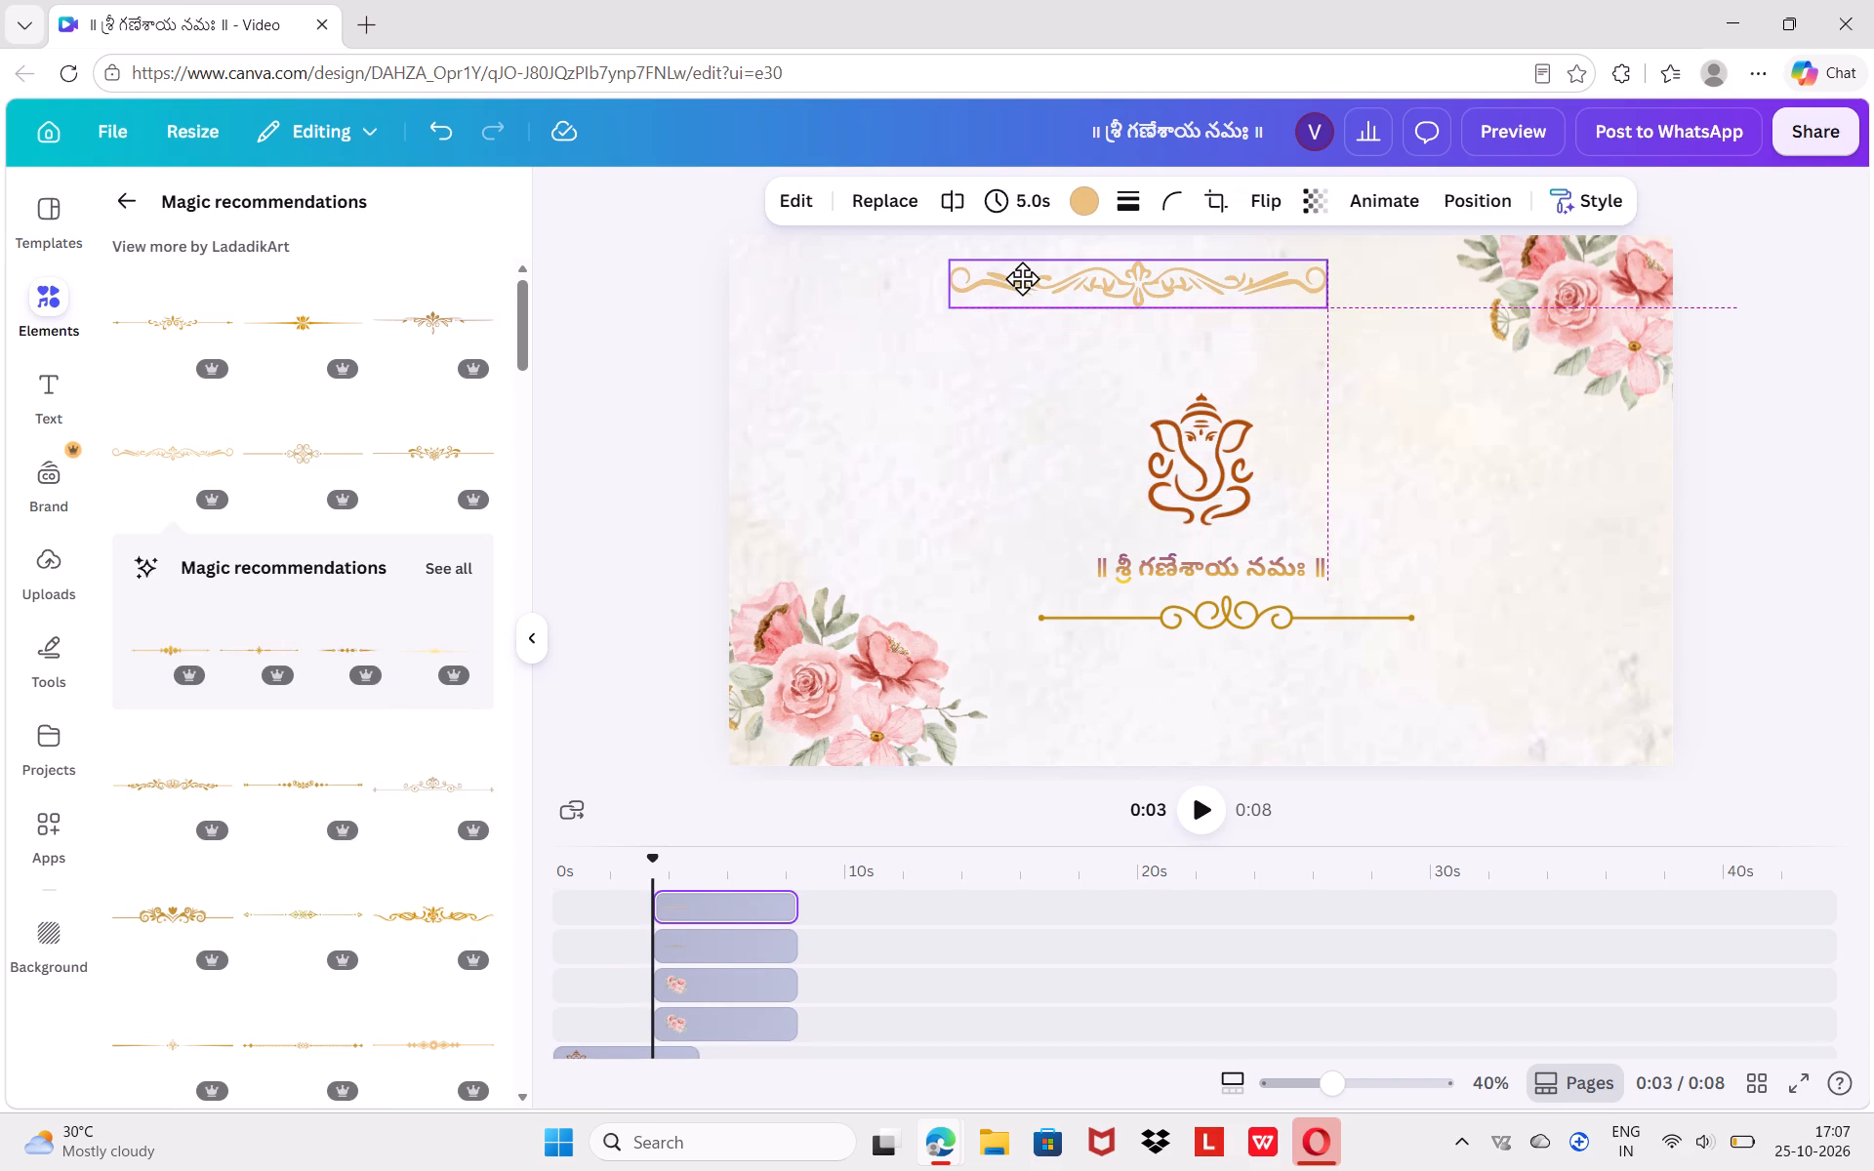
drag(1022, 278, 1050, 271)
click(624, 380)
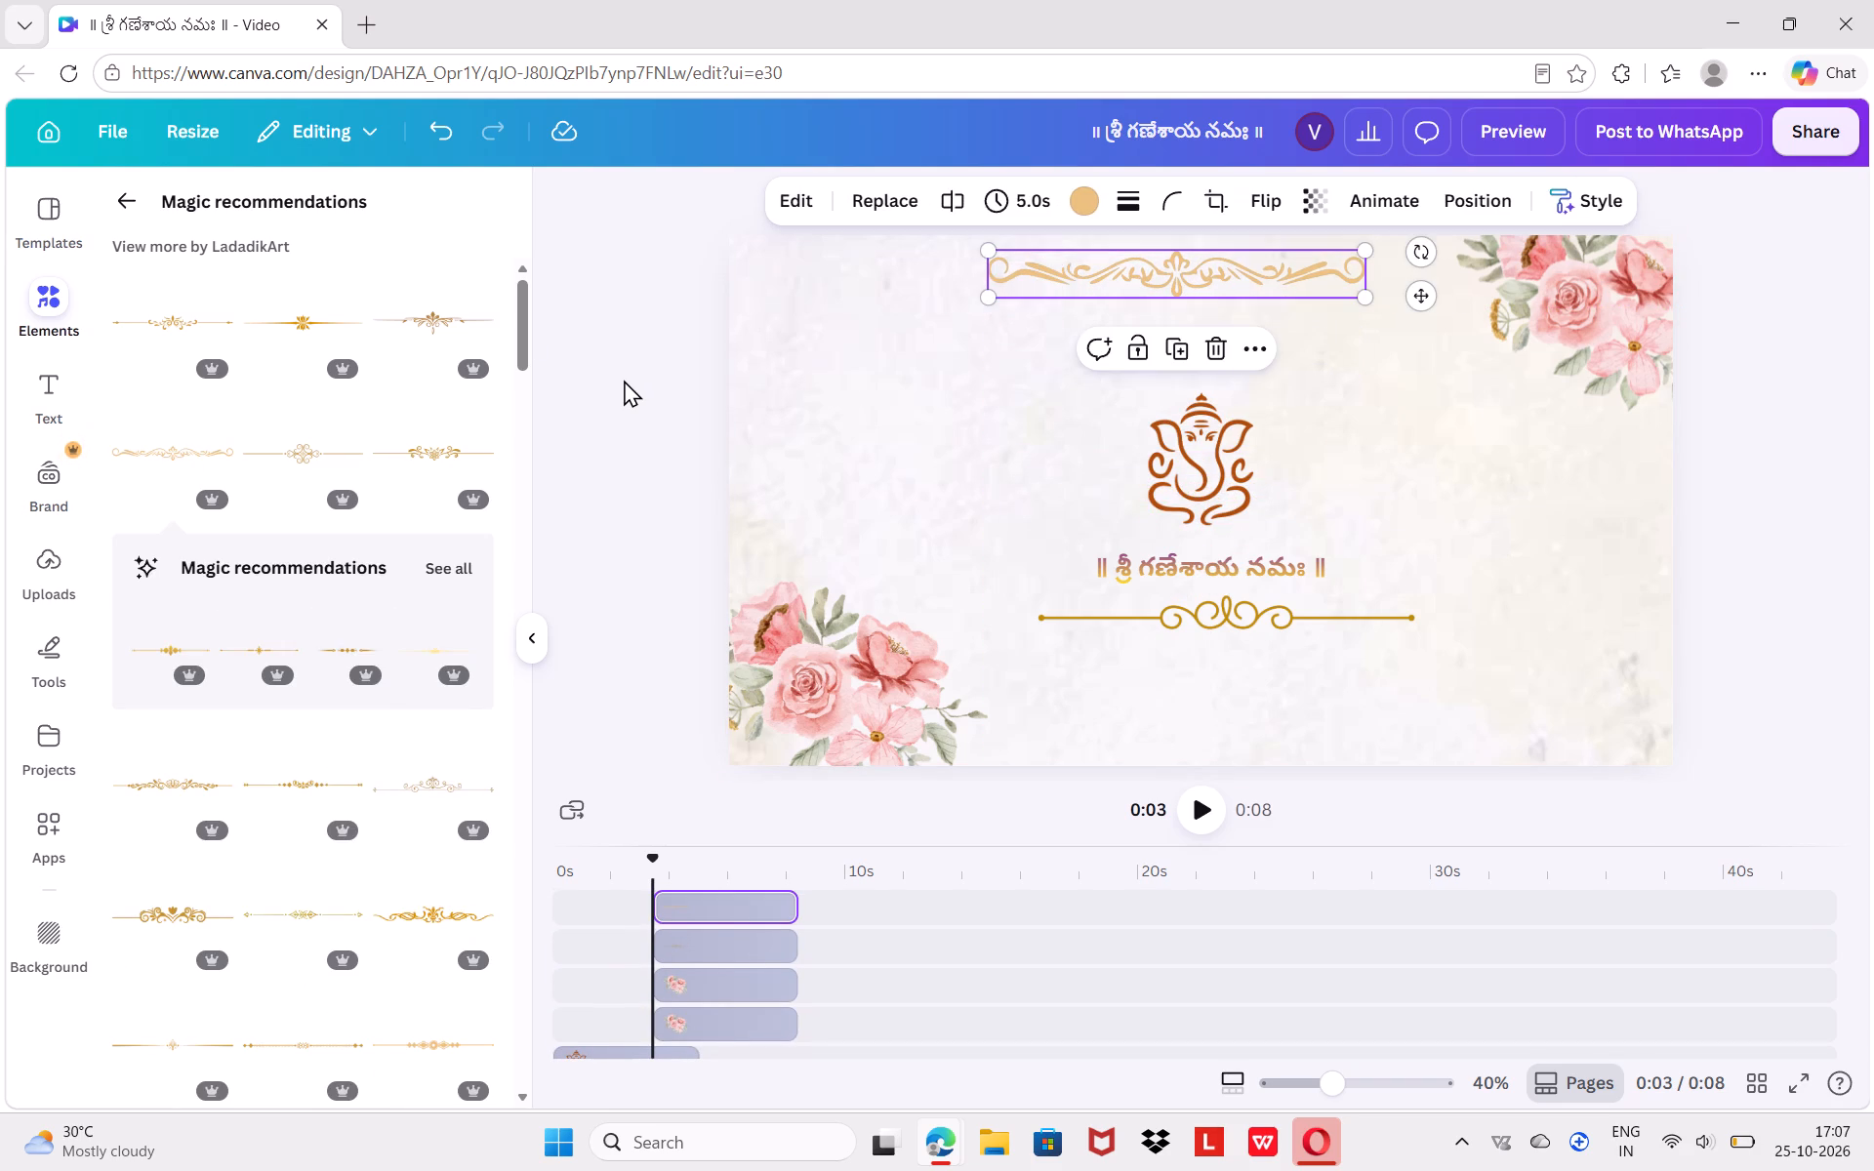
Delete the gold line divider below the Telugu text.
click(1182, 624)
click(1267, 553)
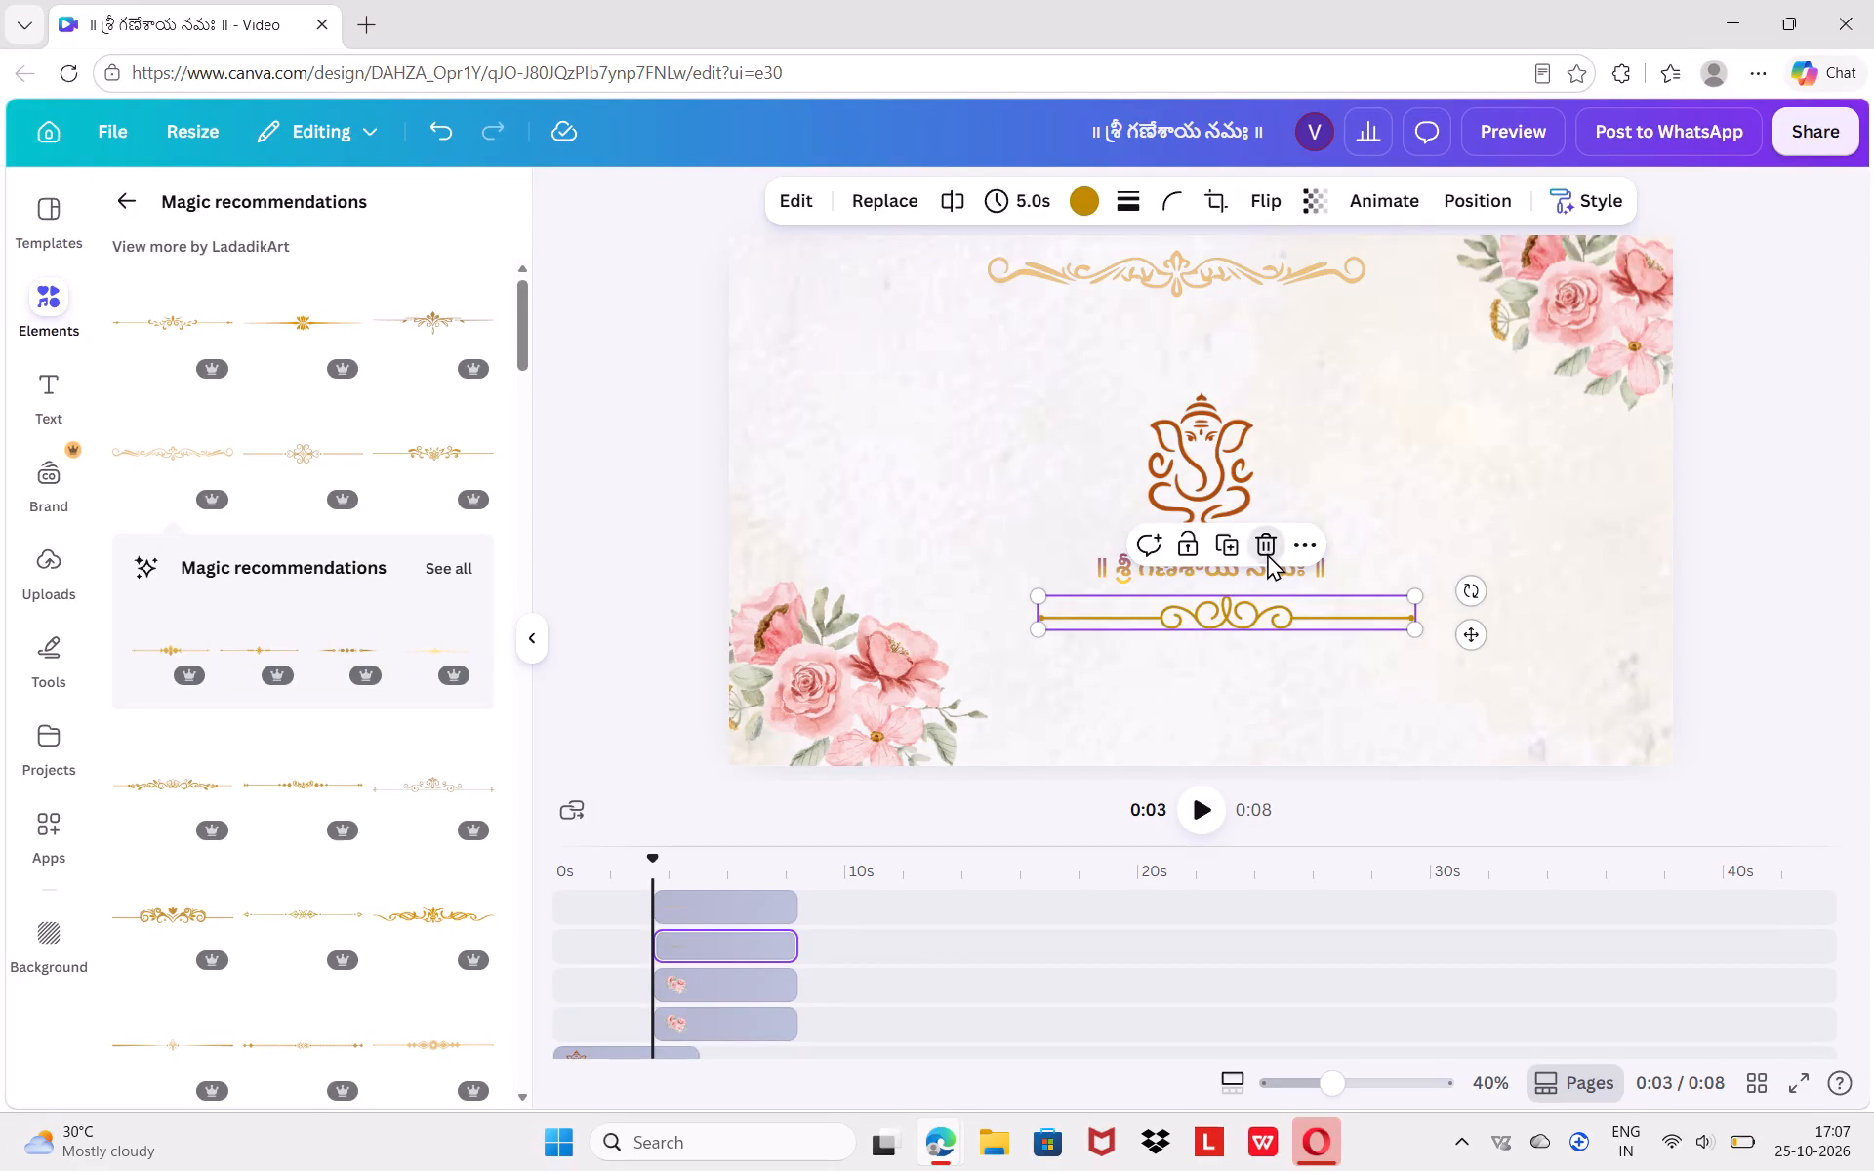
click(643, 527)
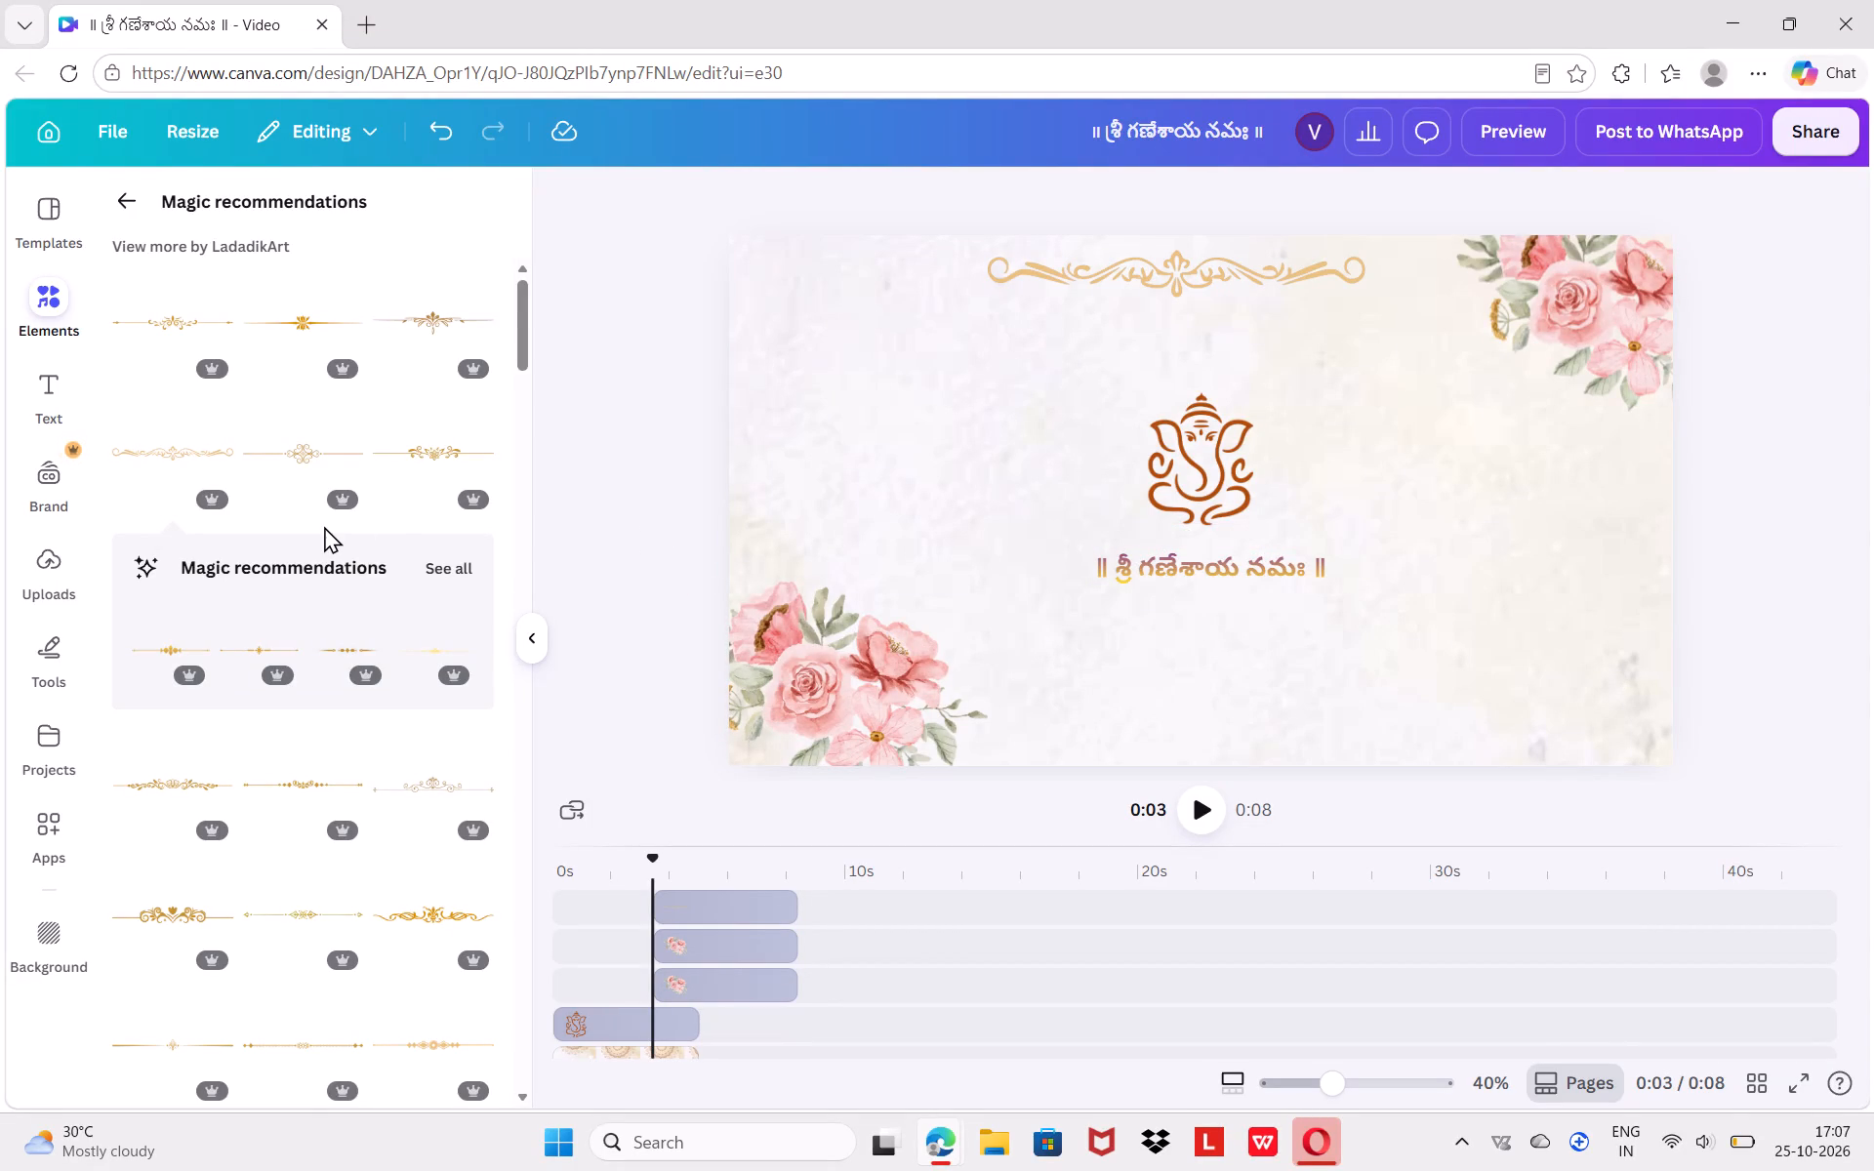
Add the gold Greek-key corner border from the recommendations, about 36 percent of the page width, and fit it into the page's lower-right corner.
scroll(323, 526, down, 4)
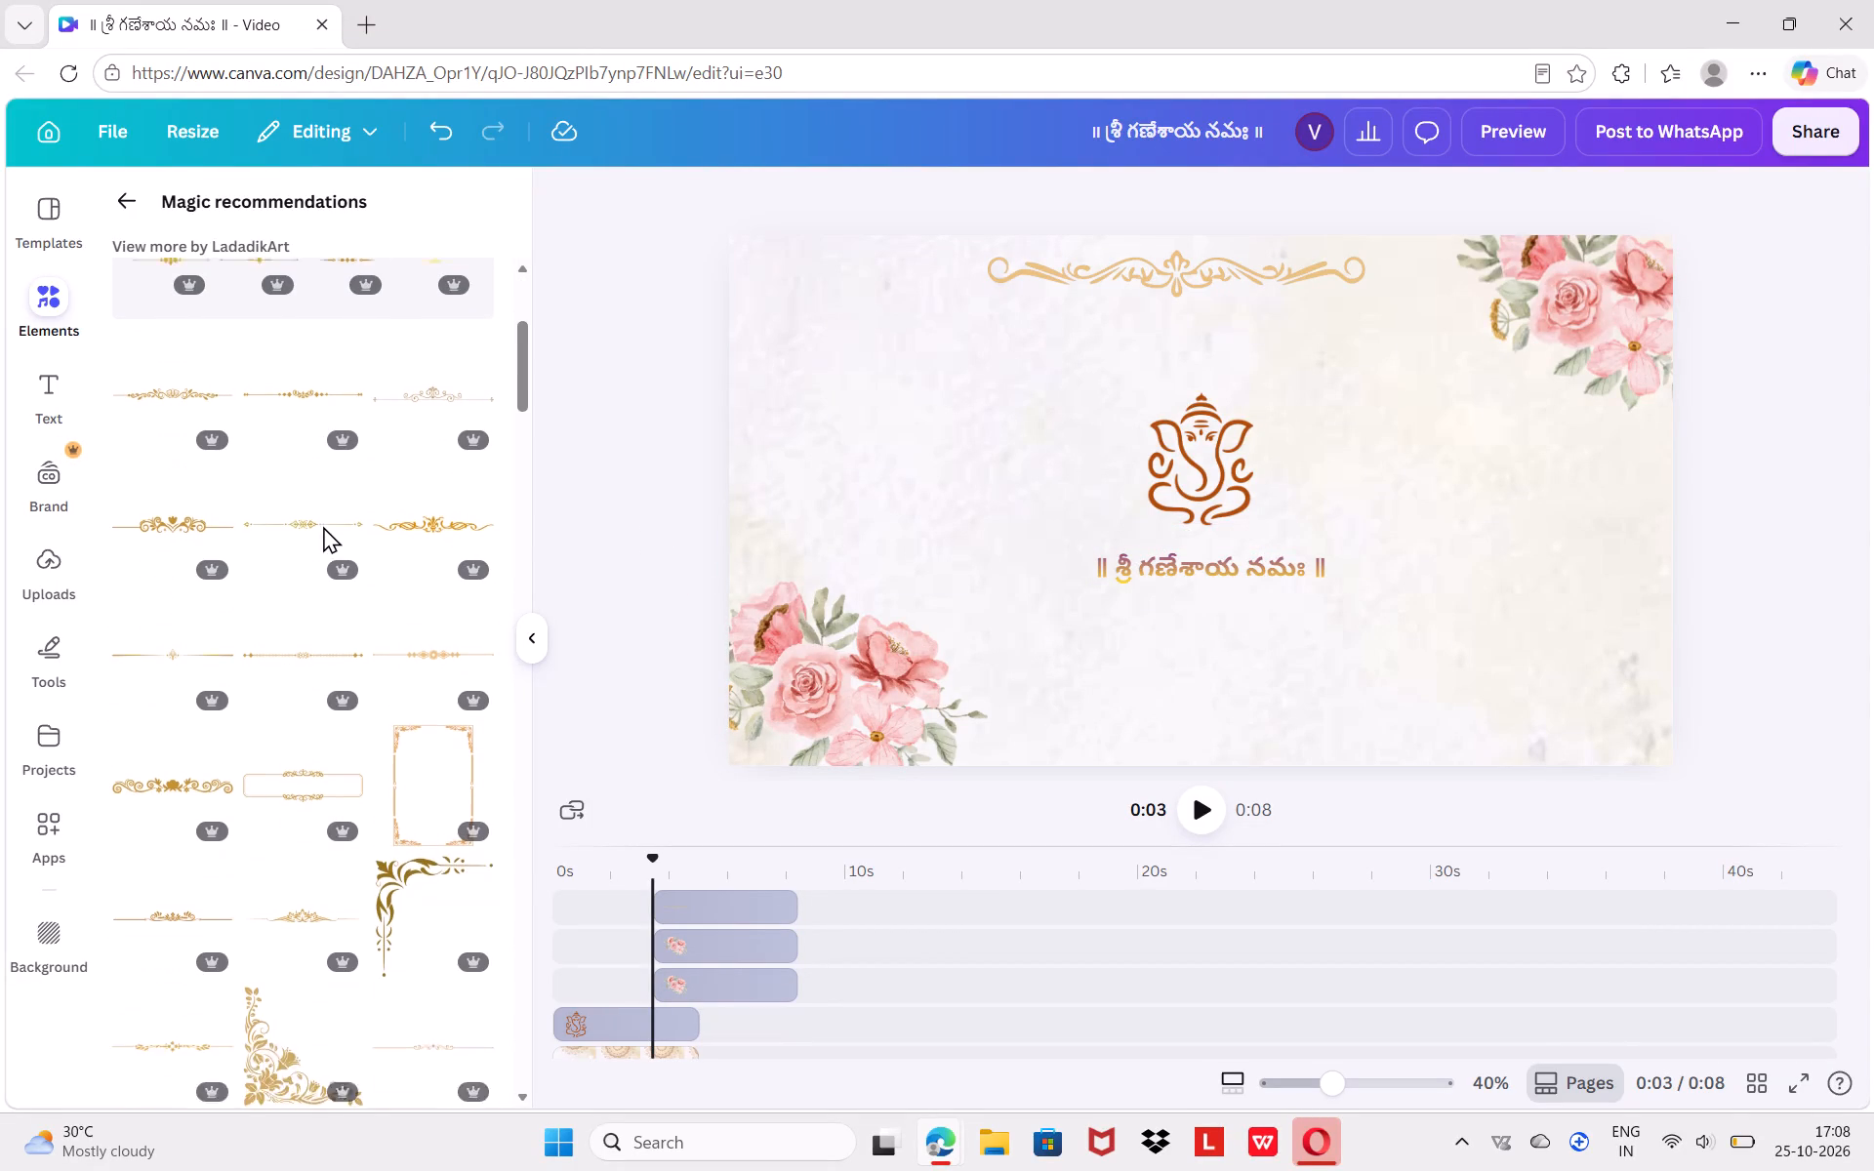
scroll(323, 526, down, 3)
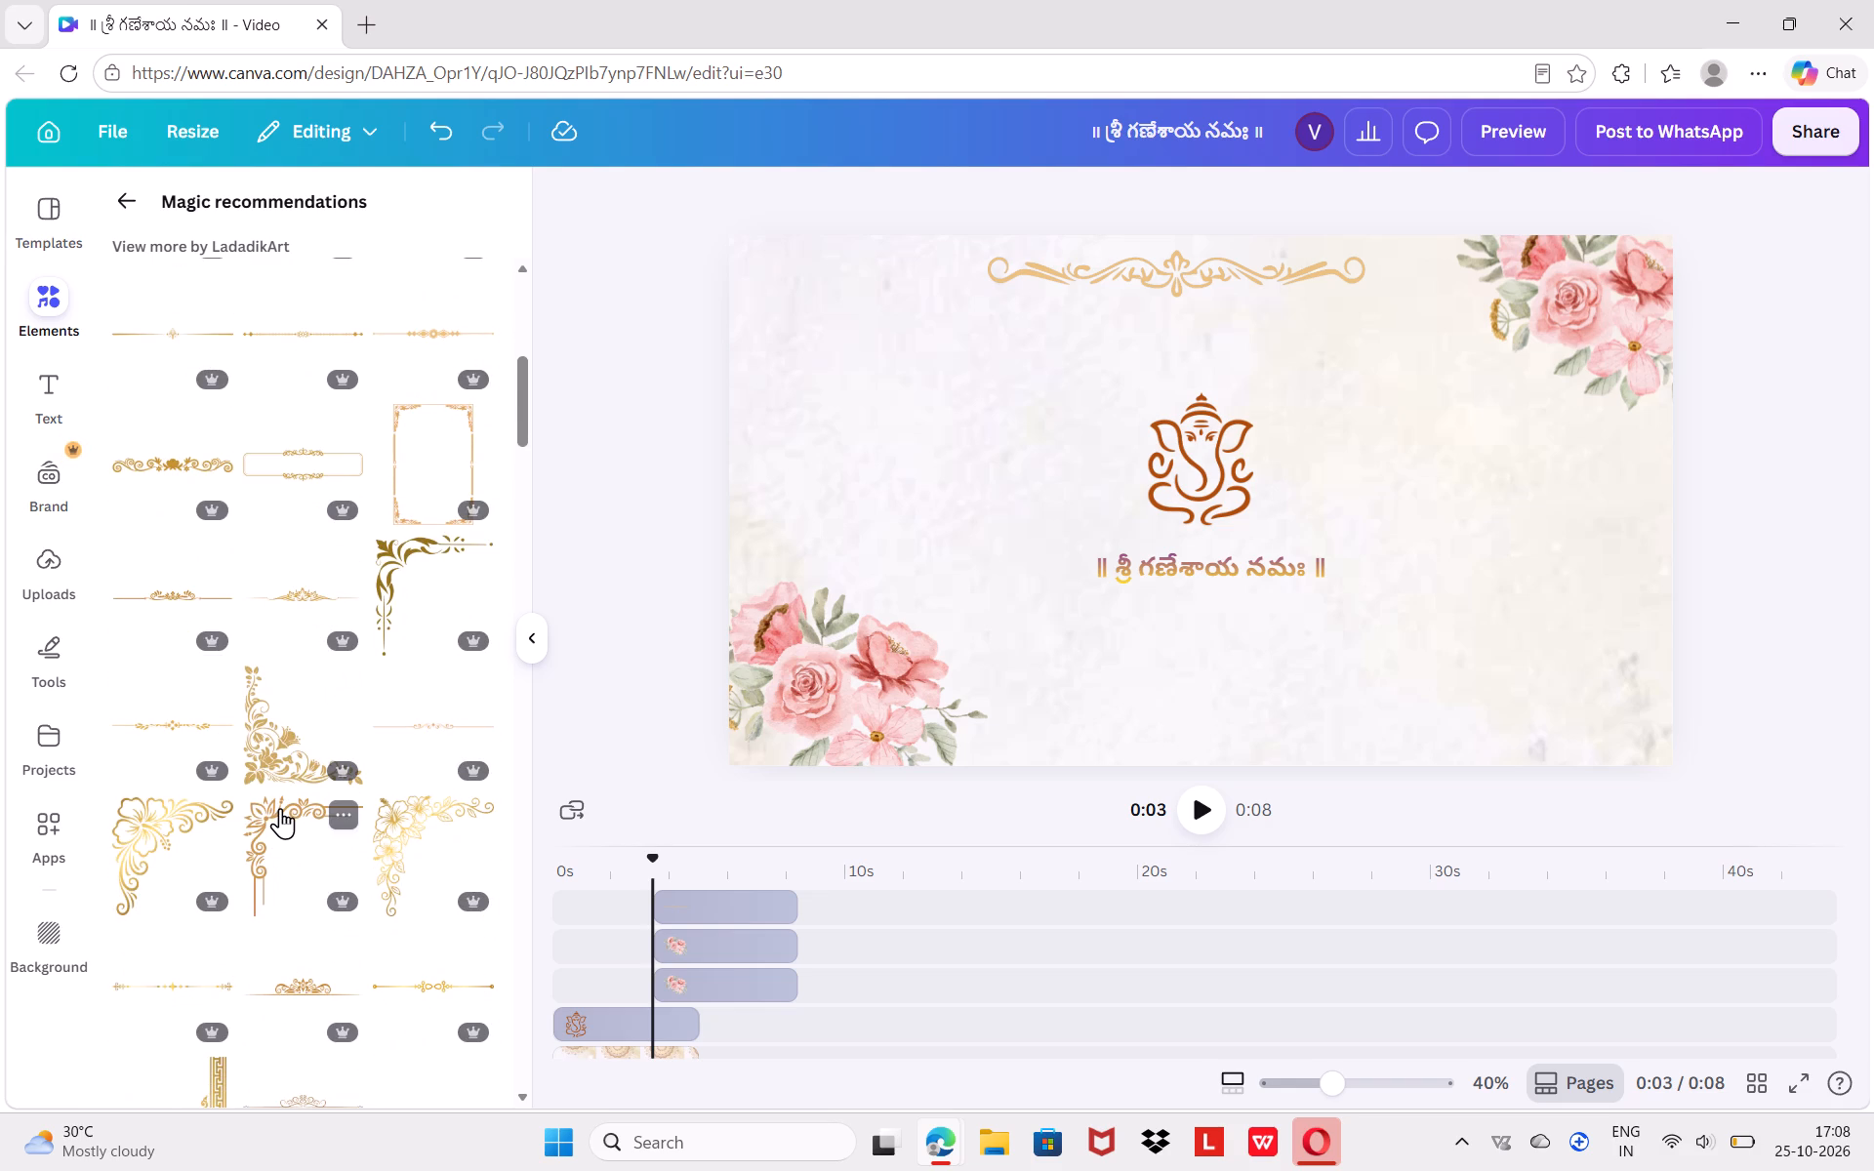
scroll(280, 808, down, 3)
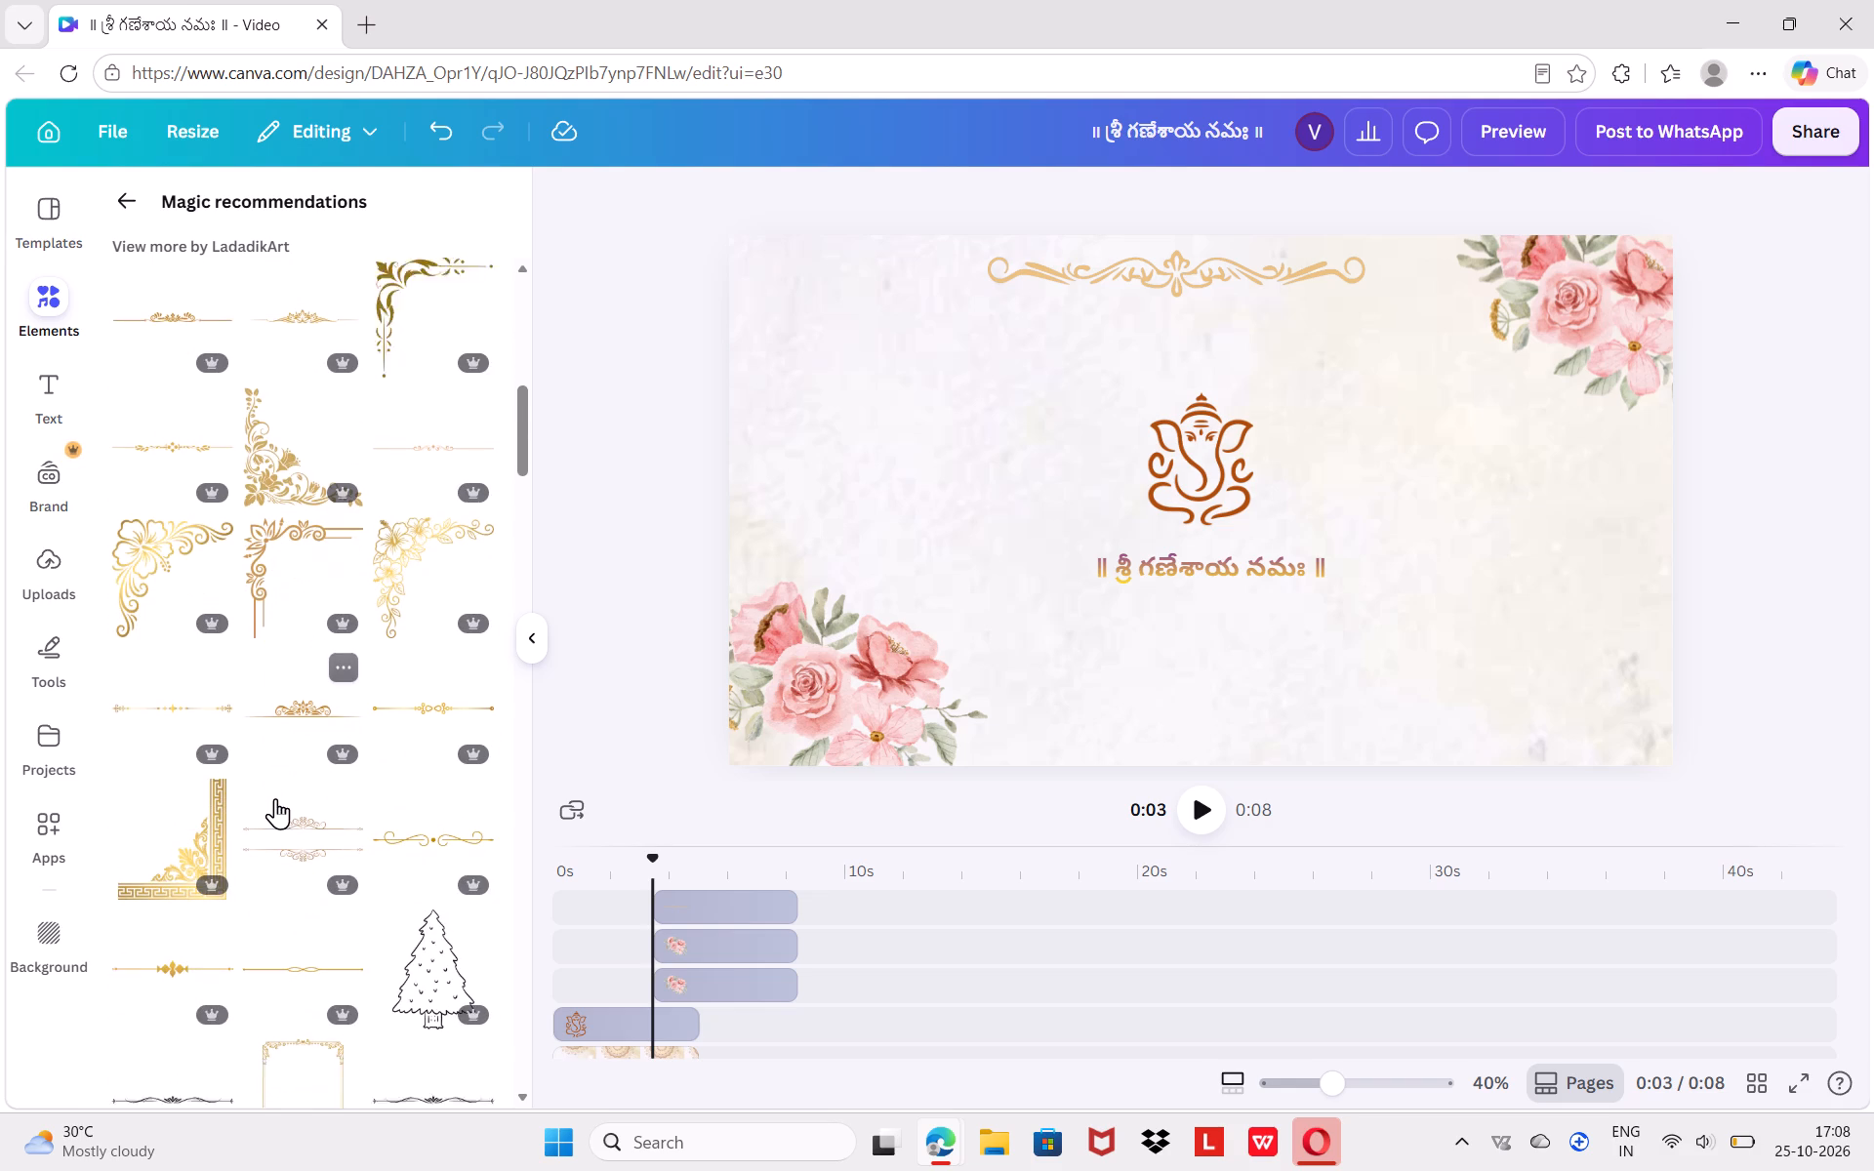
scroll(275, 798, down, 2)
click(180, 715)
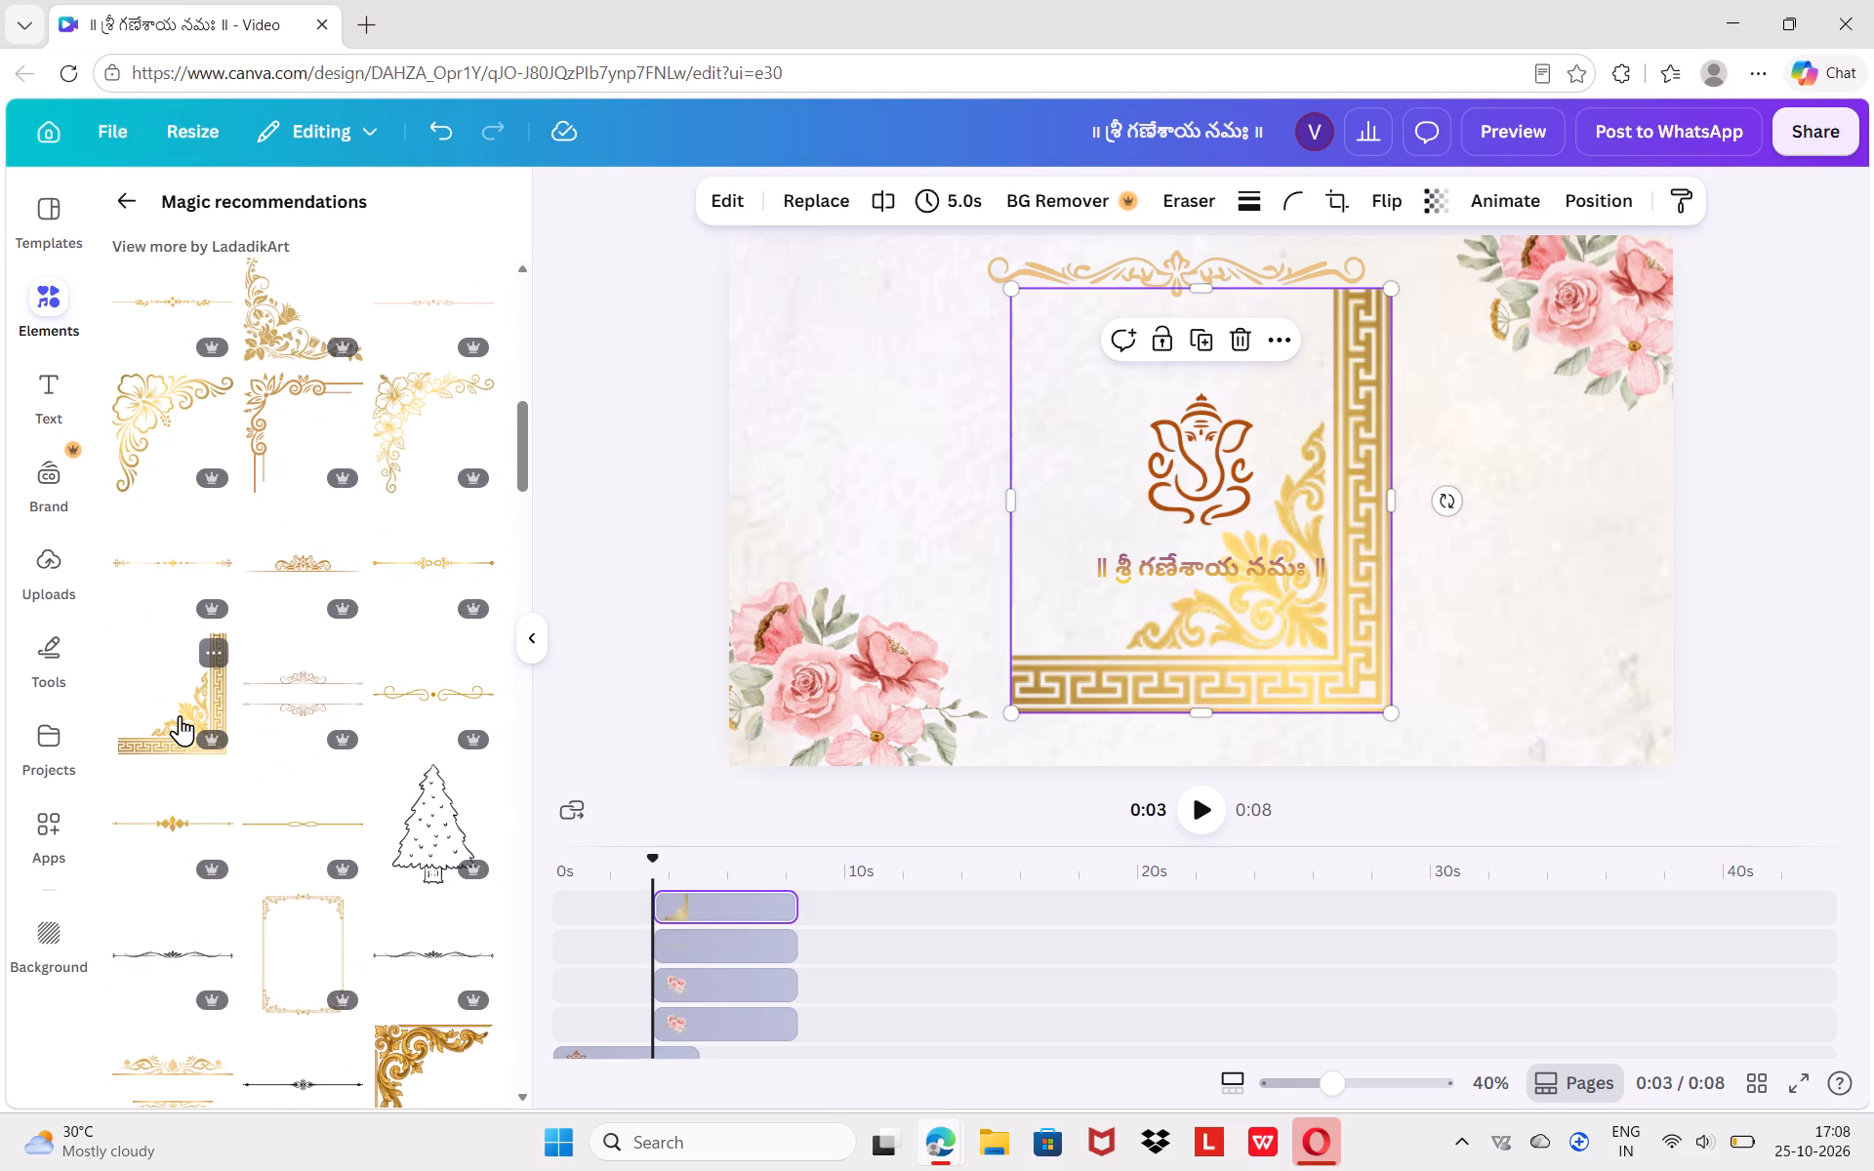
drag(1306, 441, 1434, 473)
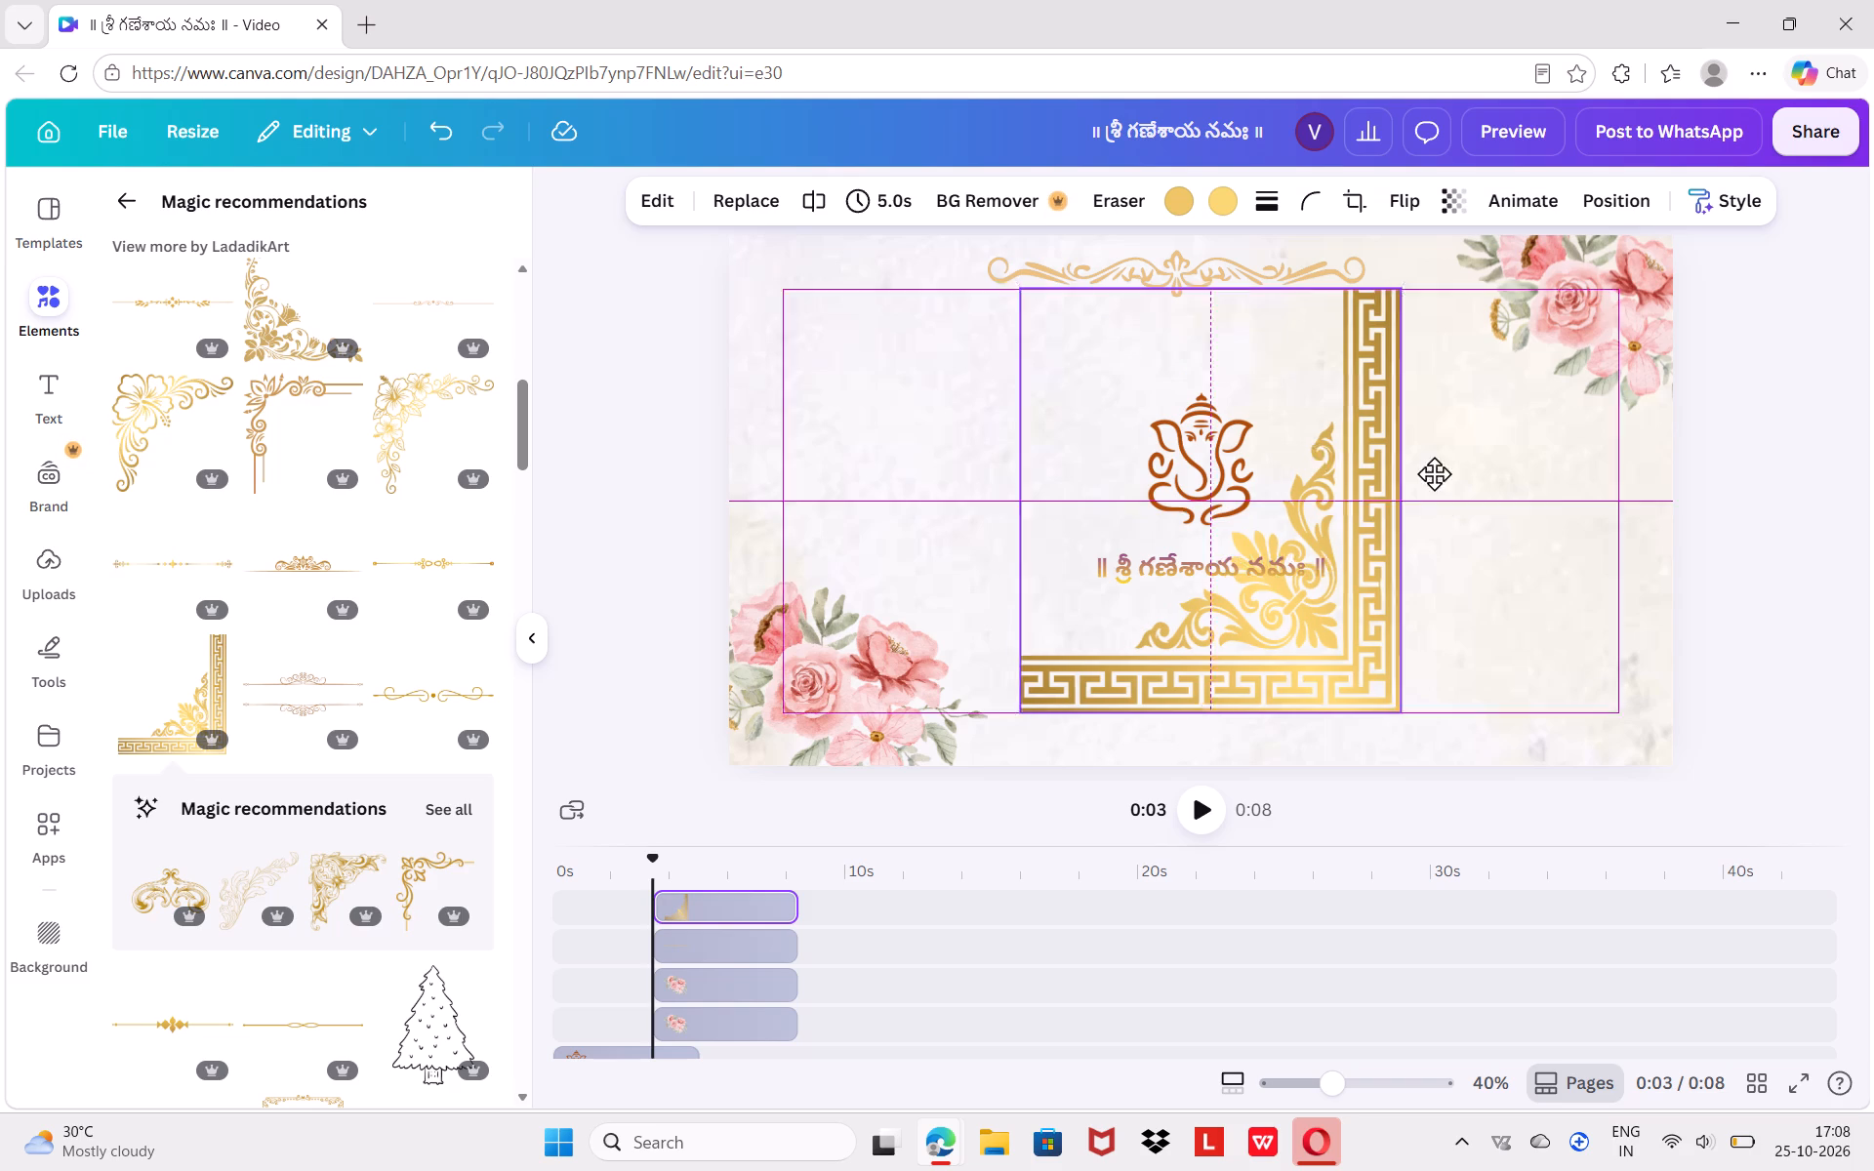
drag(1434, 473, 1576, 541)
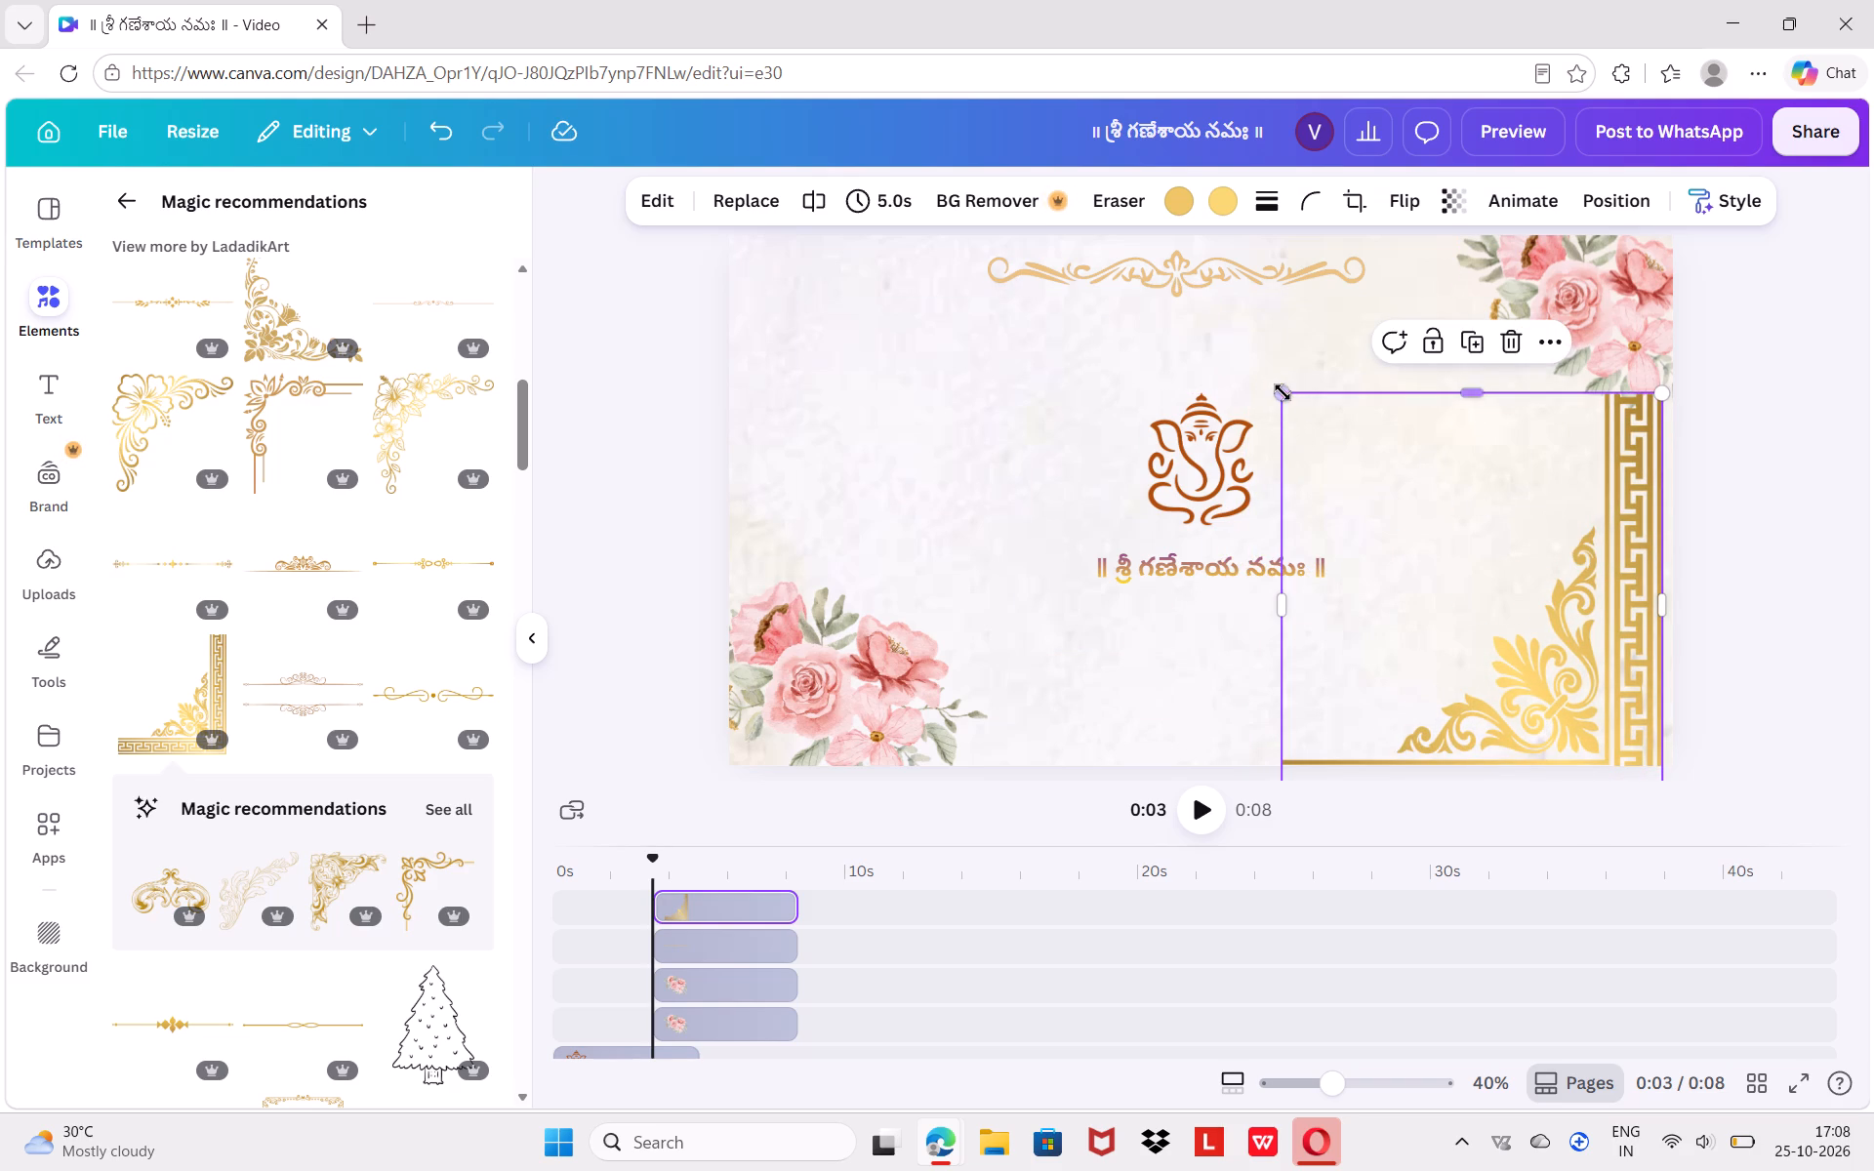
drag(1282, 392, 1331, 424)
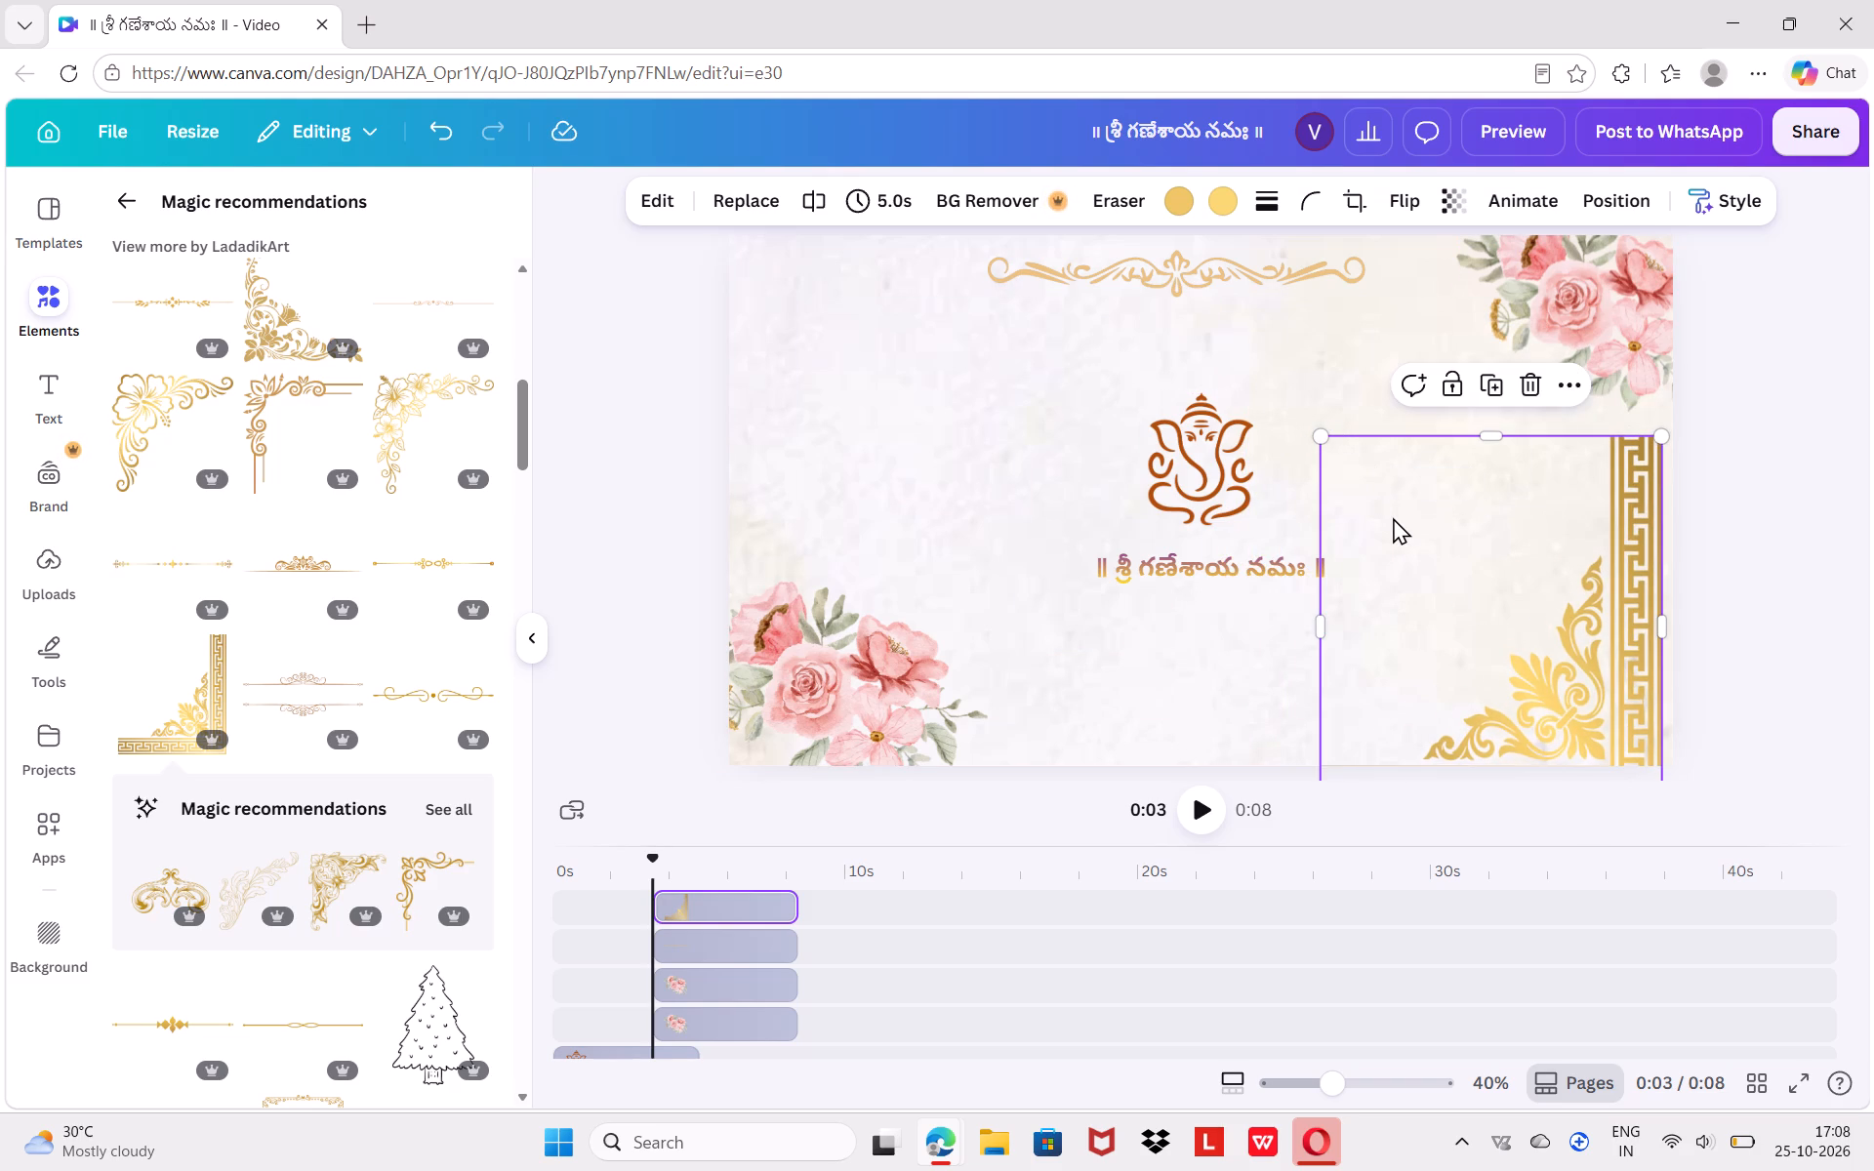
drag(1393, 517, 1392, 476)
click(1838, 435)
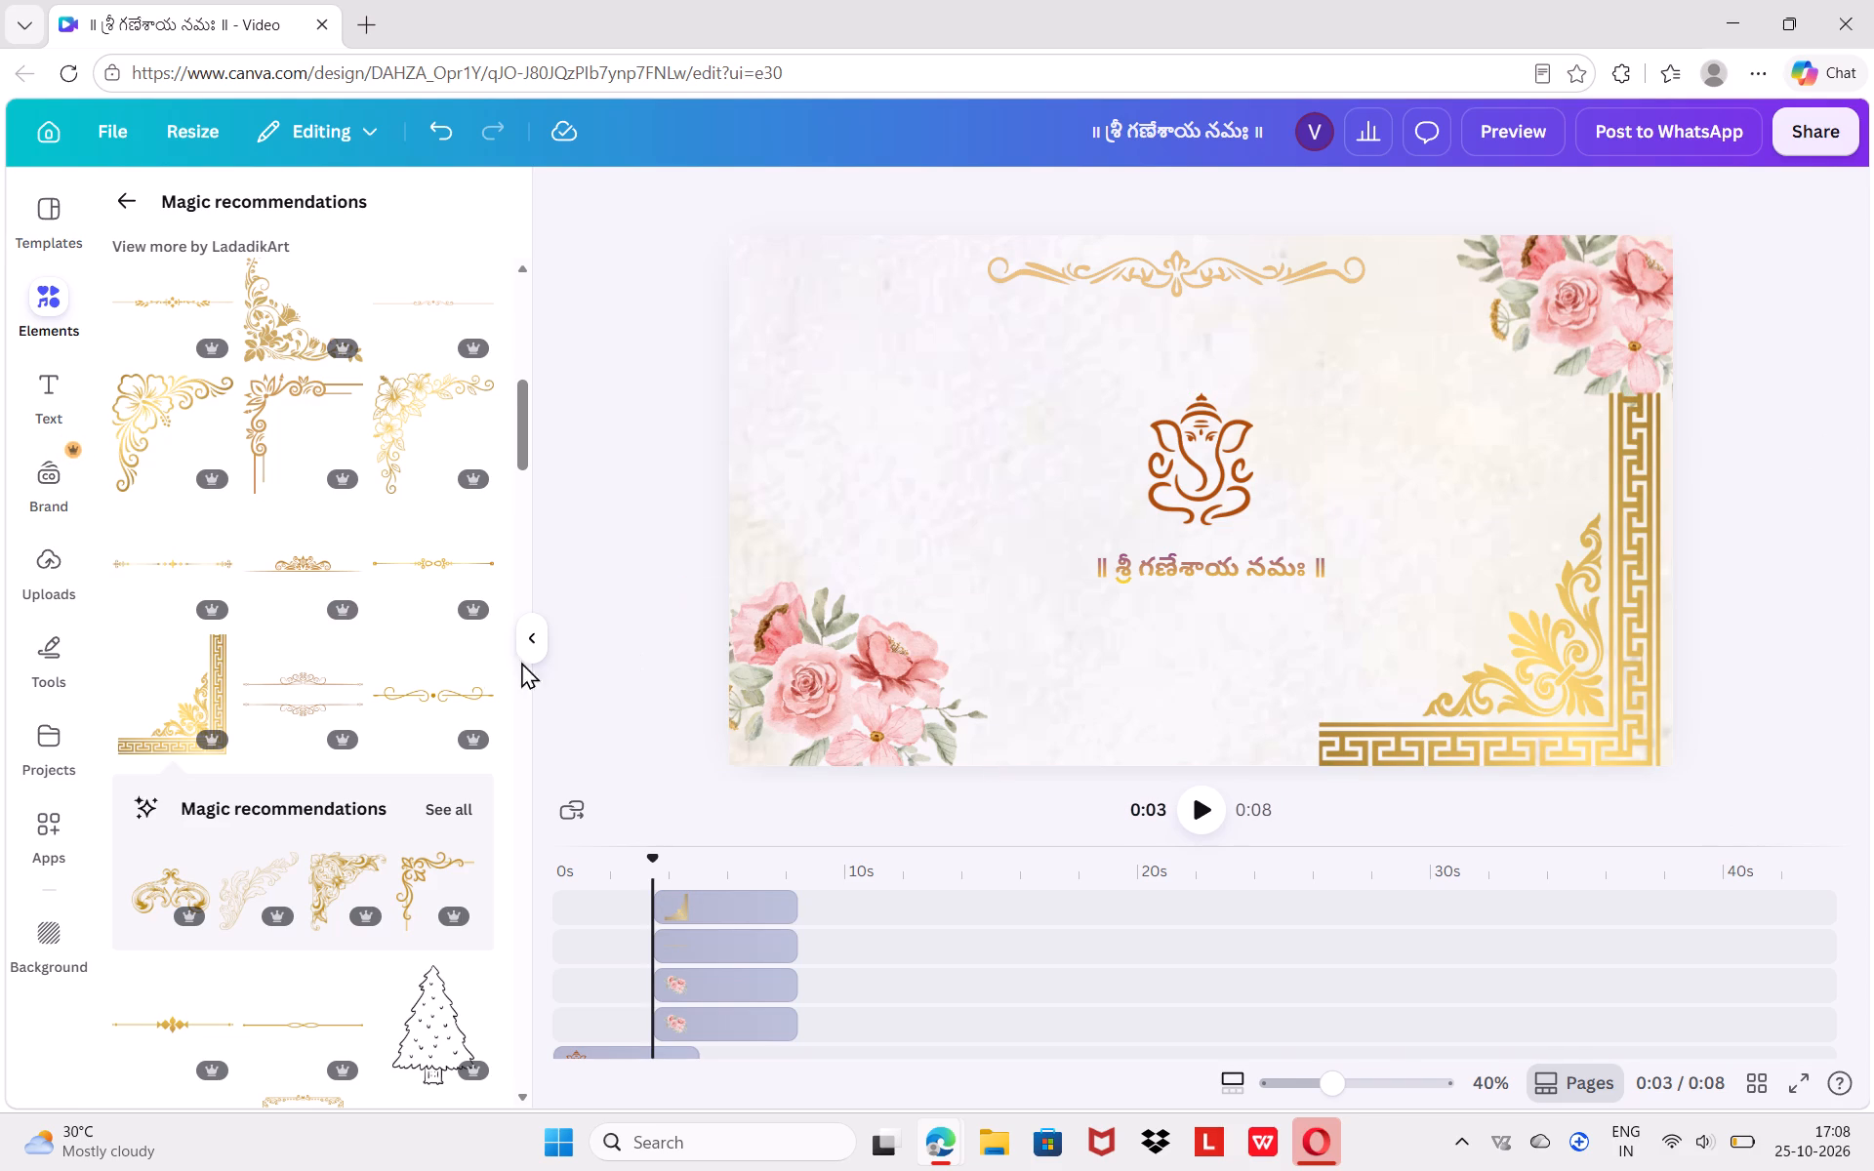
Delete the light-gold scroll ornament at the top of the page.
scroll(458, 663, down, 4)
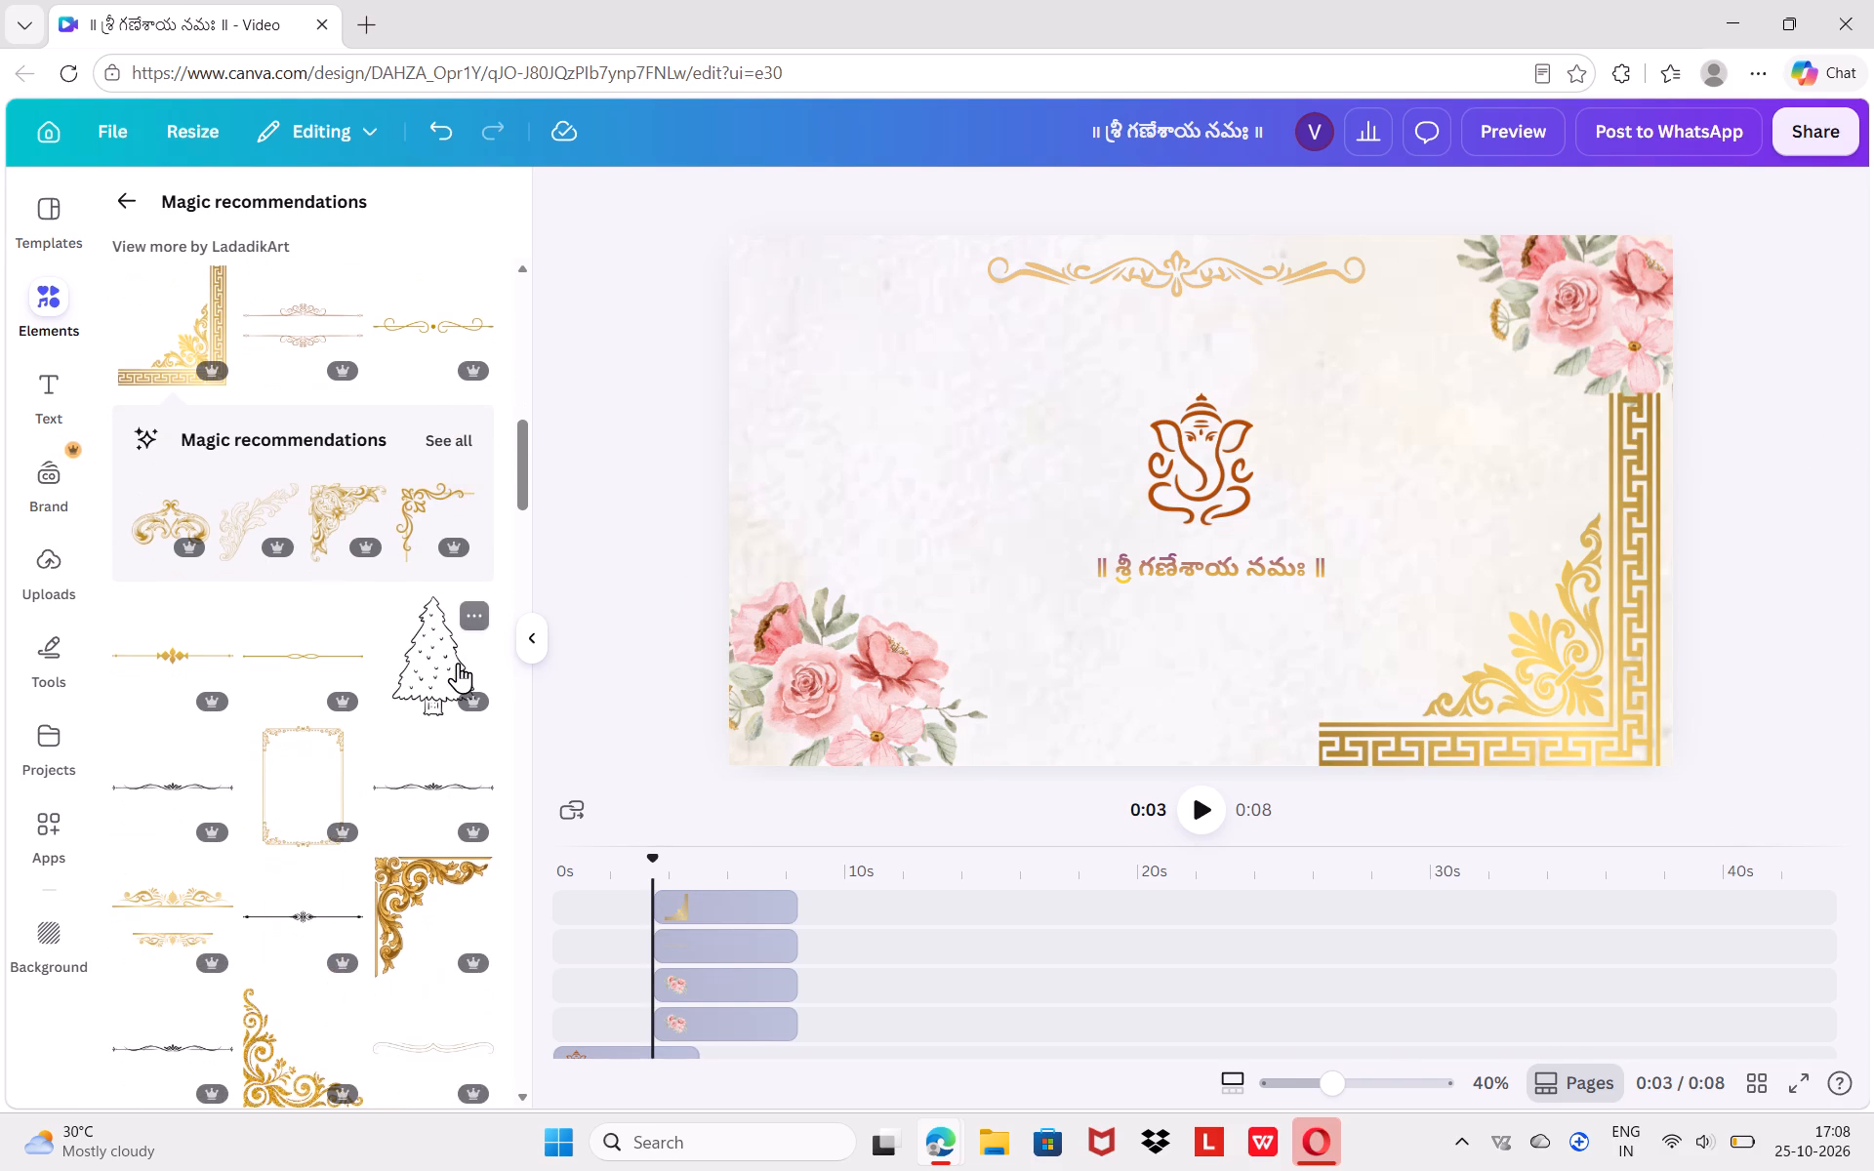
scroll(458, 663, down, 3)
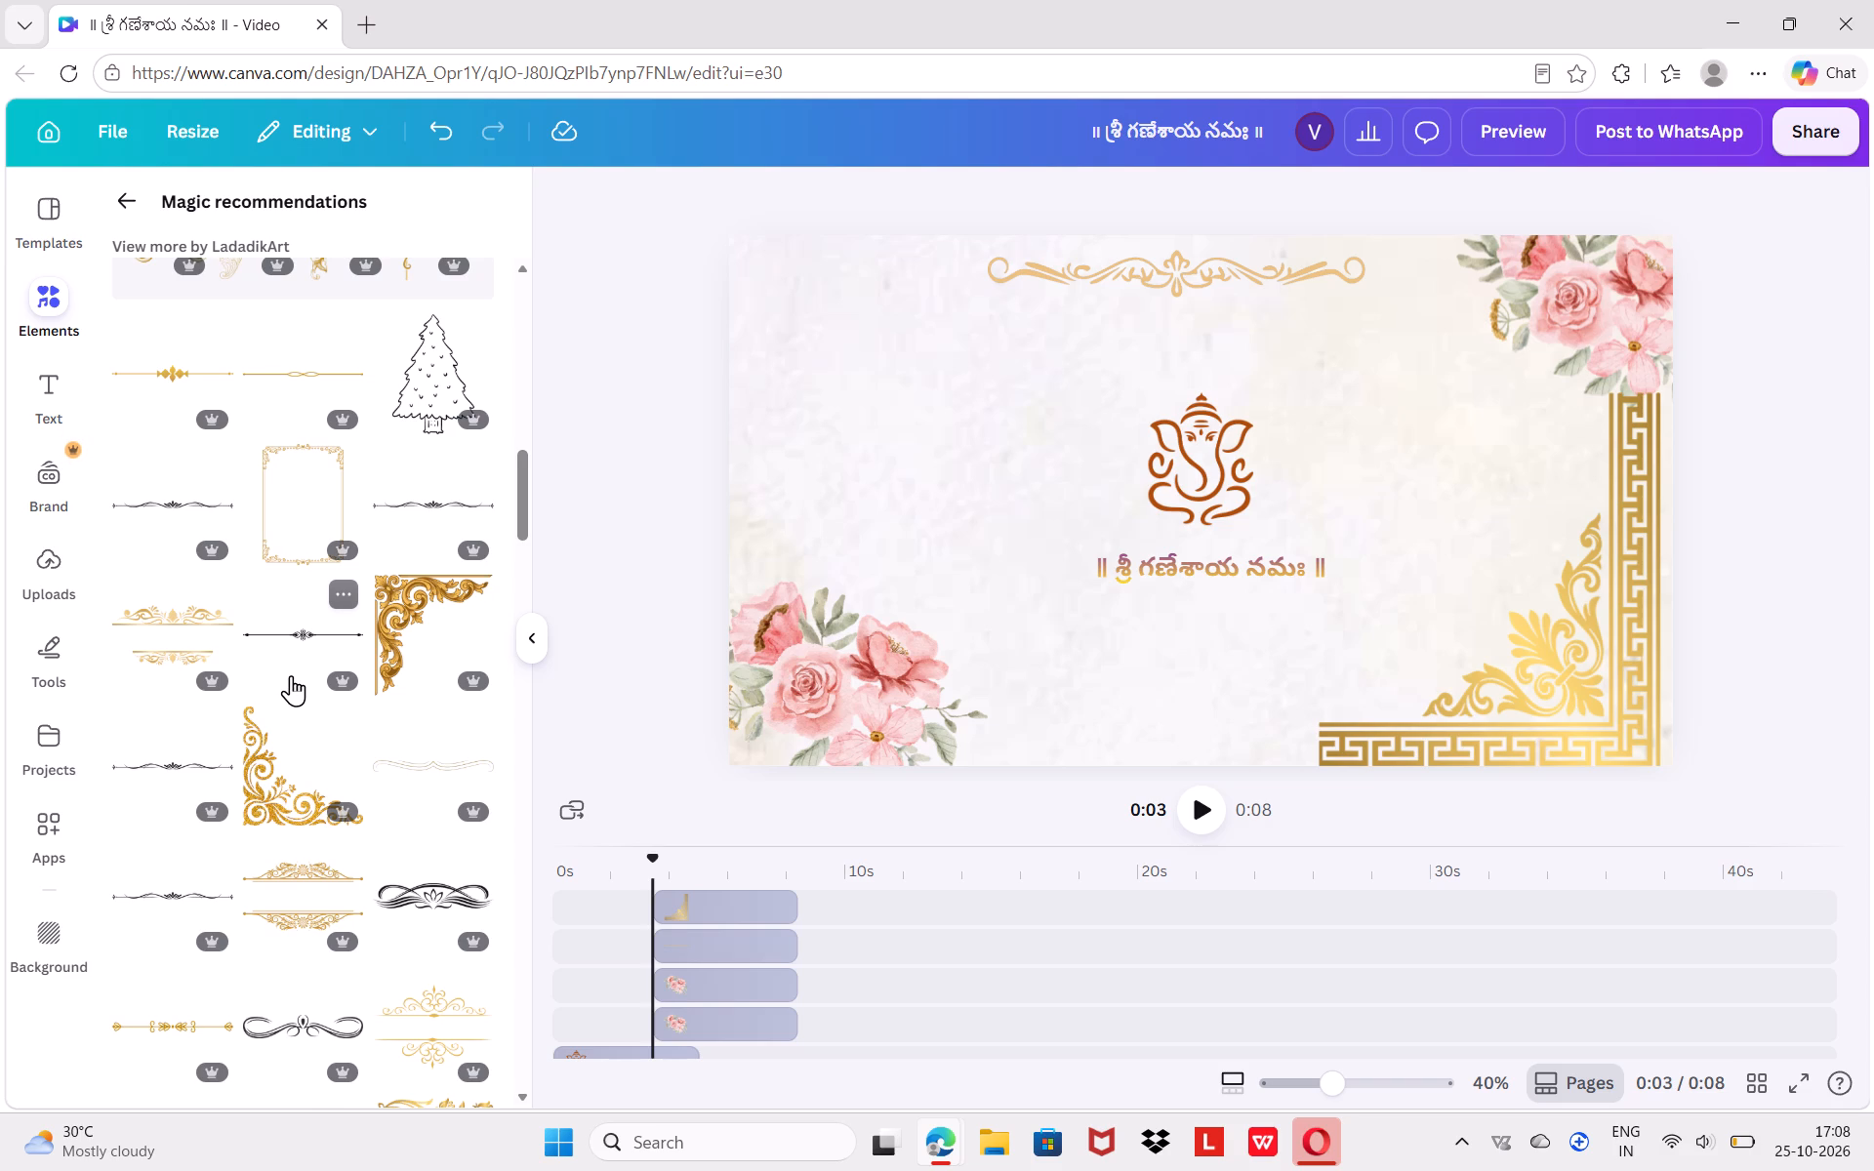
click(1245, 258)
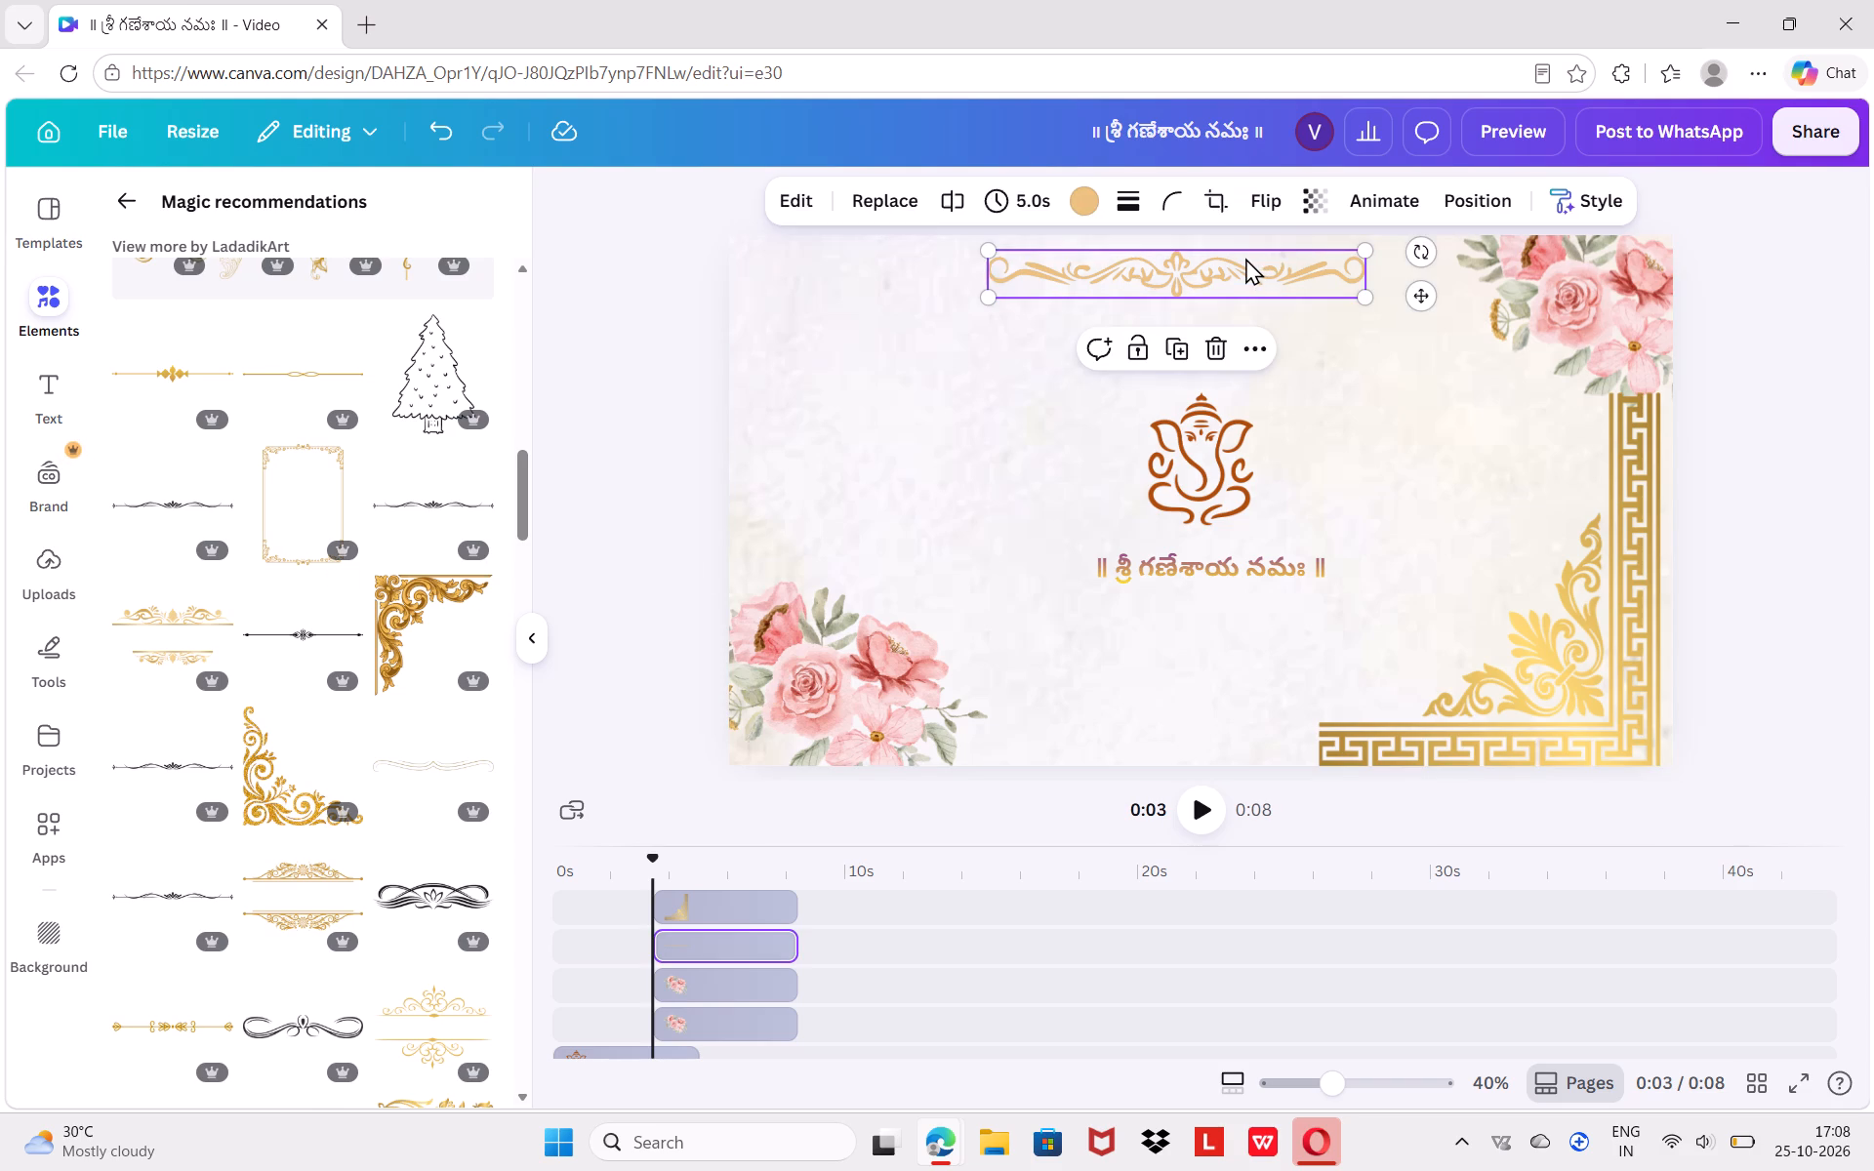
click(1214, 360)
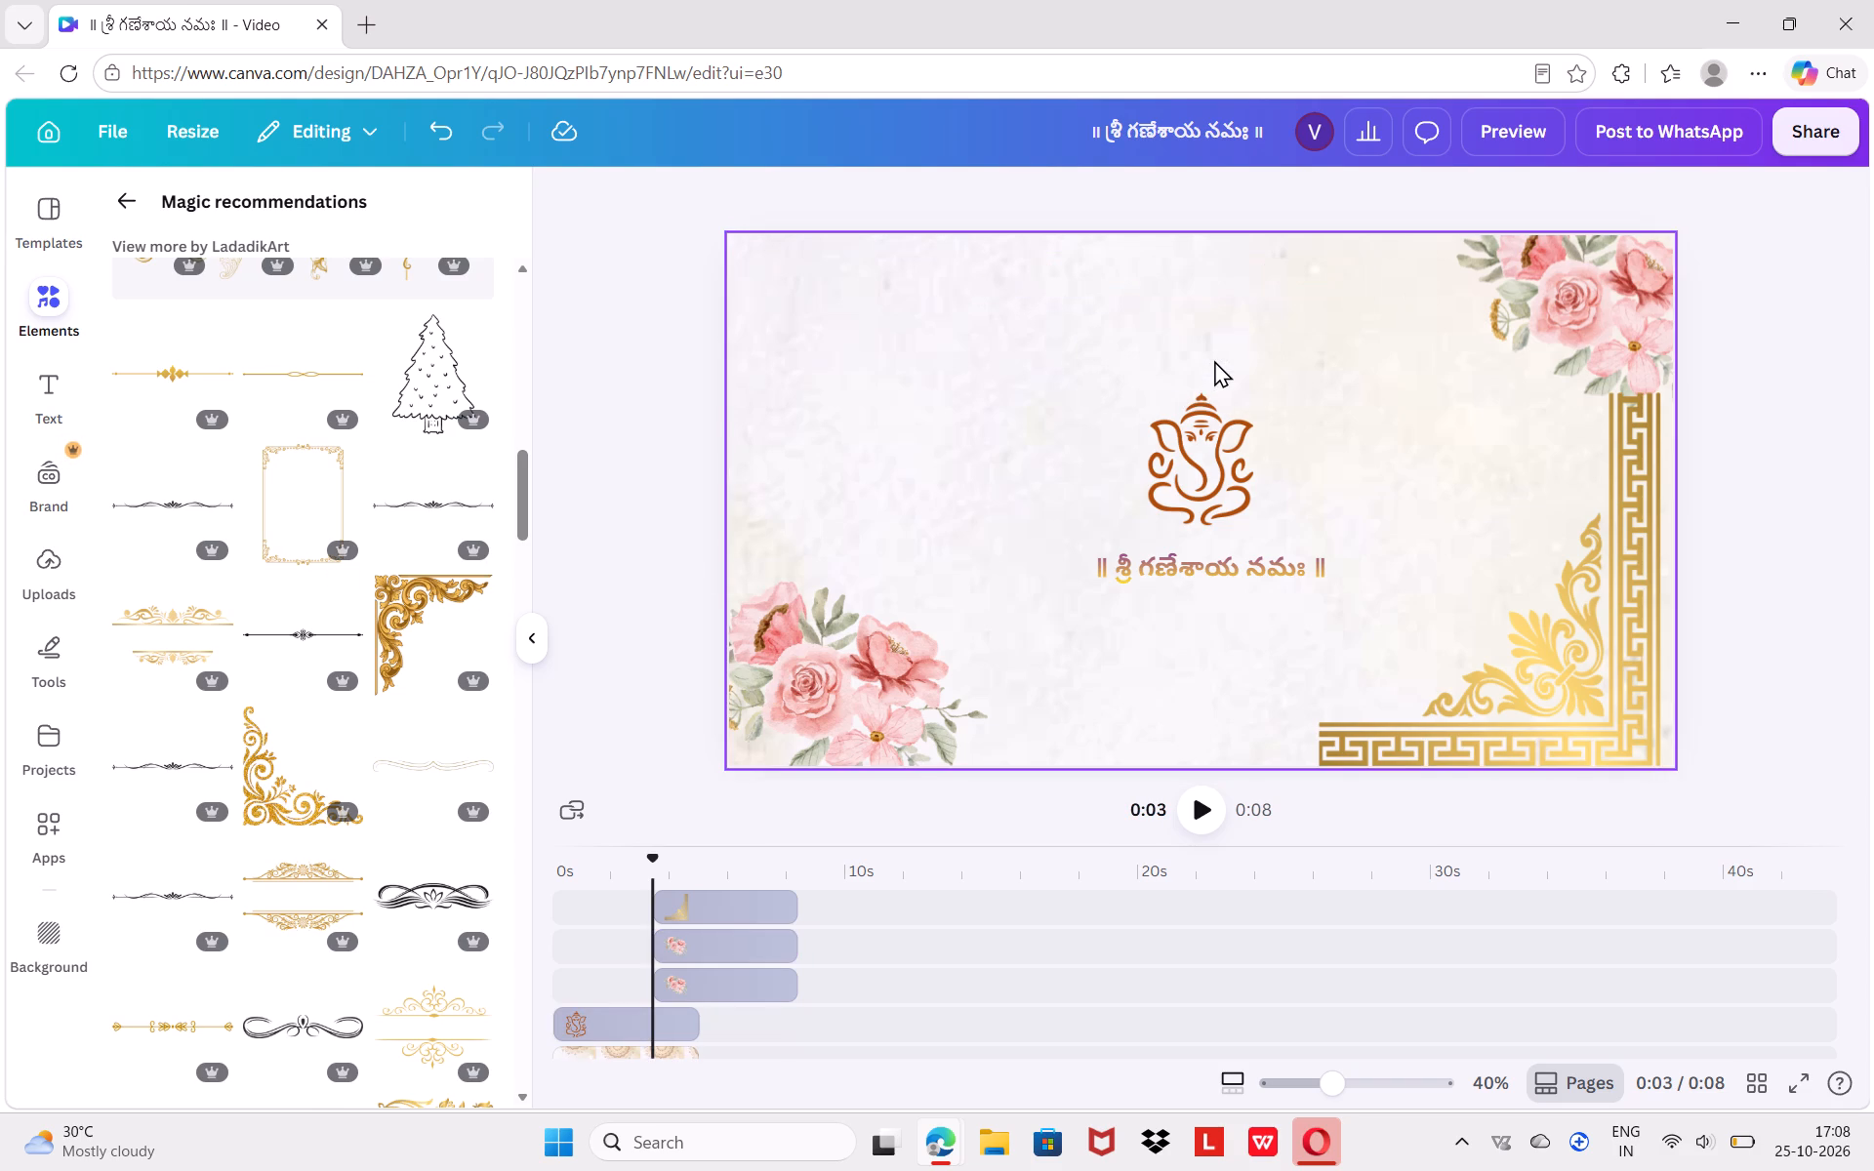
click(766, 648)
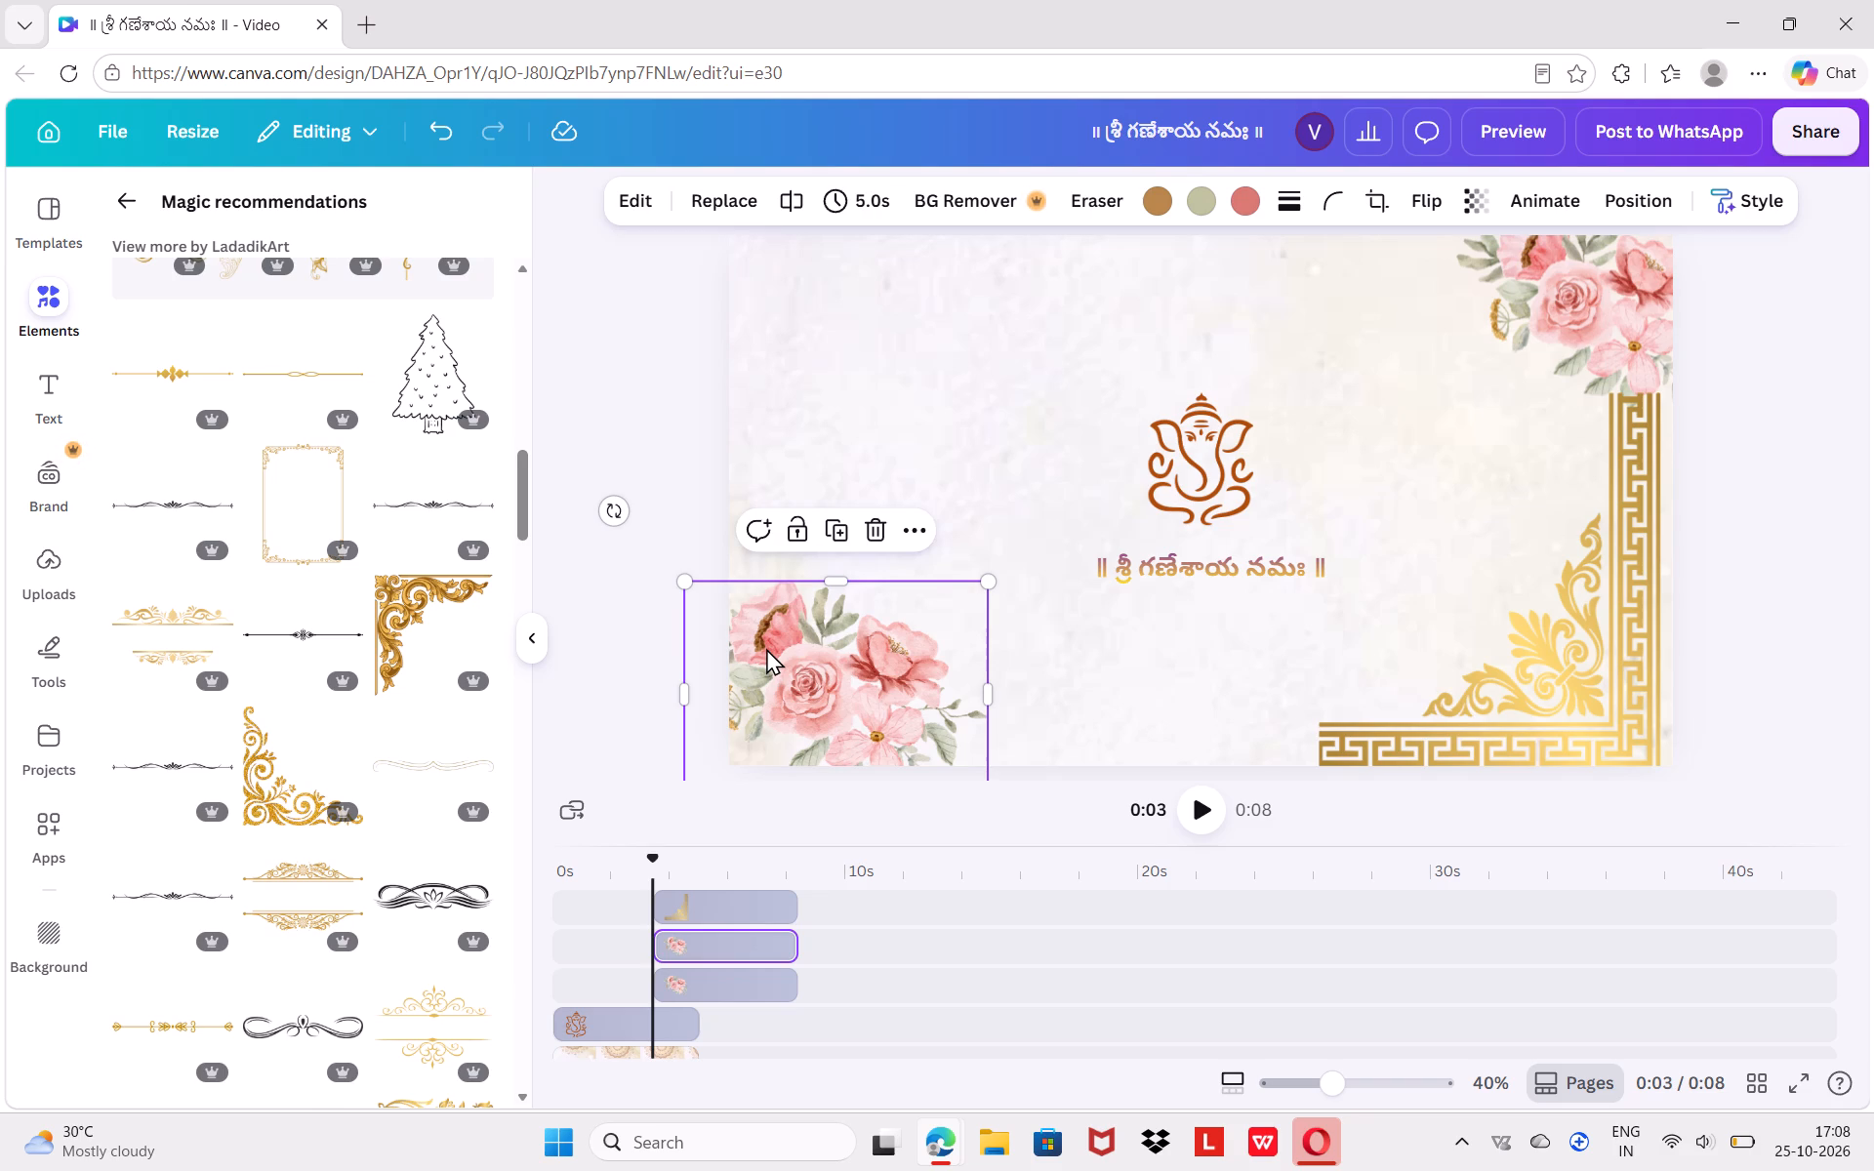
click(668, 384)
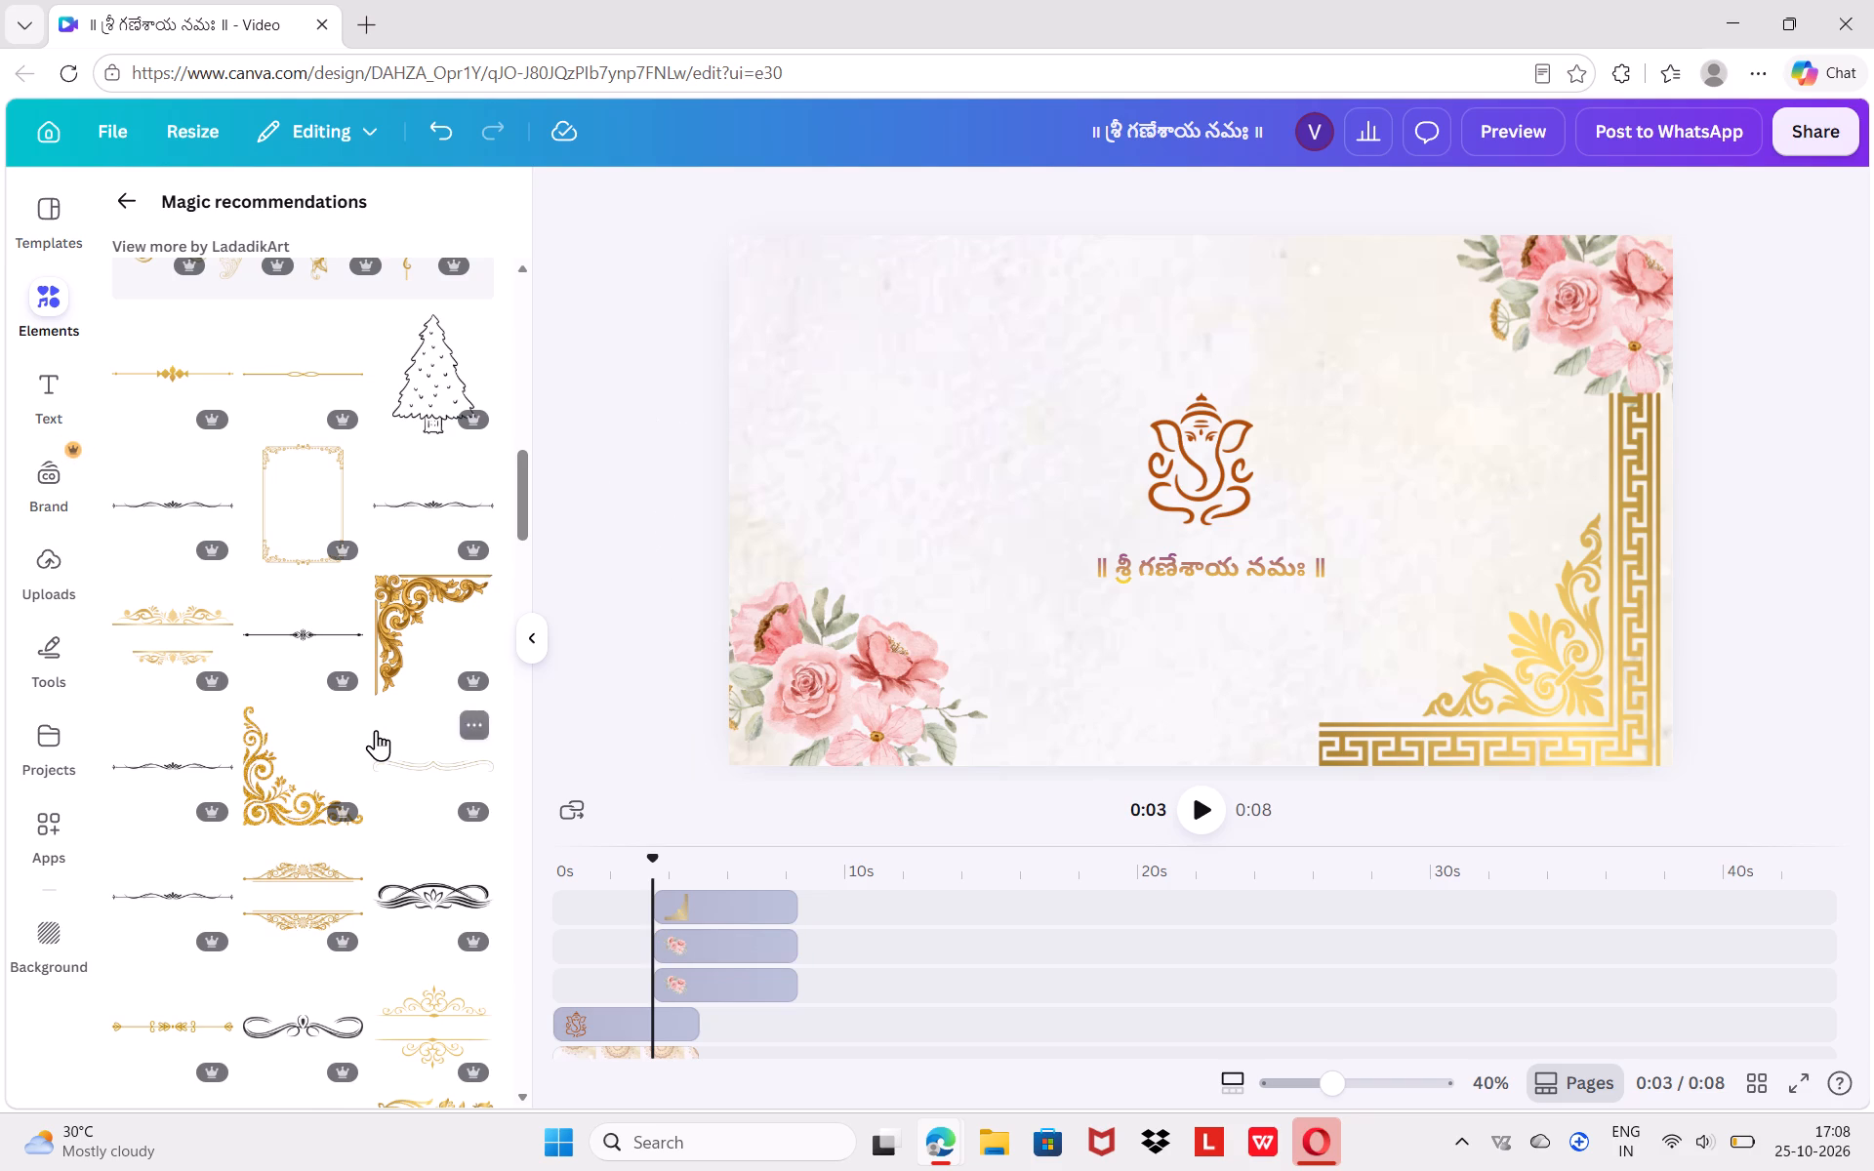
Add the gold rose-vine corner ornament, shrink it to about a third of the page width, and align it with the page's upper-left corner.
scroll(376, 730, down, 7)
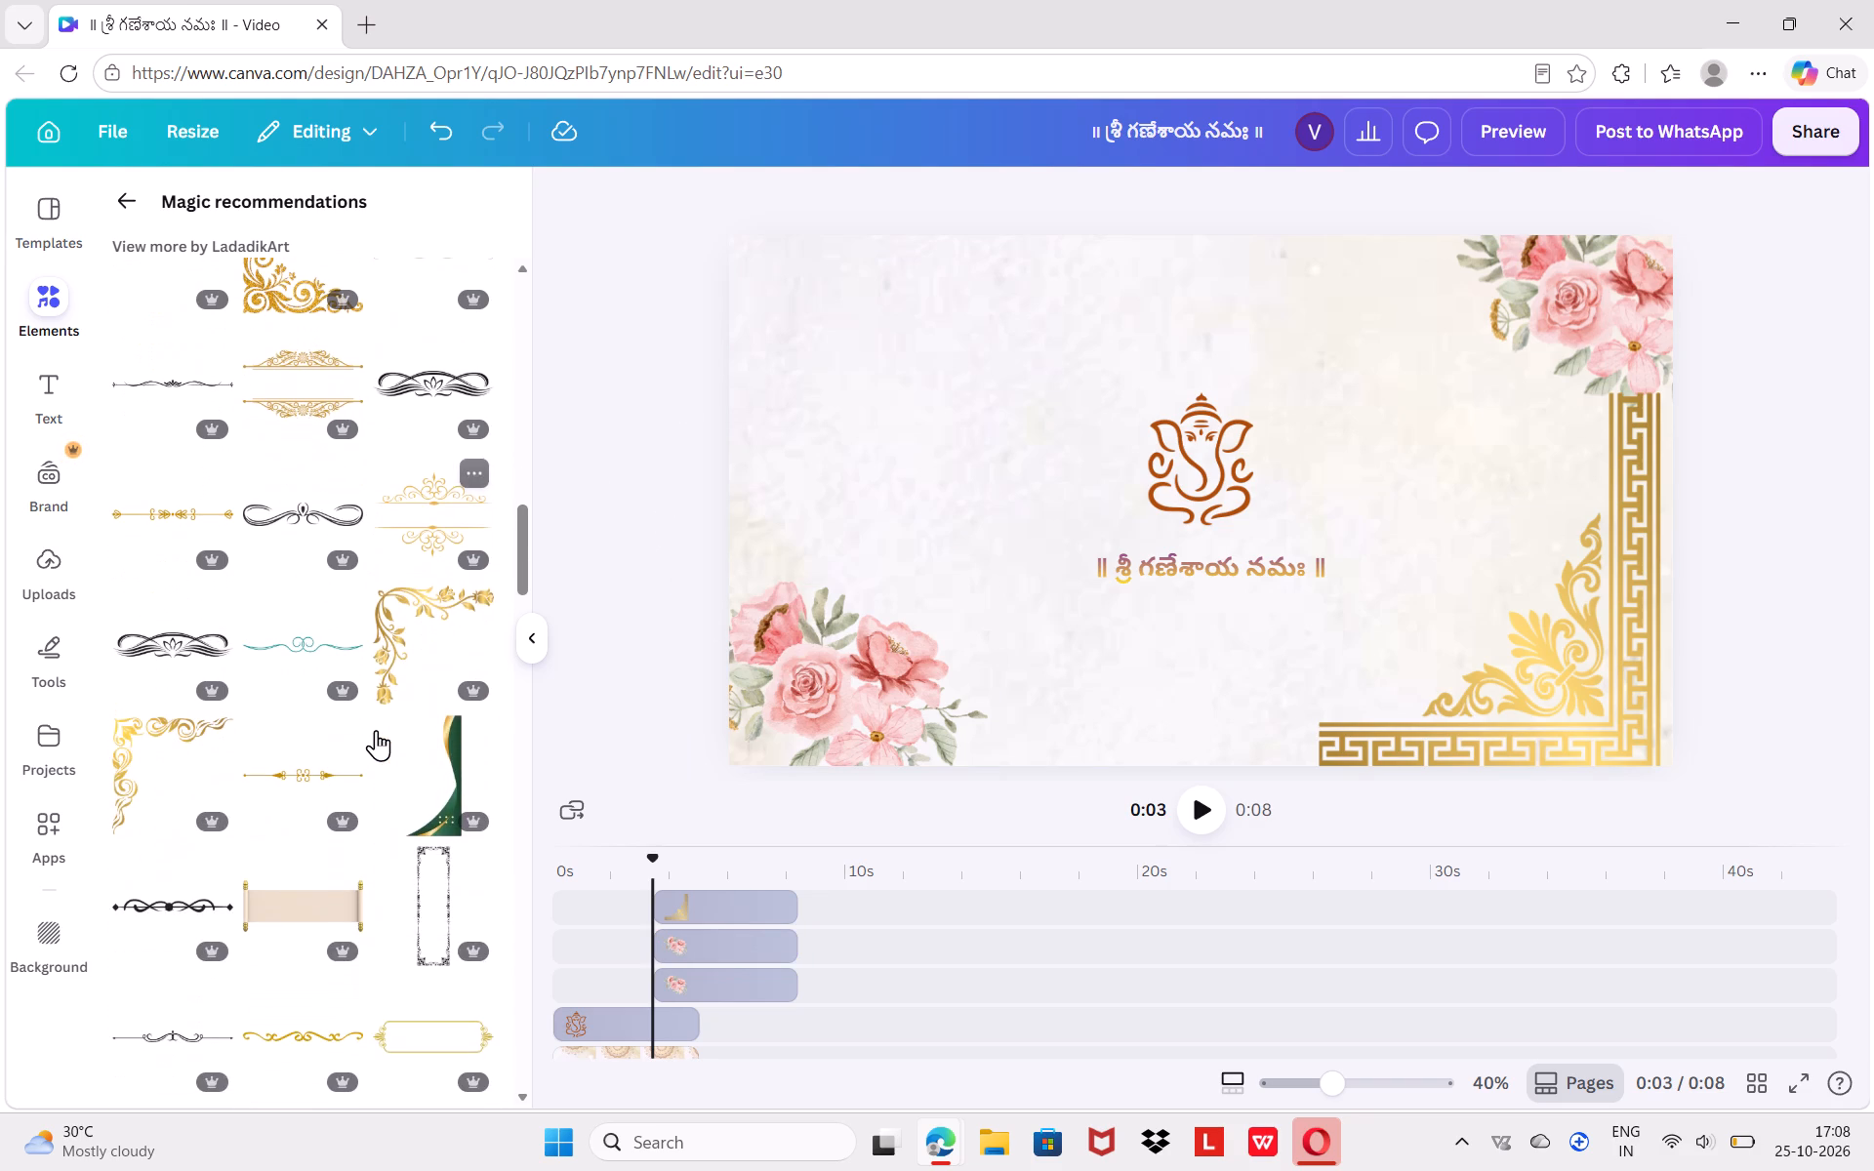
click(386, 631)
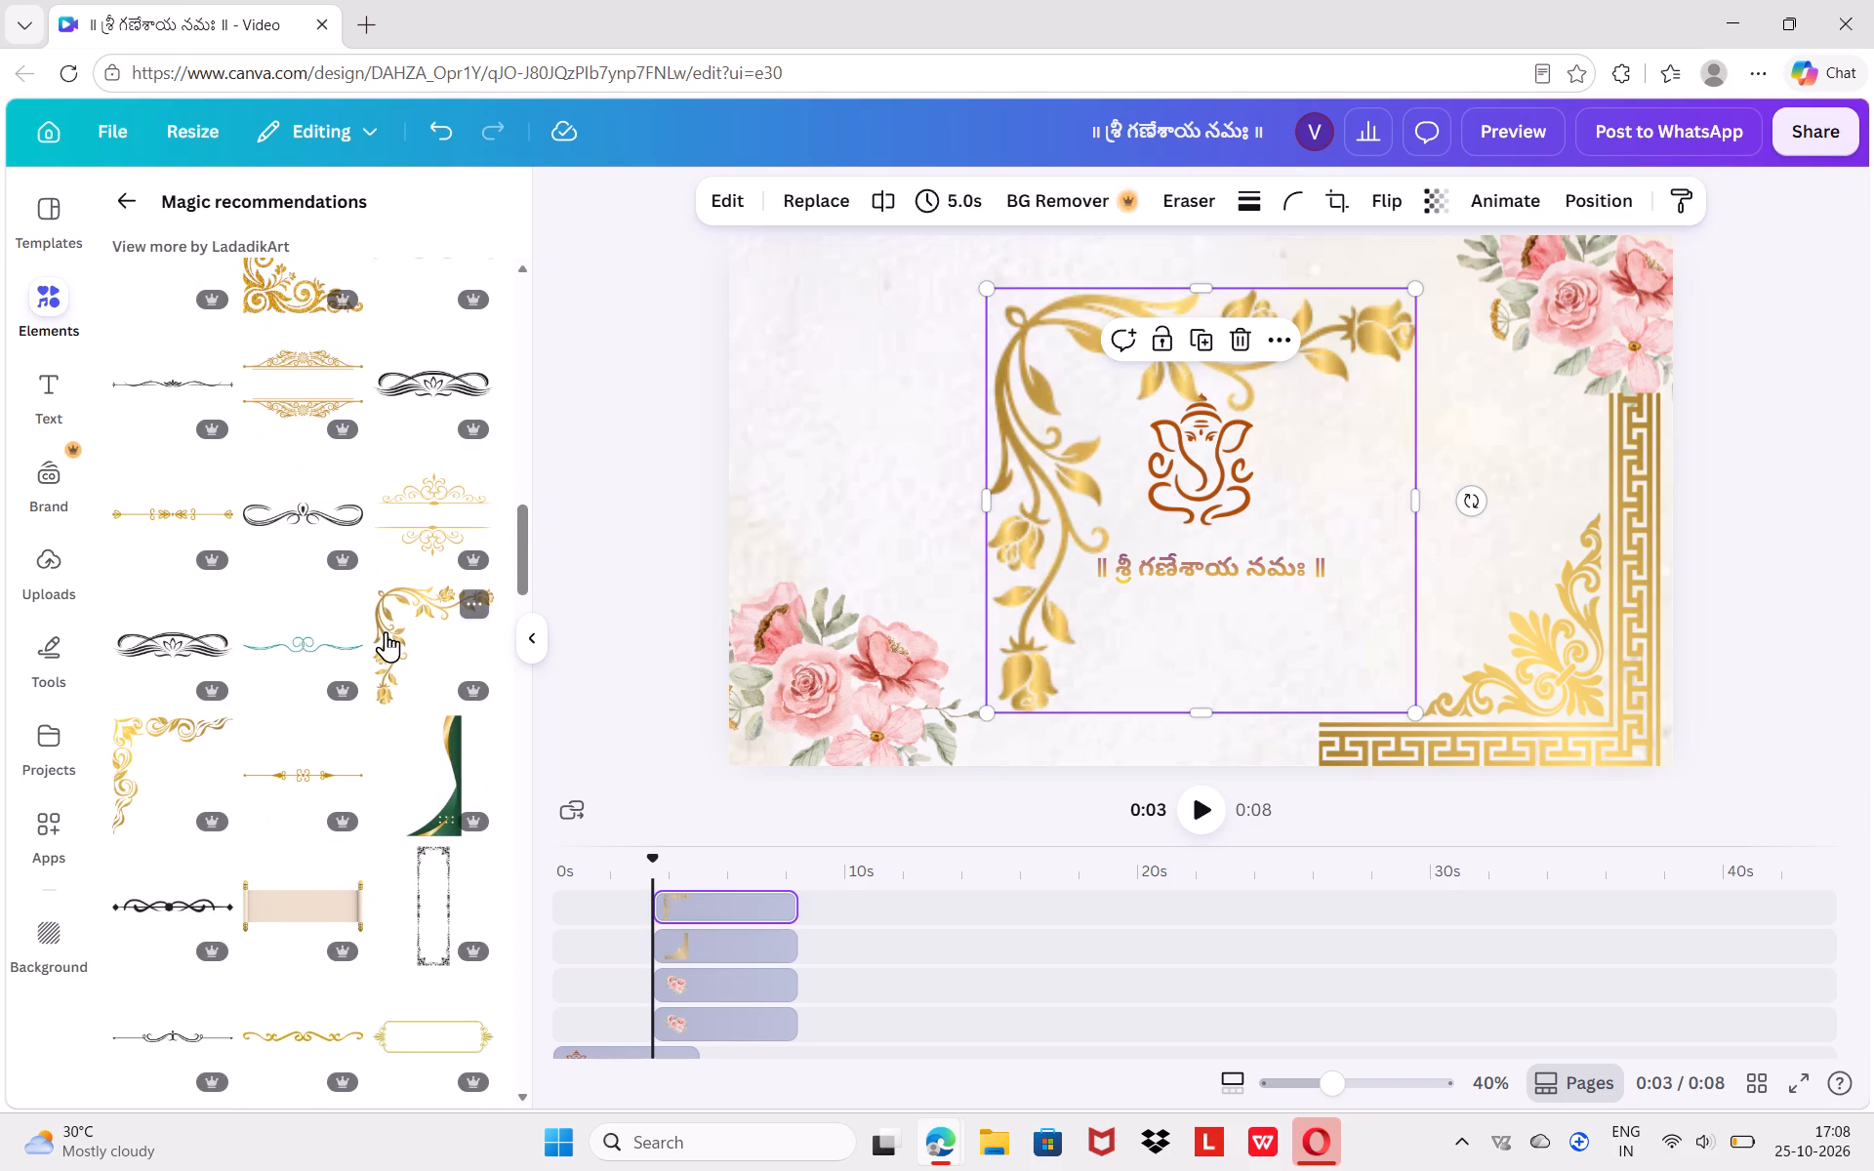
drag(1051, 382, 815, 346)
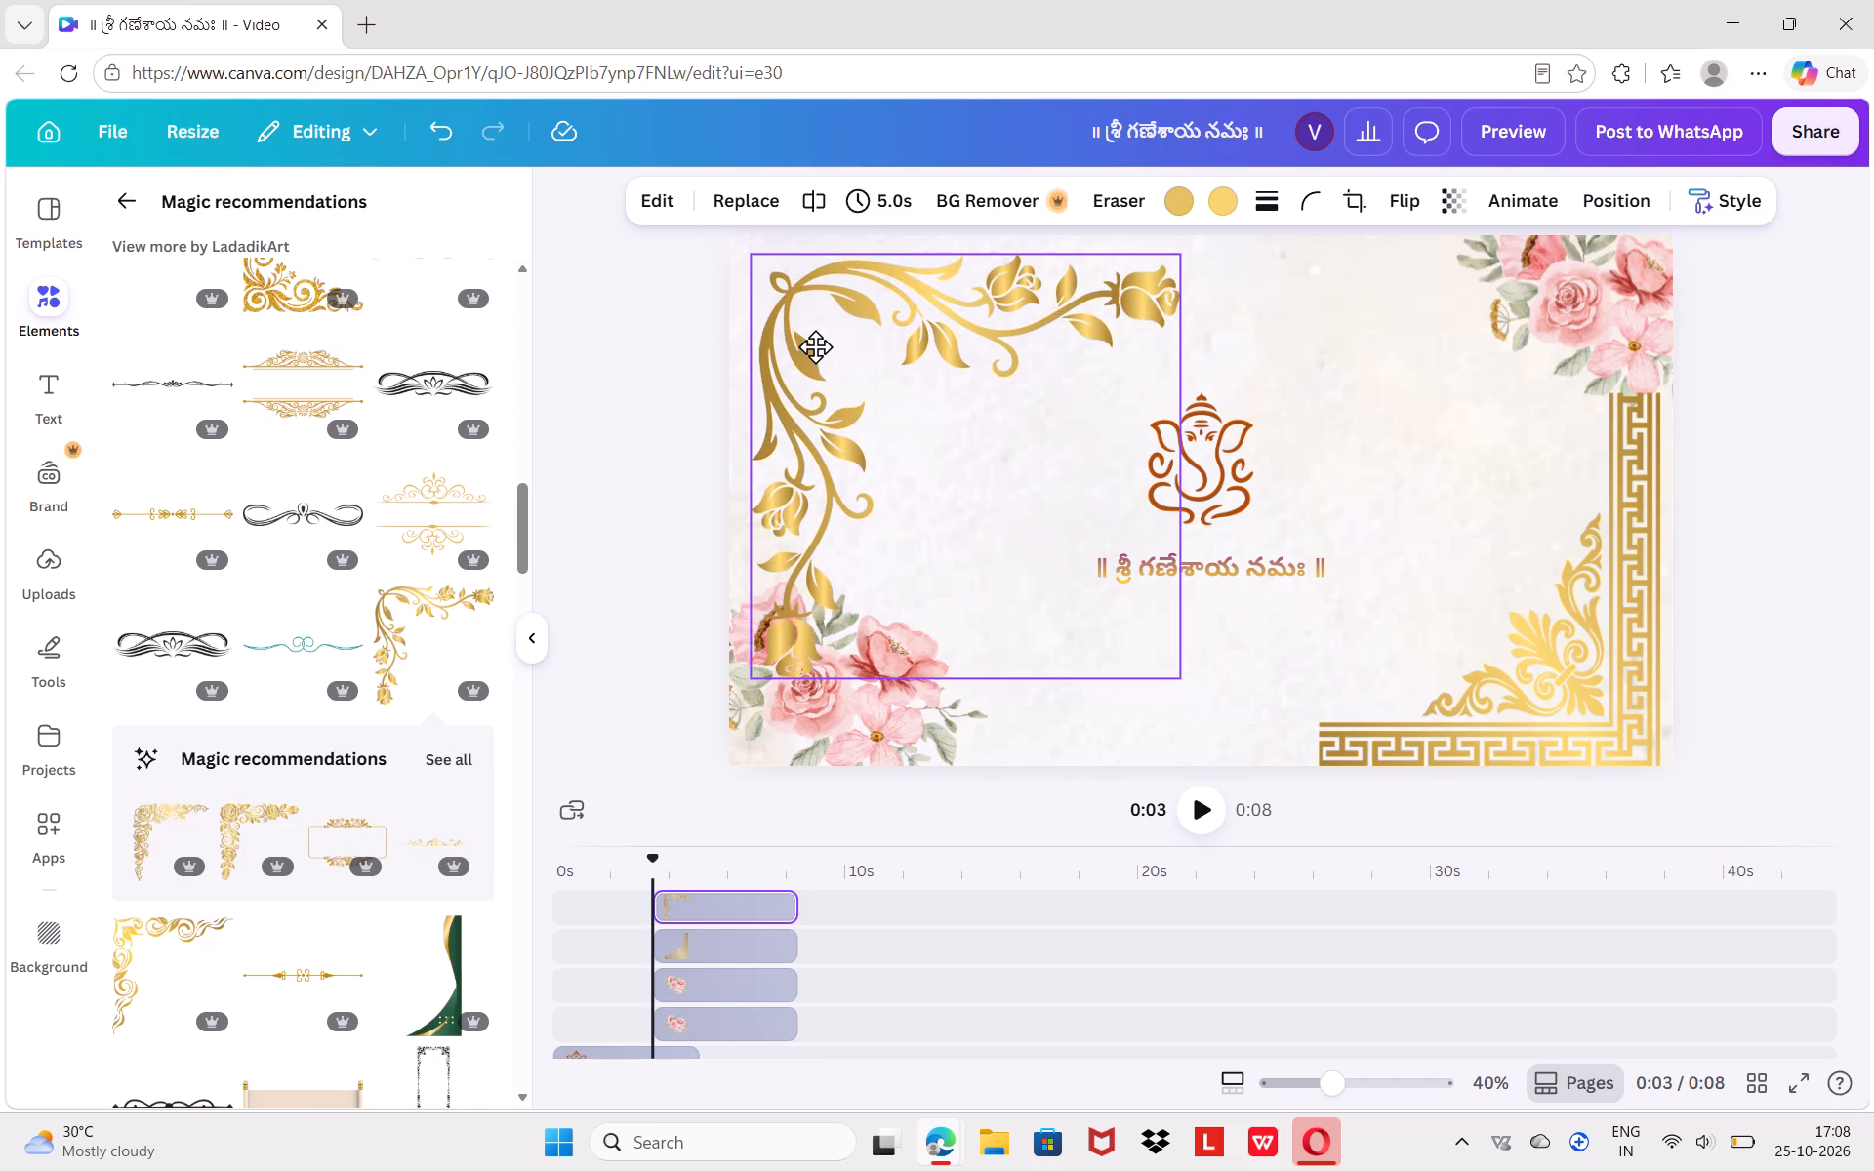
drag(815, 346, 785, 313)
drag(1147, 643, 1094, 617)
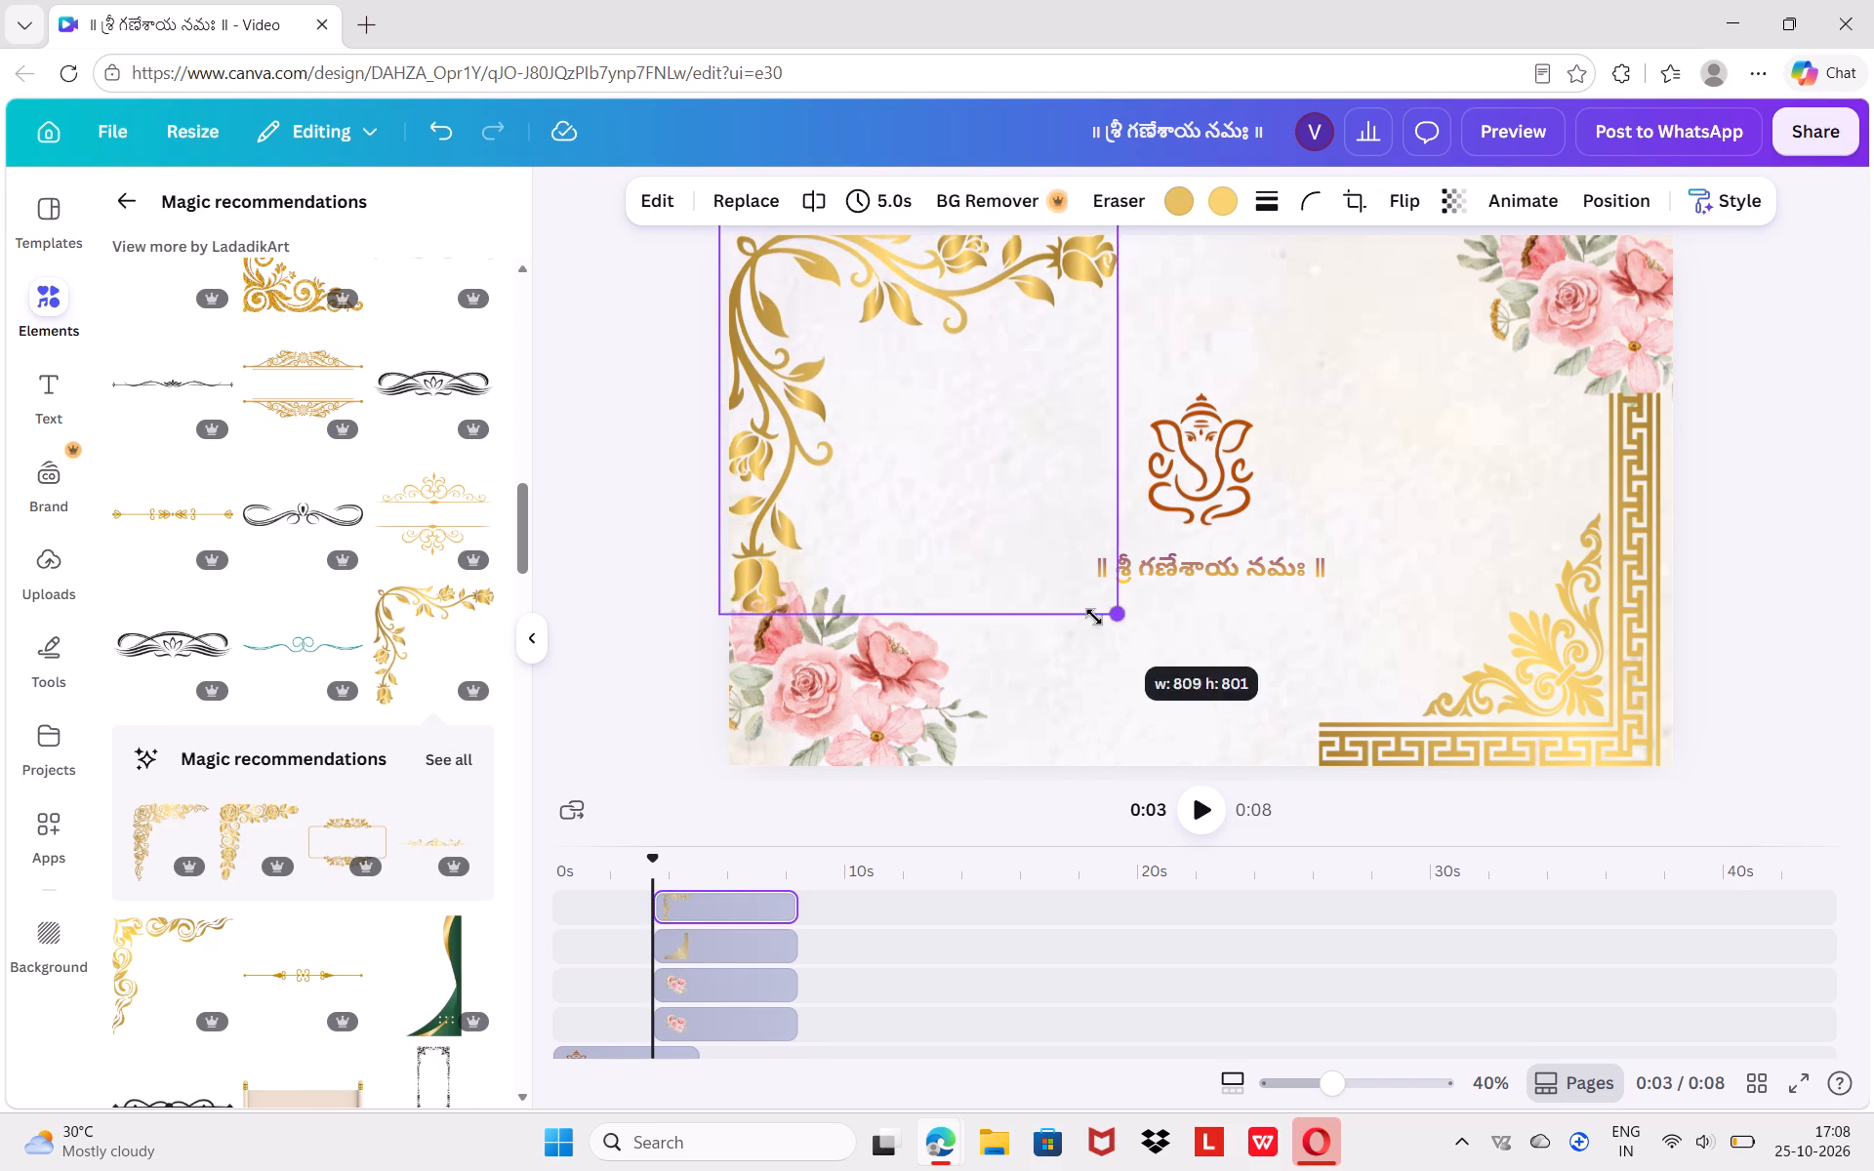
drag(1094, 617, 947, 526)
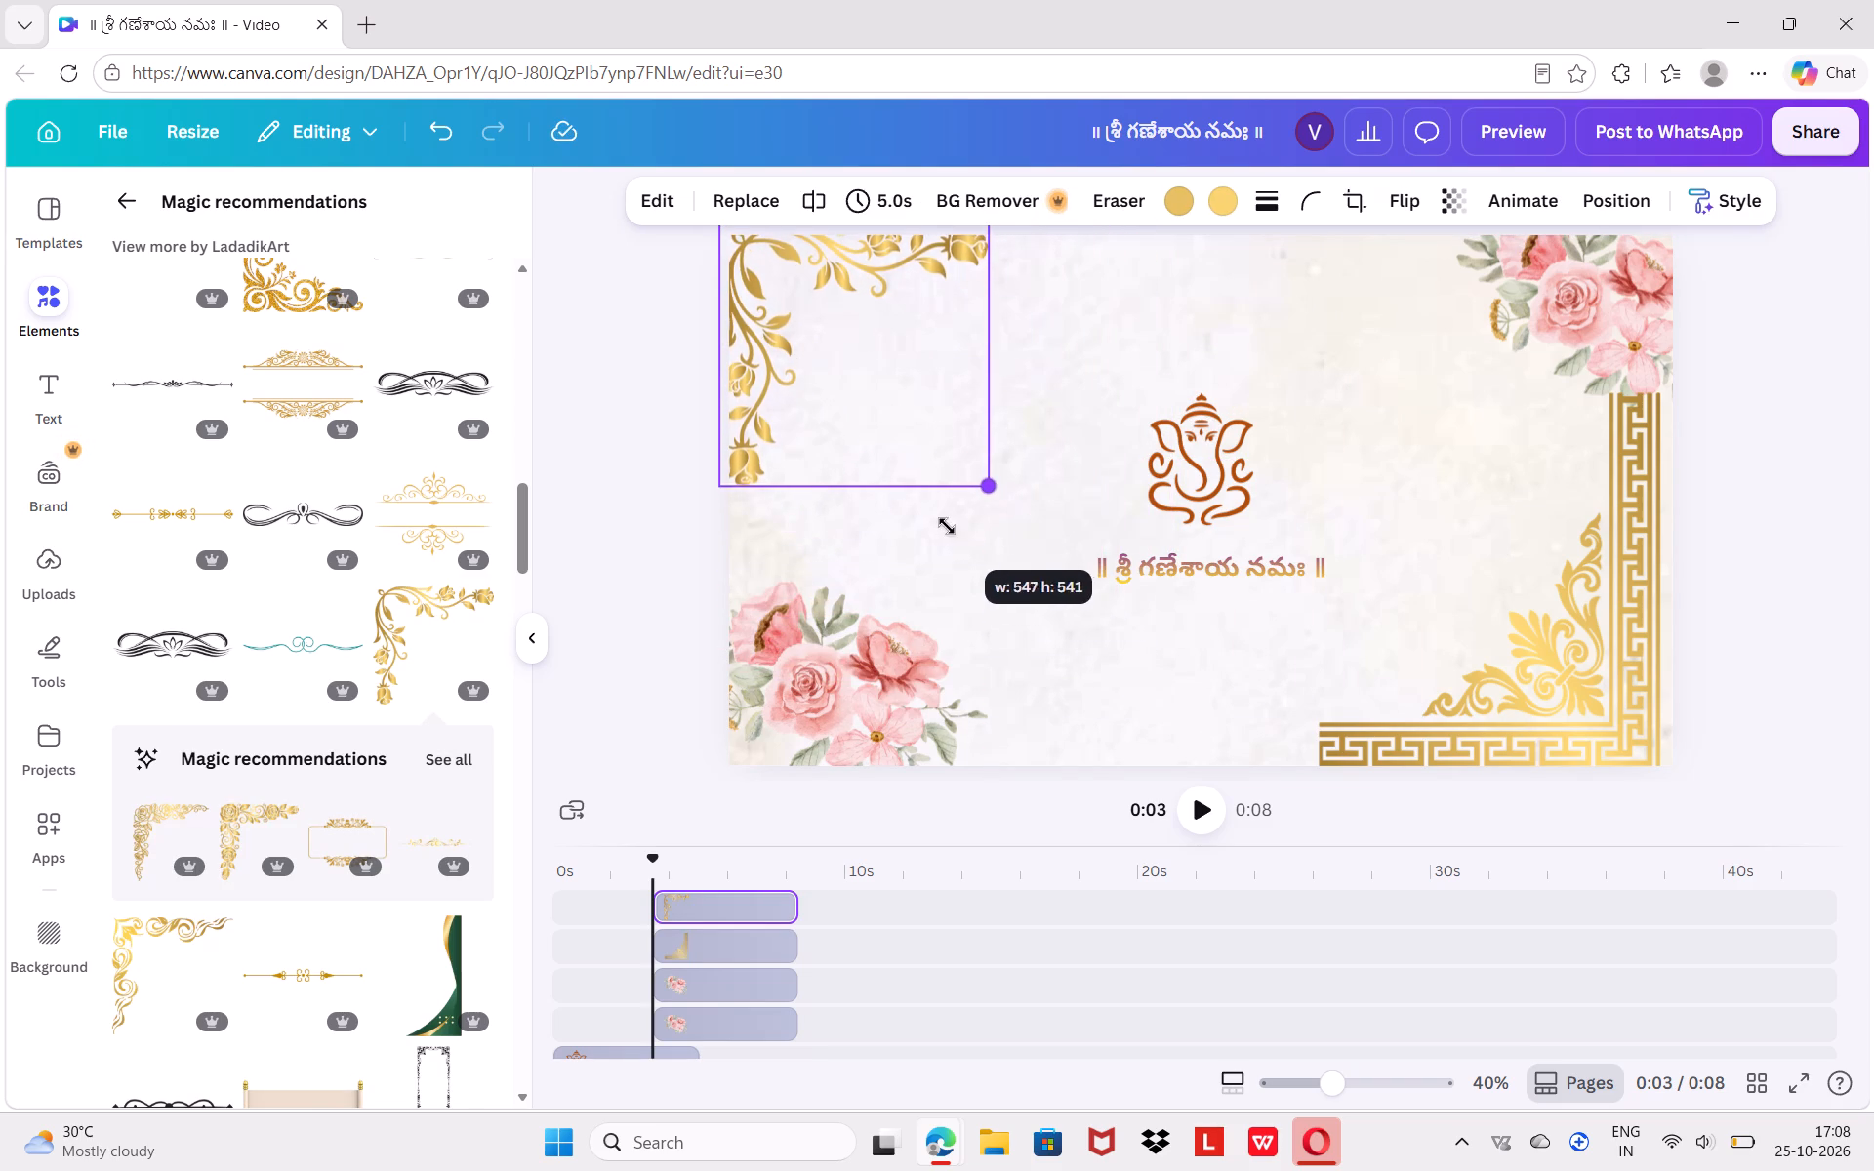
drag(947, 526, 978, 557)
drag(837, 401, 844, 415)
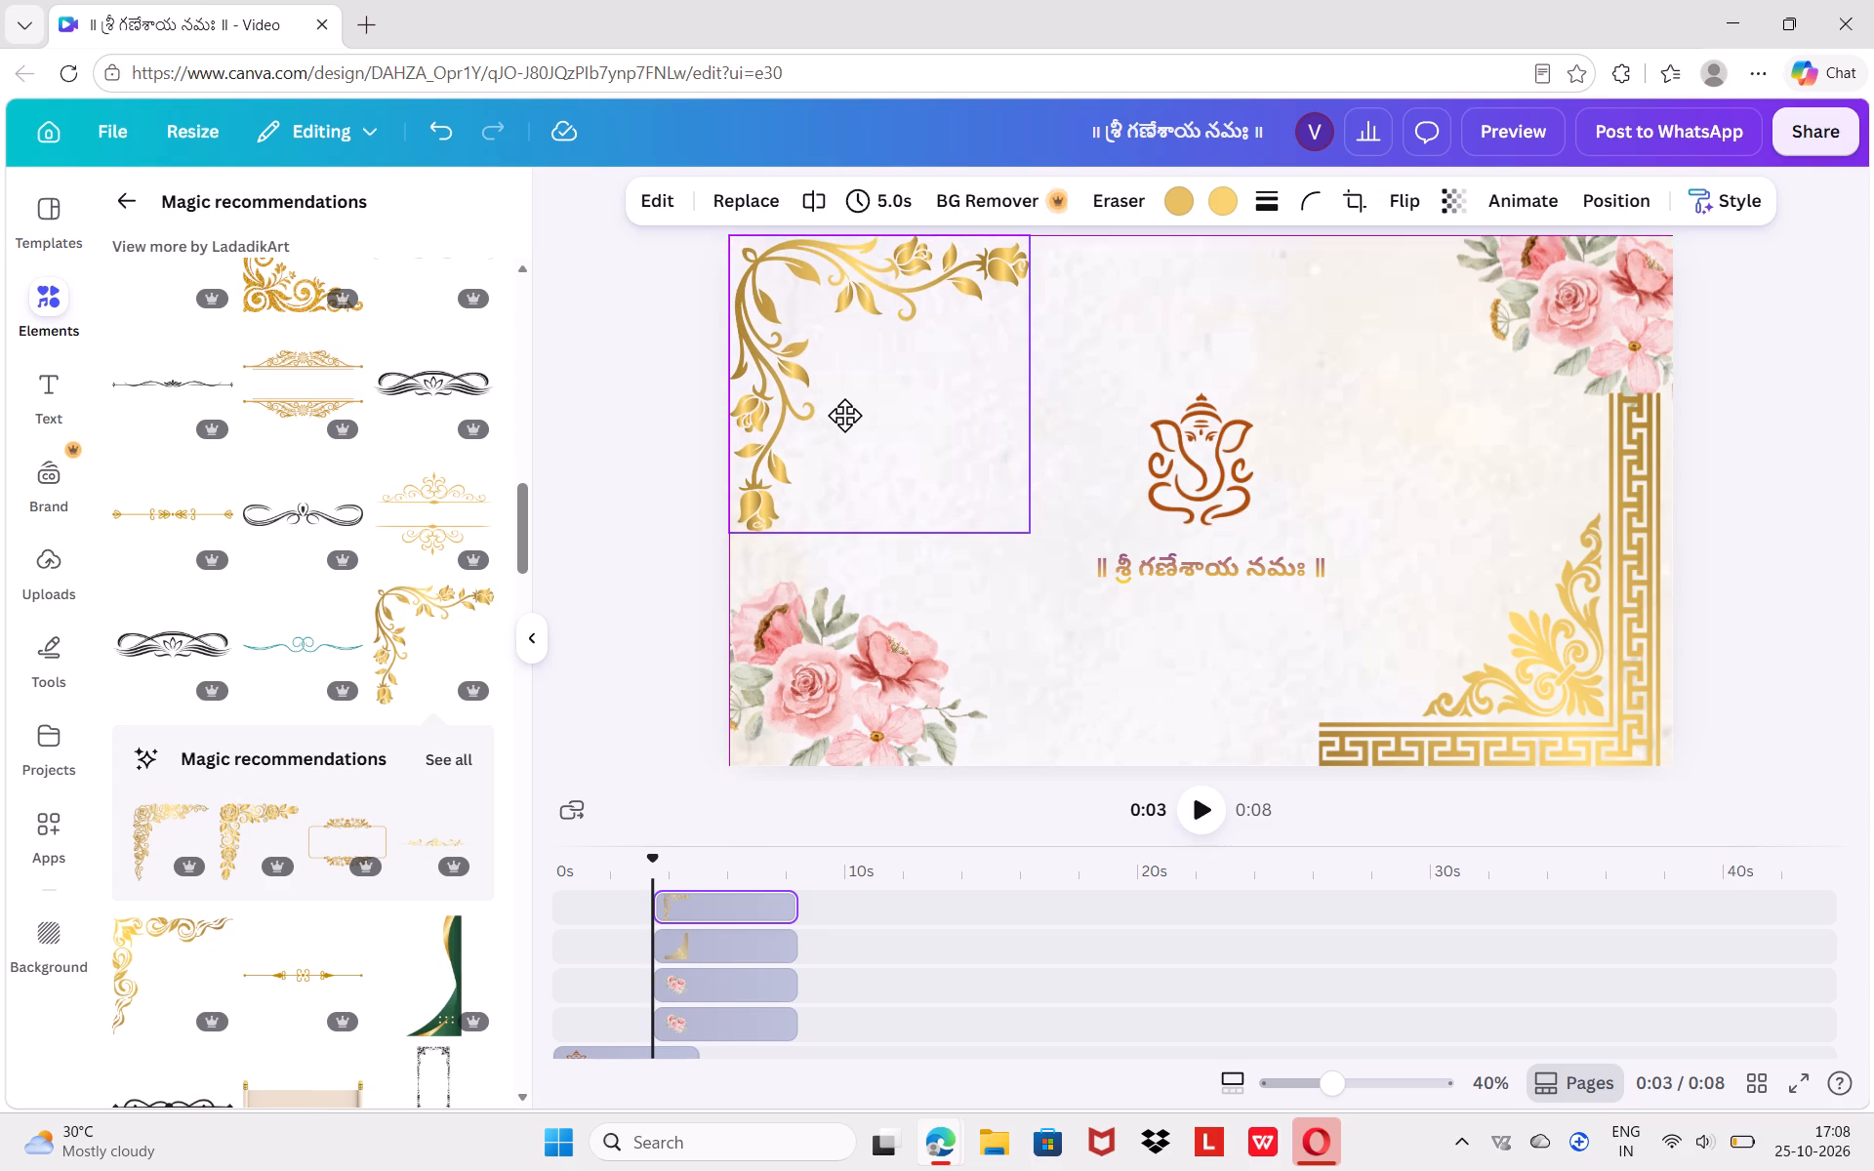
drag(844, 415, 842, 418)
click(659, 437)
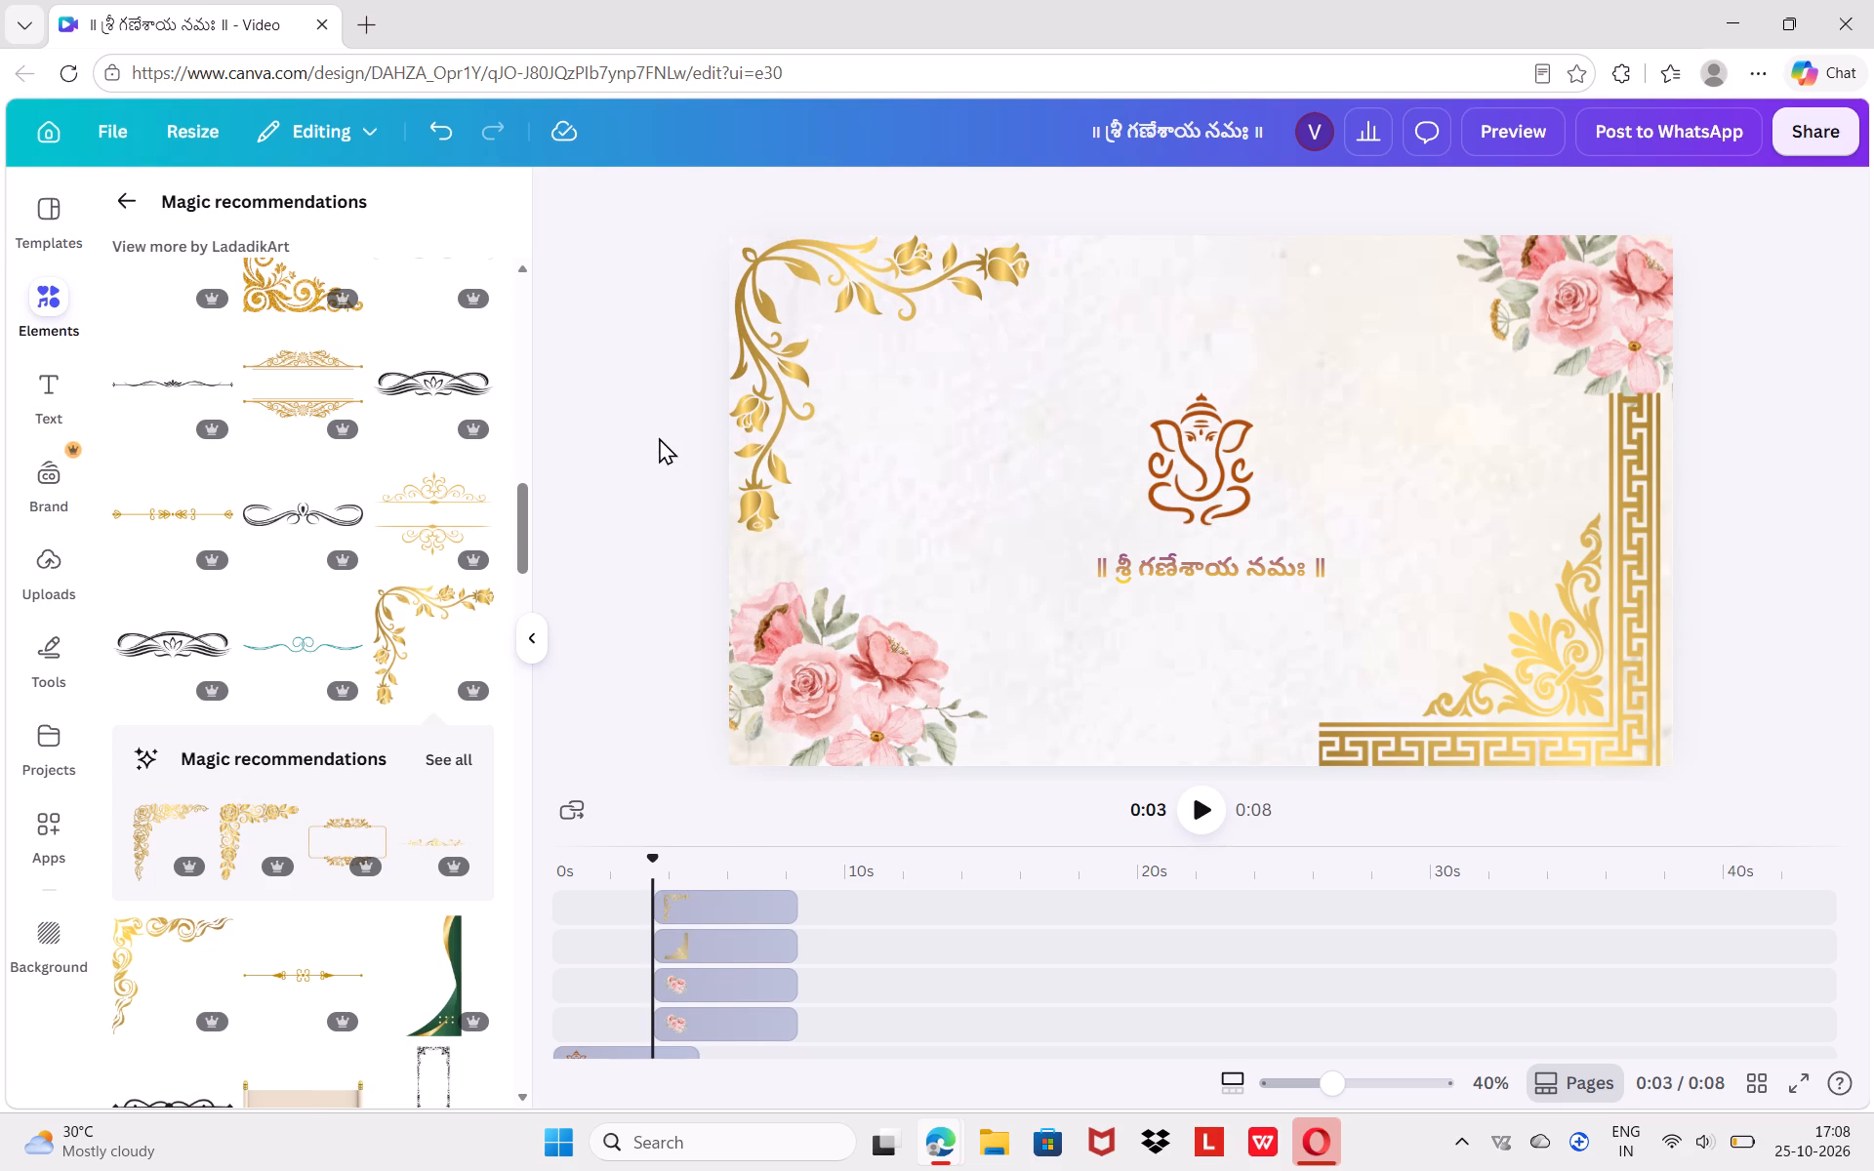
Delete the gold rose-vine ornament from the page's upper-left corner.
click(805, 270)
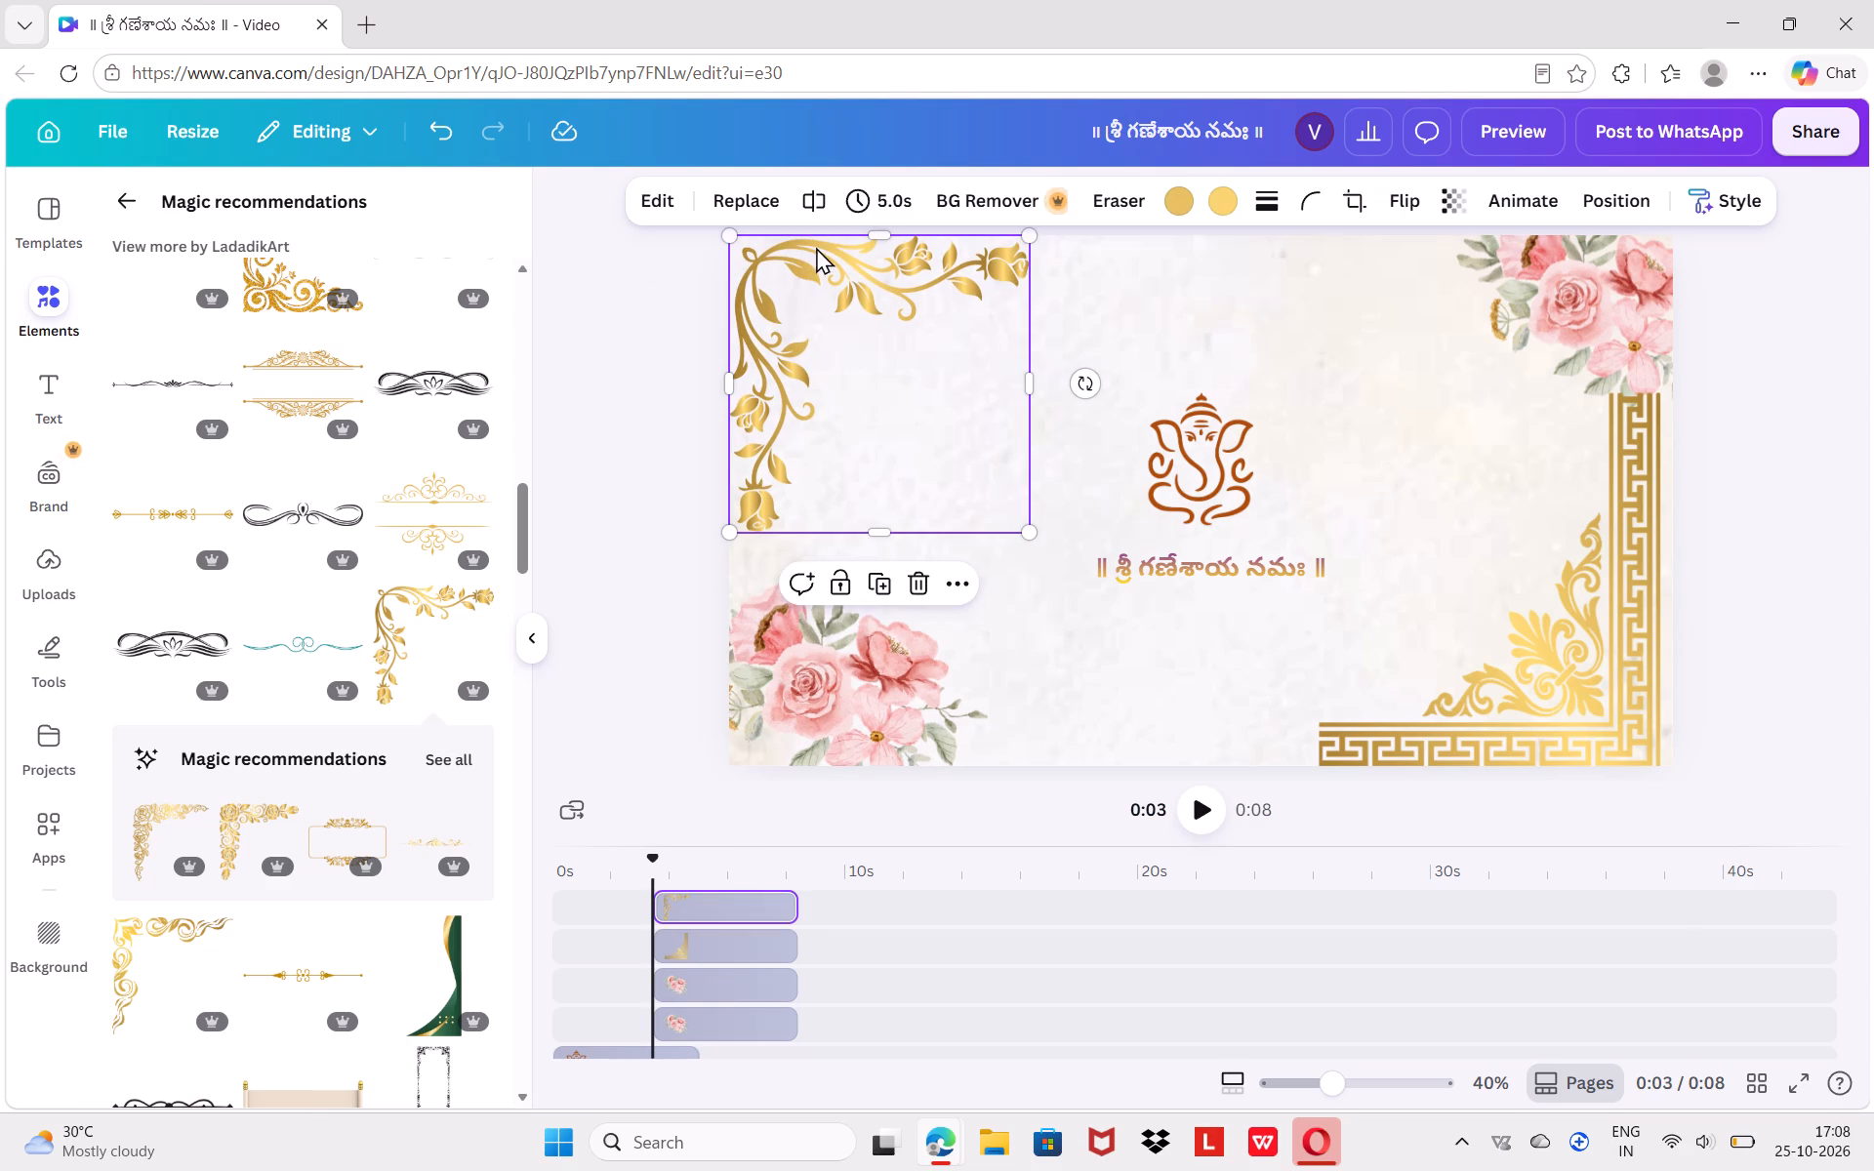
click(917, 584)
scroll(371, 708, down, 1)
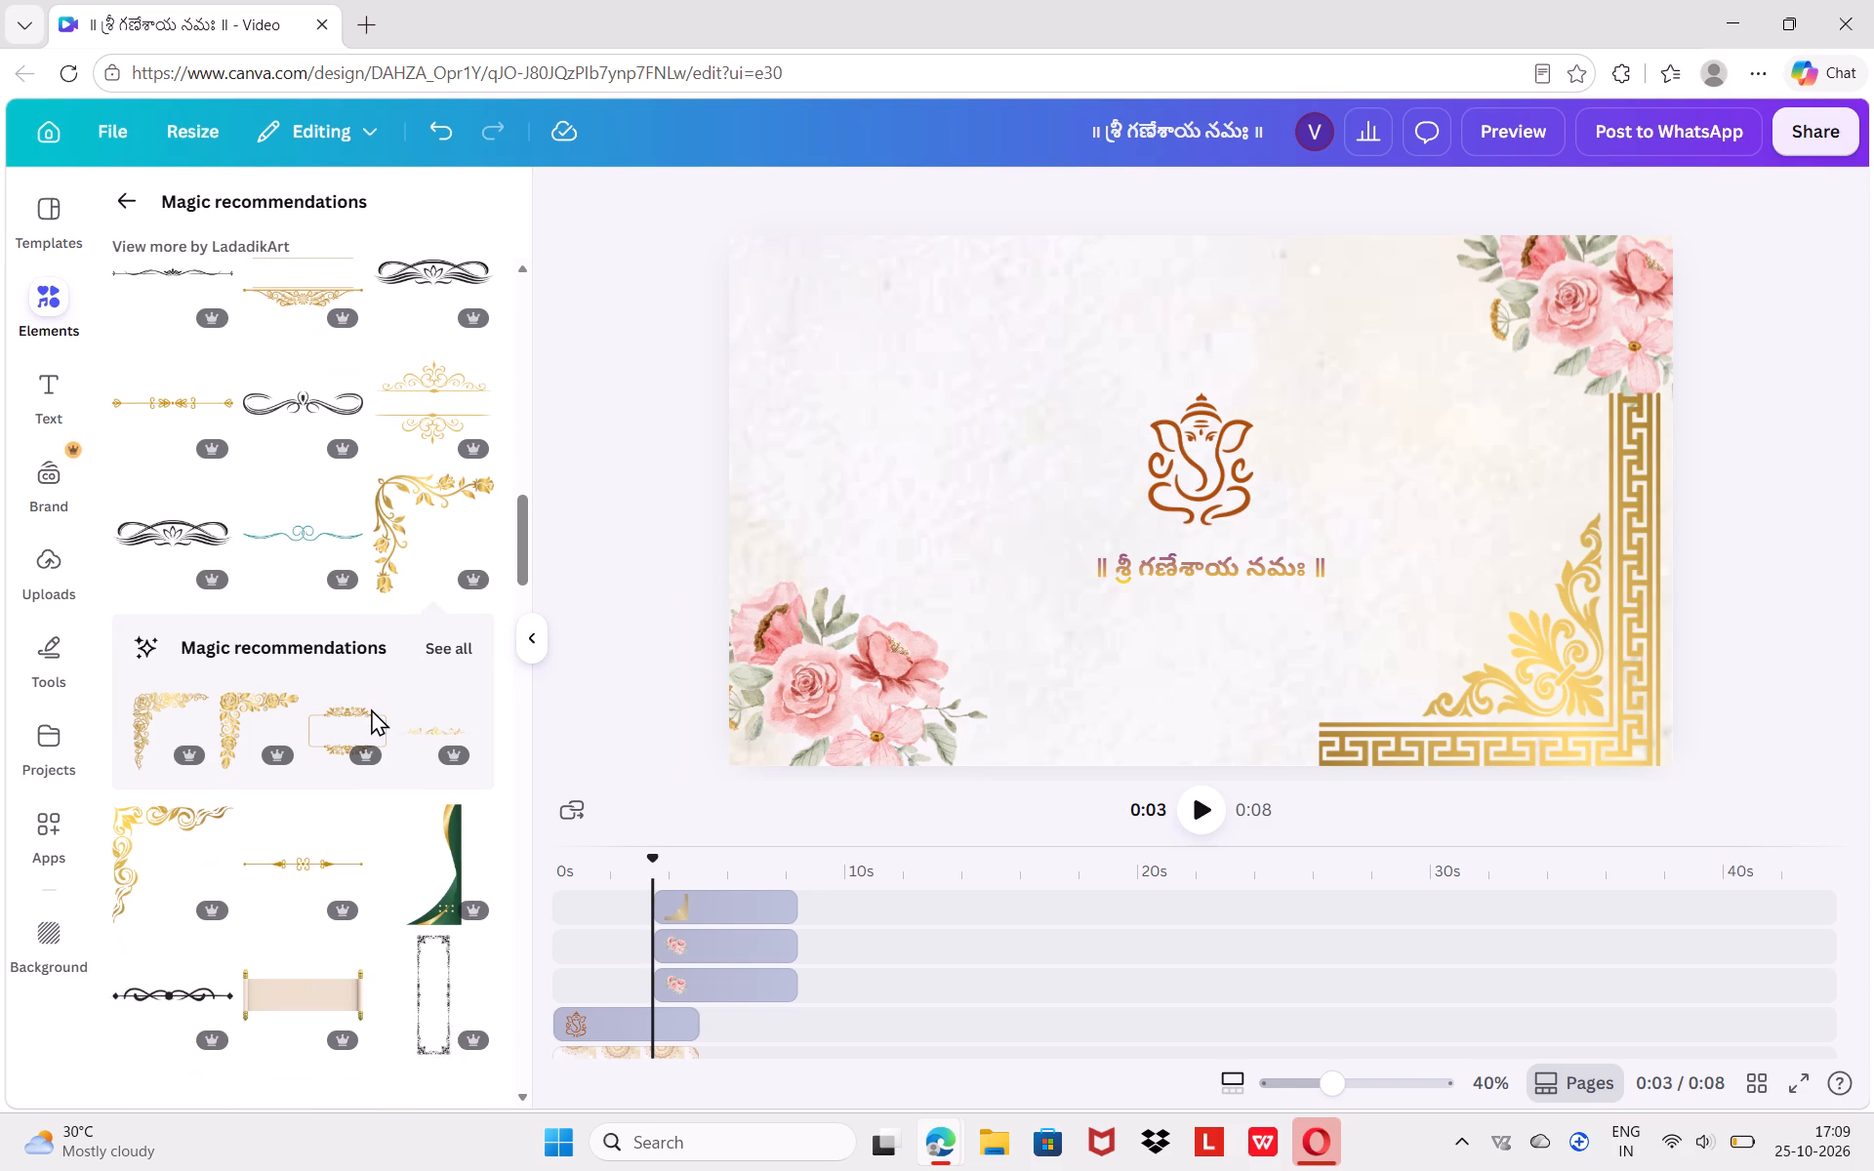
scroll(371, 708, down, 2)
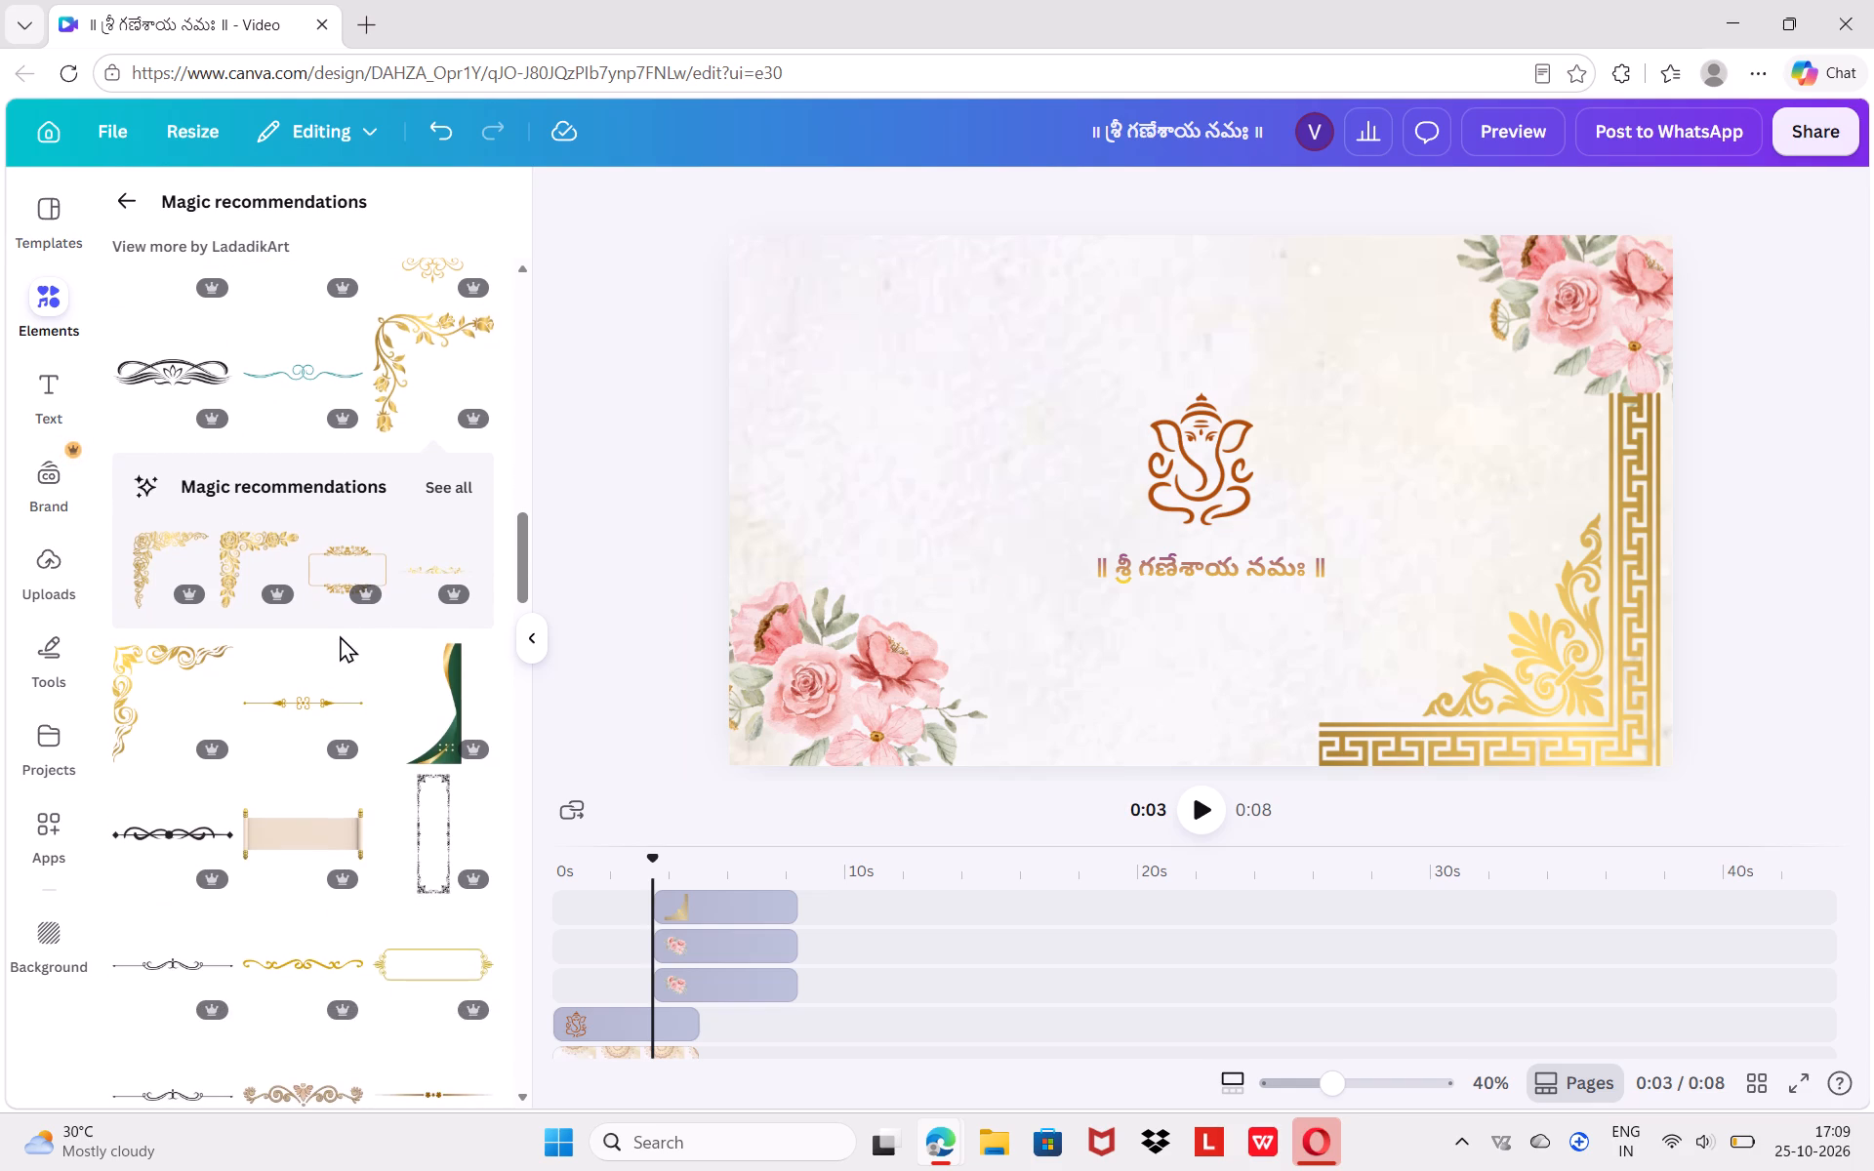
scroll(340, 635, down, 3)
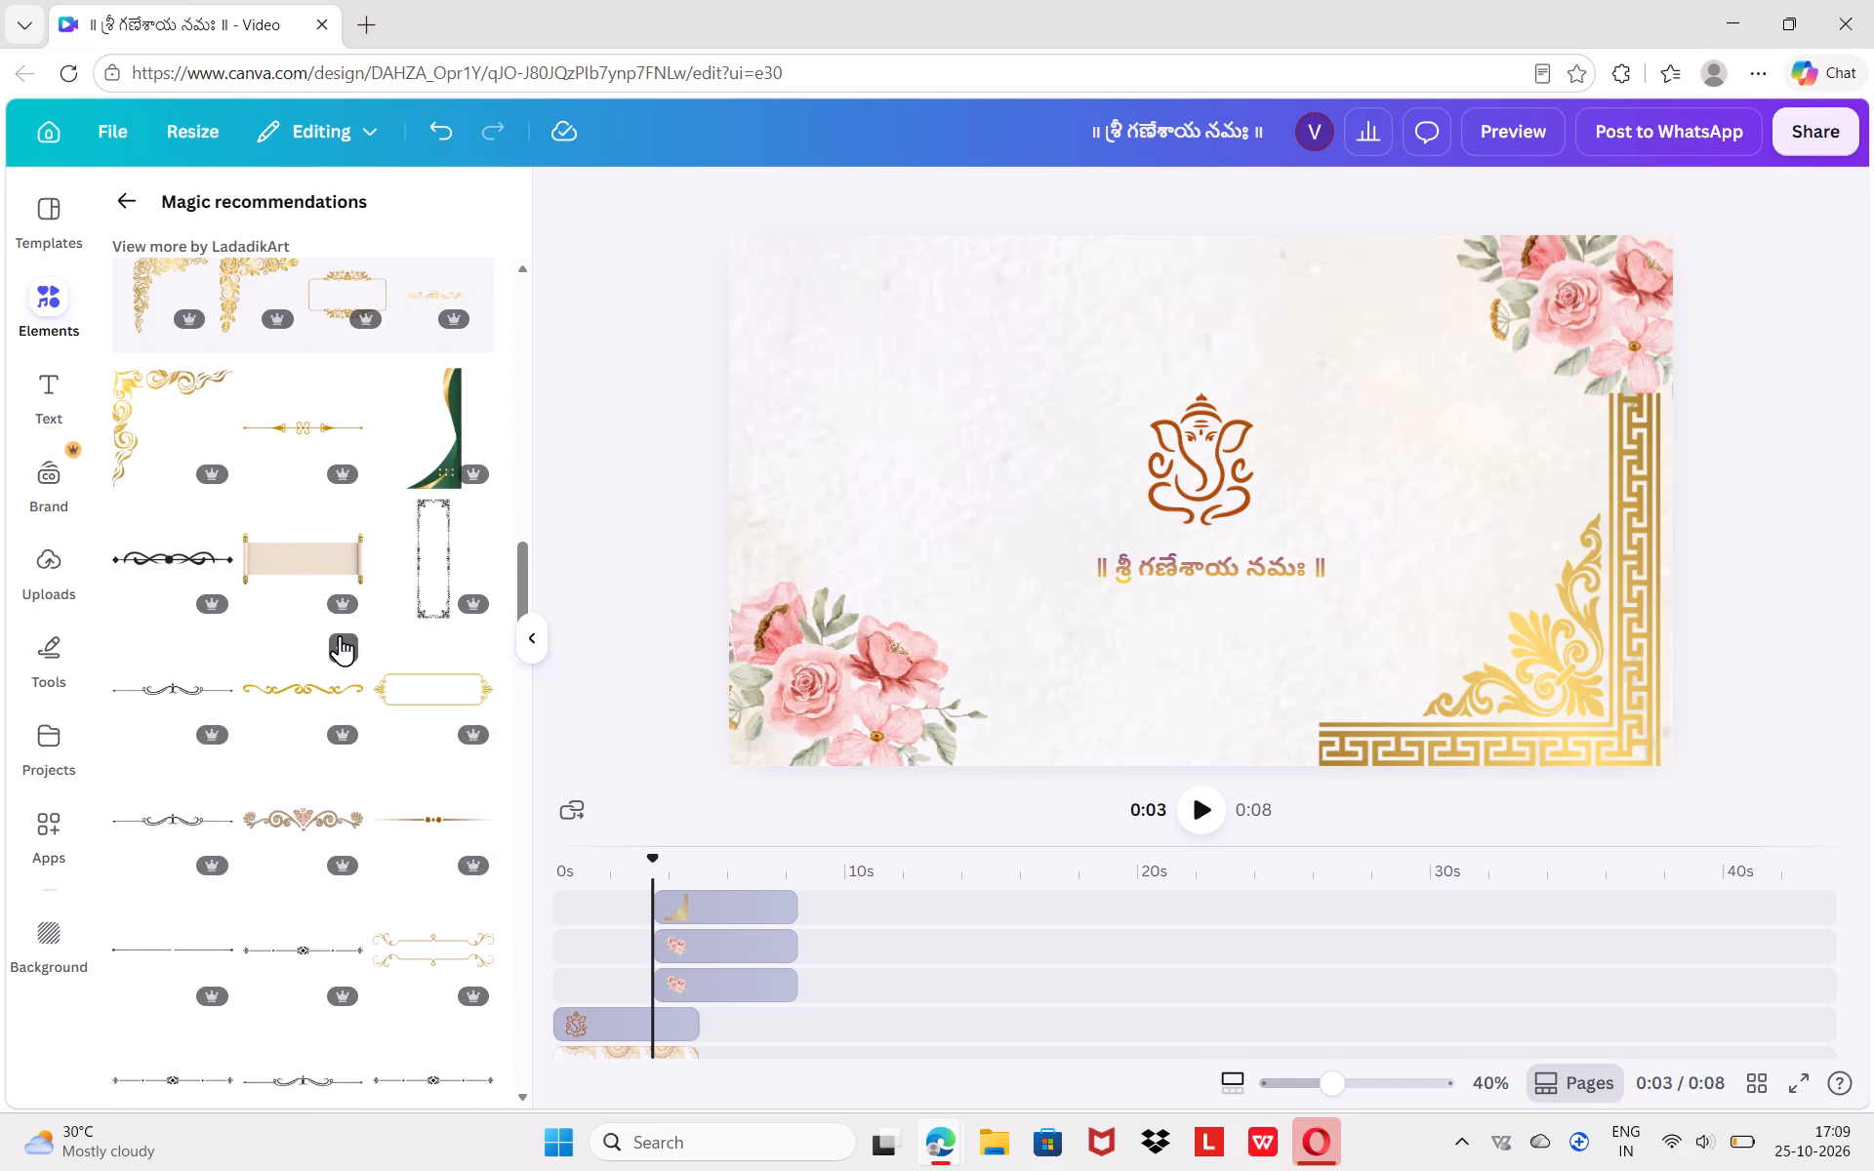
scroll(340, 635, down, 4)
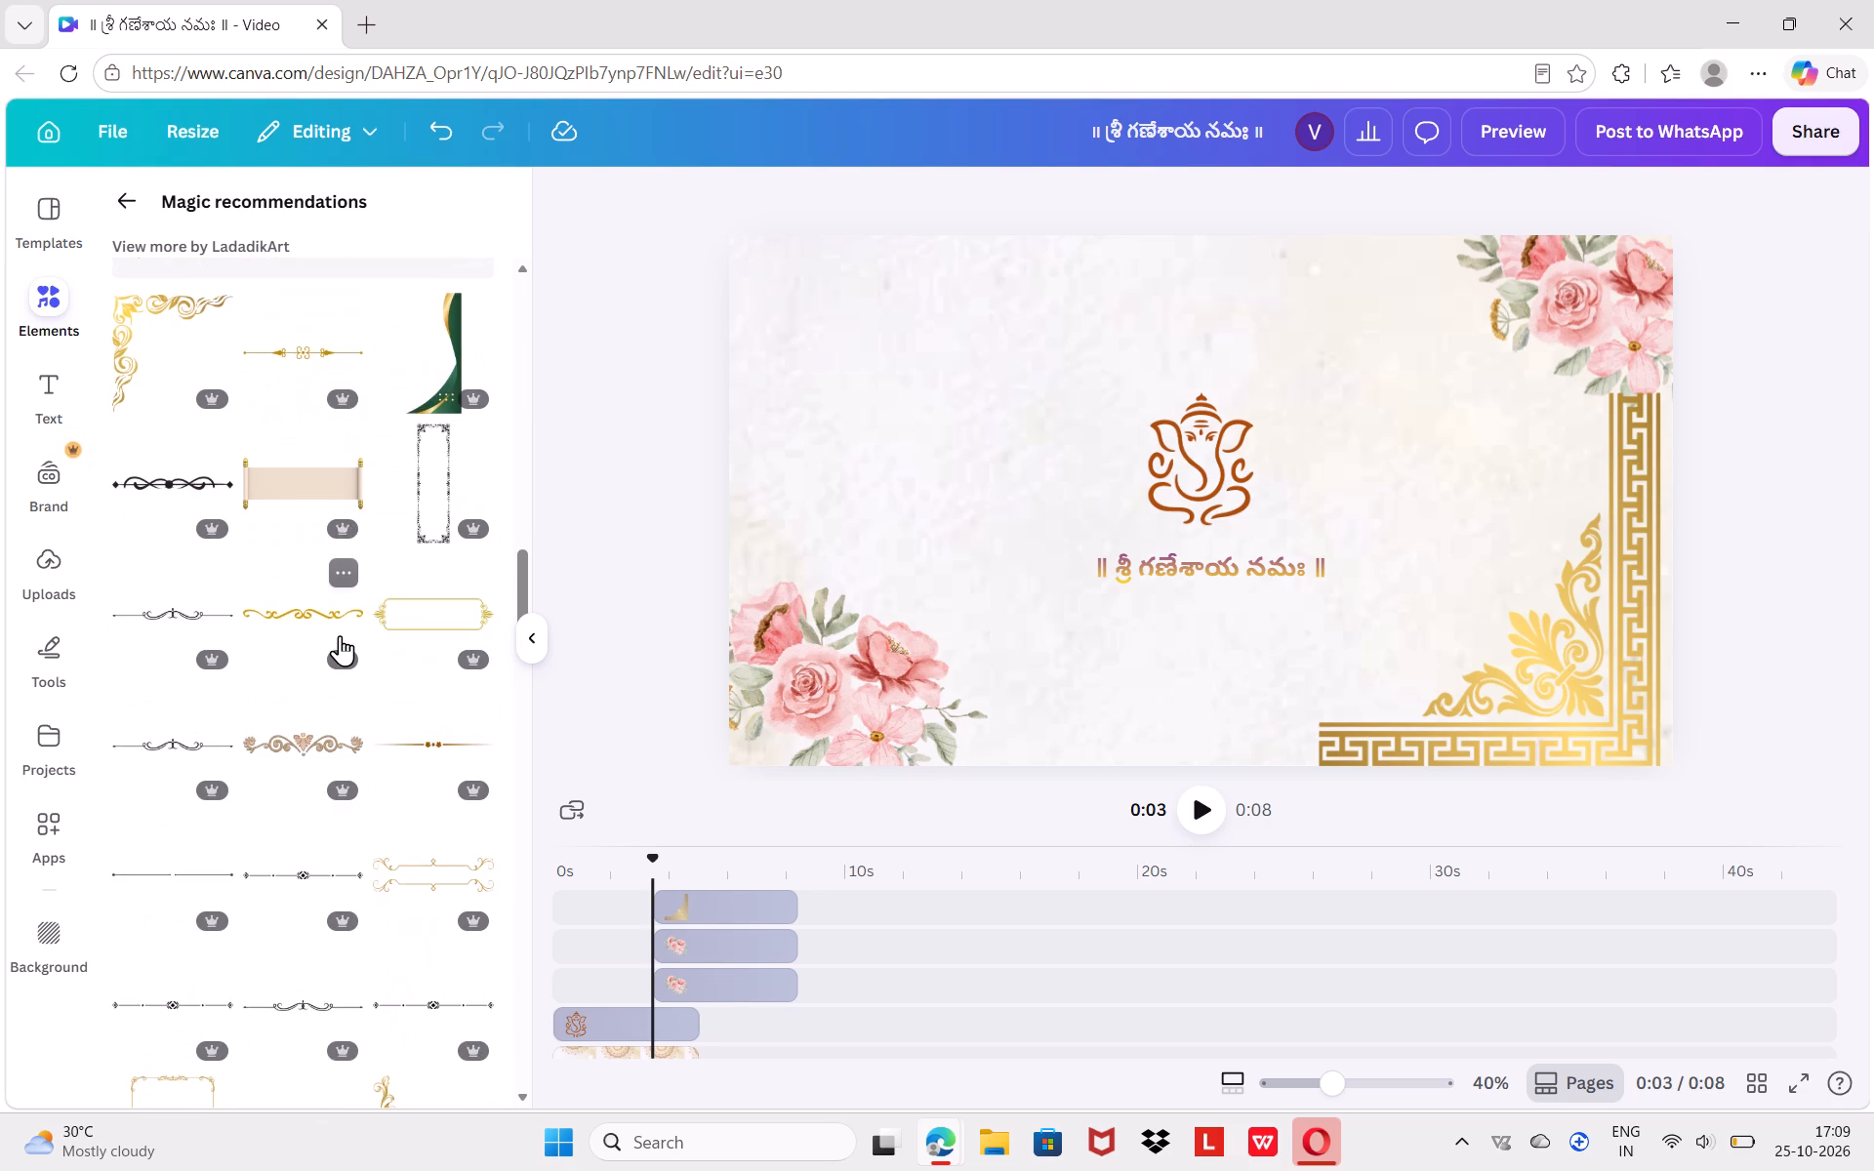
scroll(340, 635, up, 4)
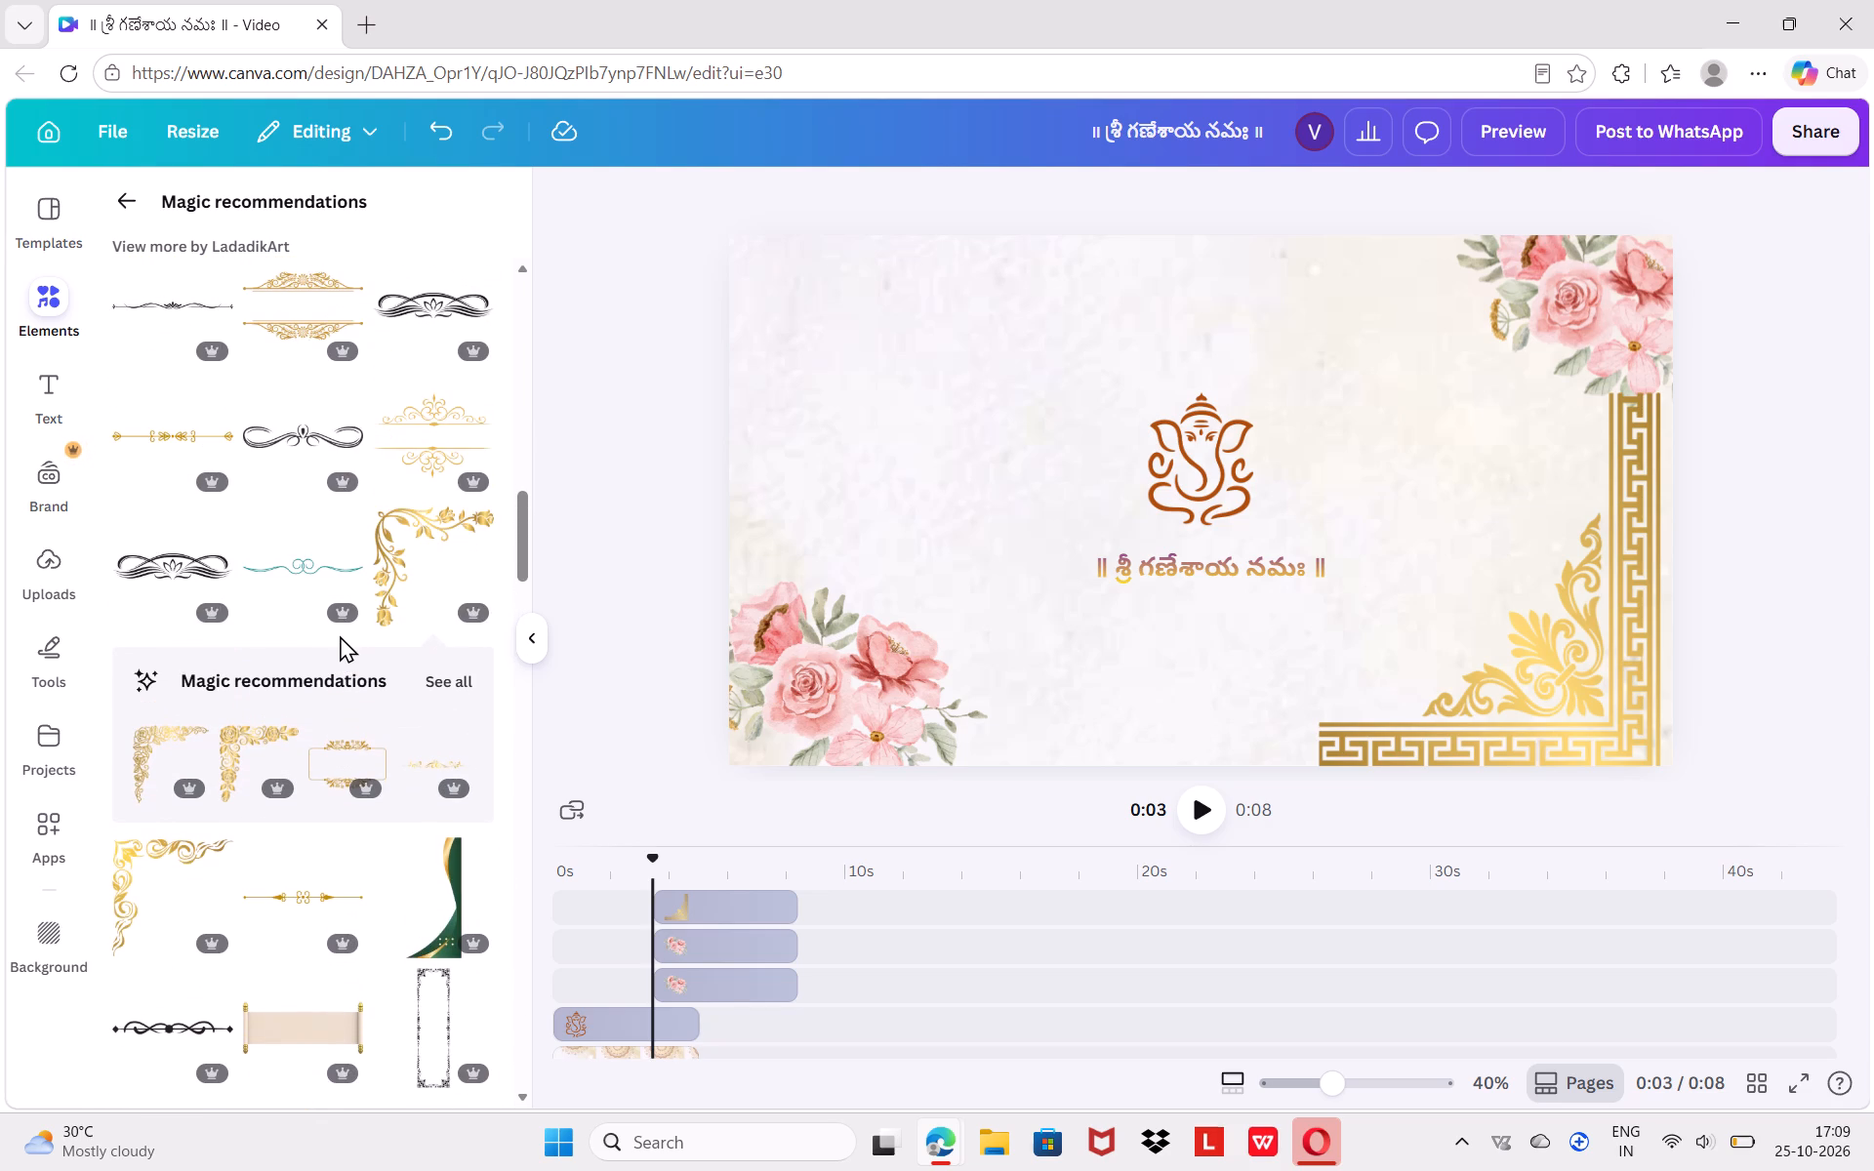
From the rose-vine ornament's full recommendations, add the straight-edged gold leaf corner, shrink it to about a tenth of the page width, and place it at the page's upper-left corner.
click(449, 675)
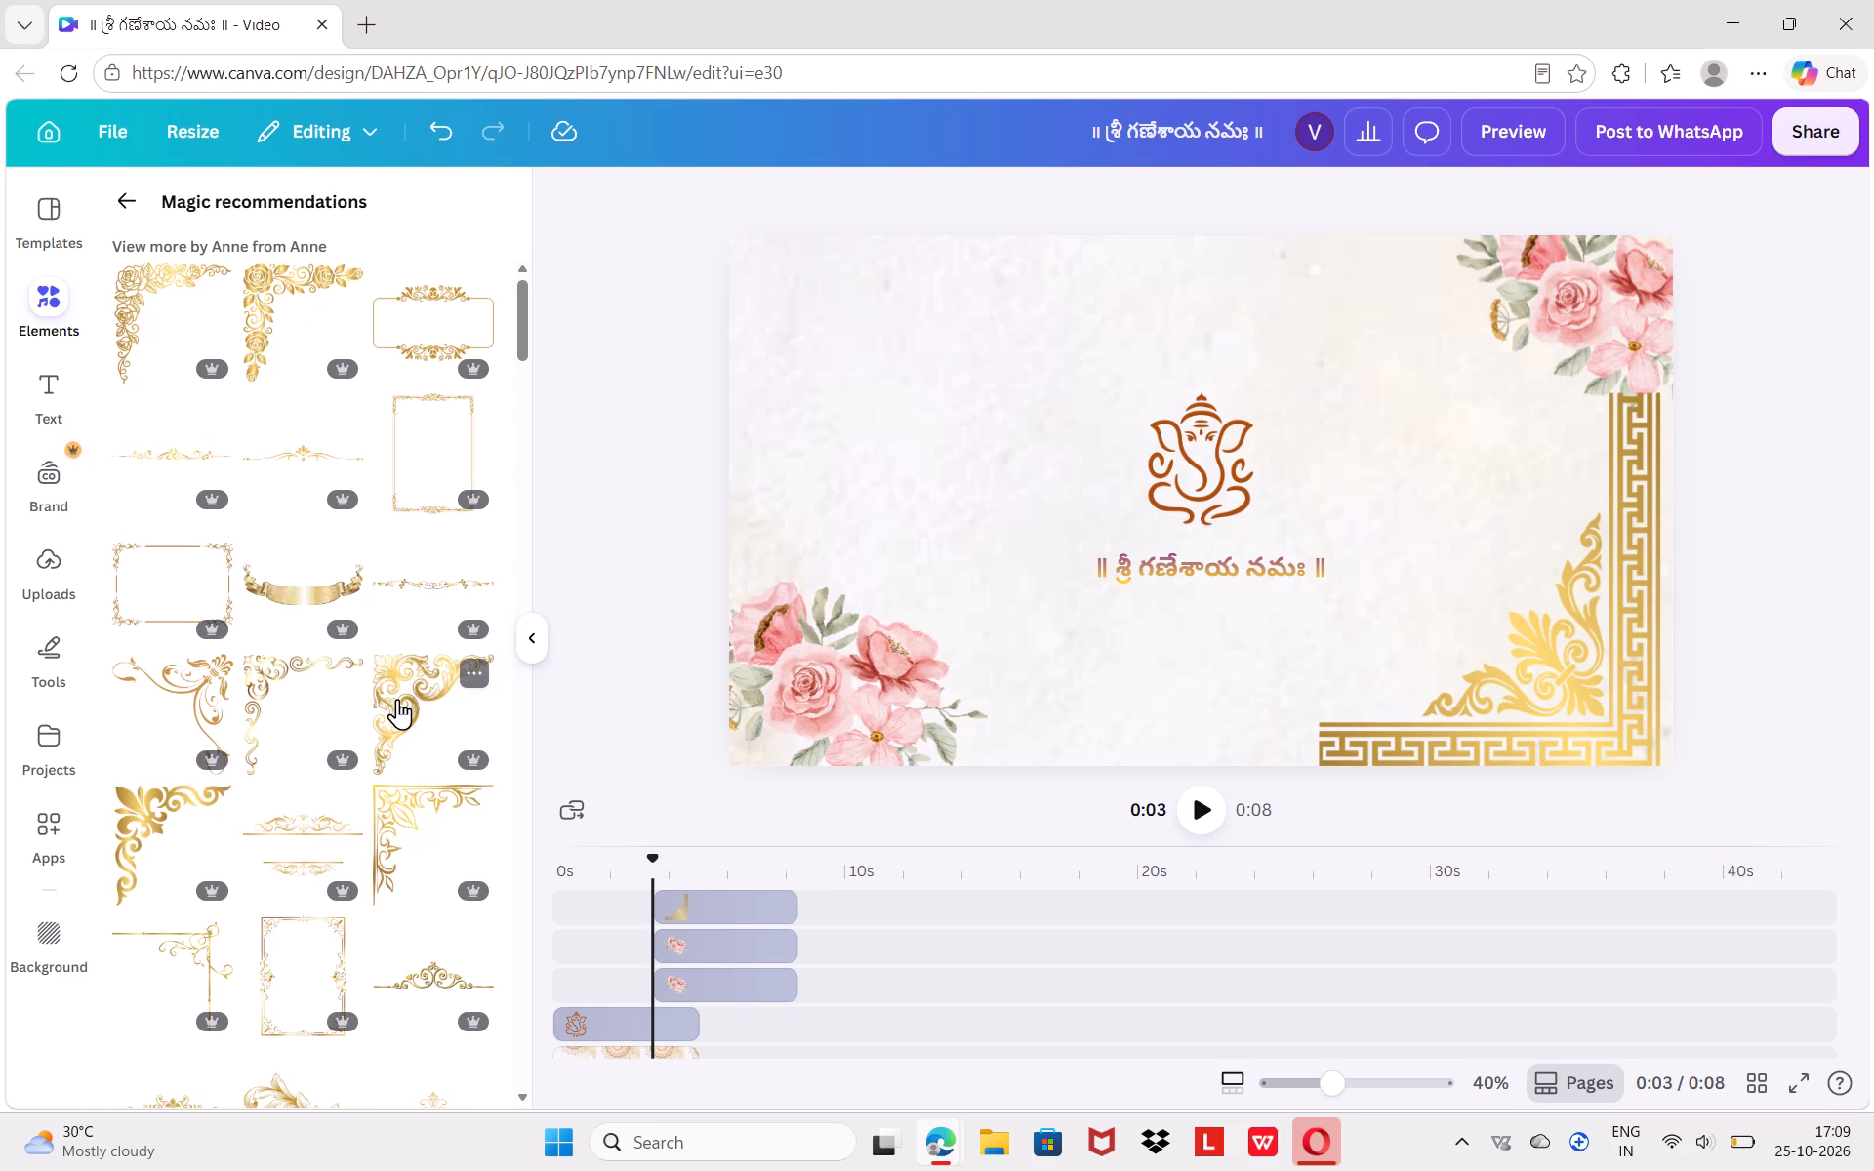
scroll(397, 699, down, 1)
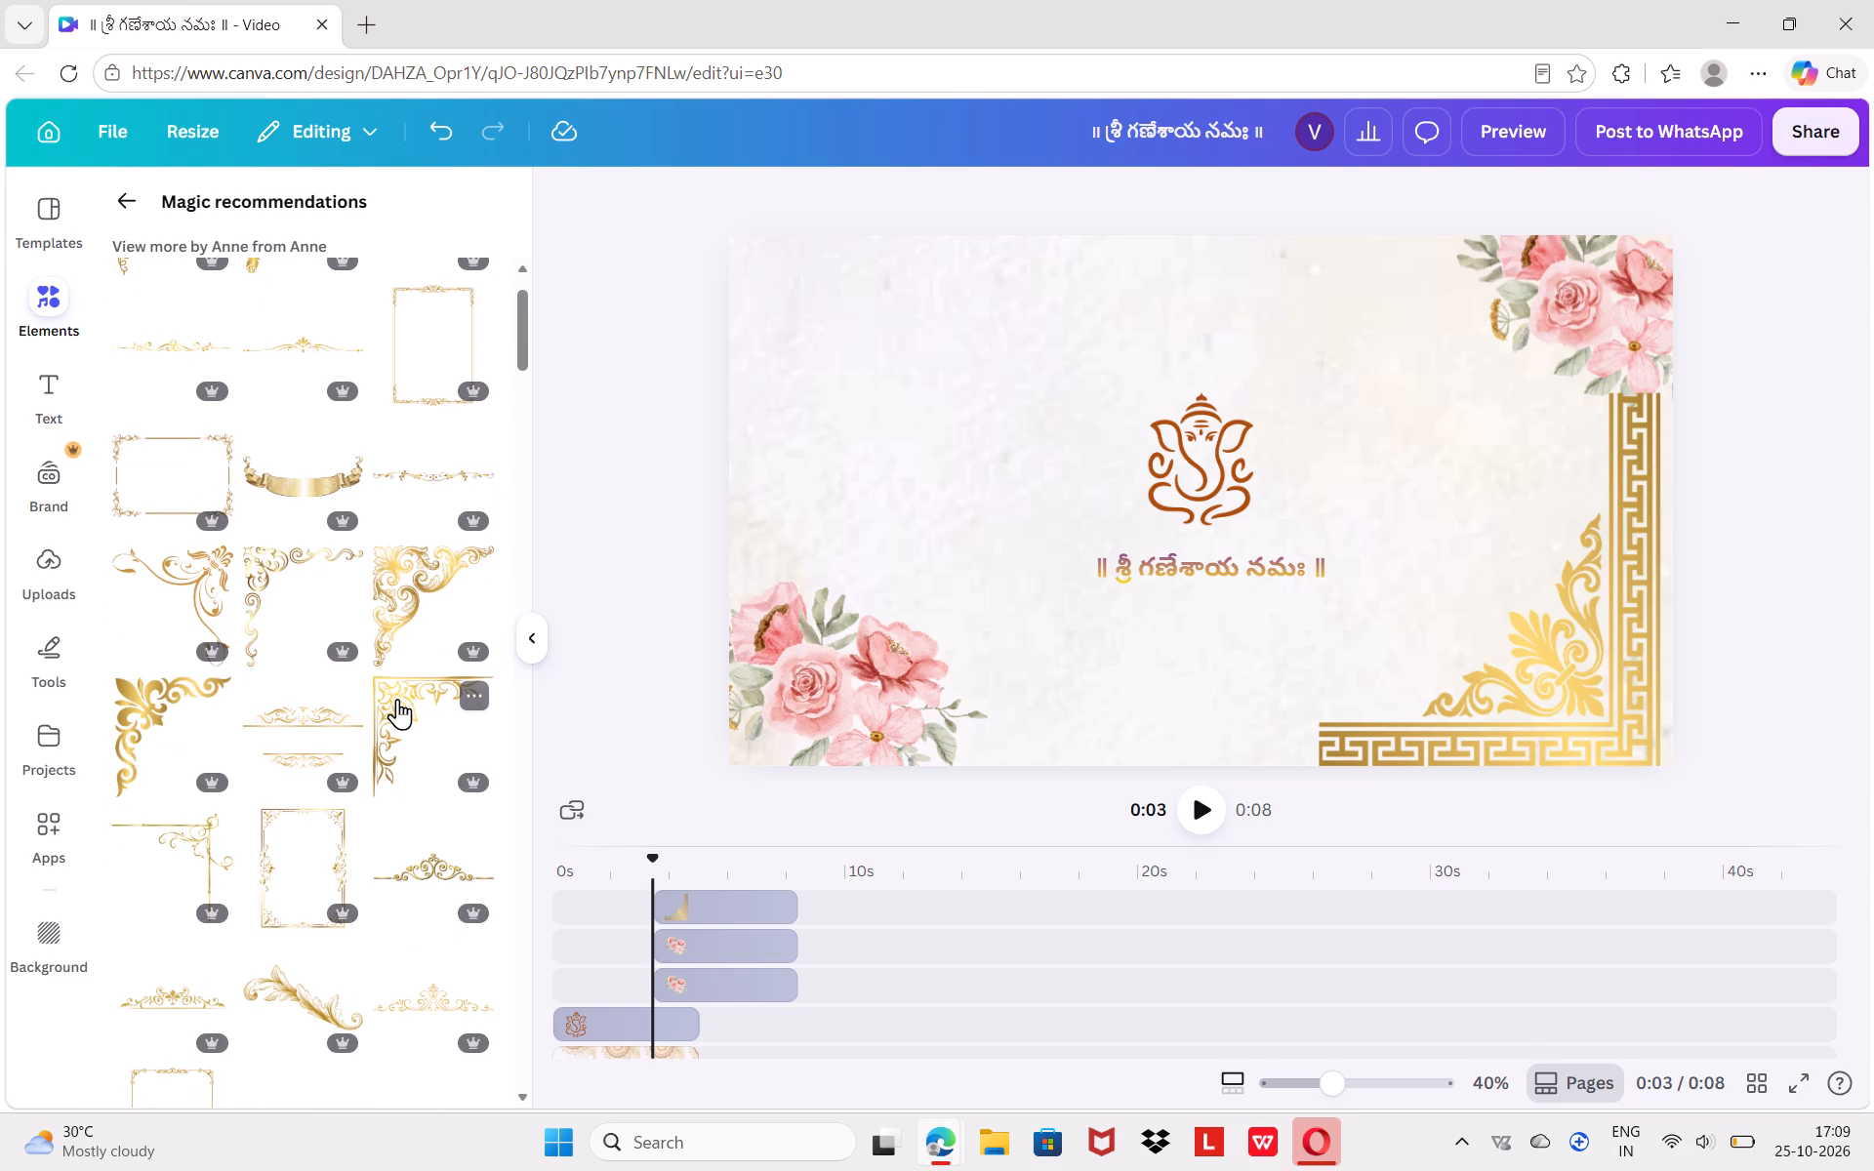
click(397, 699)
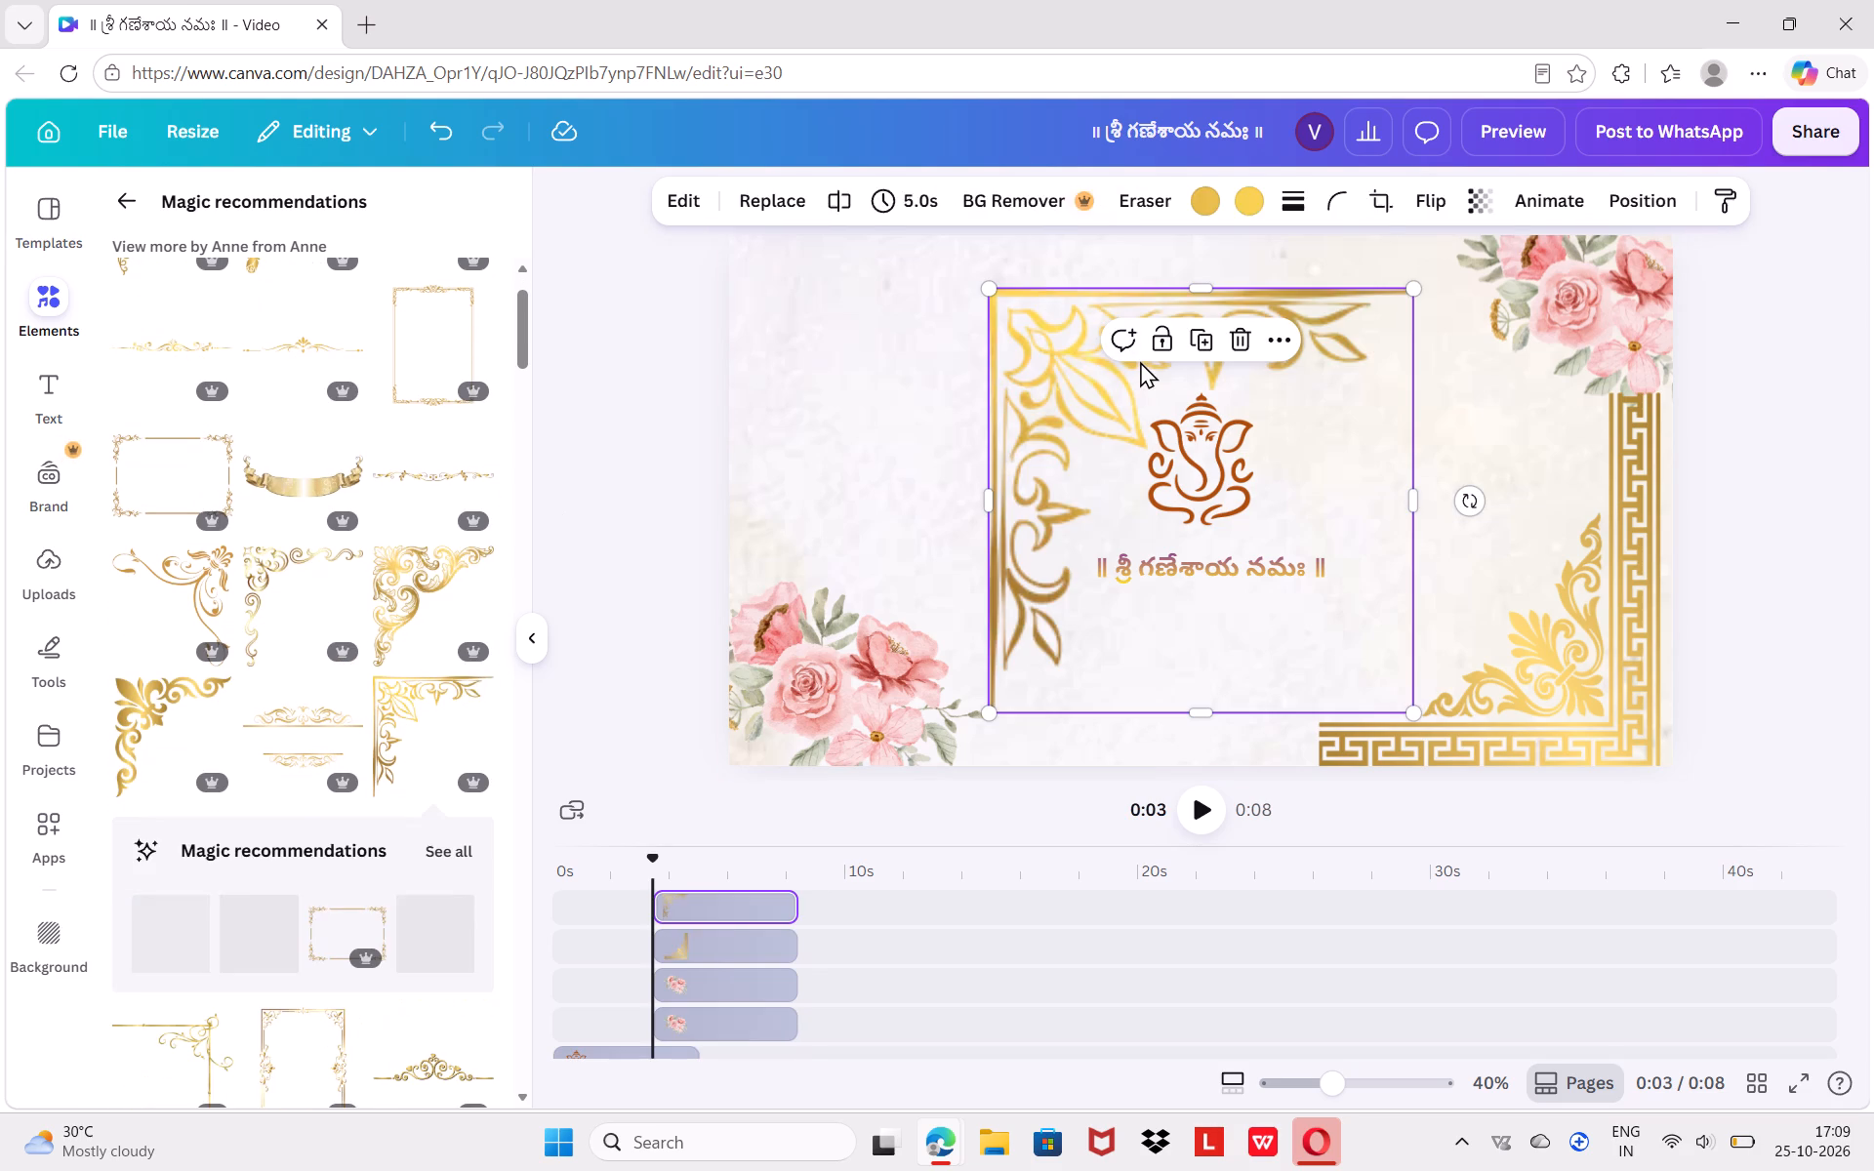
drag(1076, 363, 835, 315)
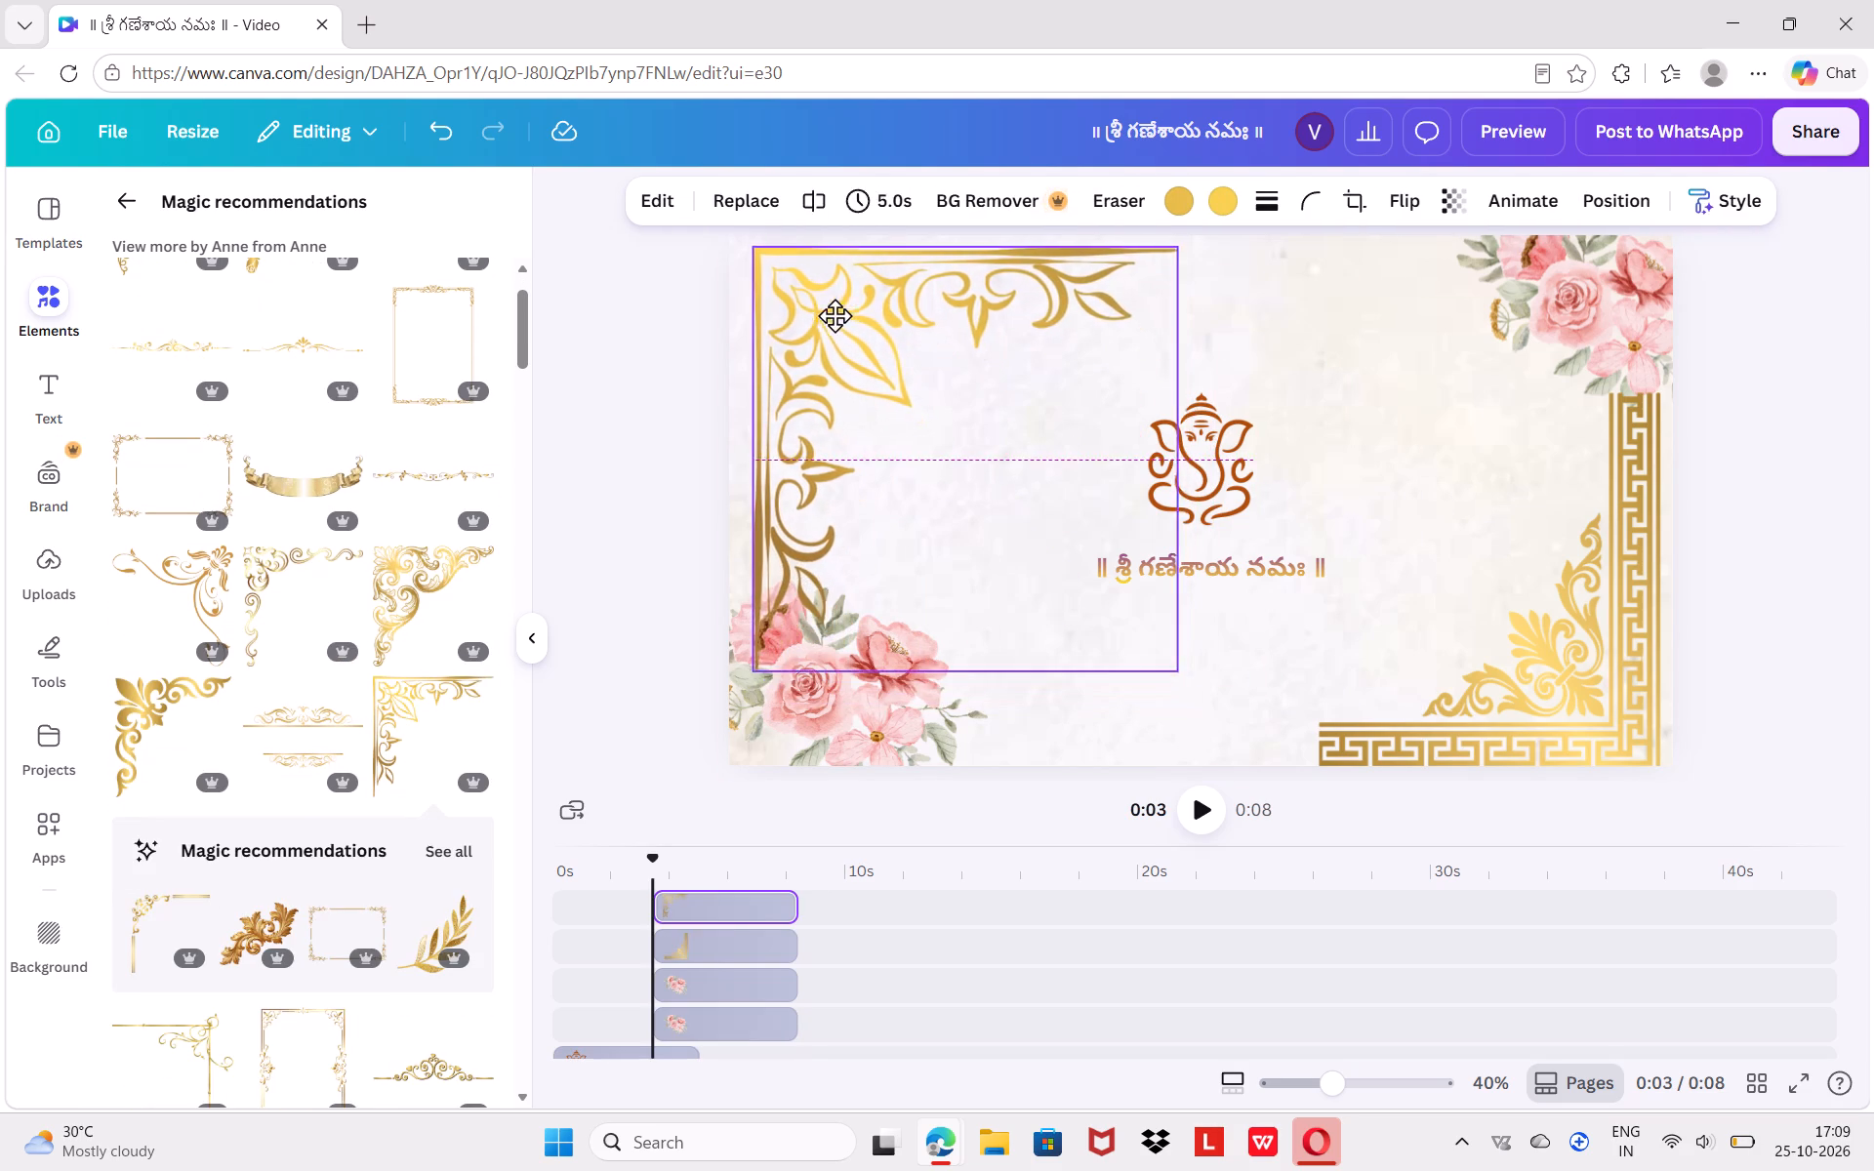
drag(835, 315, 826, 309)
drag(1161, 662, 1161, 661)
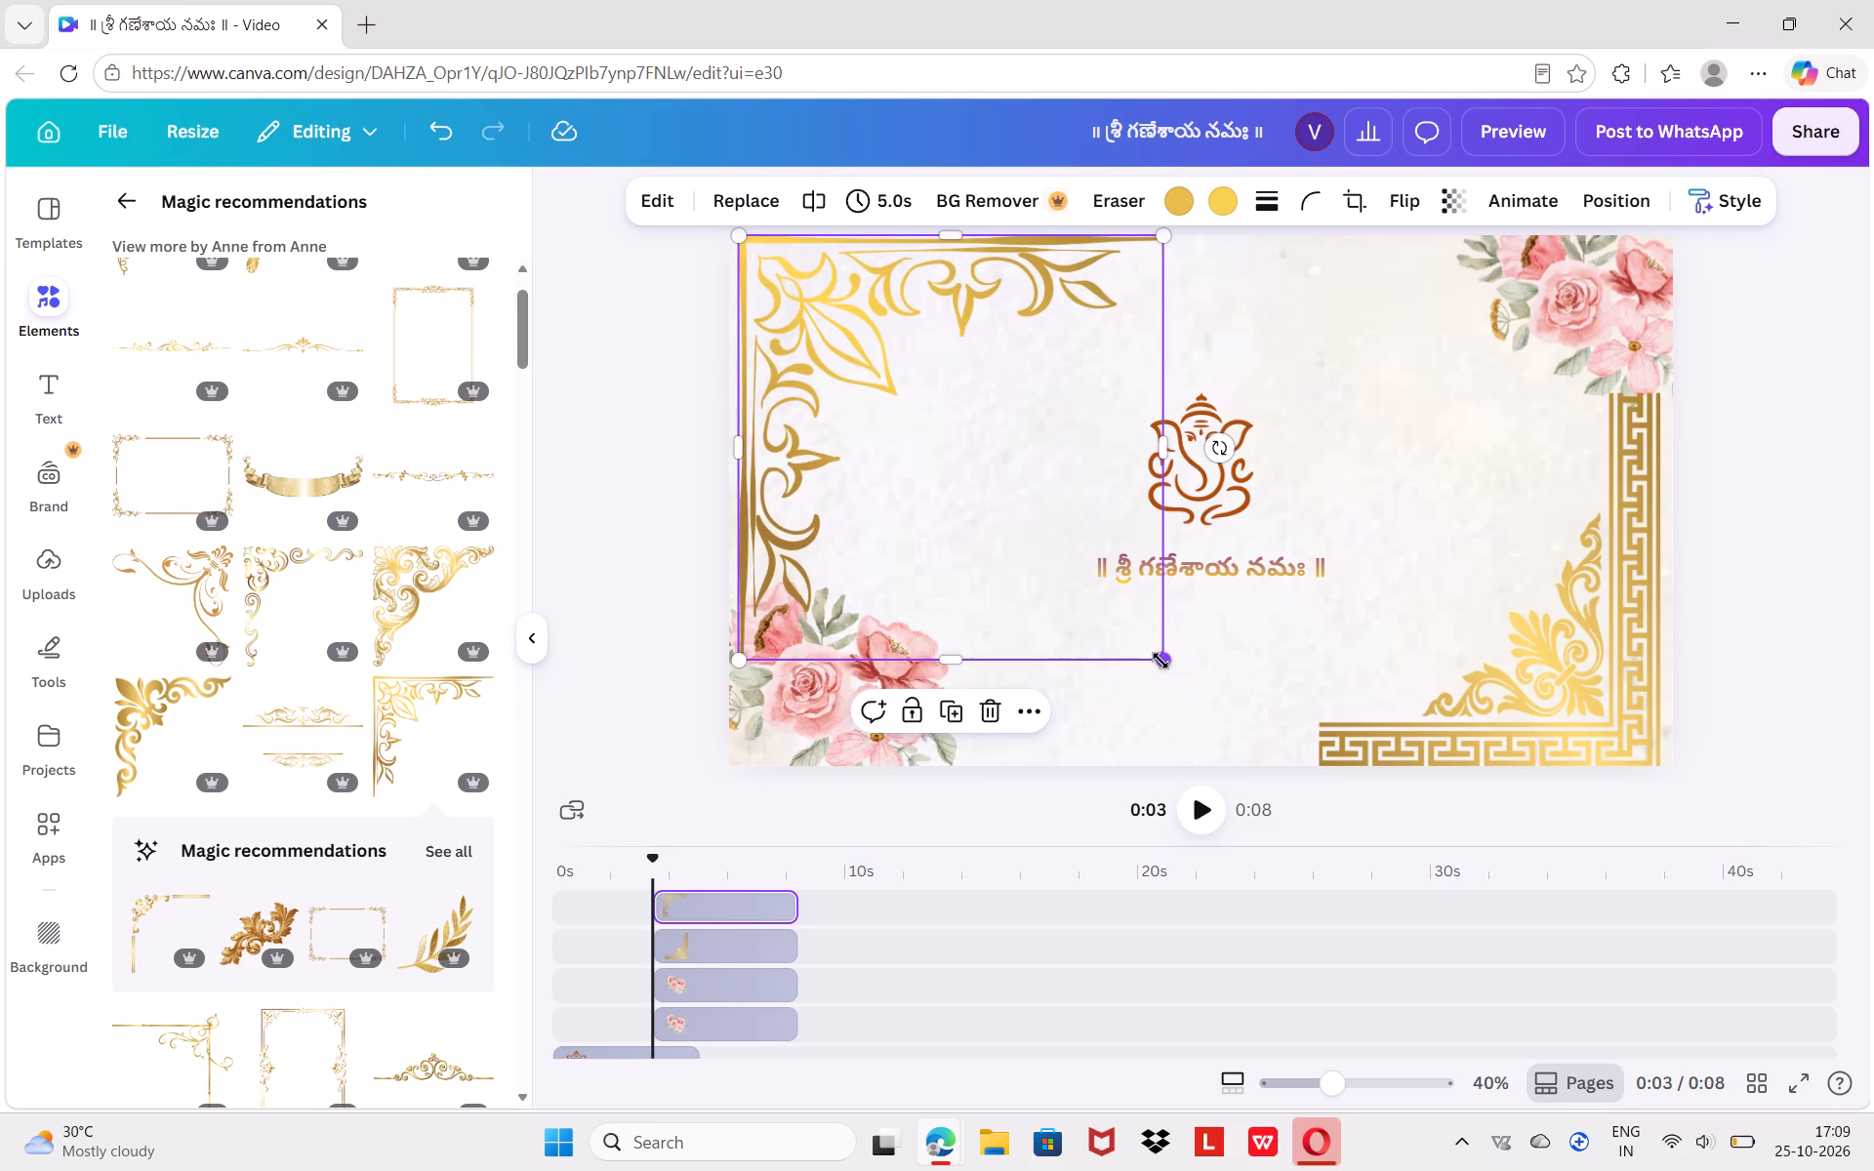
drag(1161, 661, 912, 511)
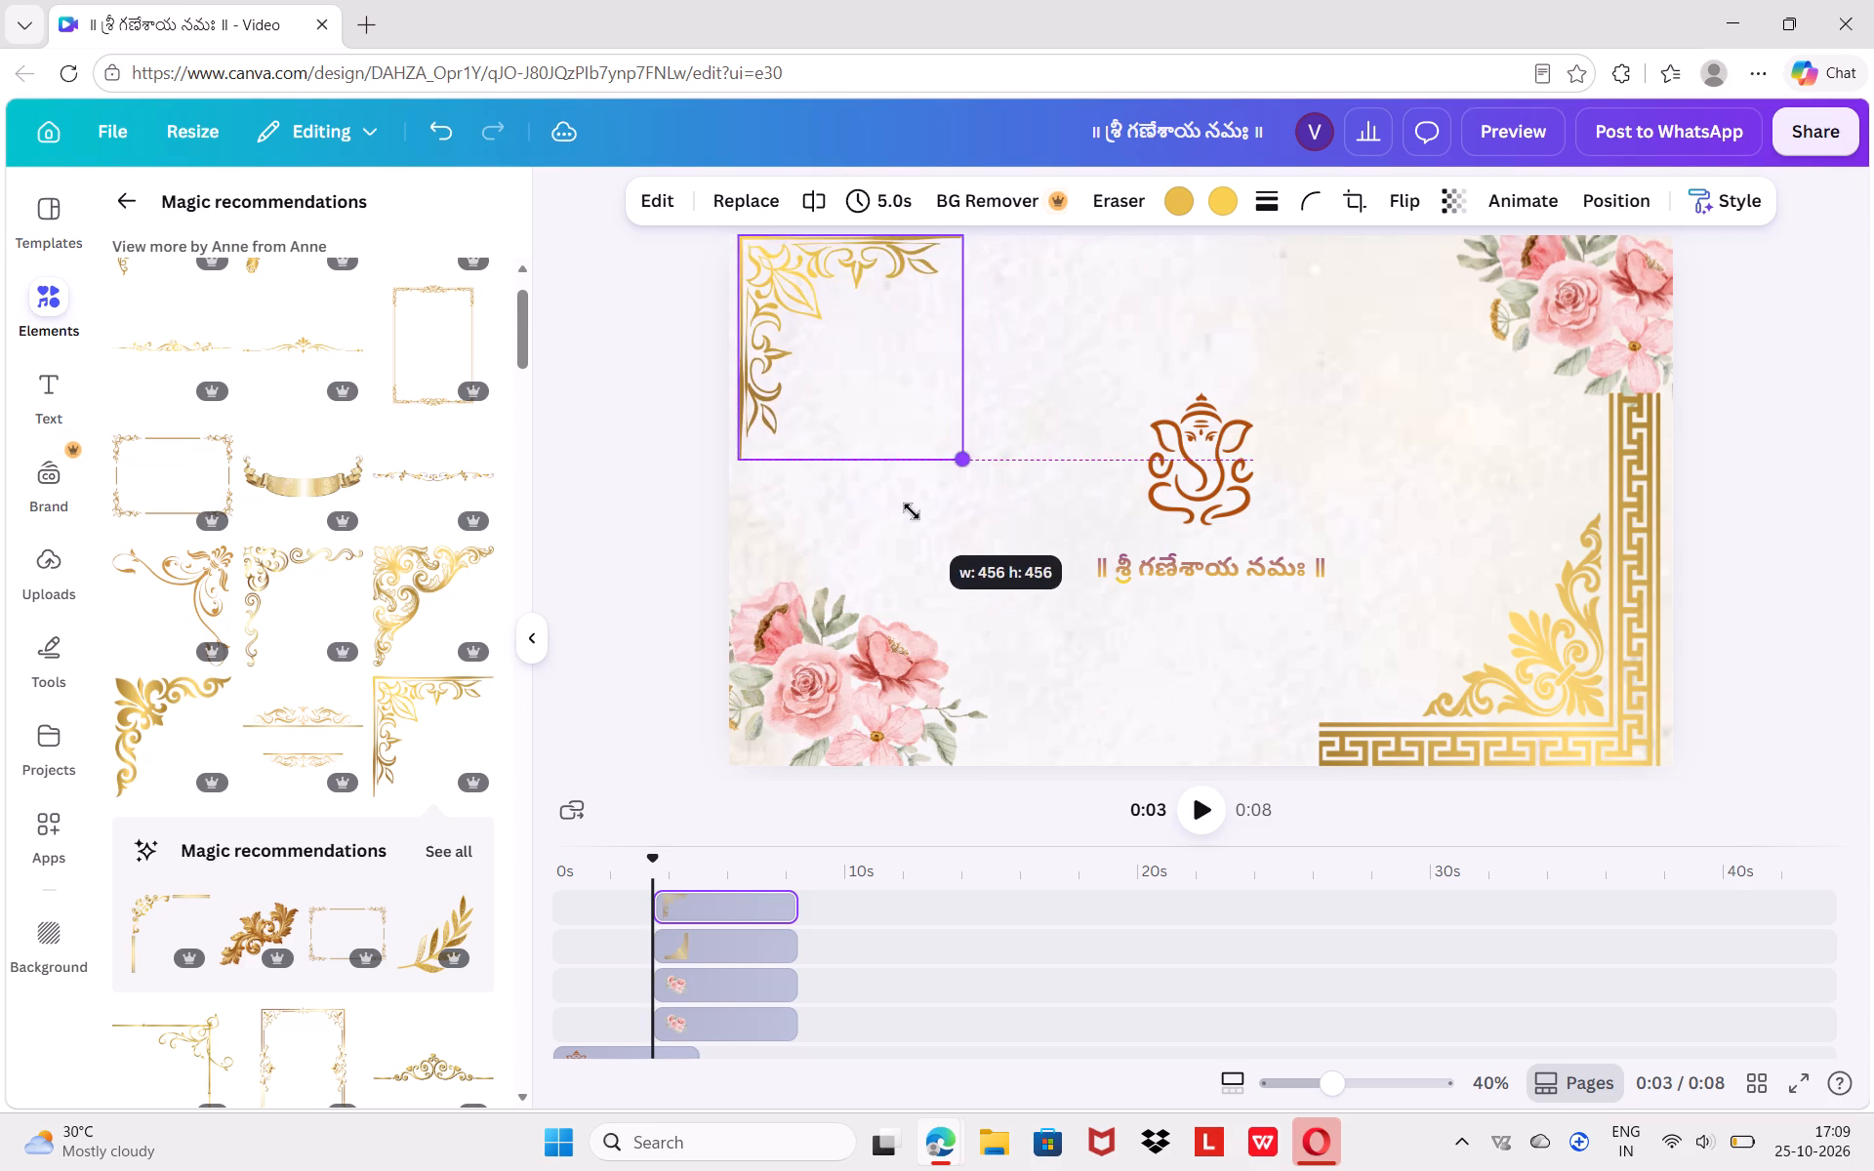
drag(912, 511, 763, 407)
click(660, 404)
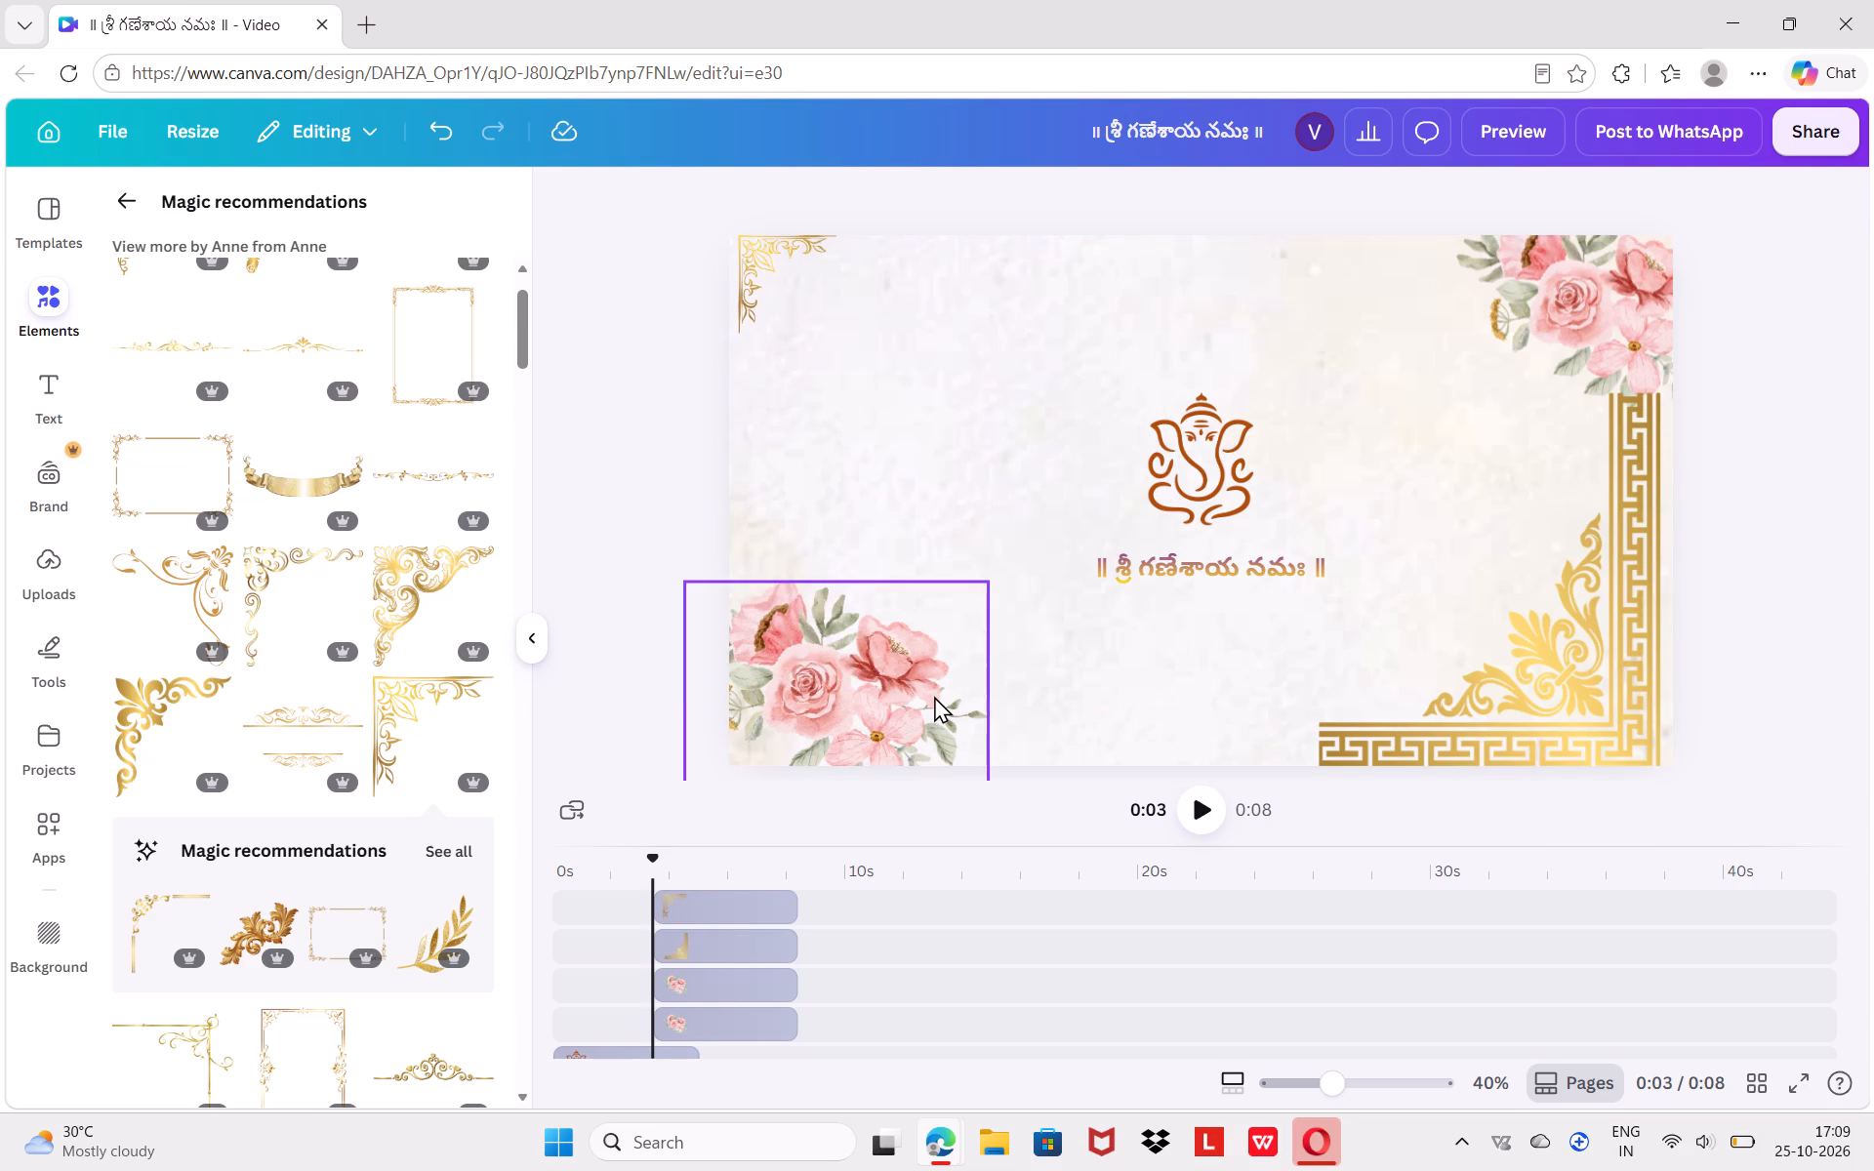
Delete the two pink floral corner clusters and the gold Greek-key border from the page's lower-right corner.
click(934, 696)
click(864, 528)
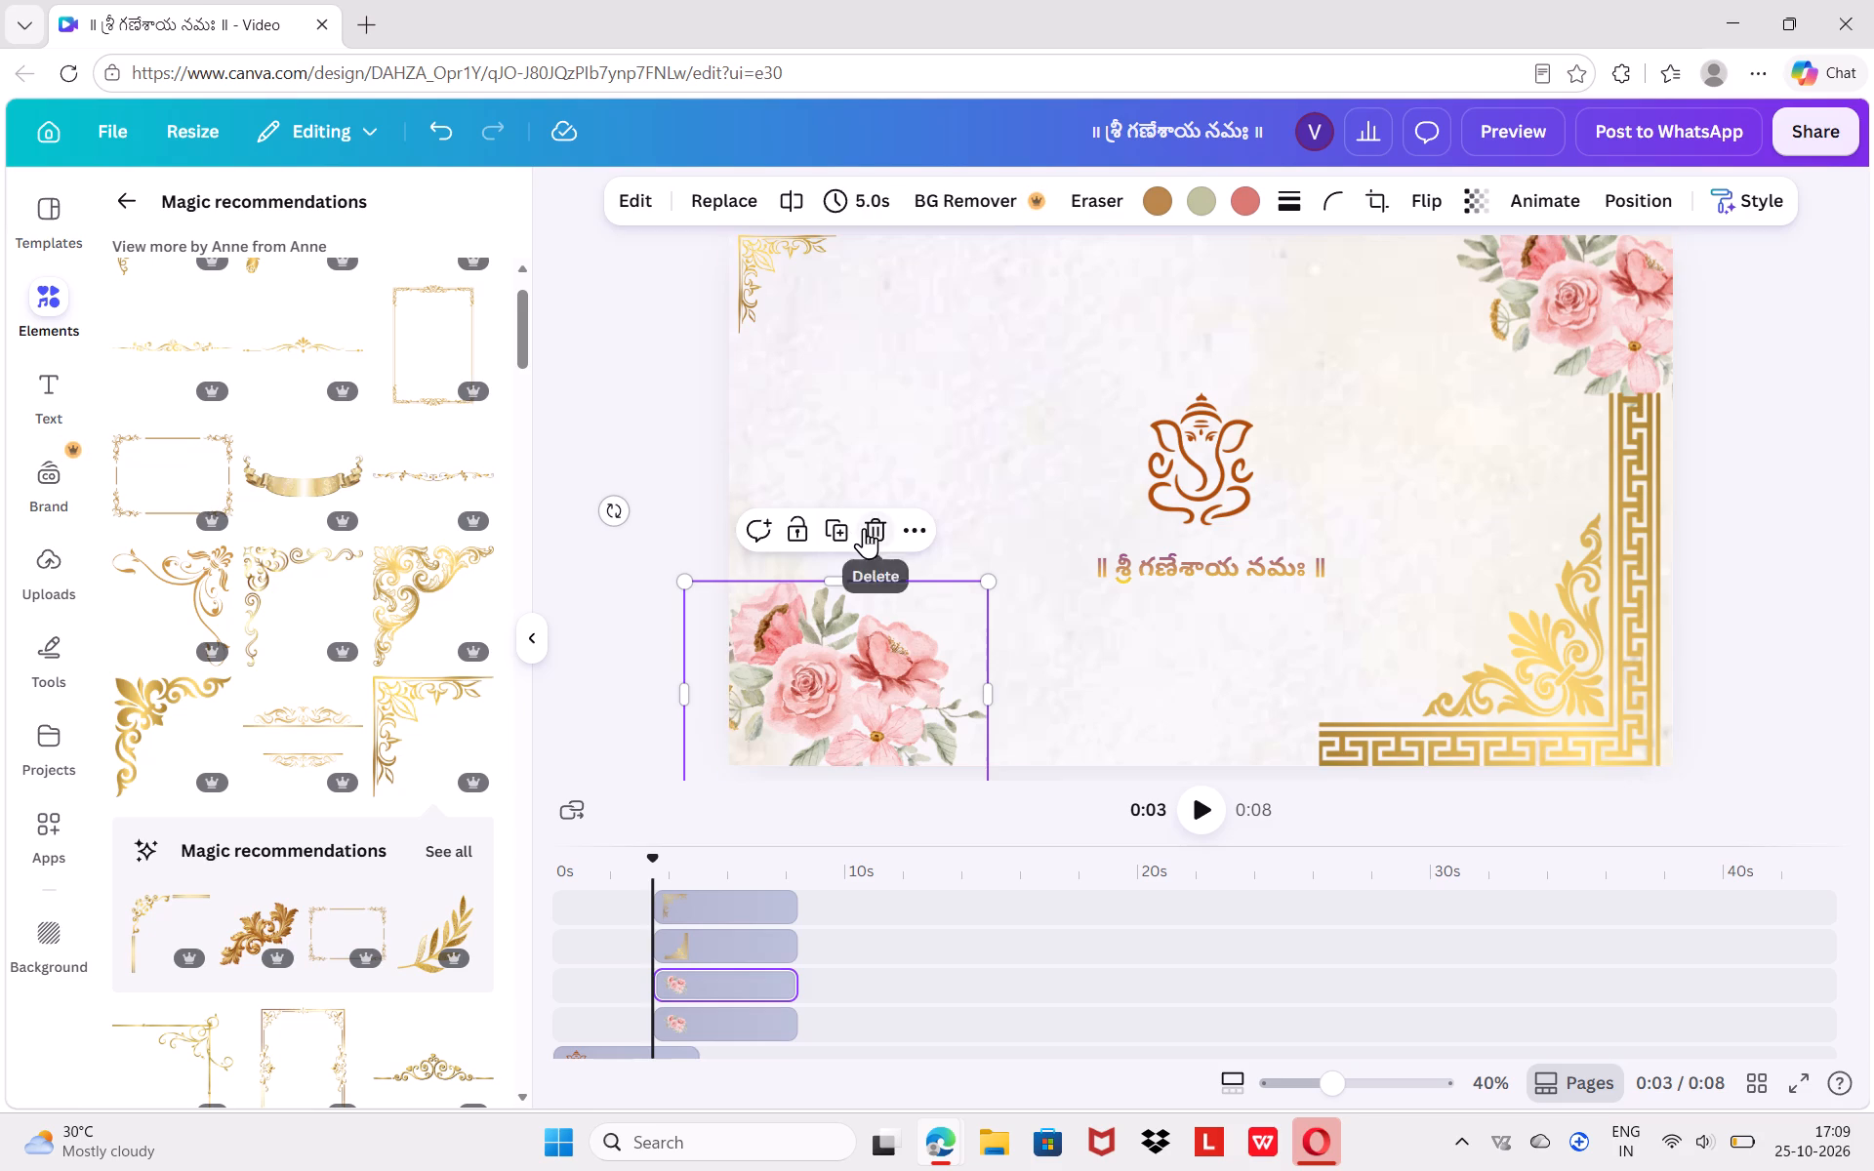
click(1638, 283)
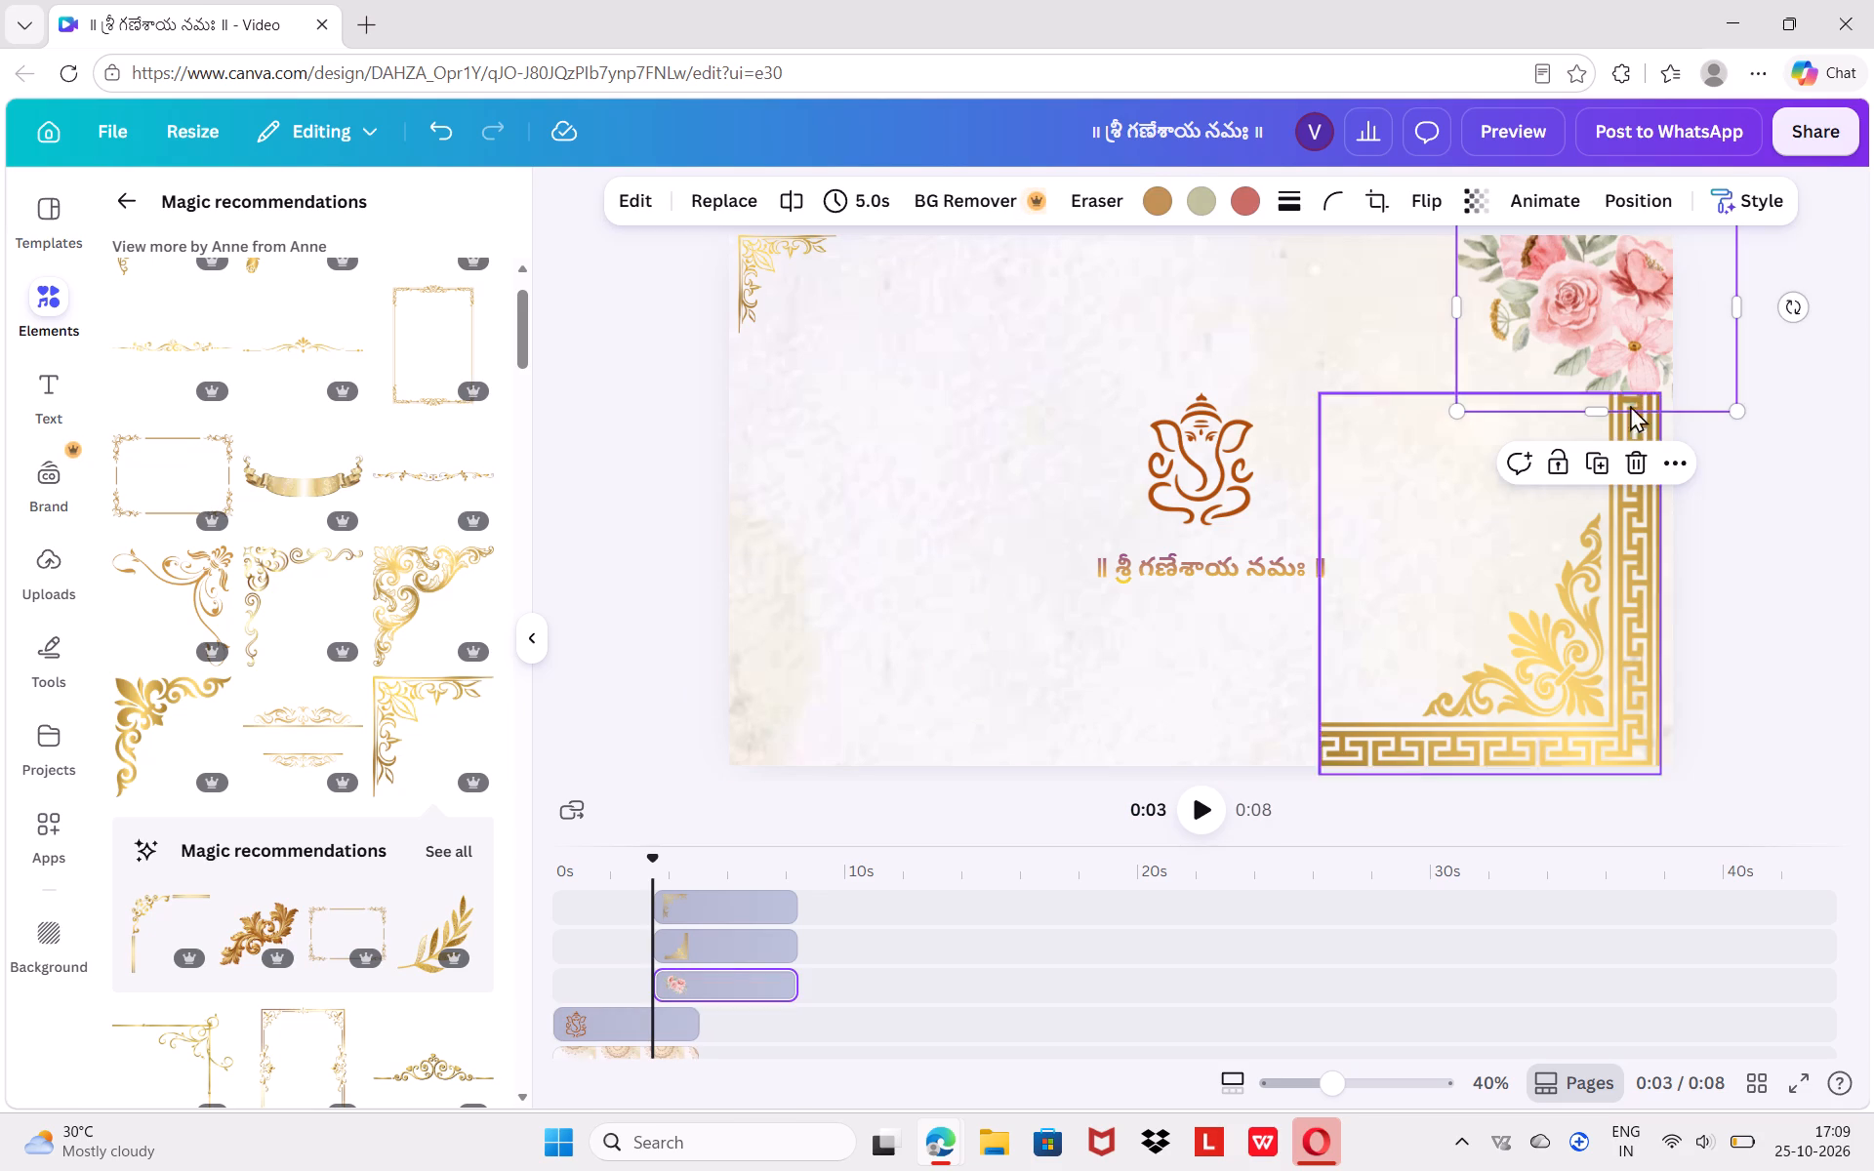
click(1637, 454)
click(1611, 595)
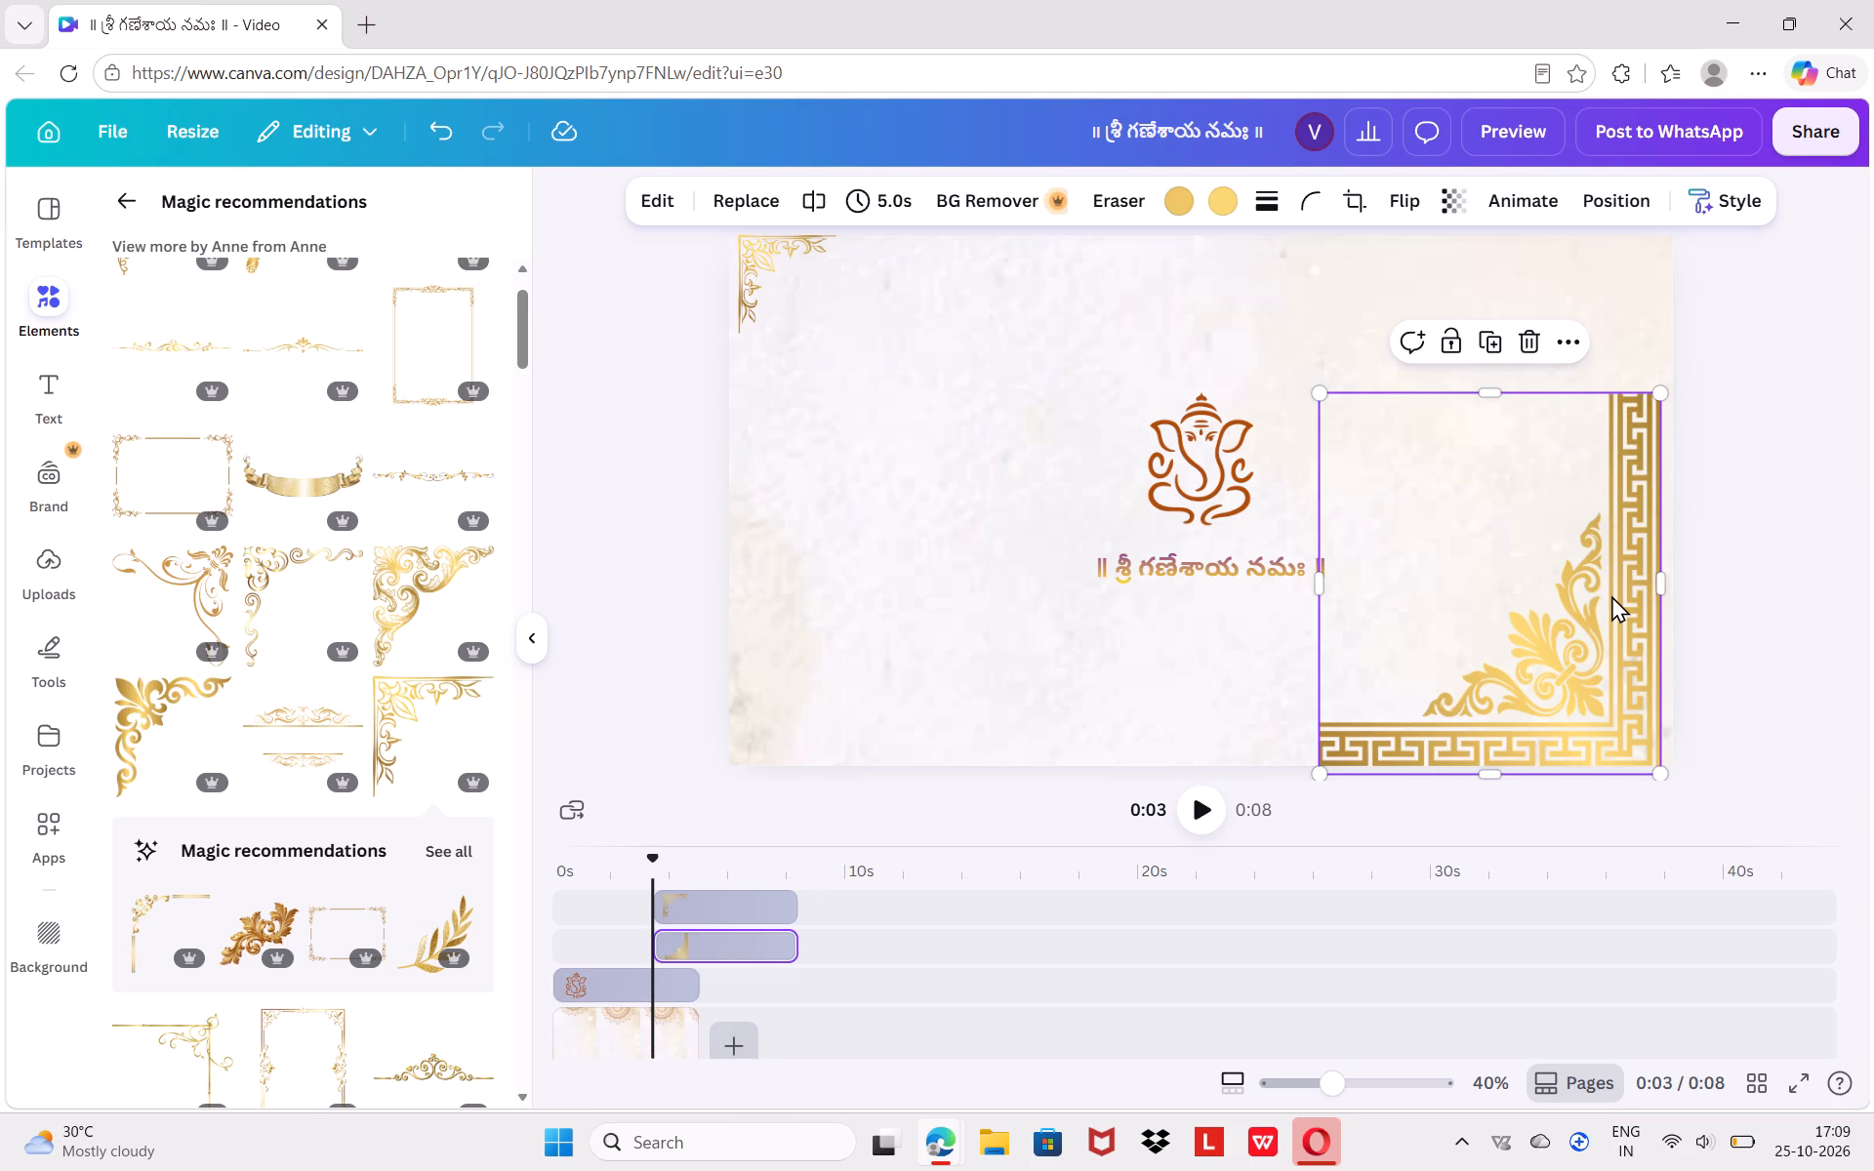
click(1522, 346)
Add a second copy of the straight-edged gold leaf corner and rotate it 180 degrees.
click(438, 684)
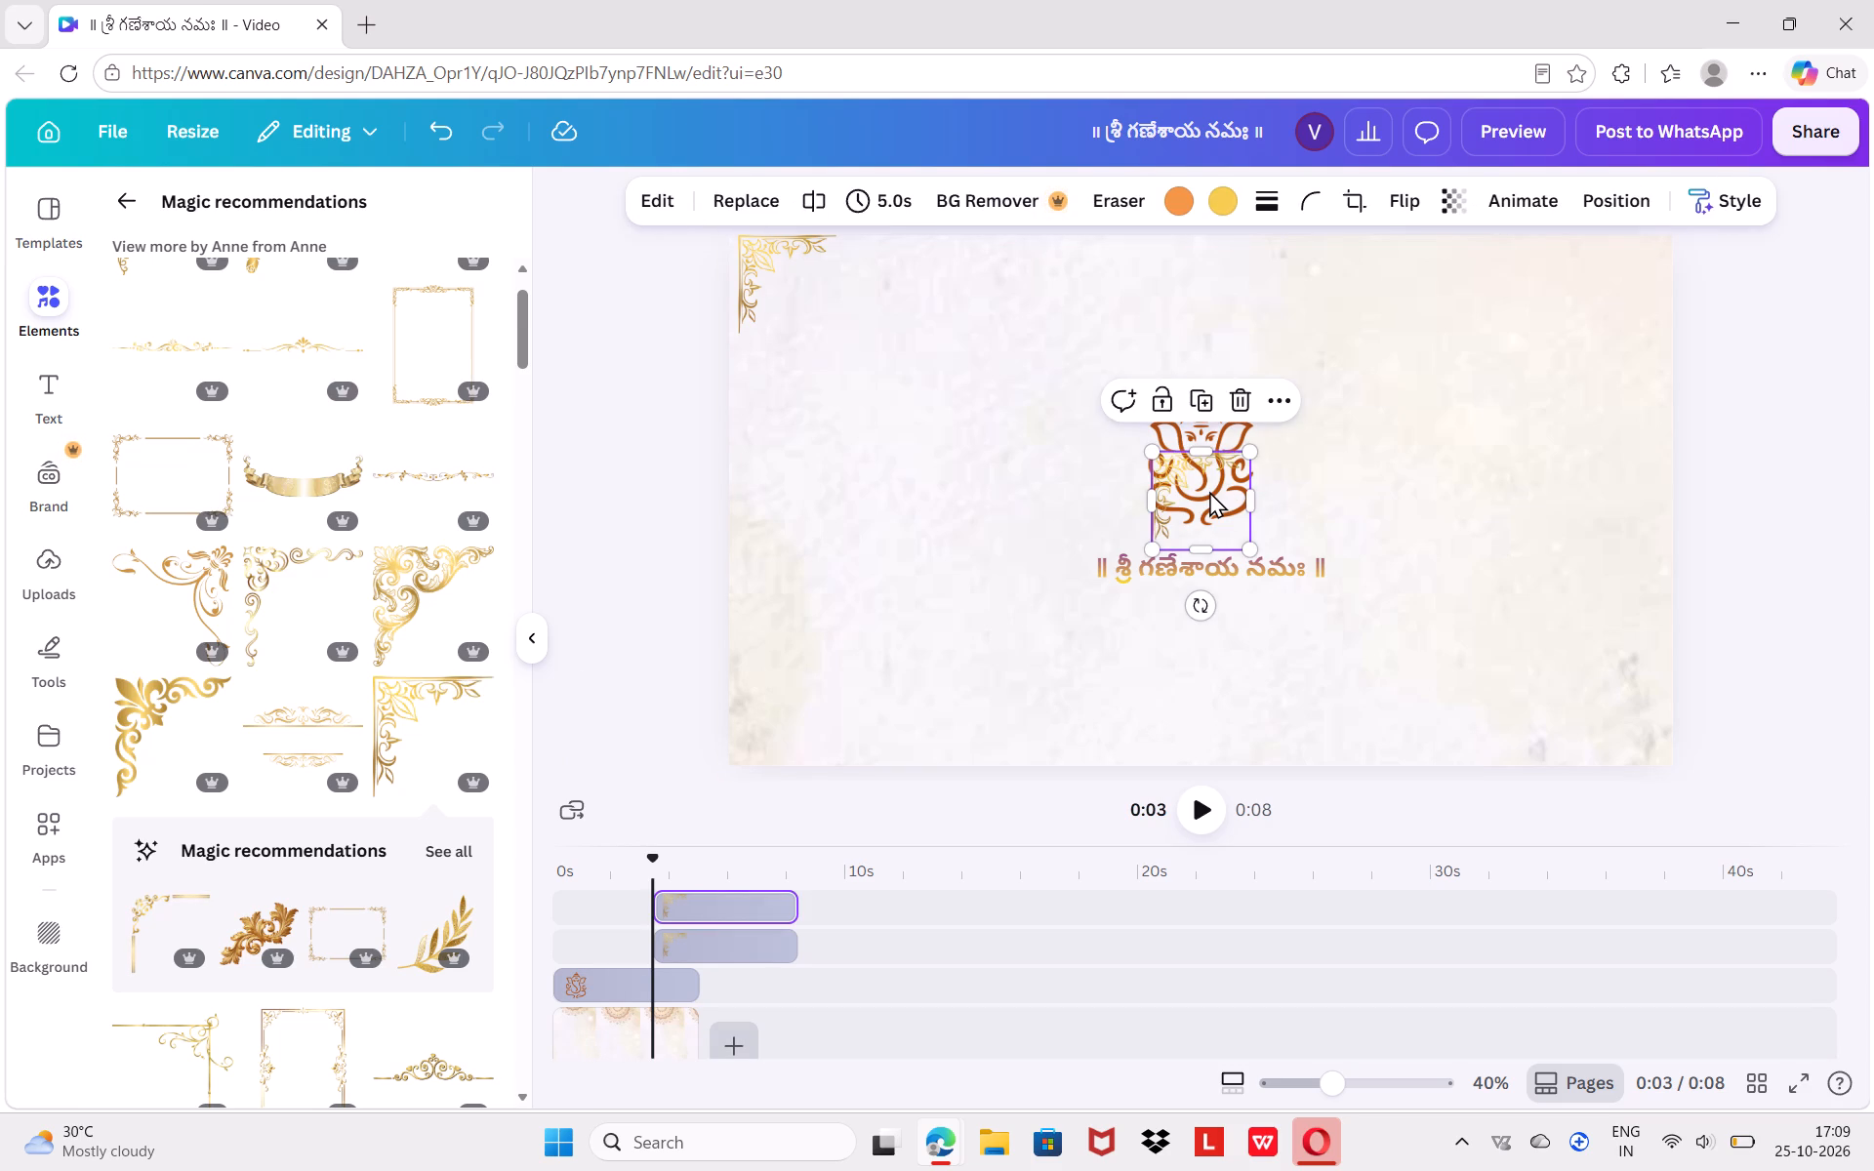
drag(1209, 491, 1384, 597)
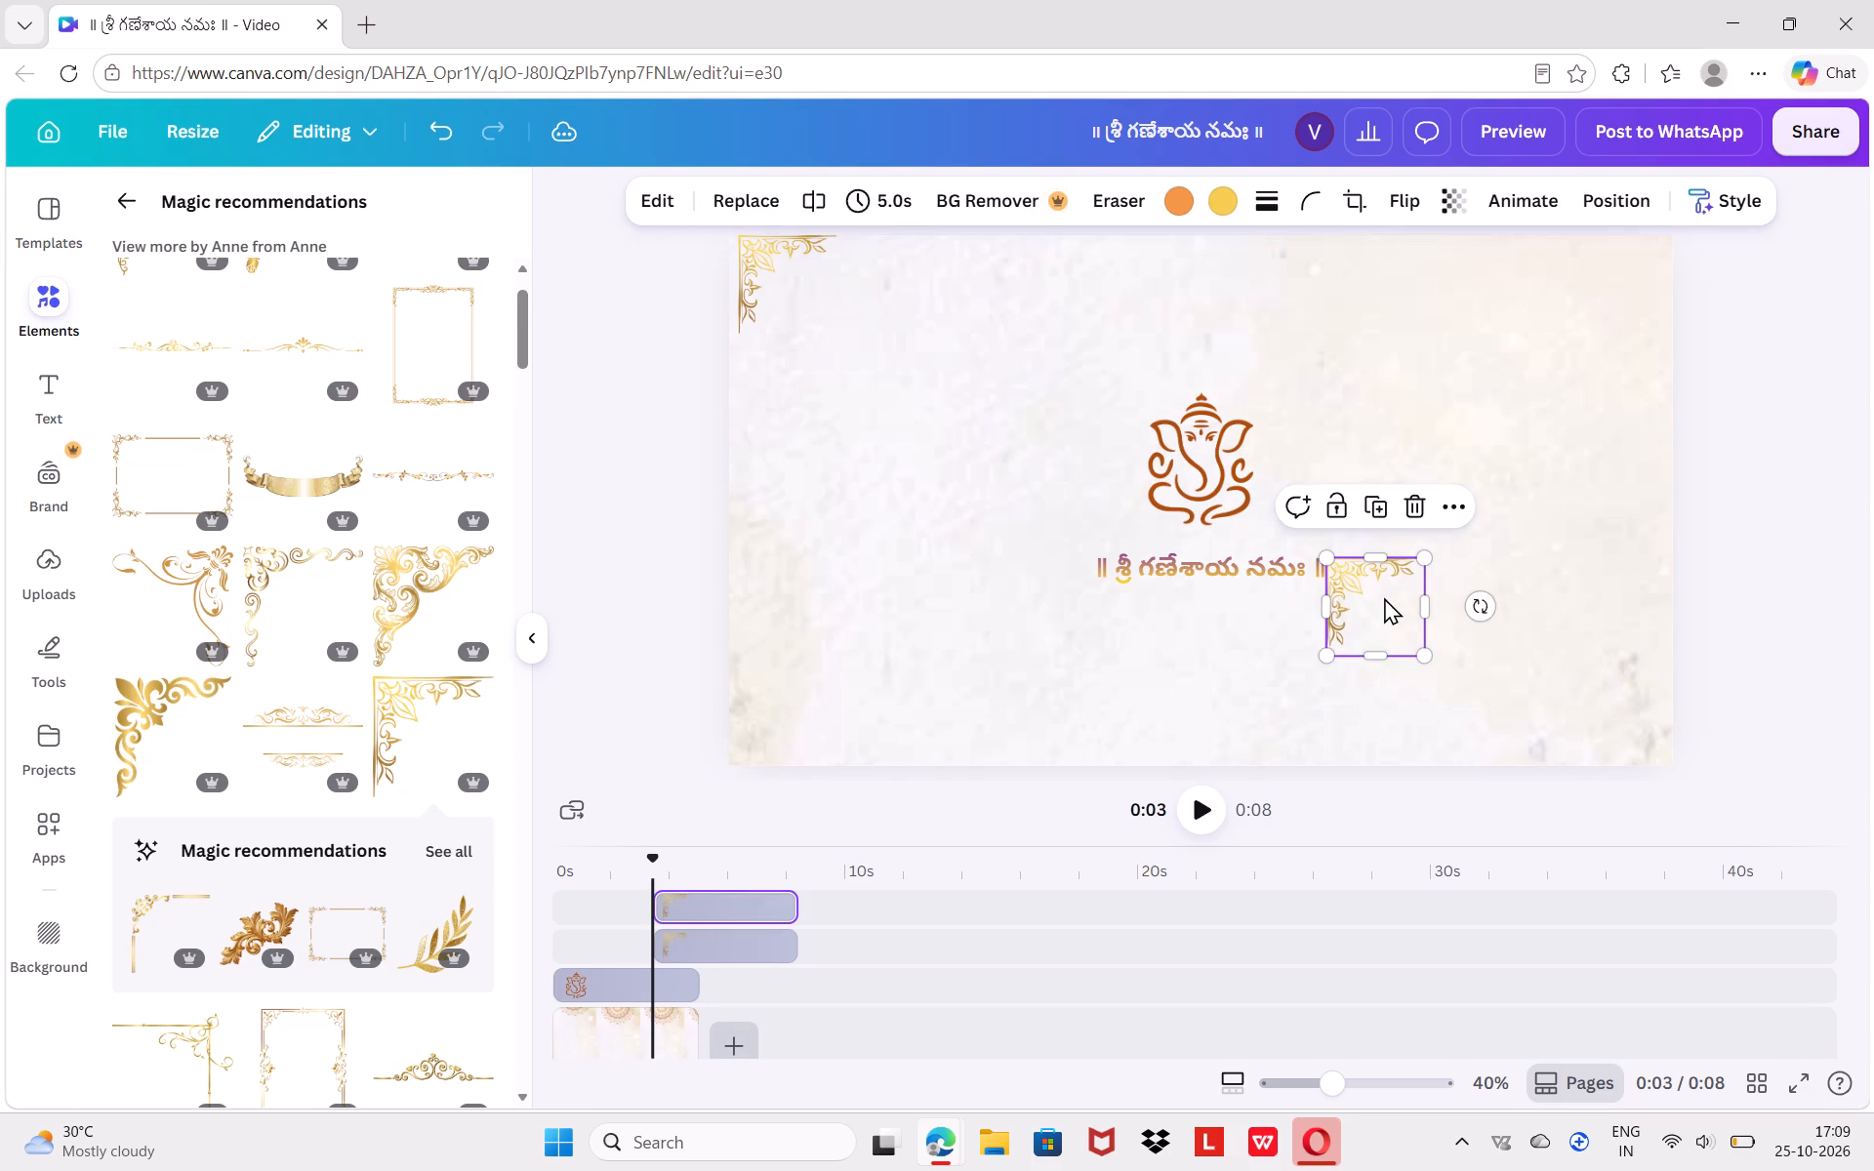
click(1486, 603)
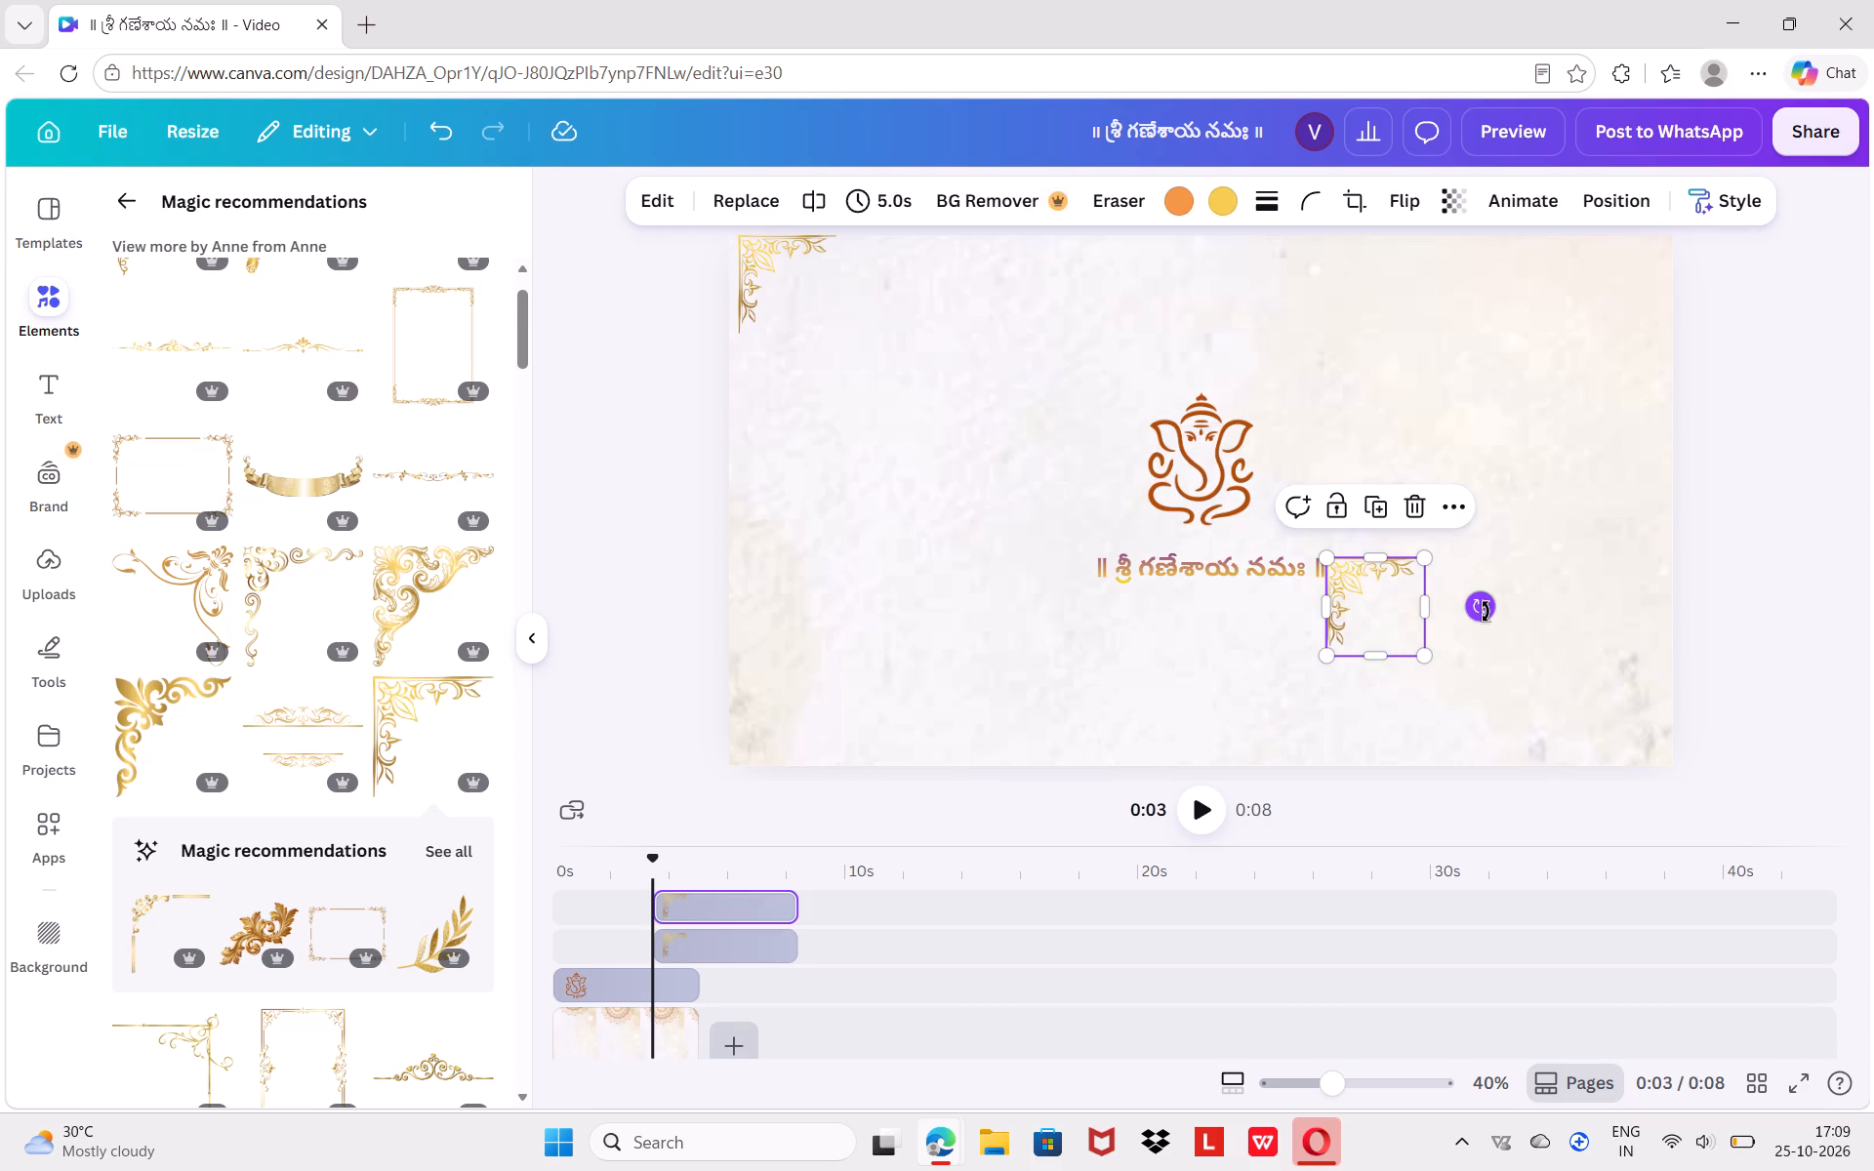
click(1486, 612)
drag(1486, 612, 1232, 664)
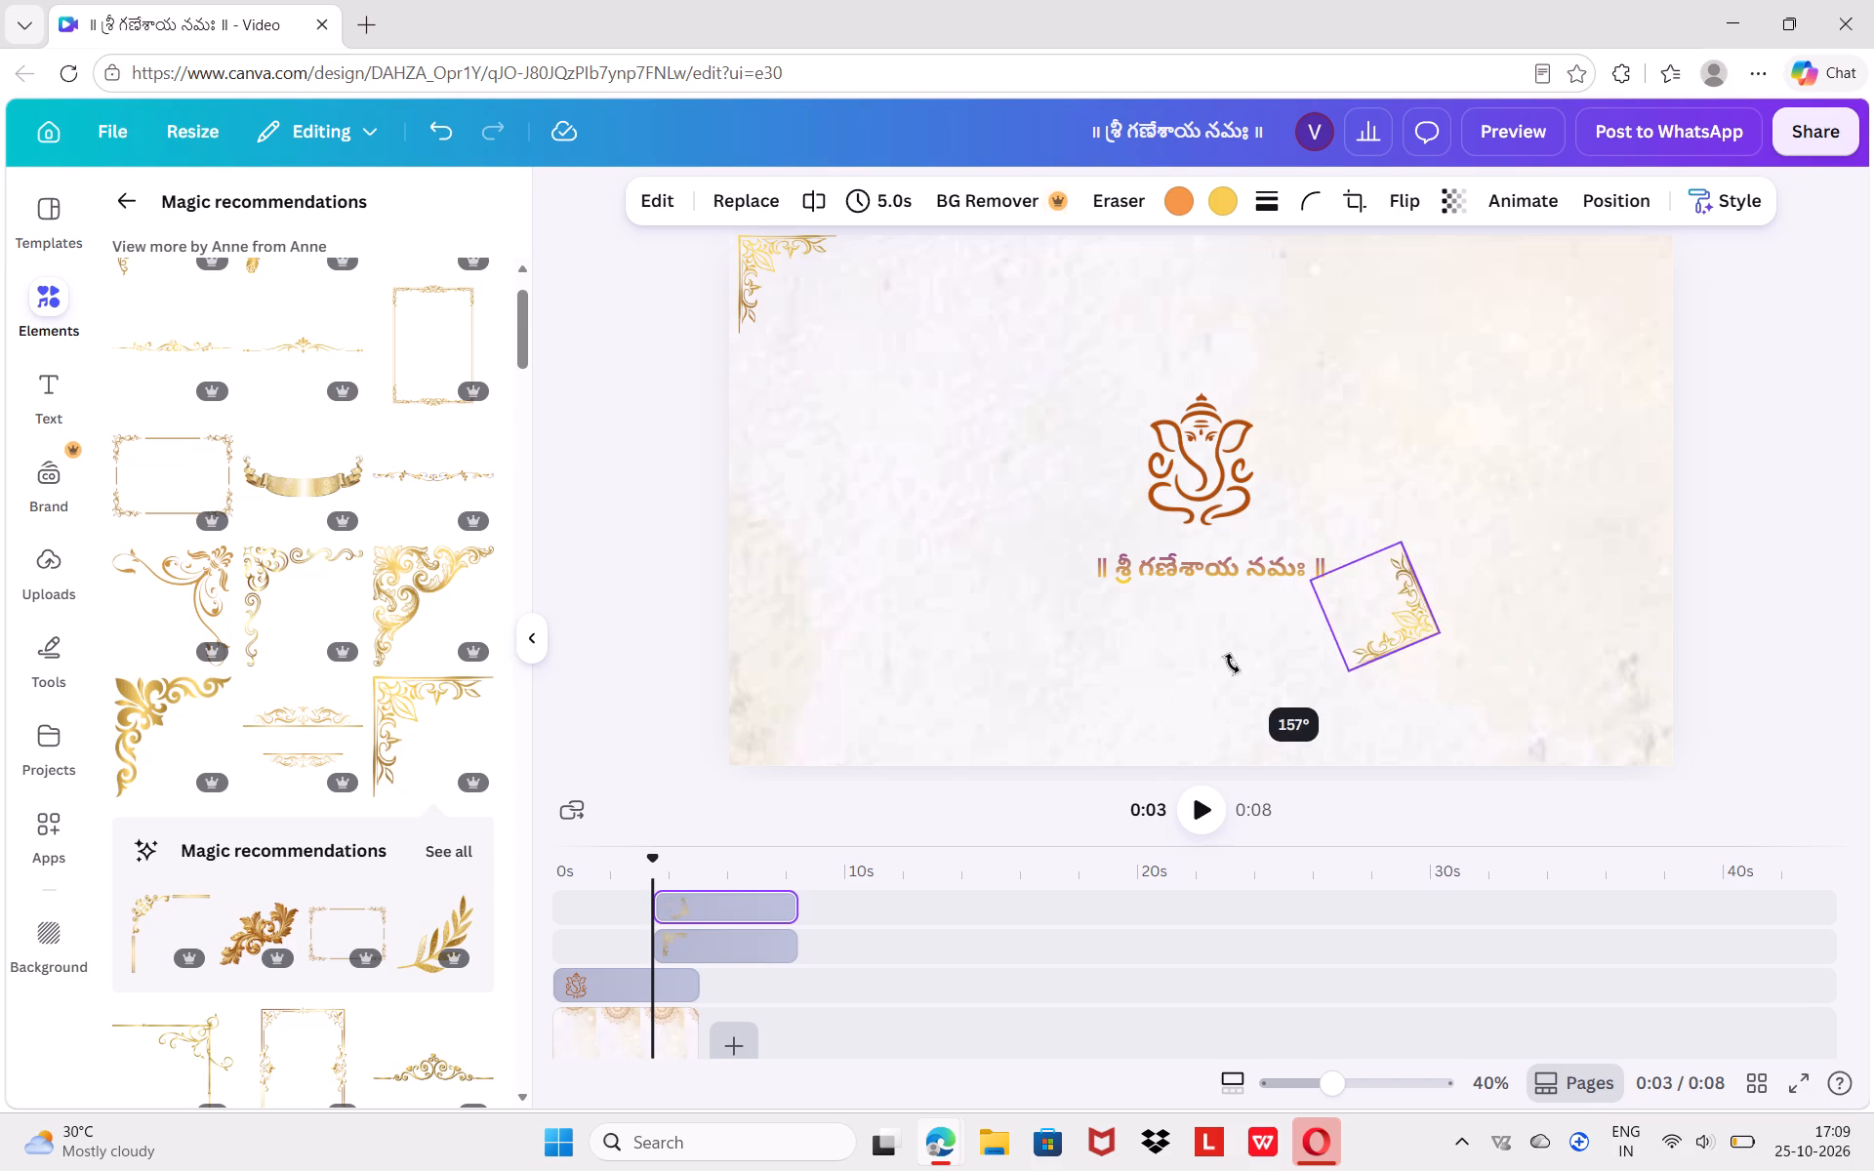
drag(1232, 664, 1228, 648)
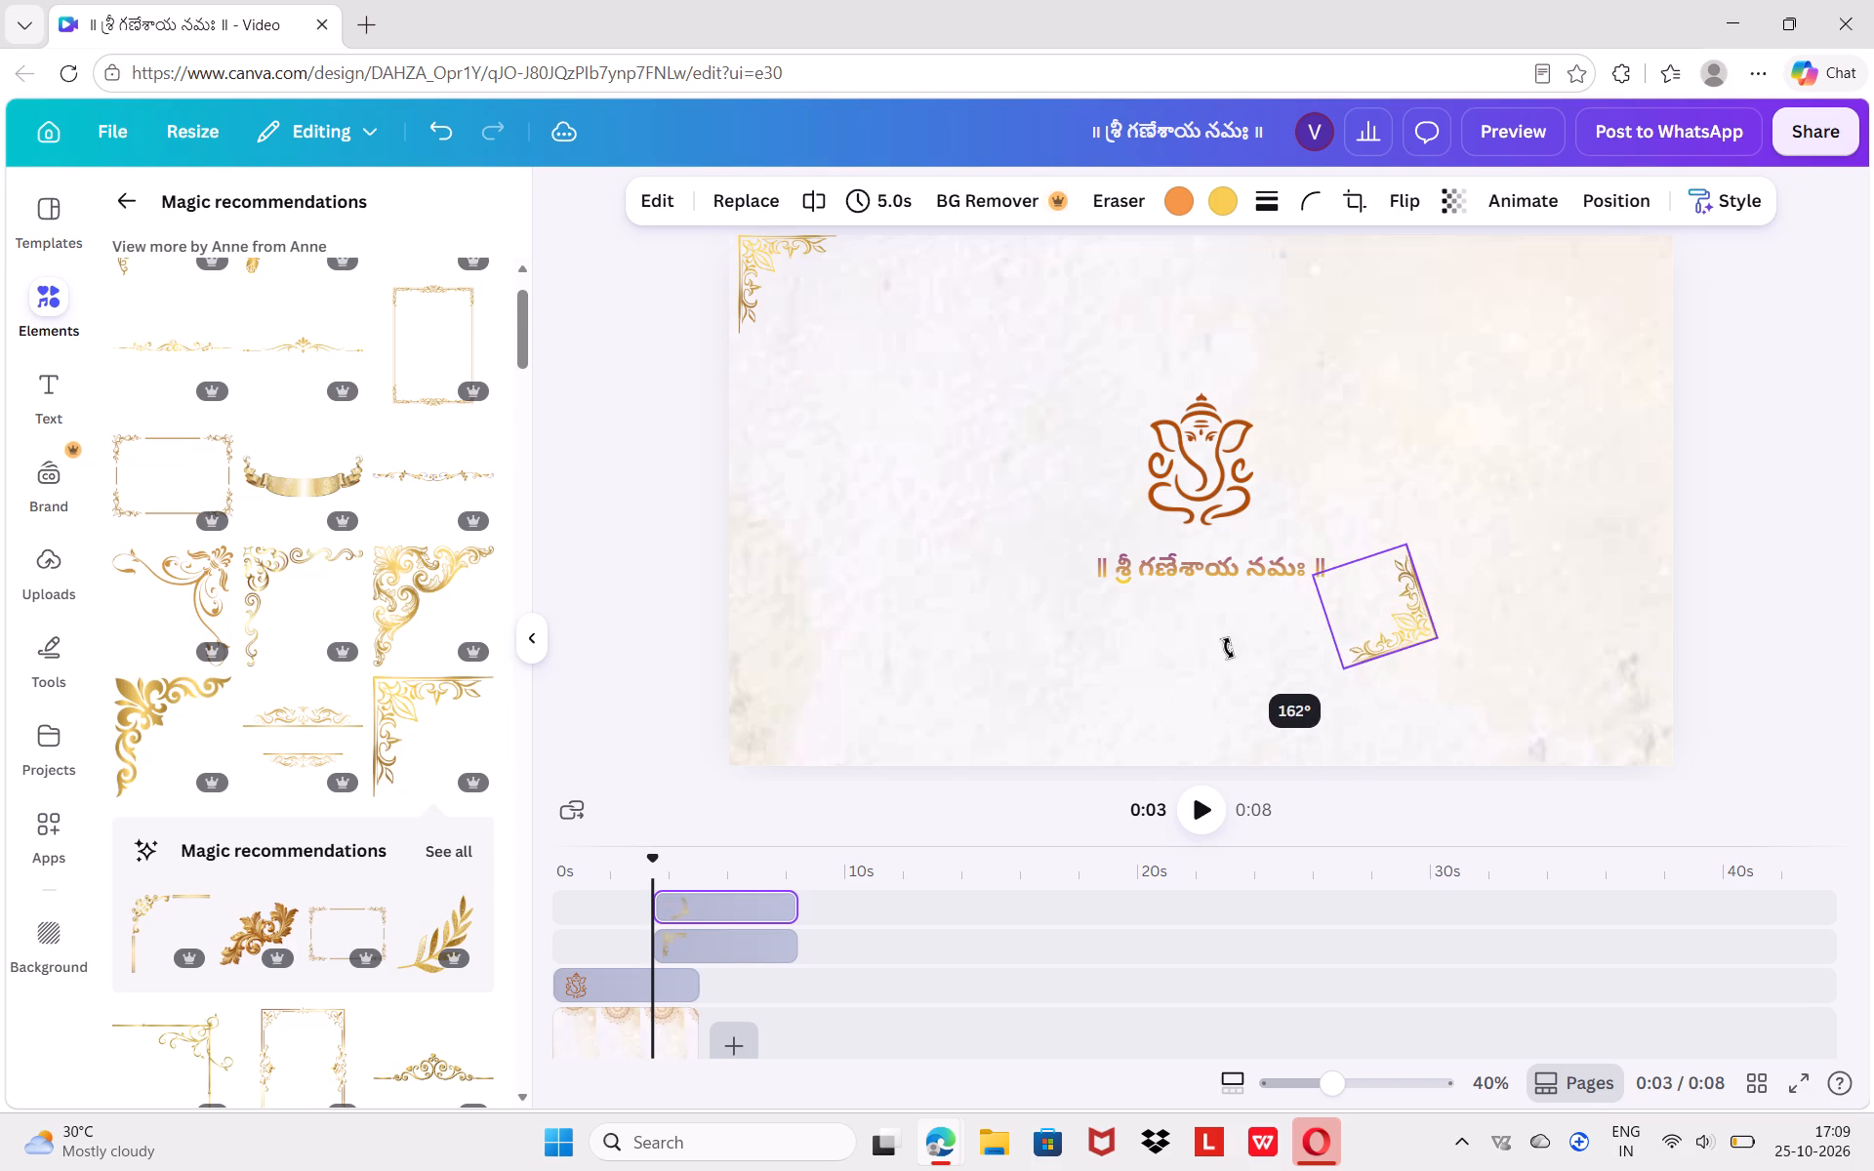
drag(1228, 648, 1189, 602)
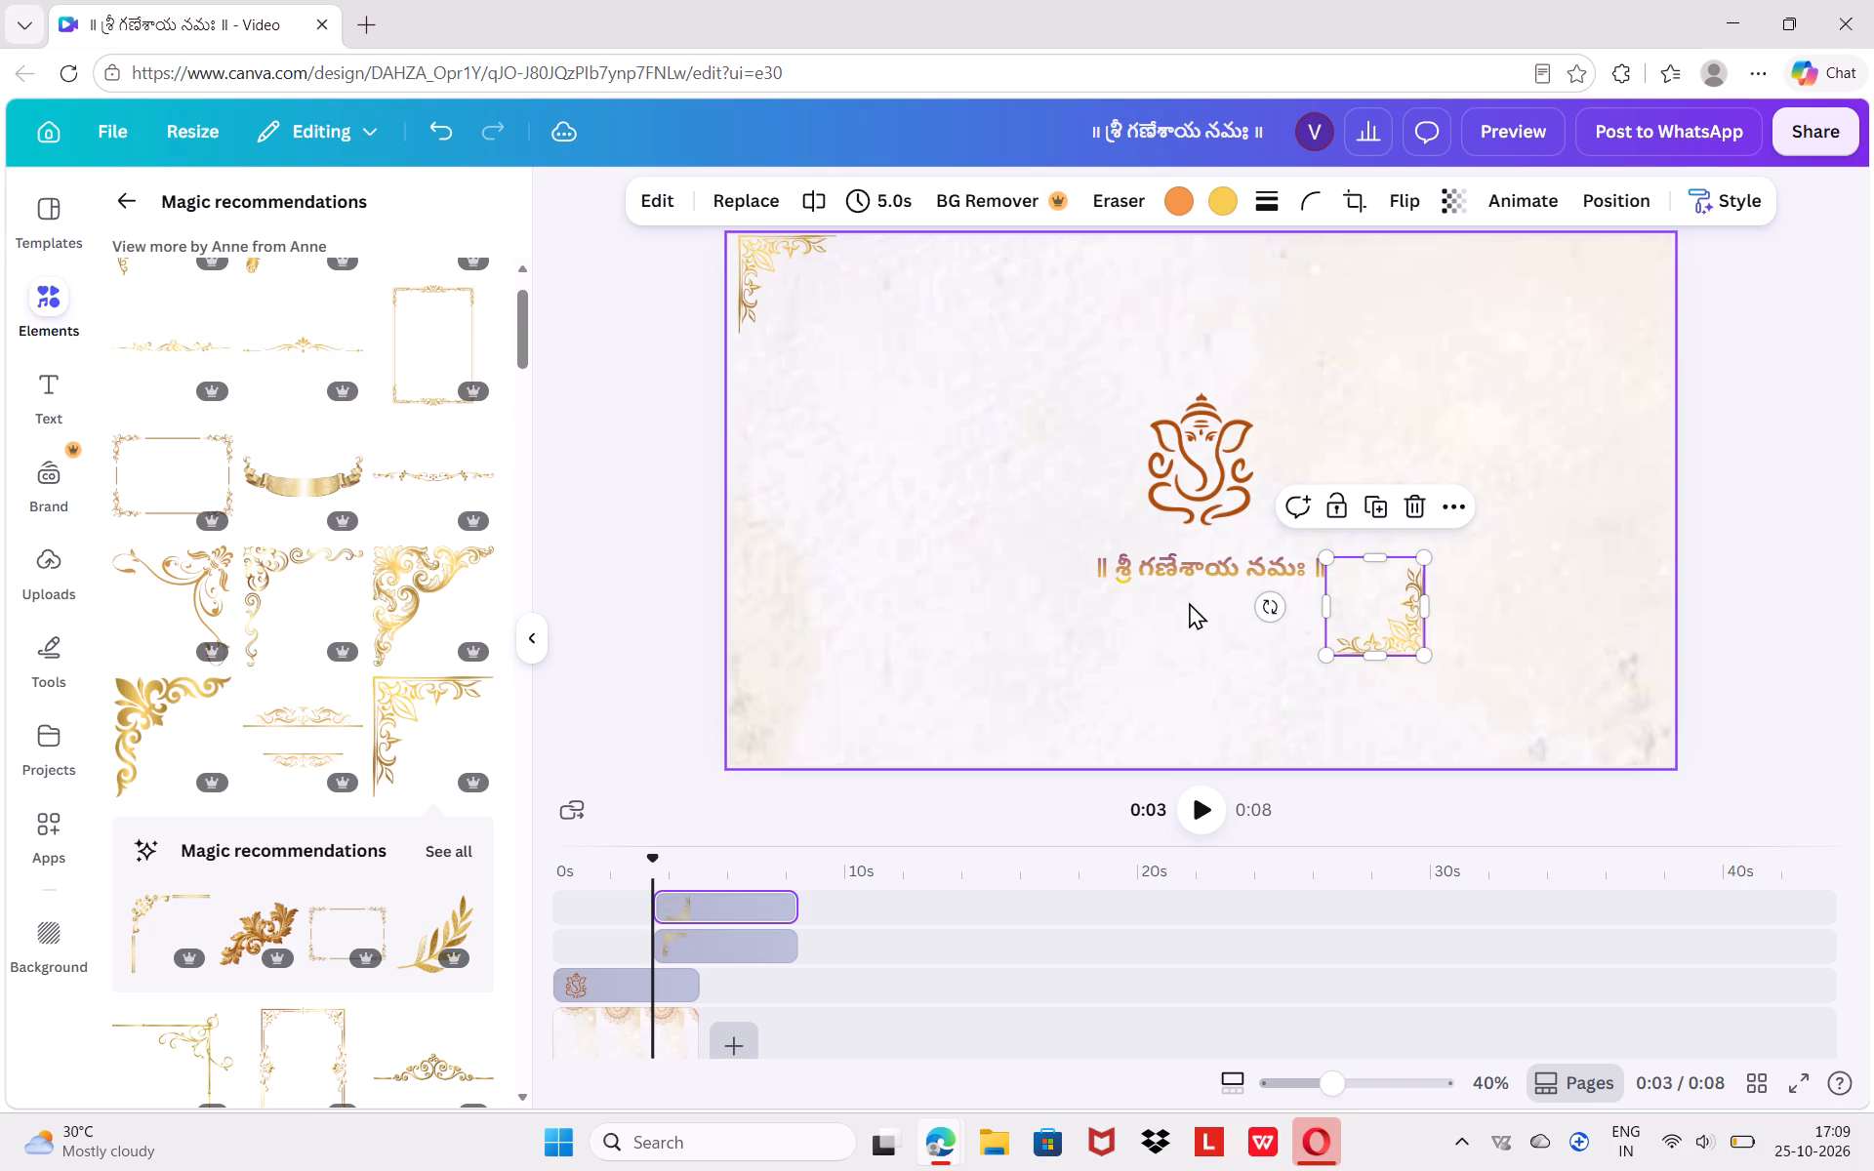
Fit the rotated gold leaf corner into the page's lower-right corner and enlarge it to about 12 percent of the page width.
drag(1403, 602, 1628, 698)
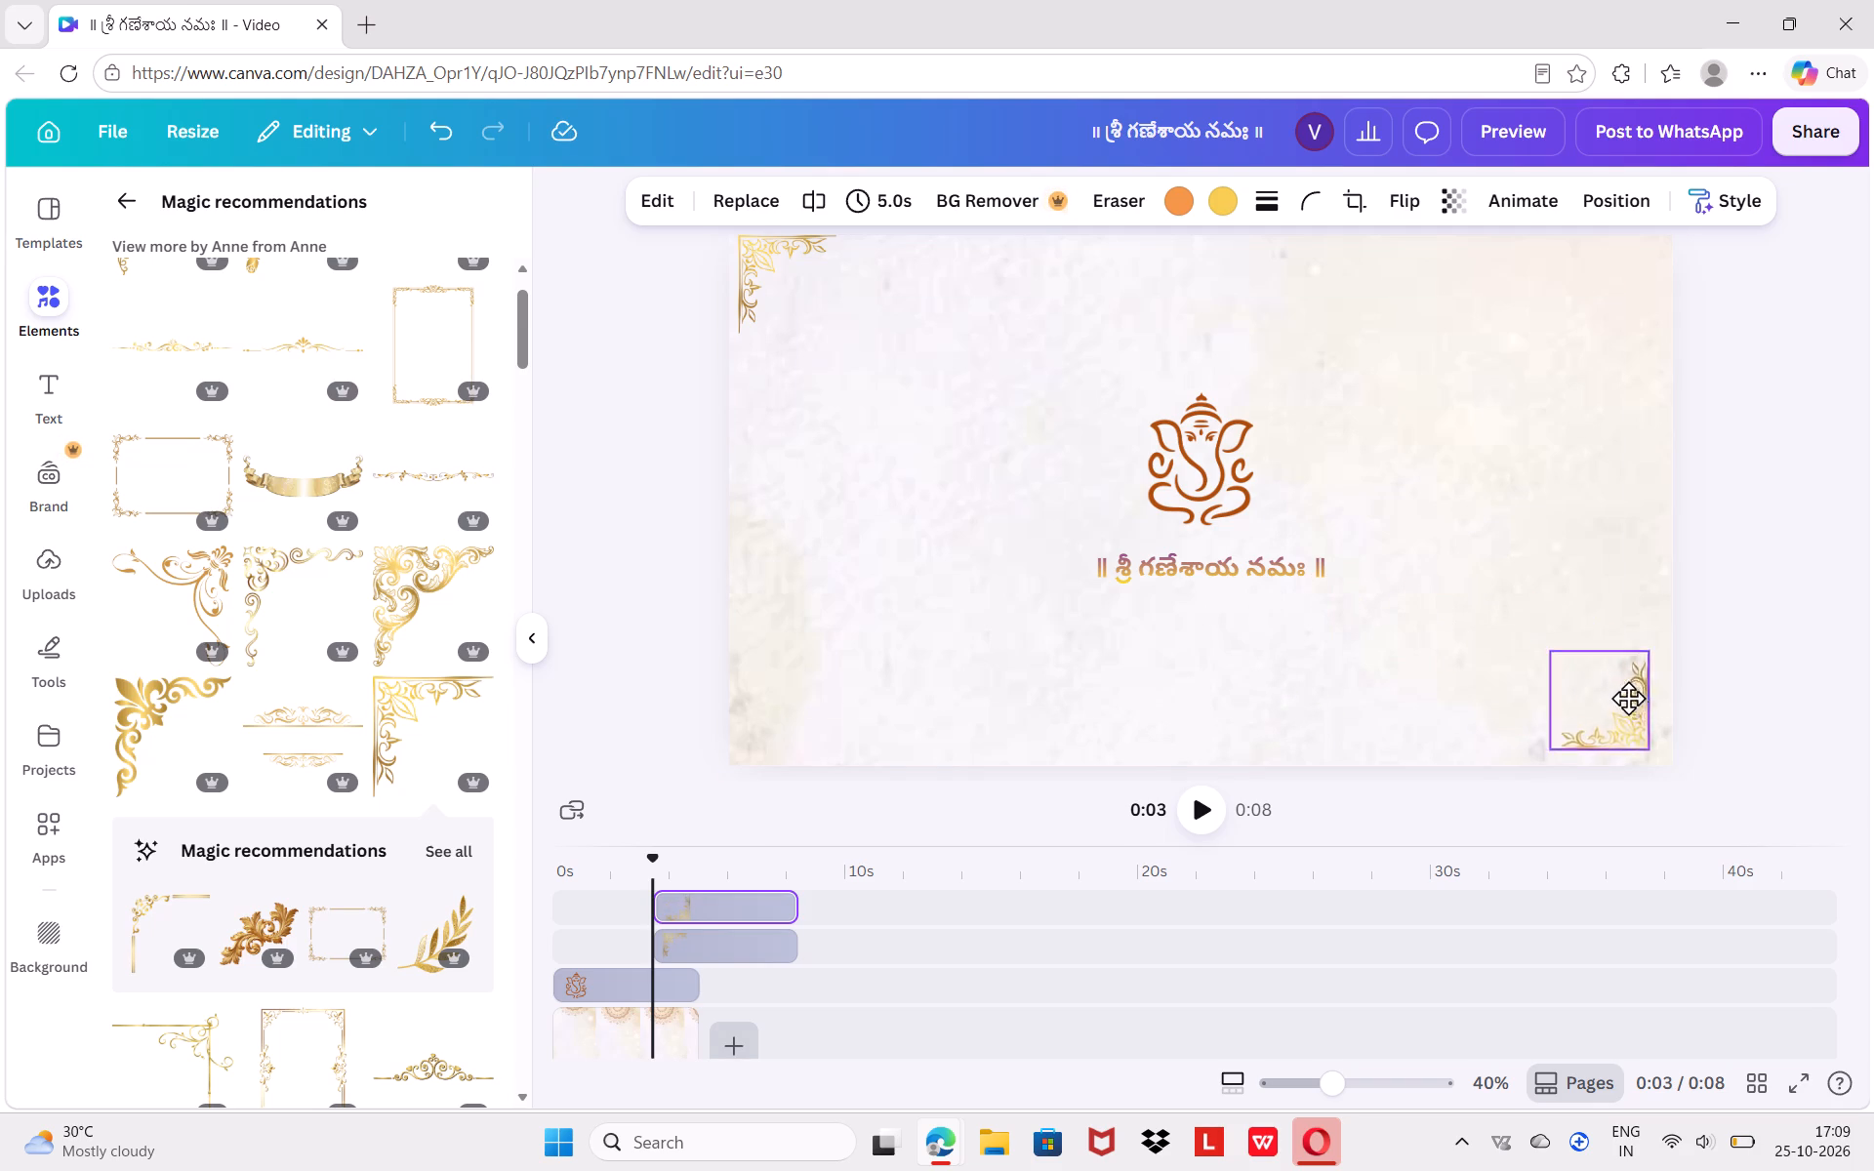
drag(1628, 698, 1638, 700)
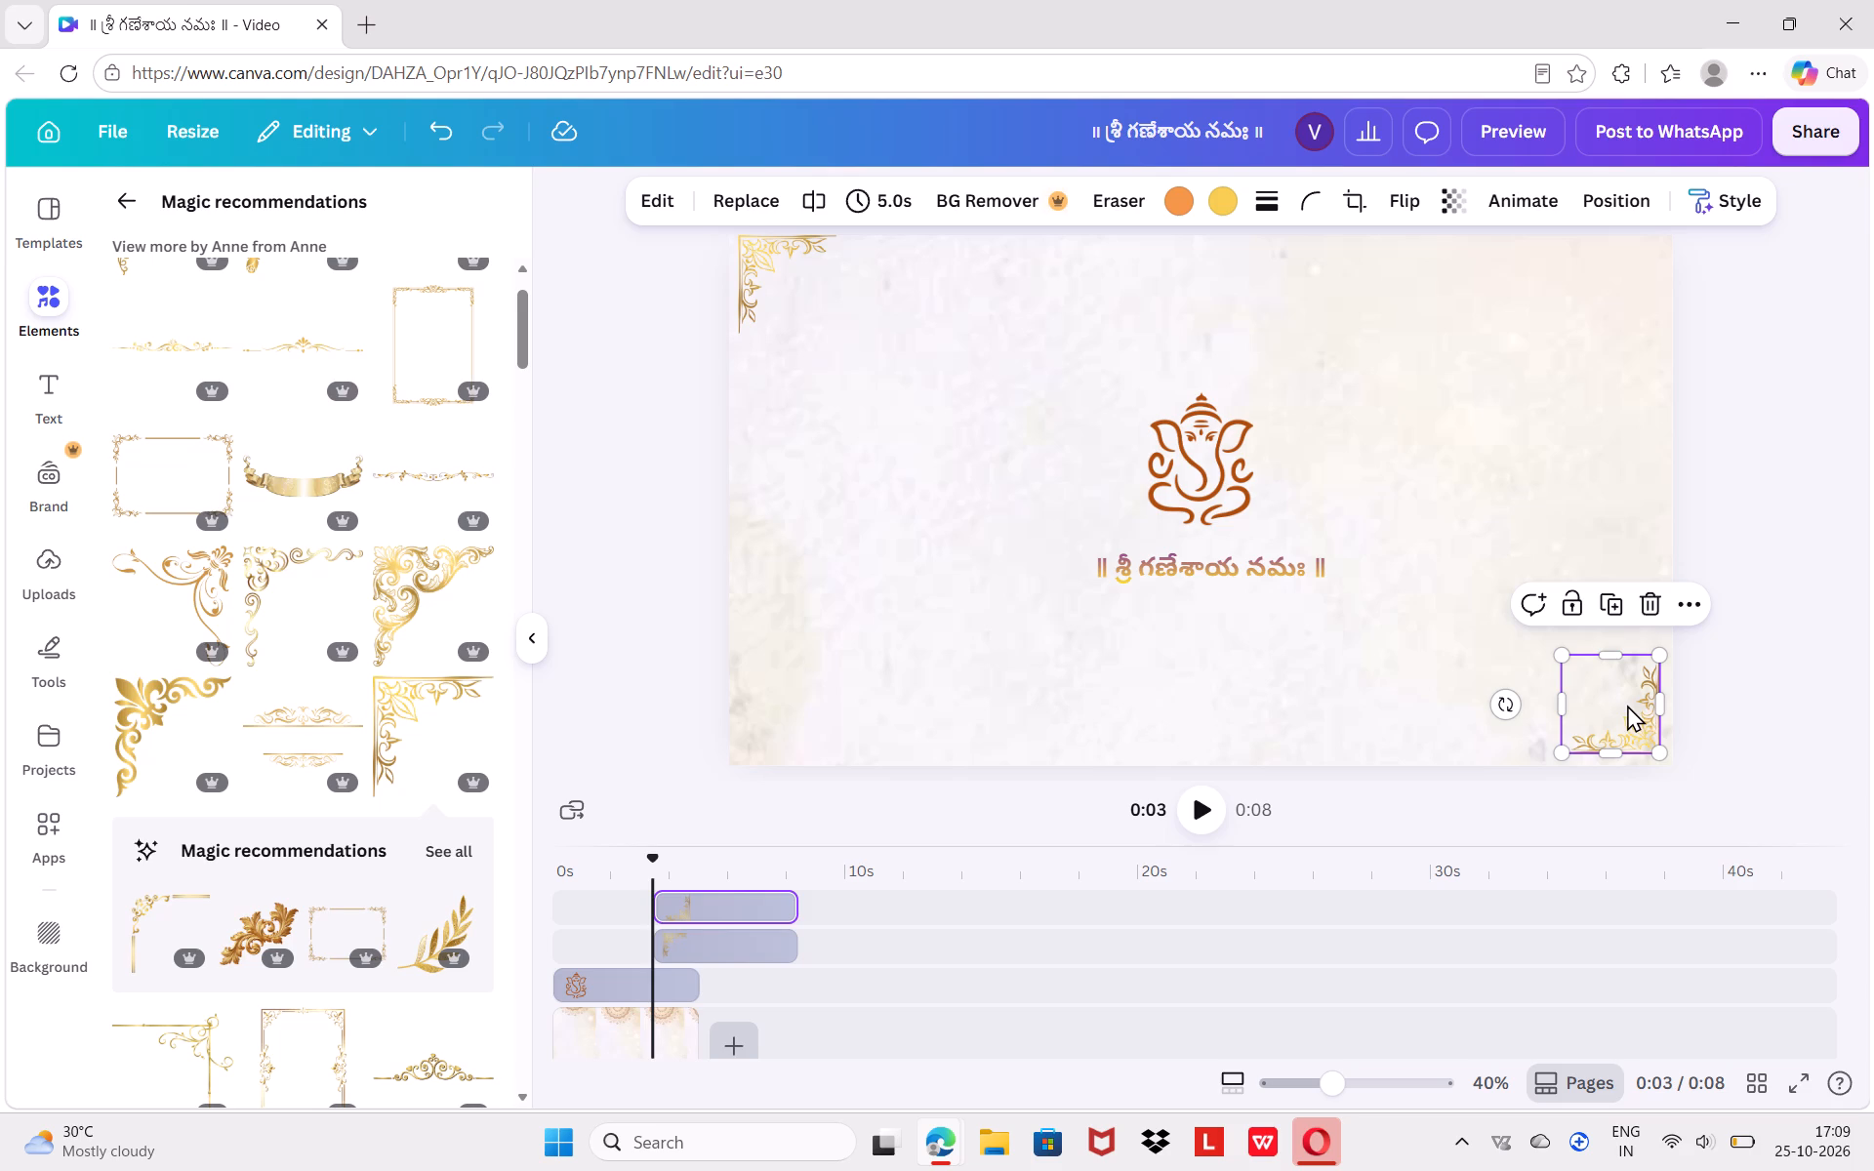
drag(1567, 651, 1540, 644)
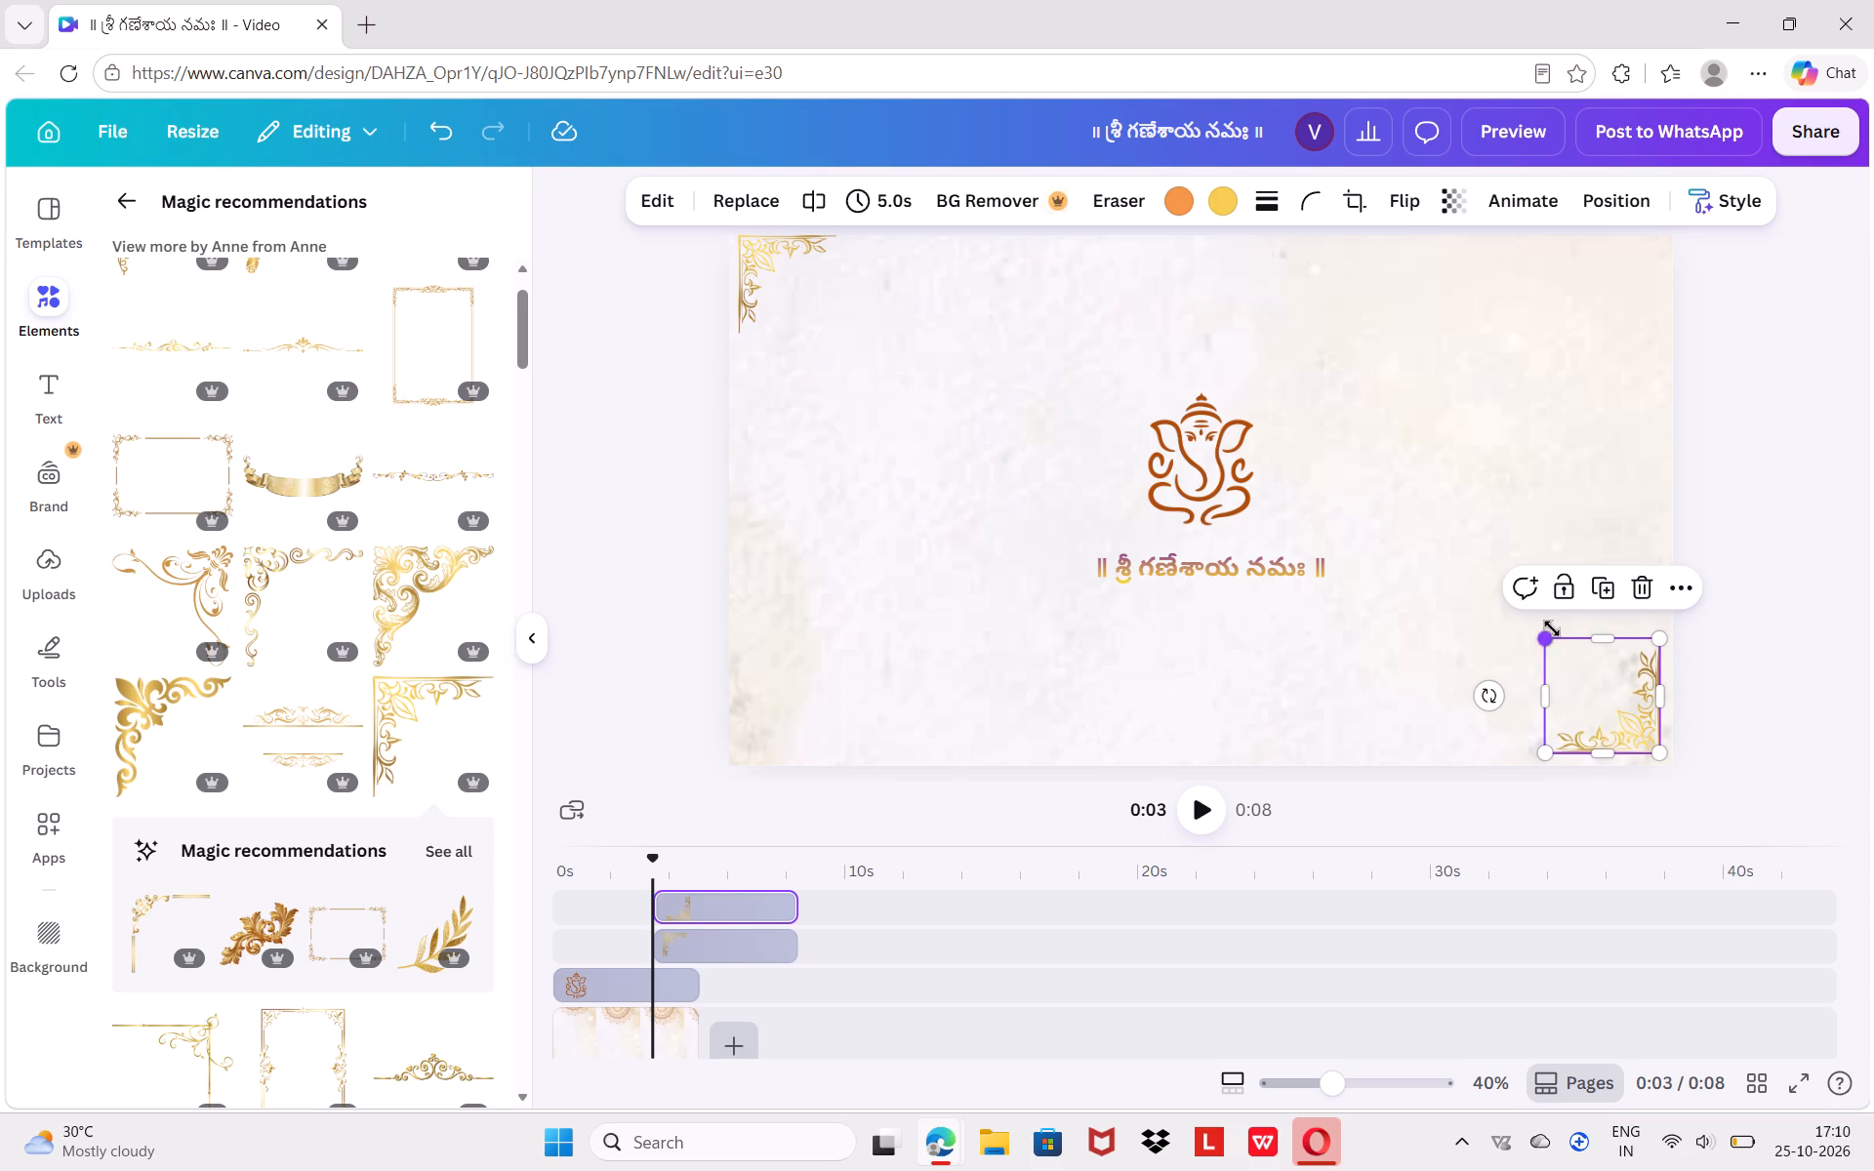
click(1751, 457)
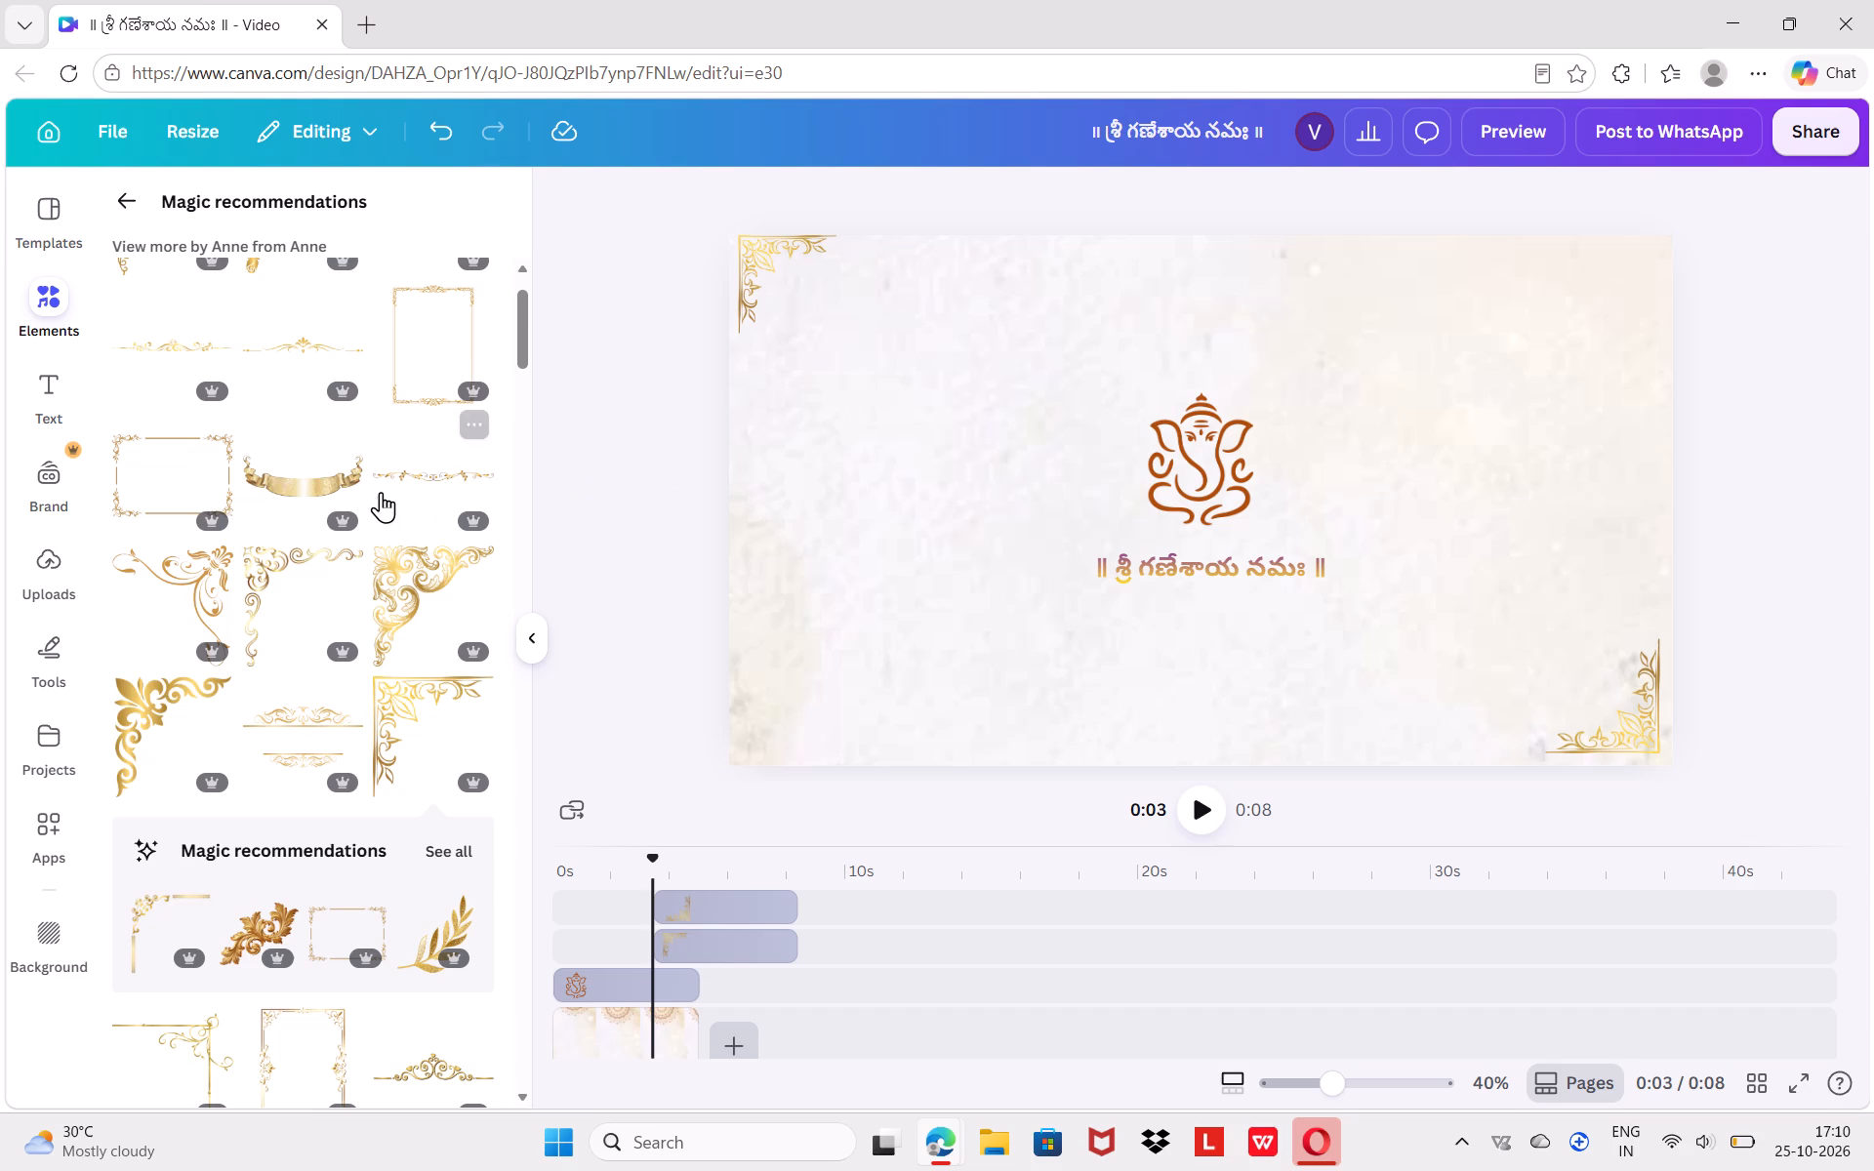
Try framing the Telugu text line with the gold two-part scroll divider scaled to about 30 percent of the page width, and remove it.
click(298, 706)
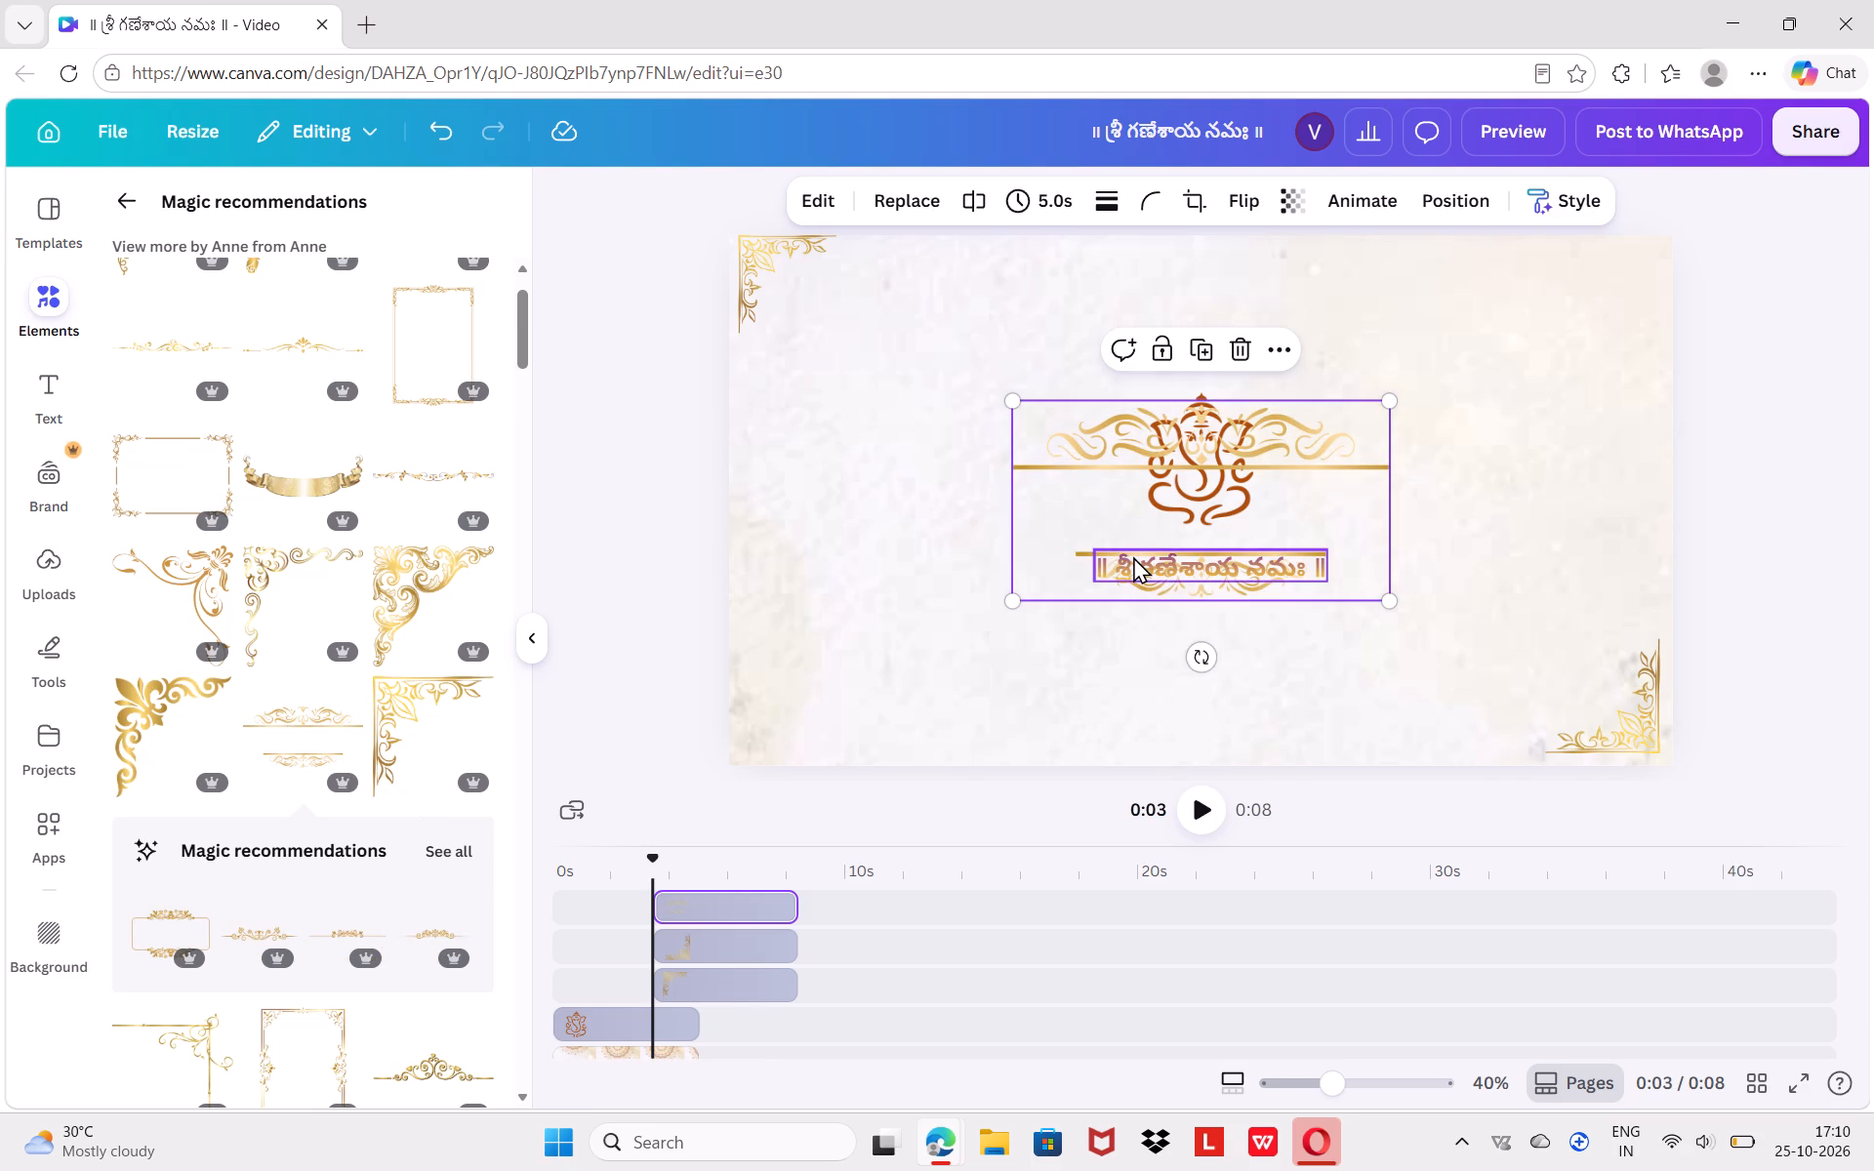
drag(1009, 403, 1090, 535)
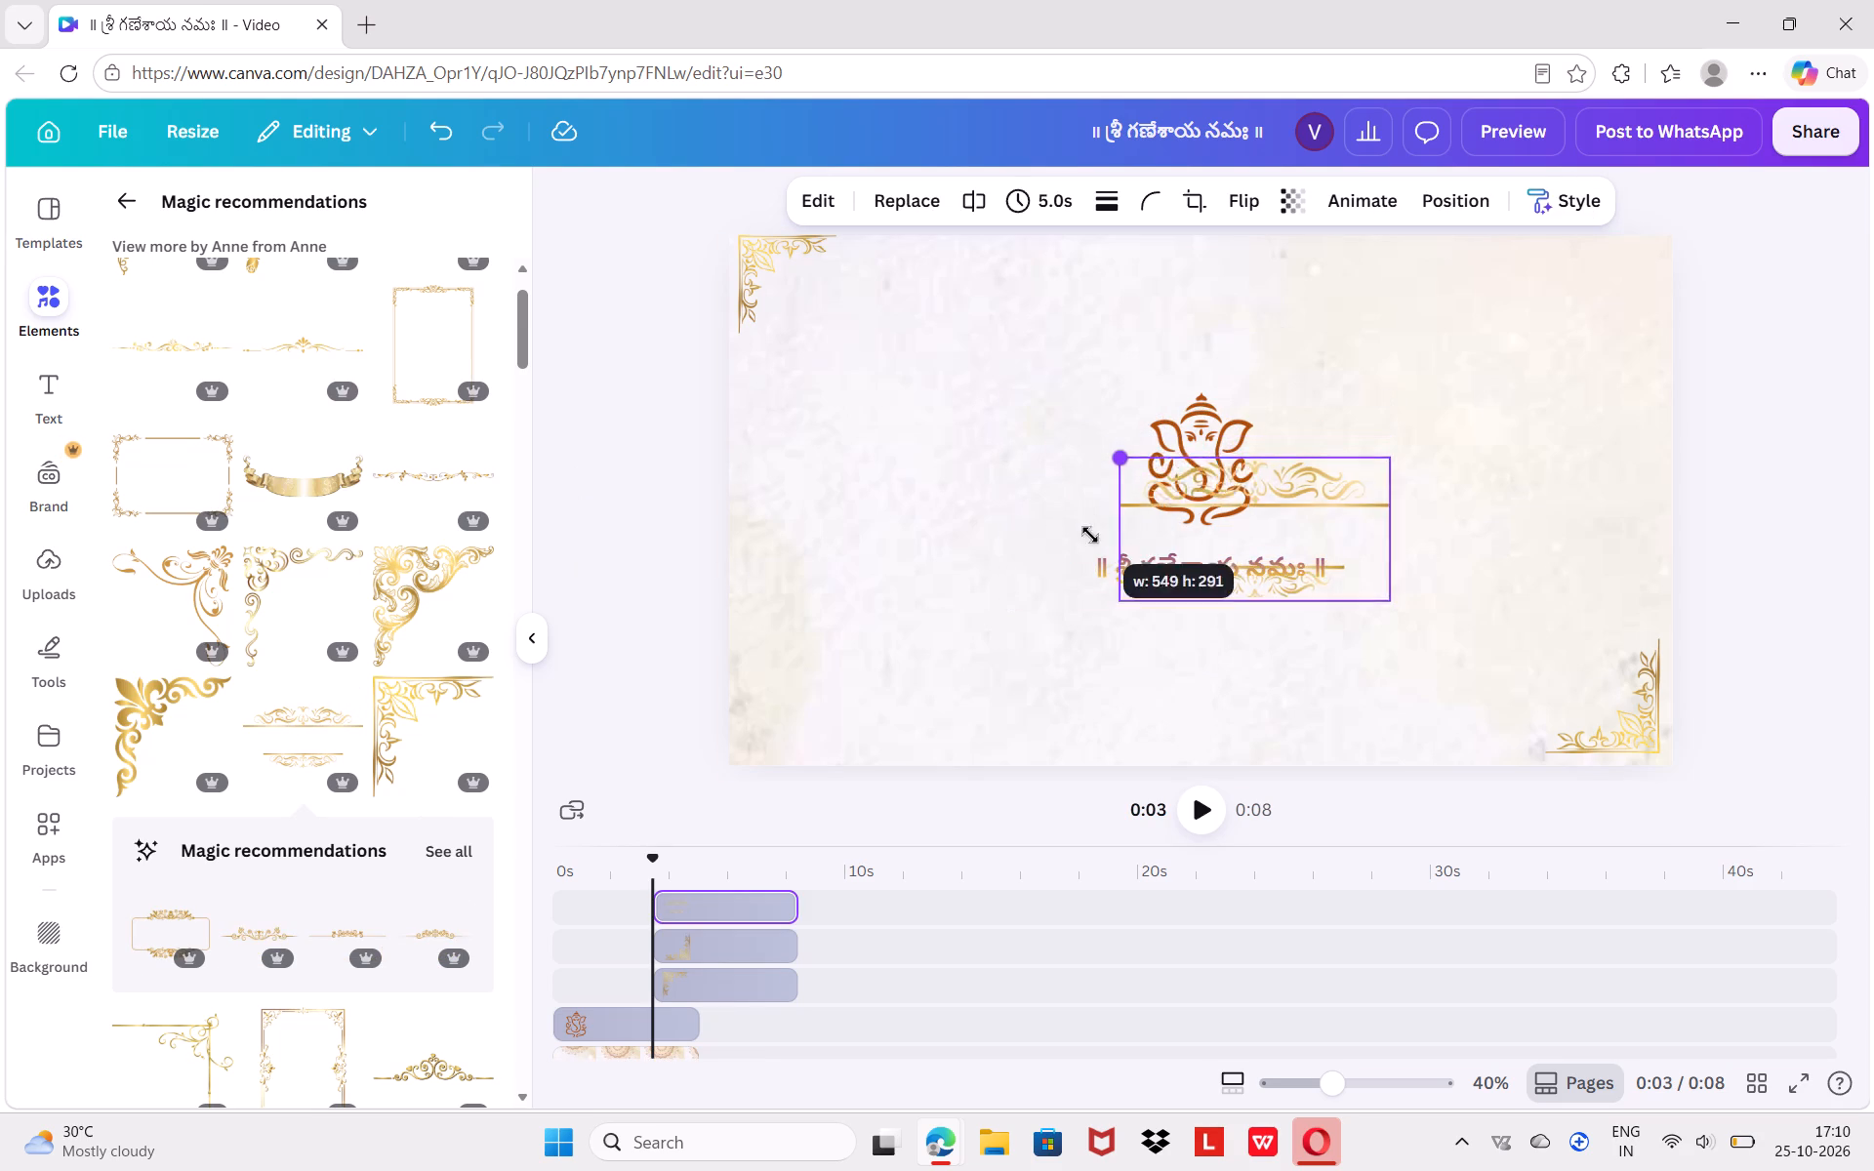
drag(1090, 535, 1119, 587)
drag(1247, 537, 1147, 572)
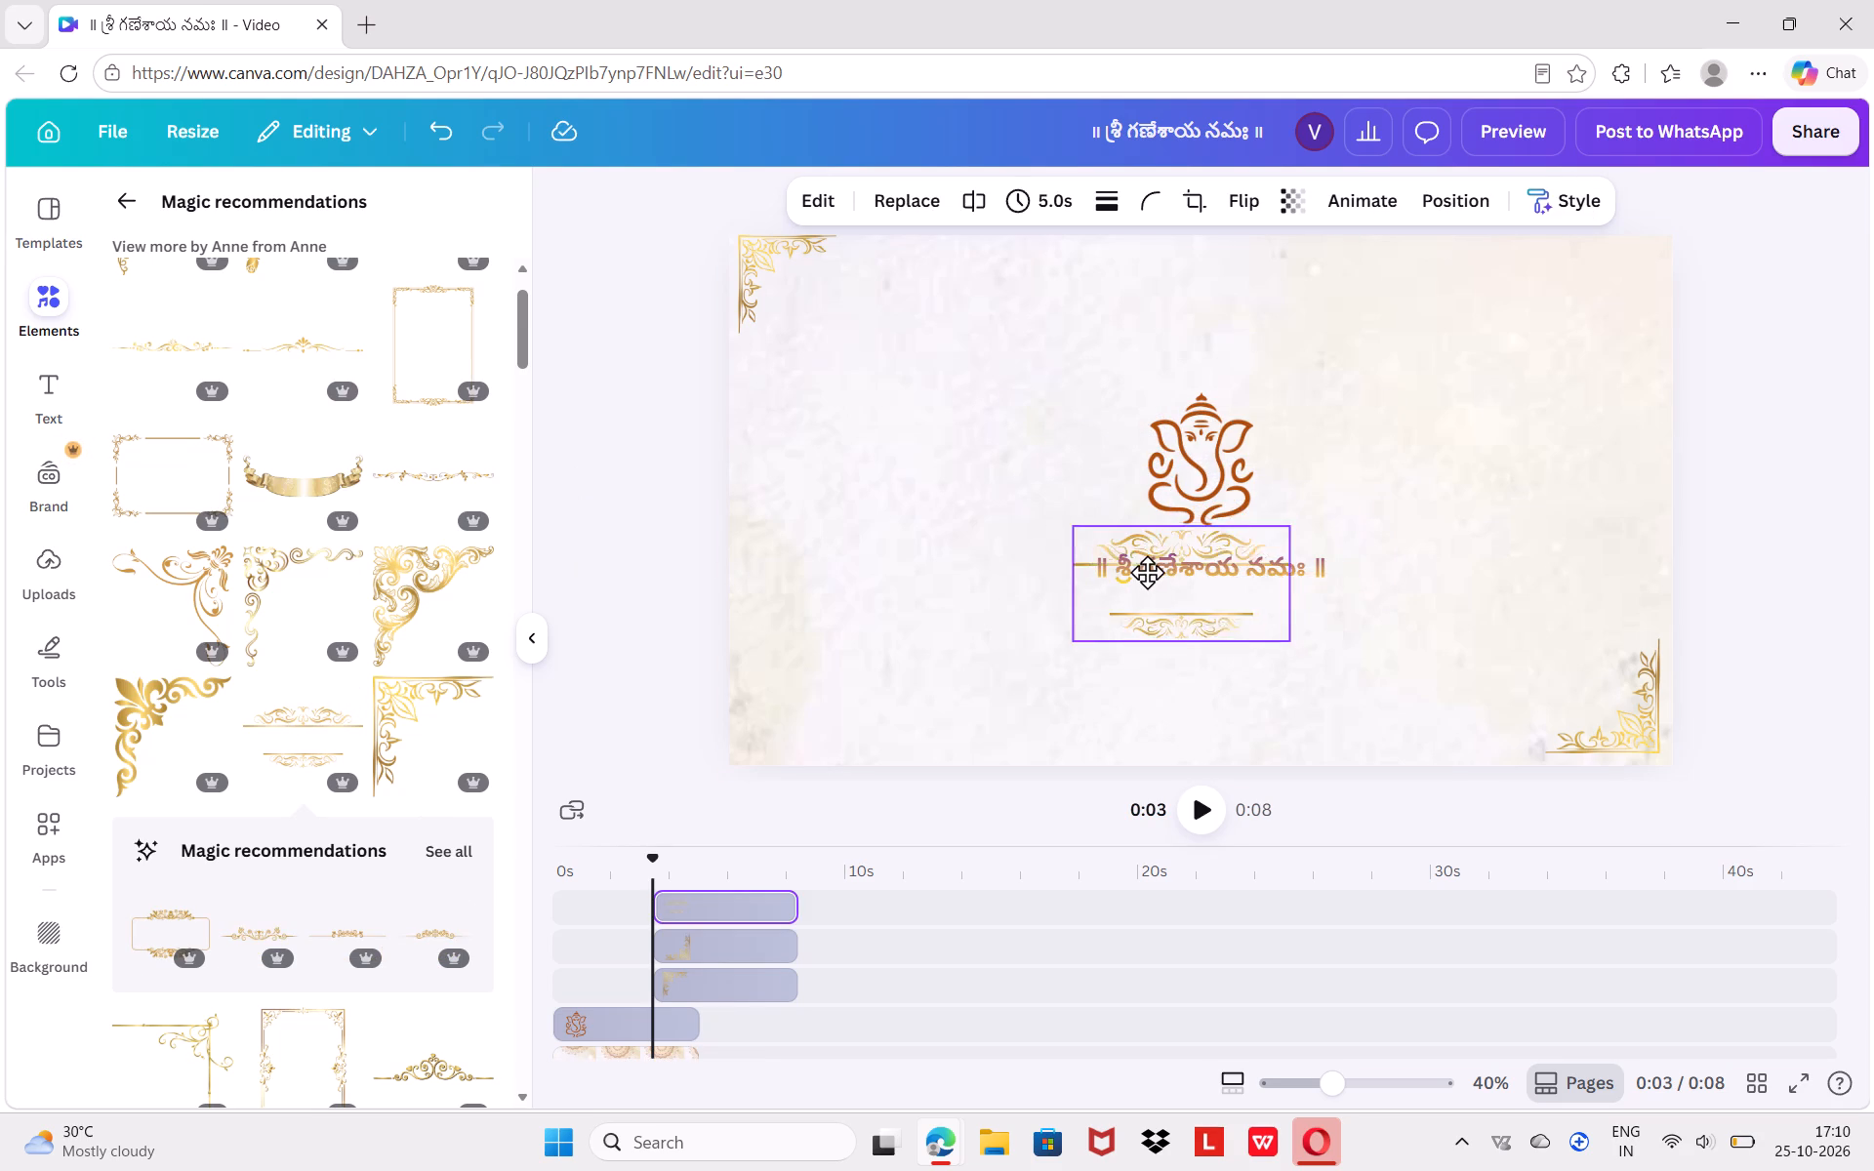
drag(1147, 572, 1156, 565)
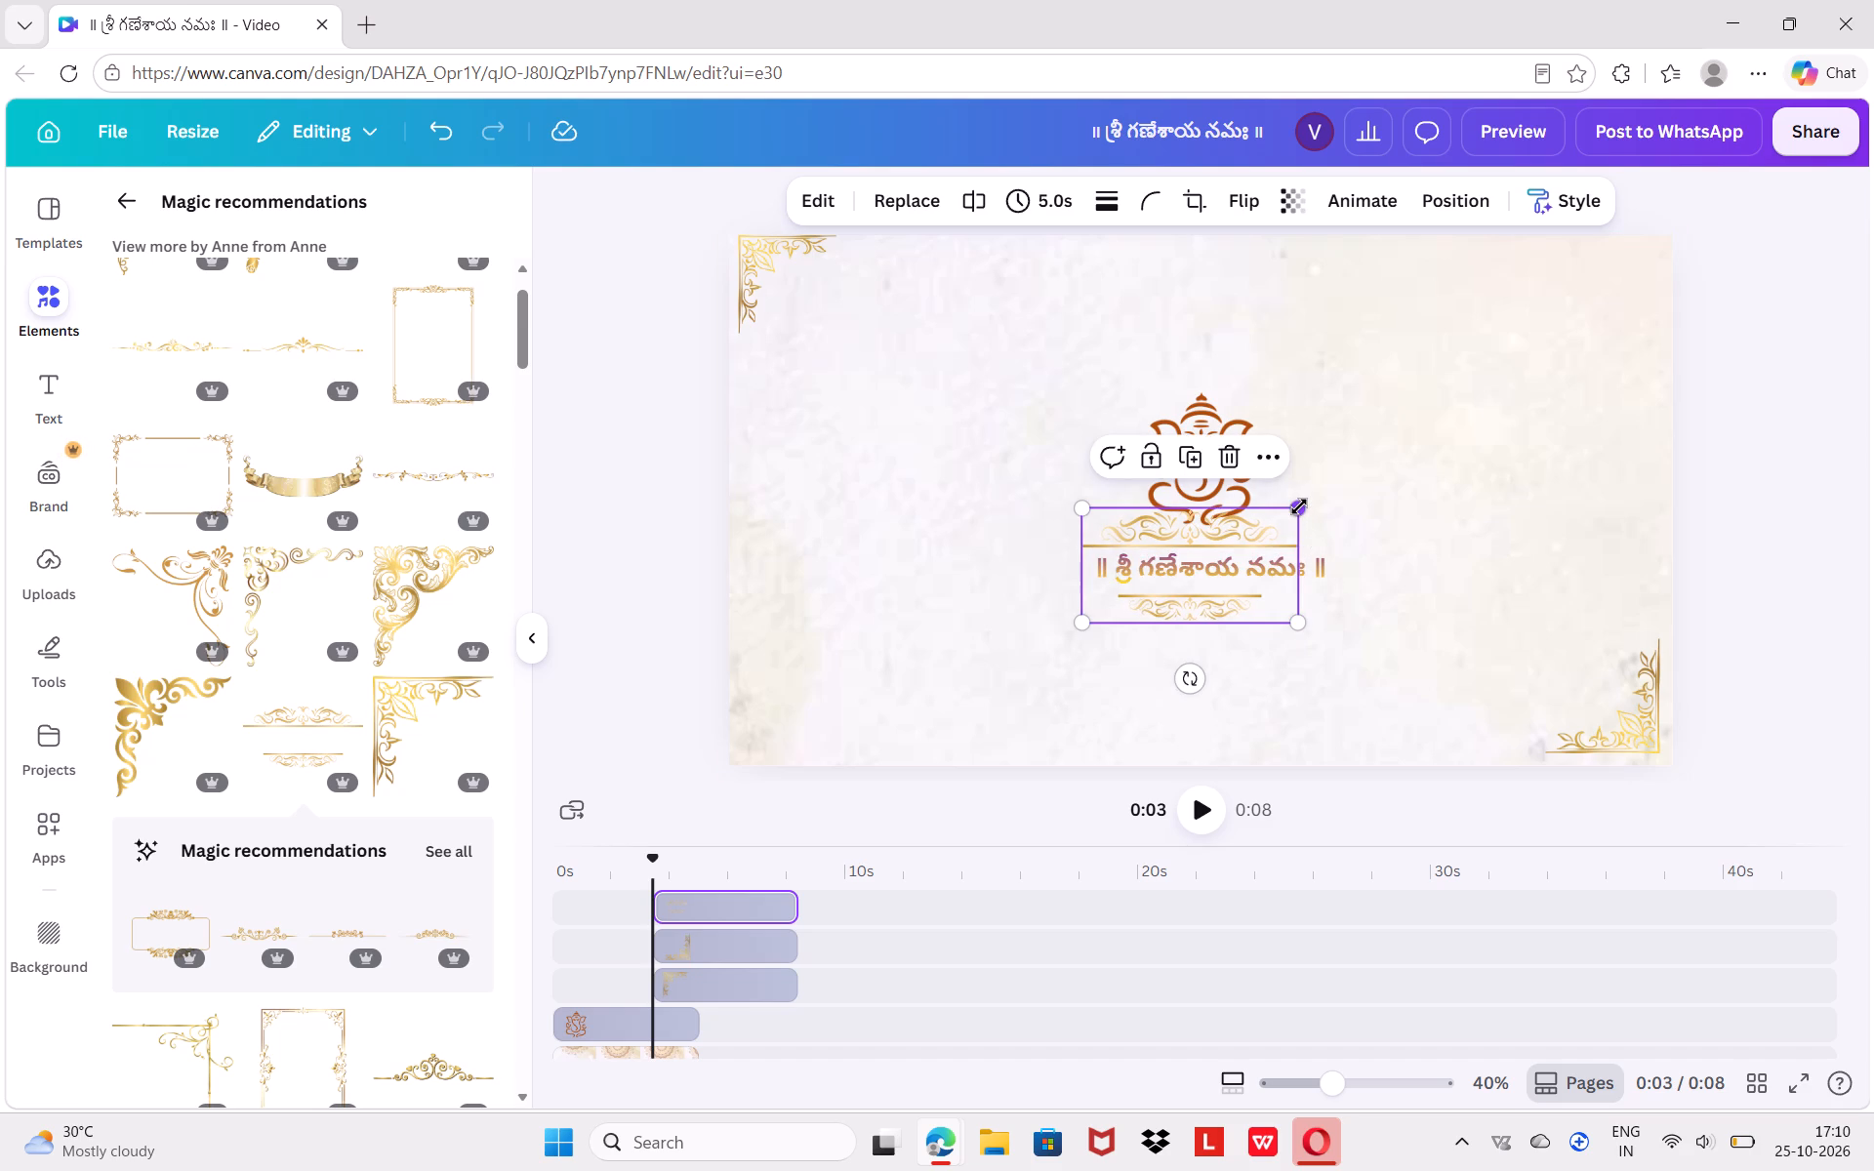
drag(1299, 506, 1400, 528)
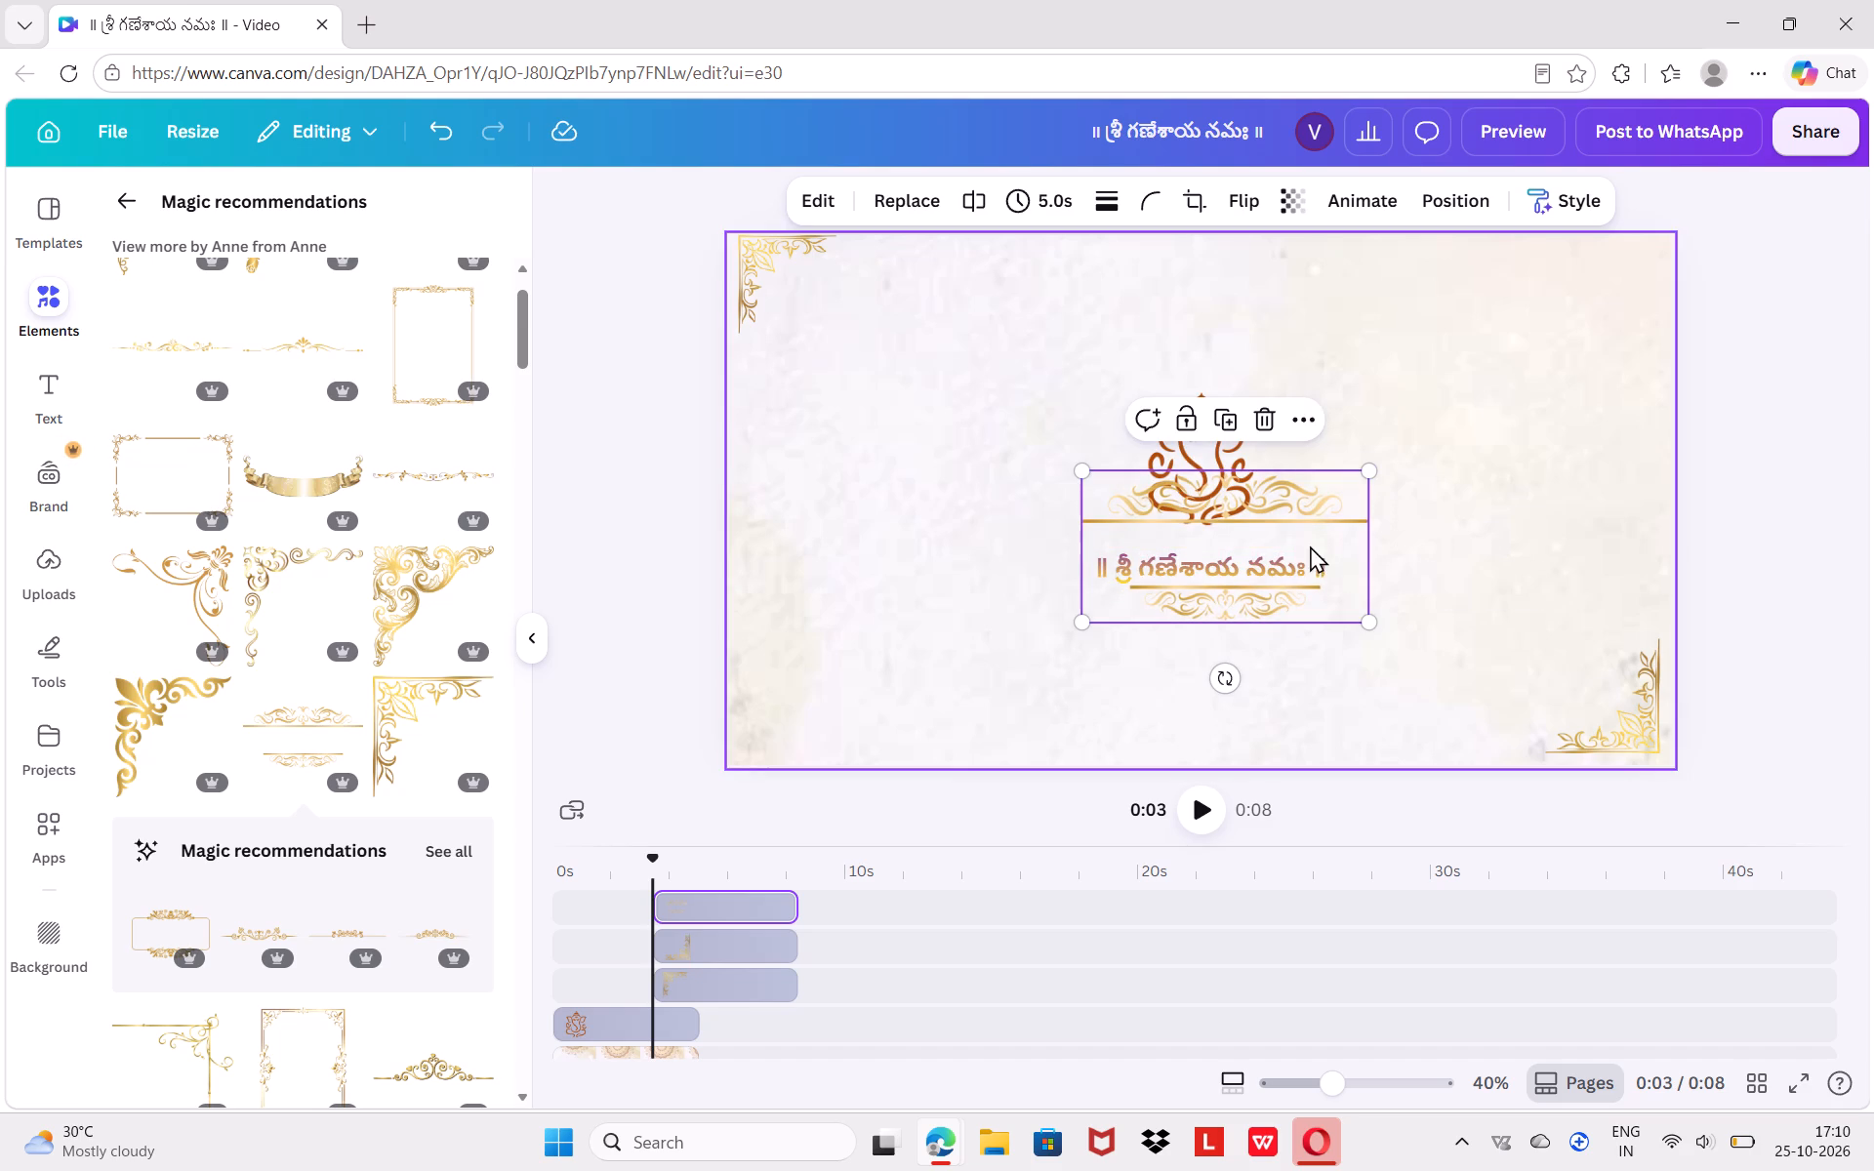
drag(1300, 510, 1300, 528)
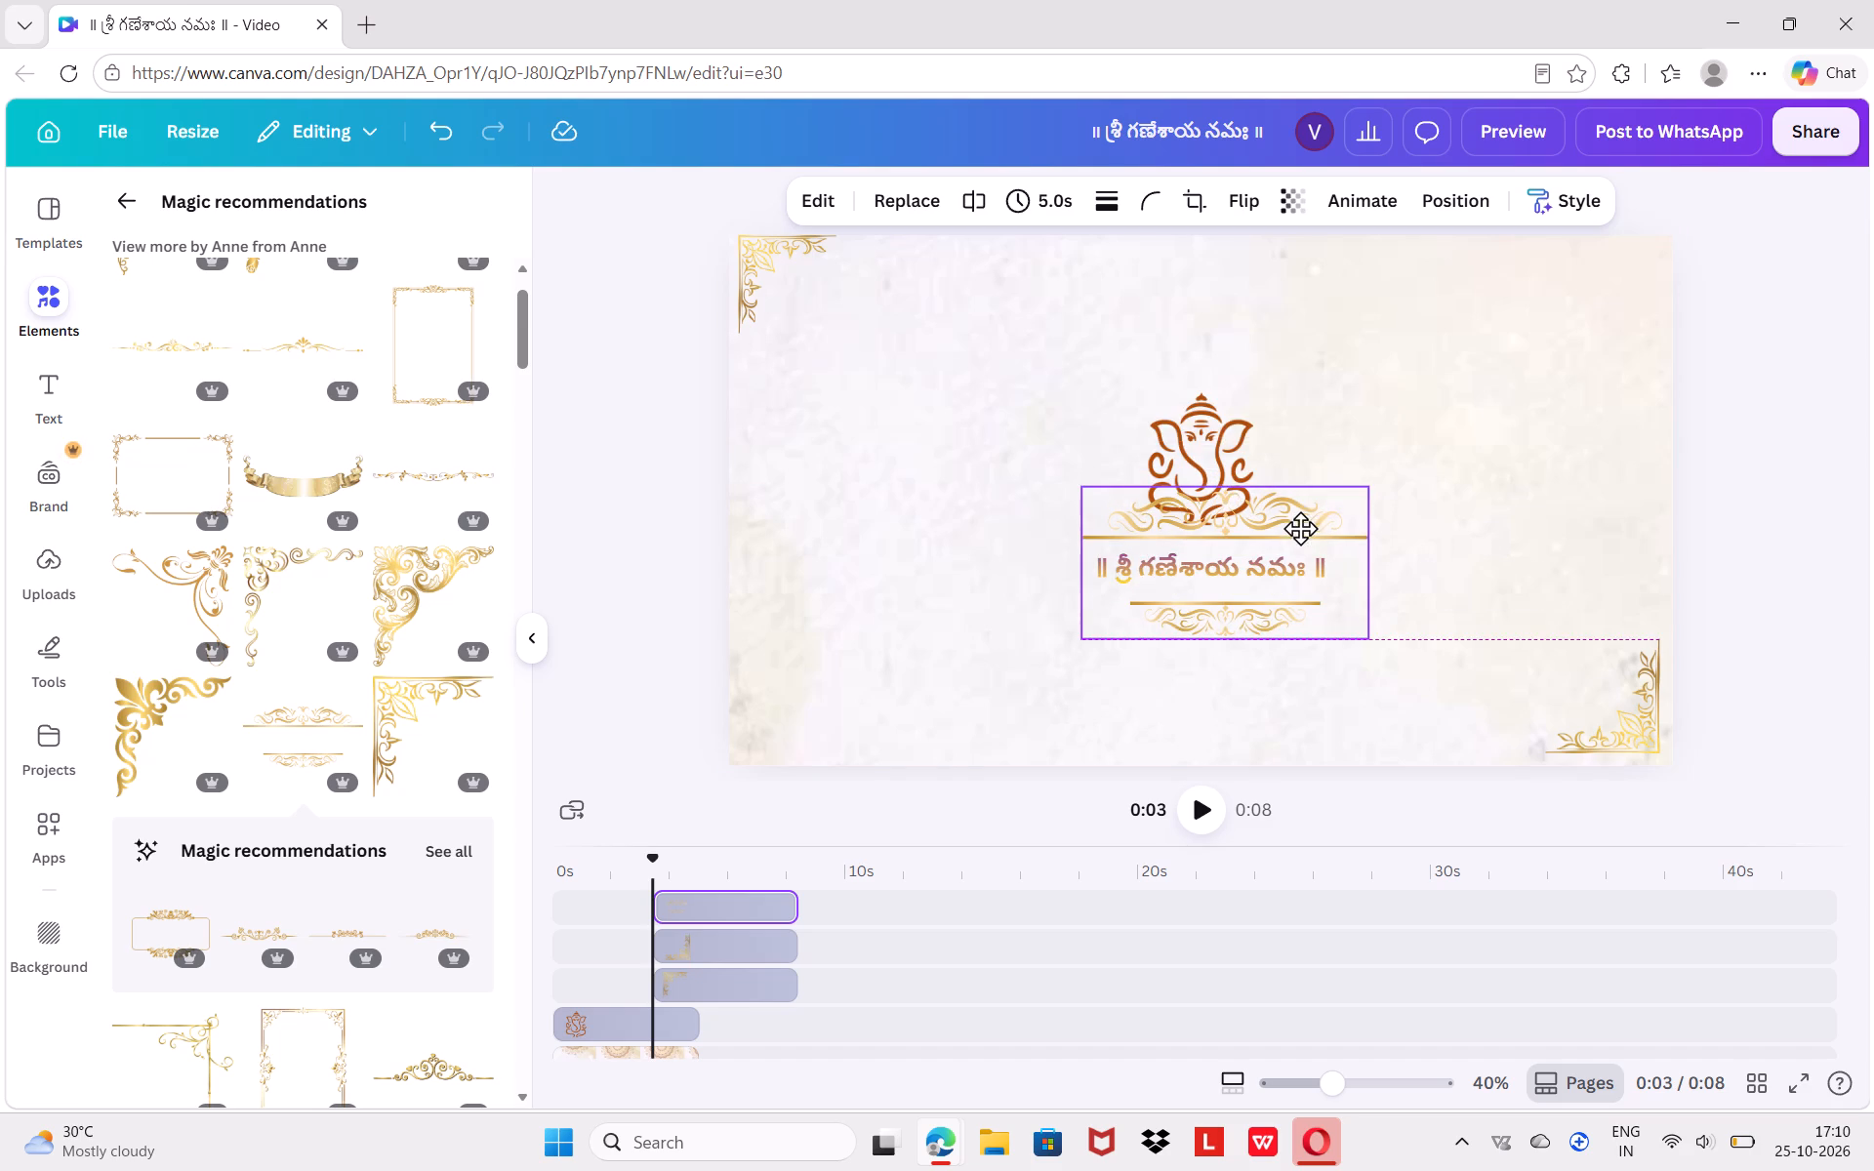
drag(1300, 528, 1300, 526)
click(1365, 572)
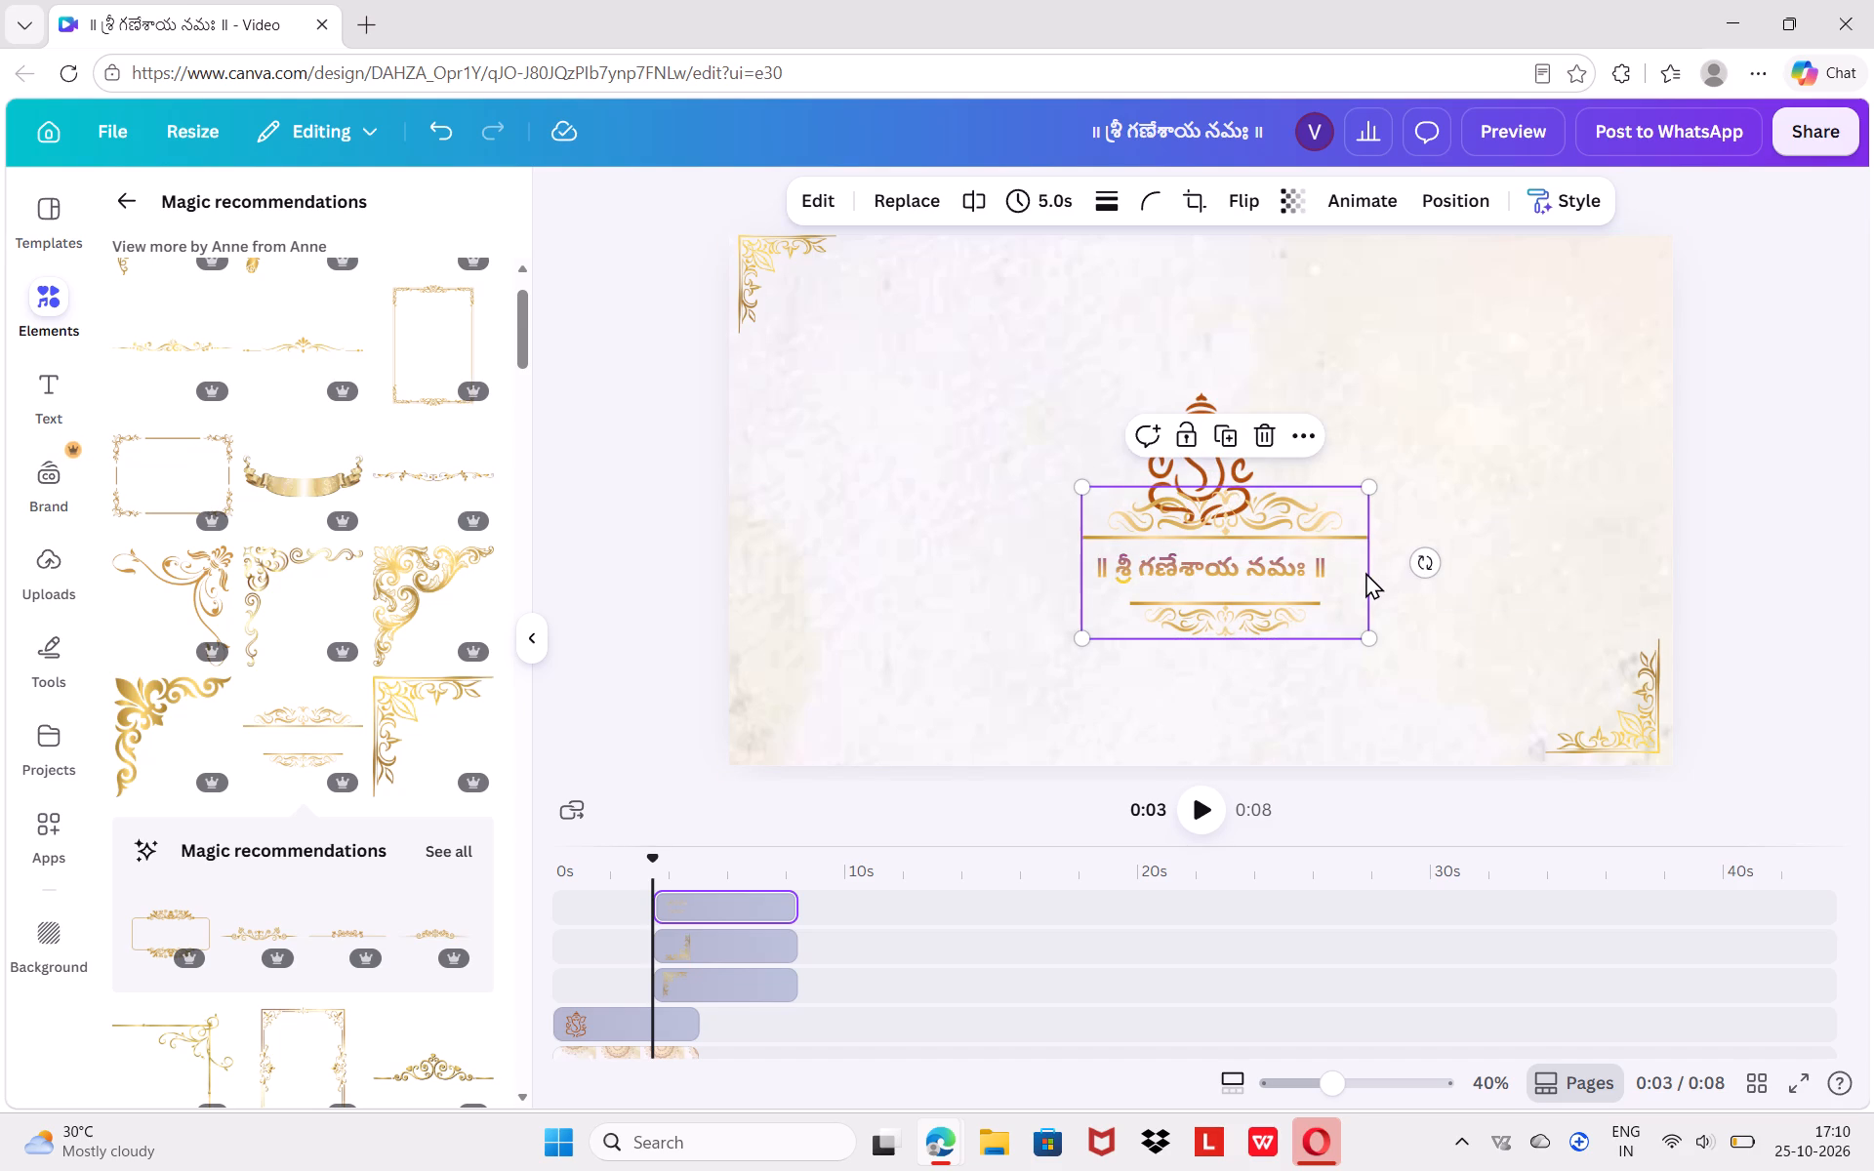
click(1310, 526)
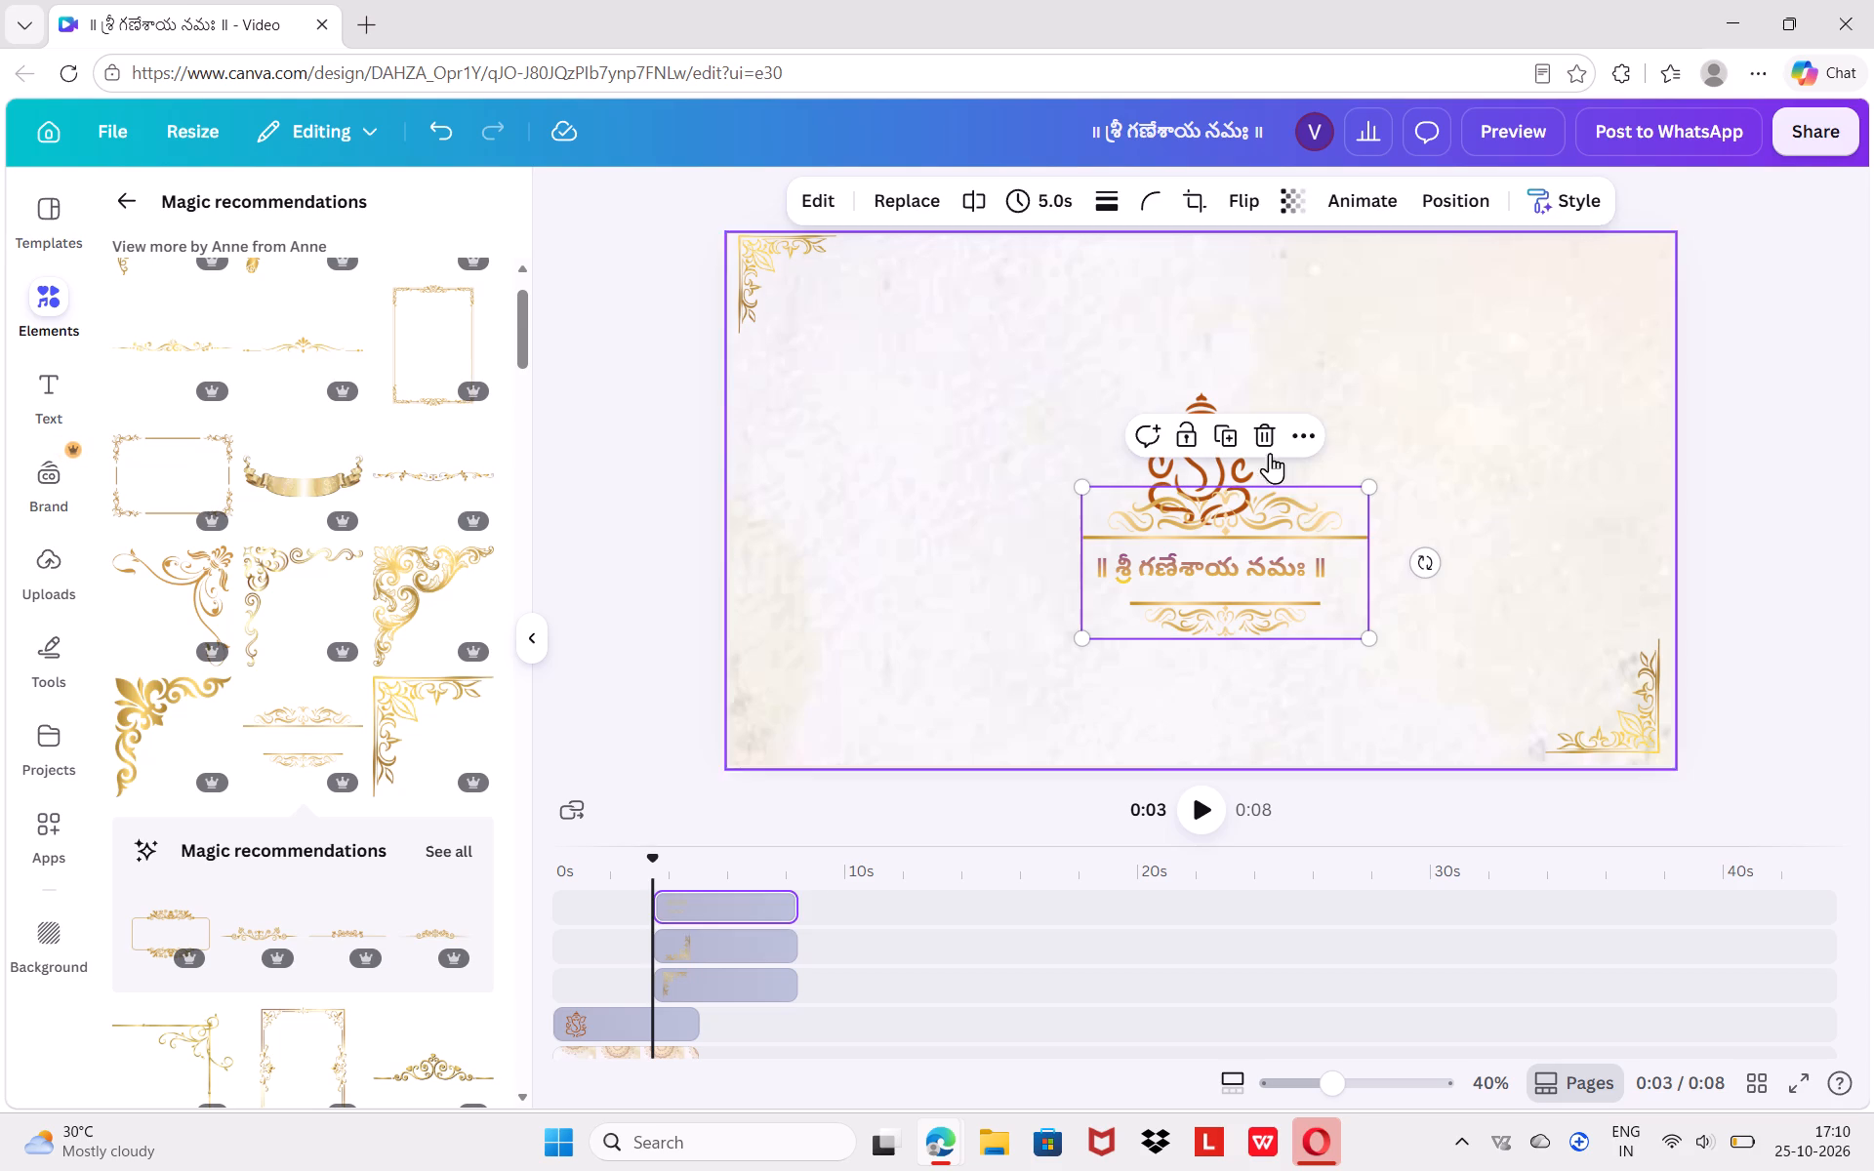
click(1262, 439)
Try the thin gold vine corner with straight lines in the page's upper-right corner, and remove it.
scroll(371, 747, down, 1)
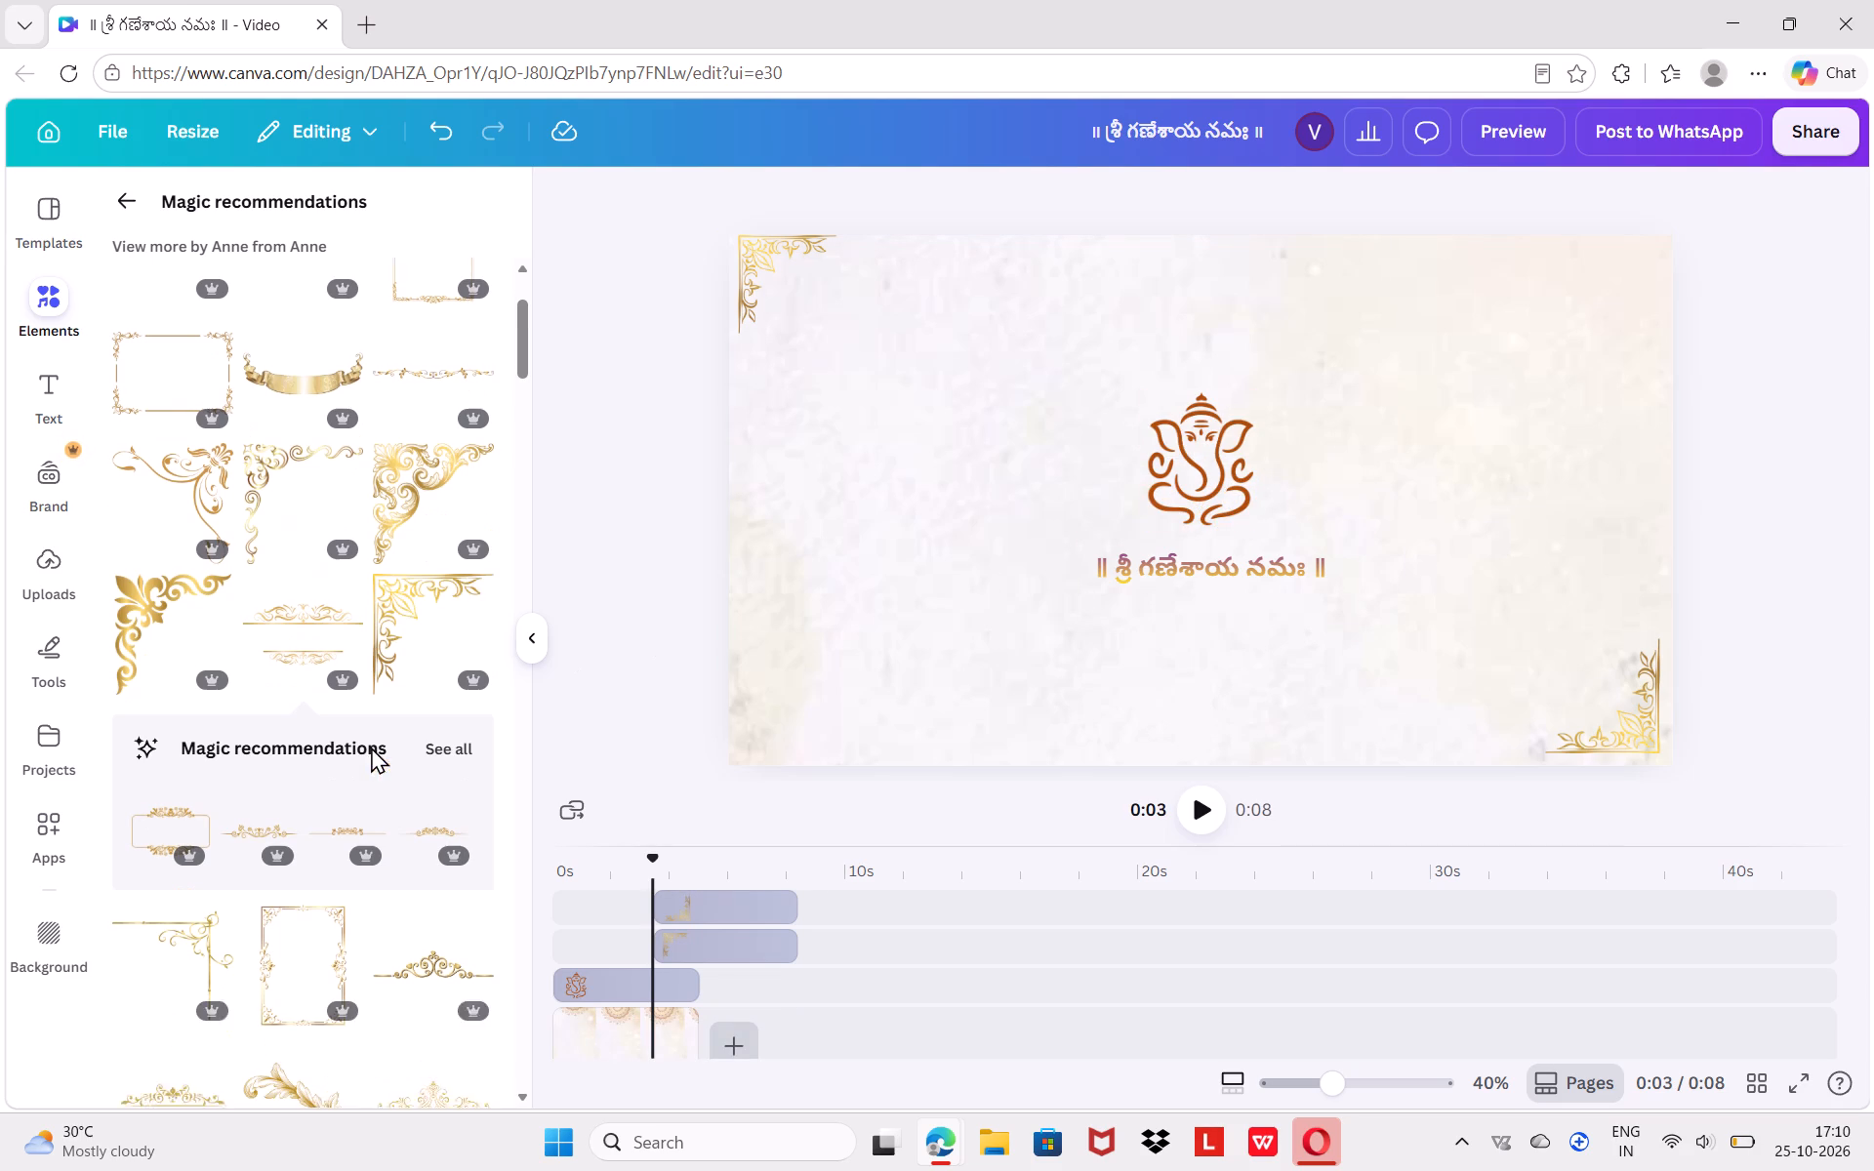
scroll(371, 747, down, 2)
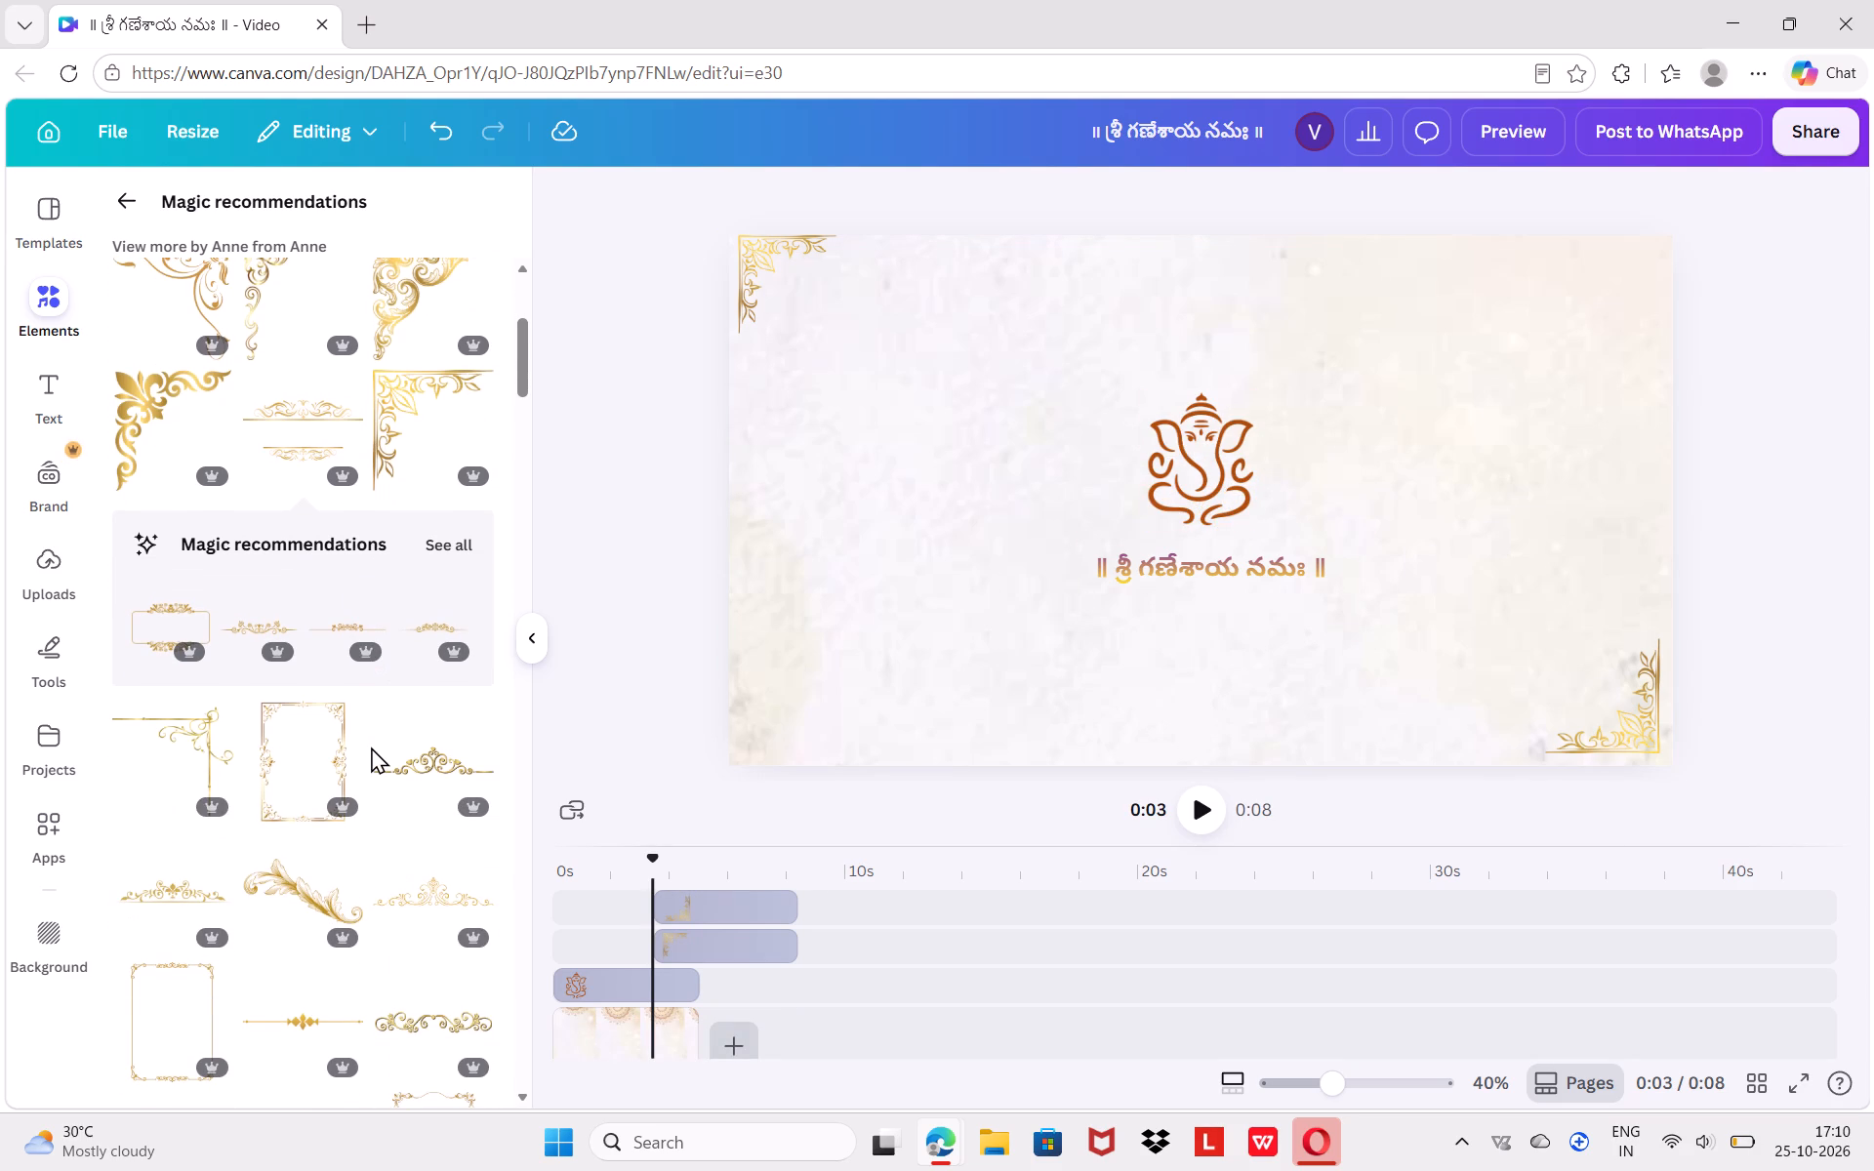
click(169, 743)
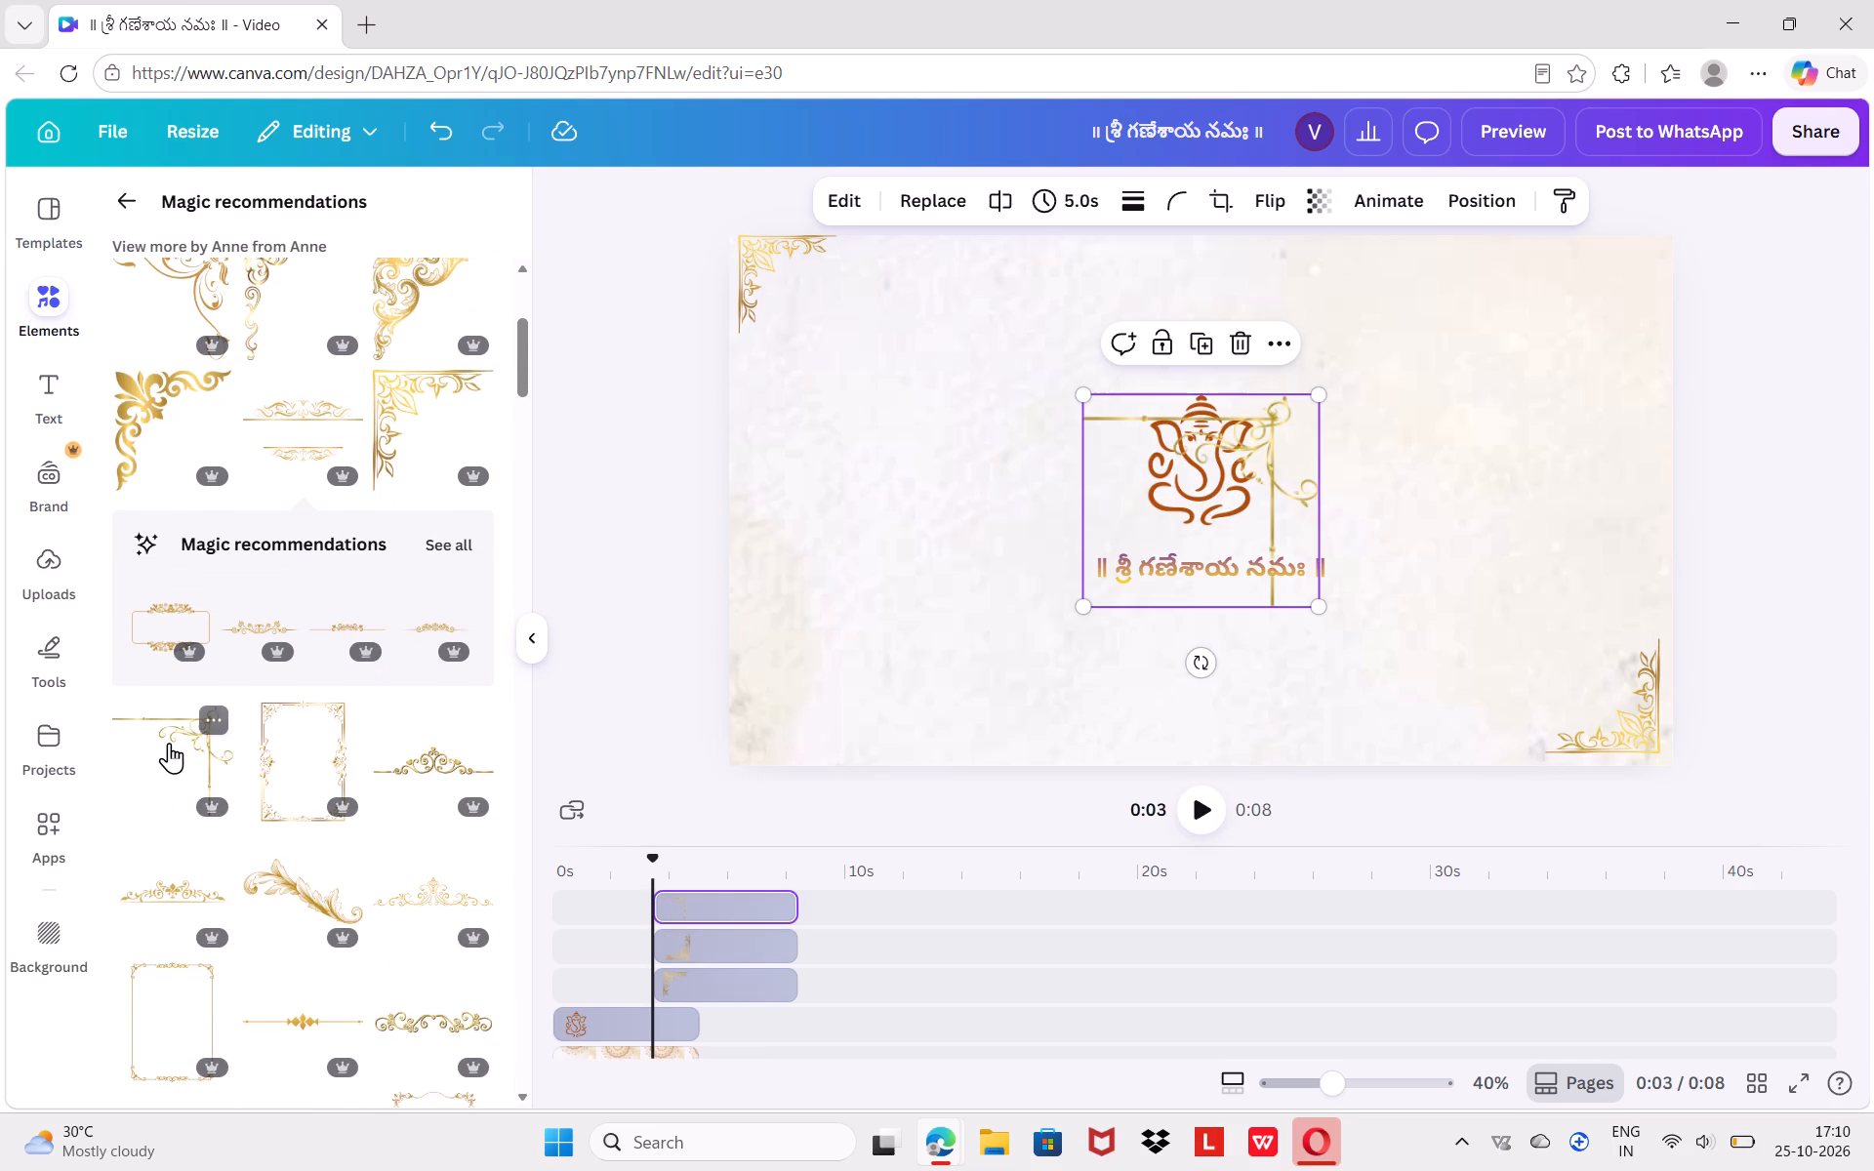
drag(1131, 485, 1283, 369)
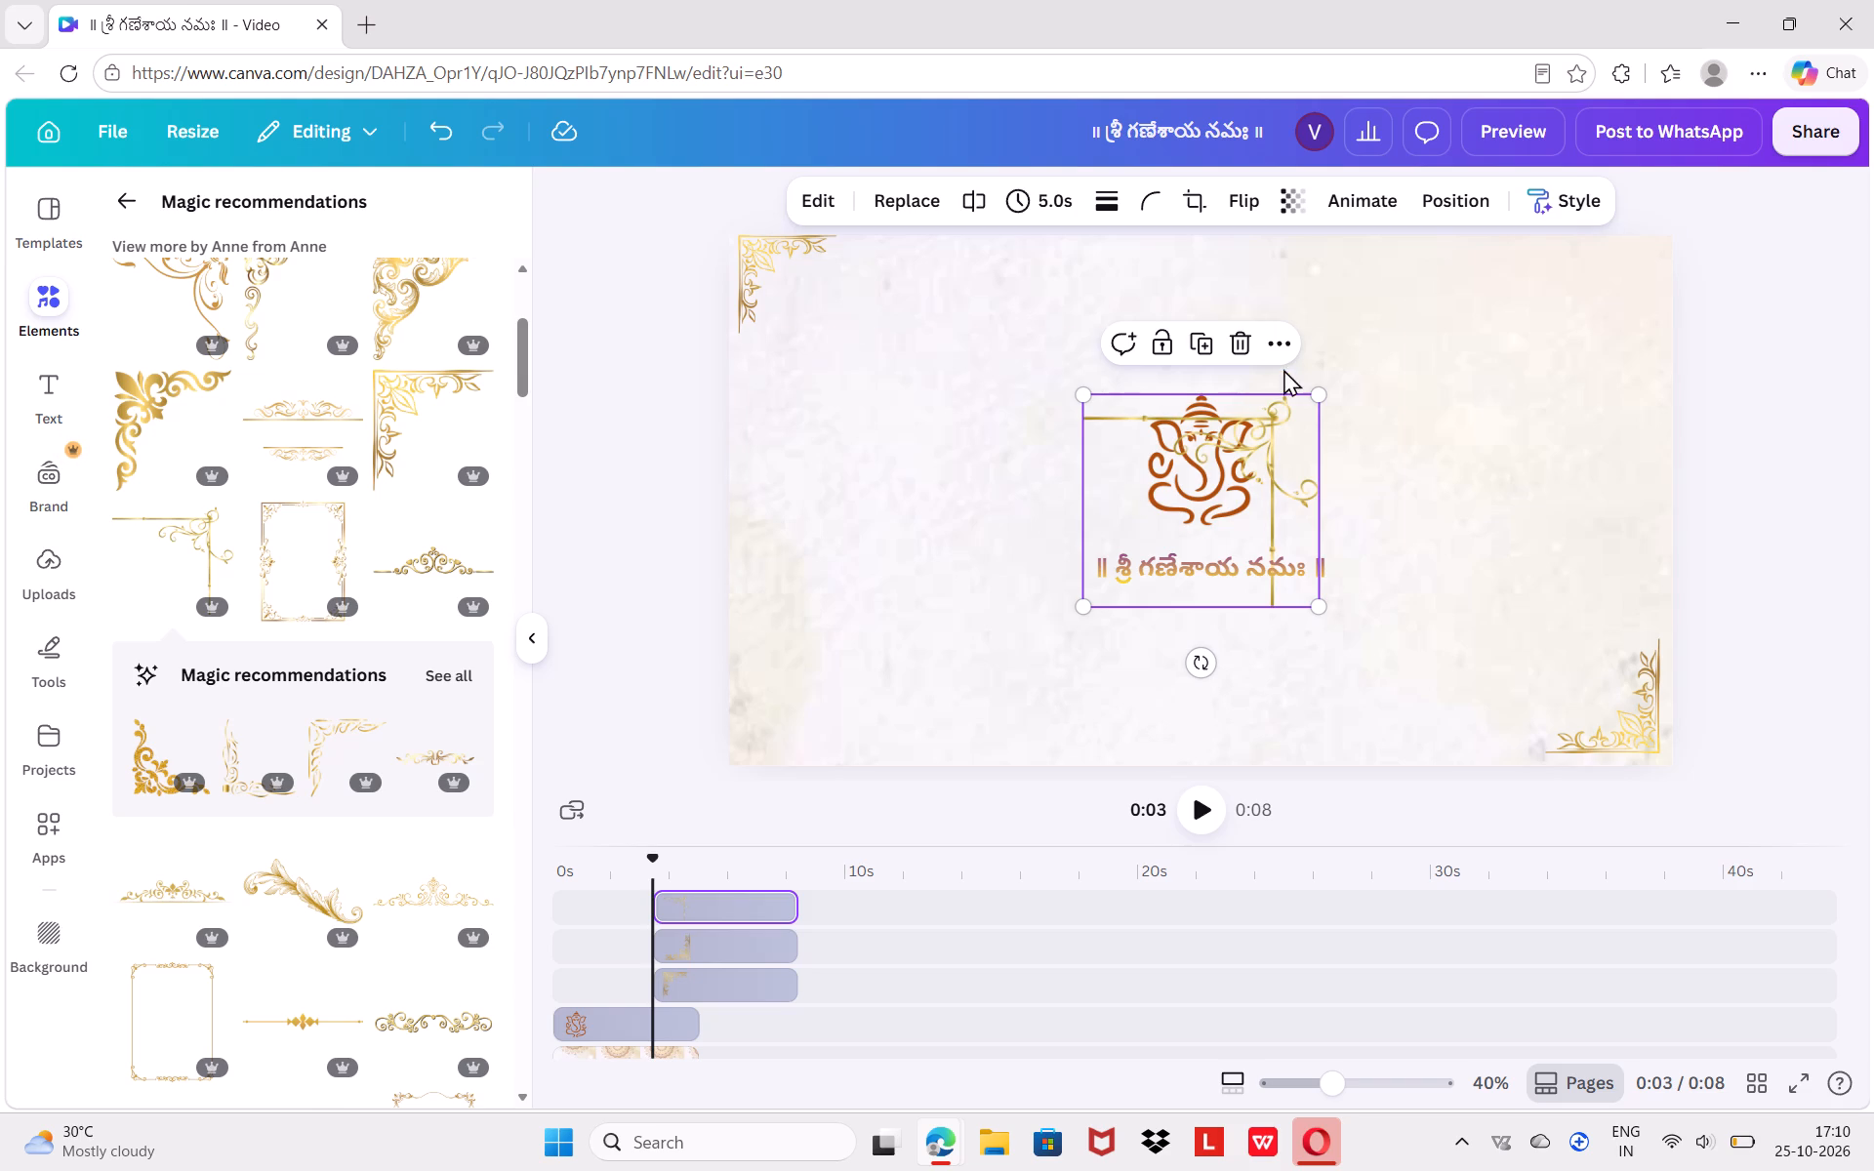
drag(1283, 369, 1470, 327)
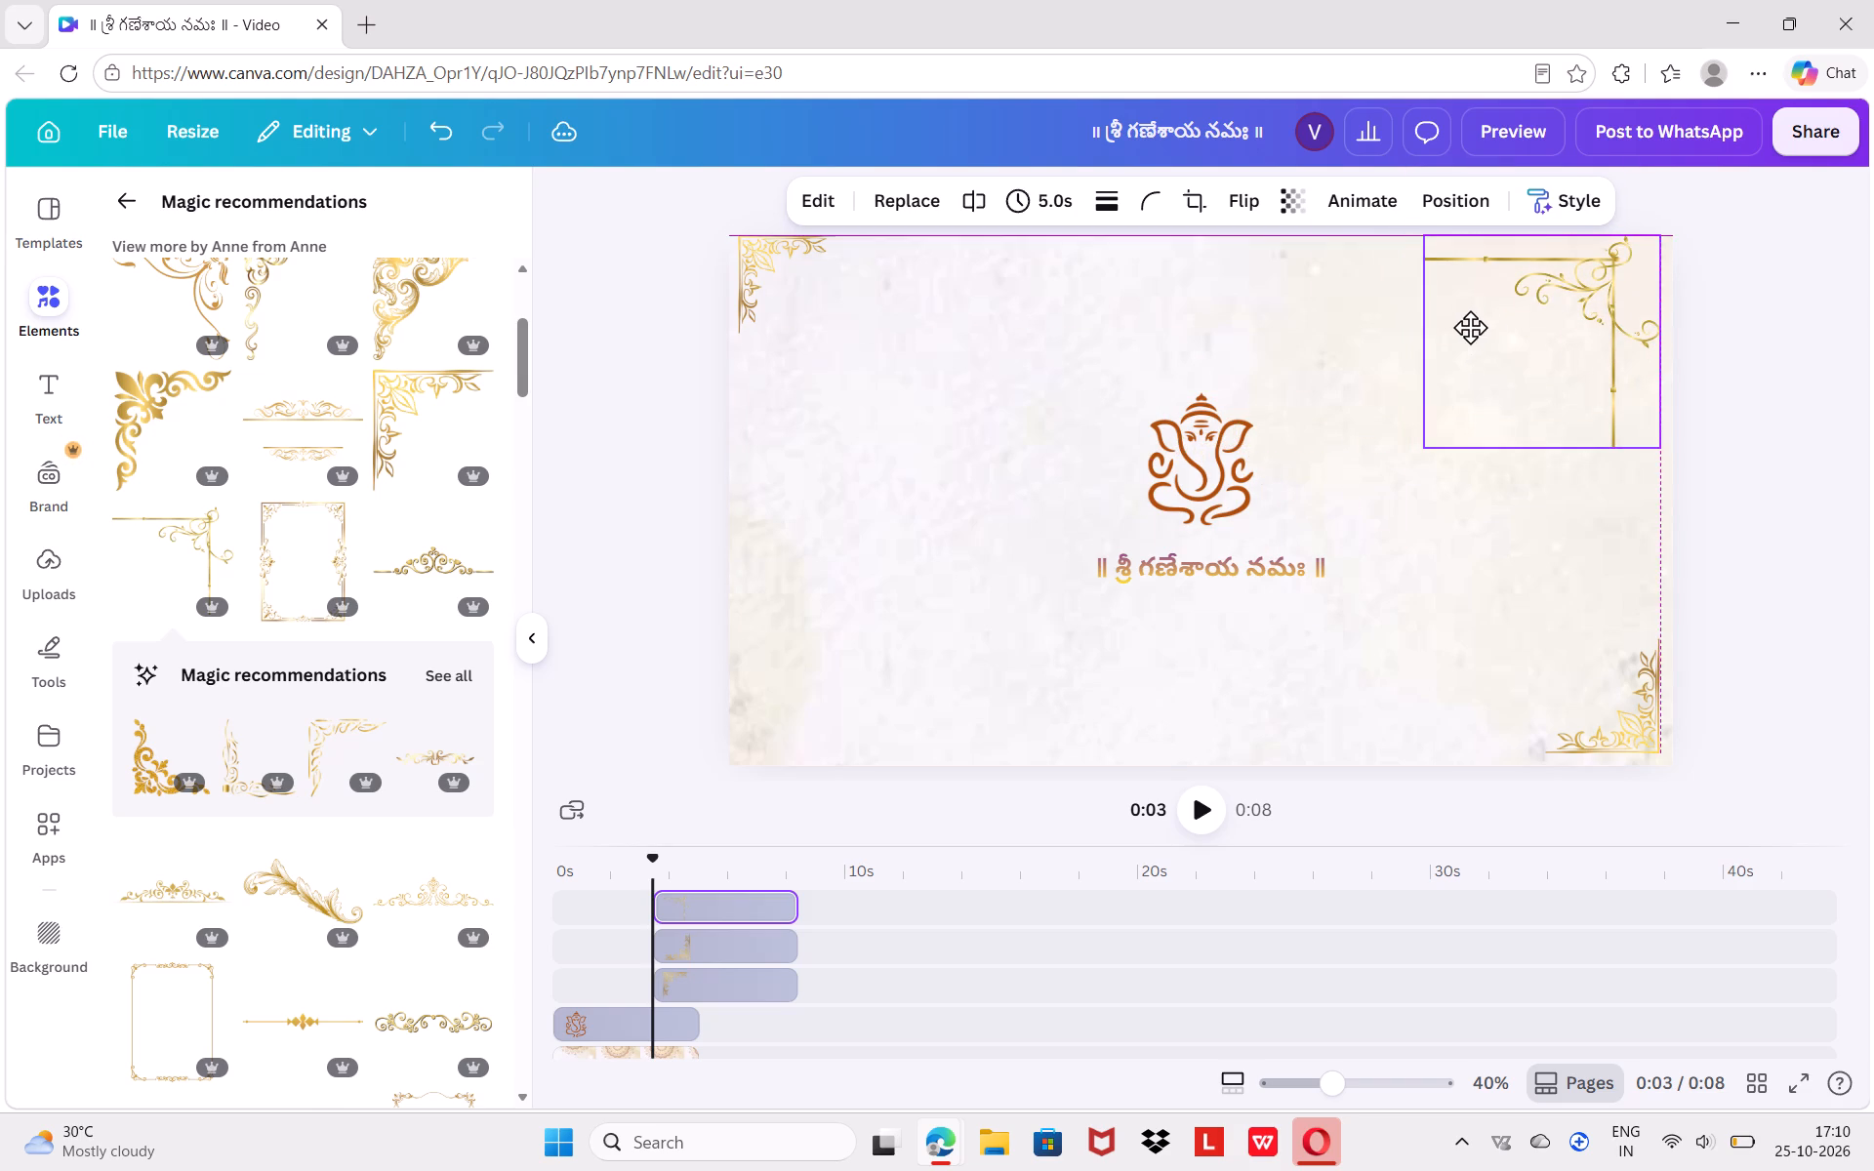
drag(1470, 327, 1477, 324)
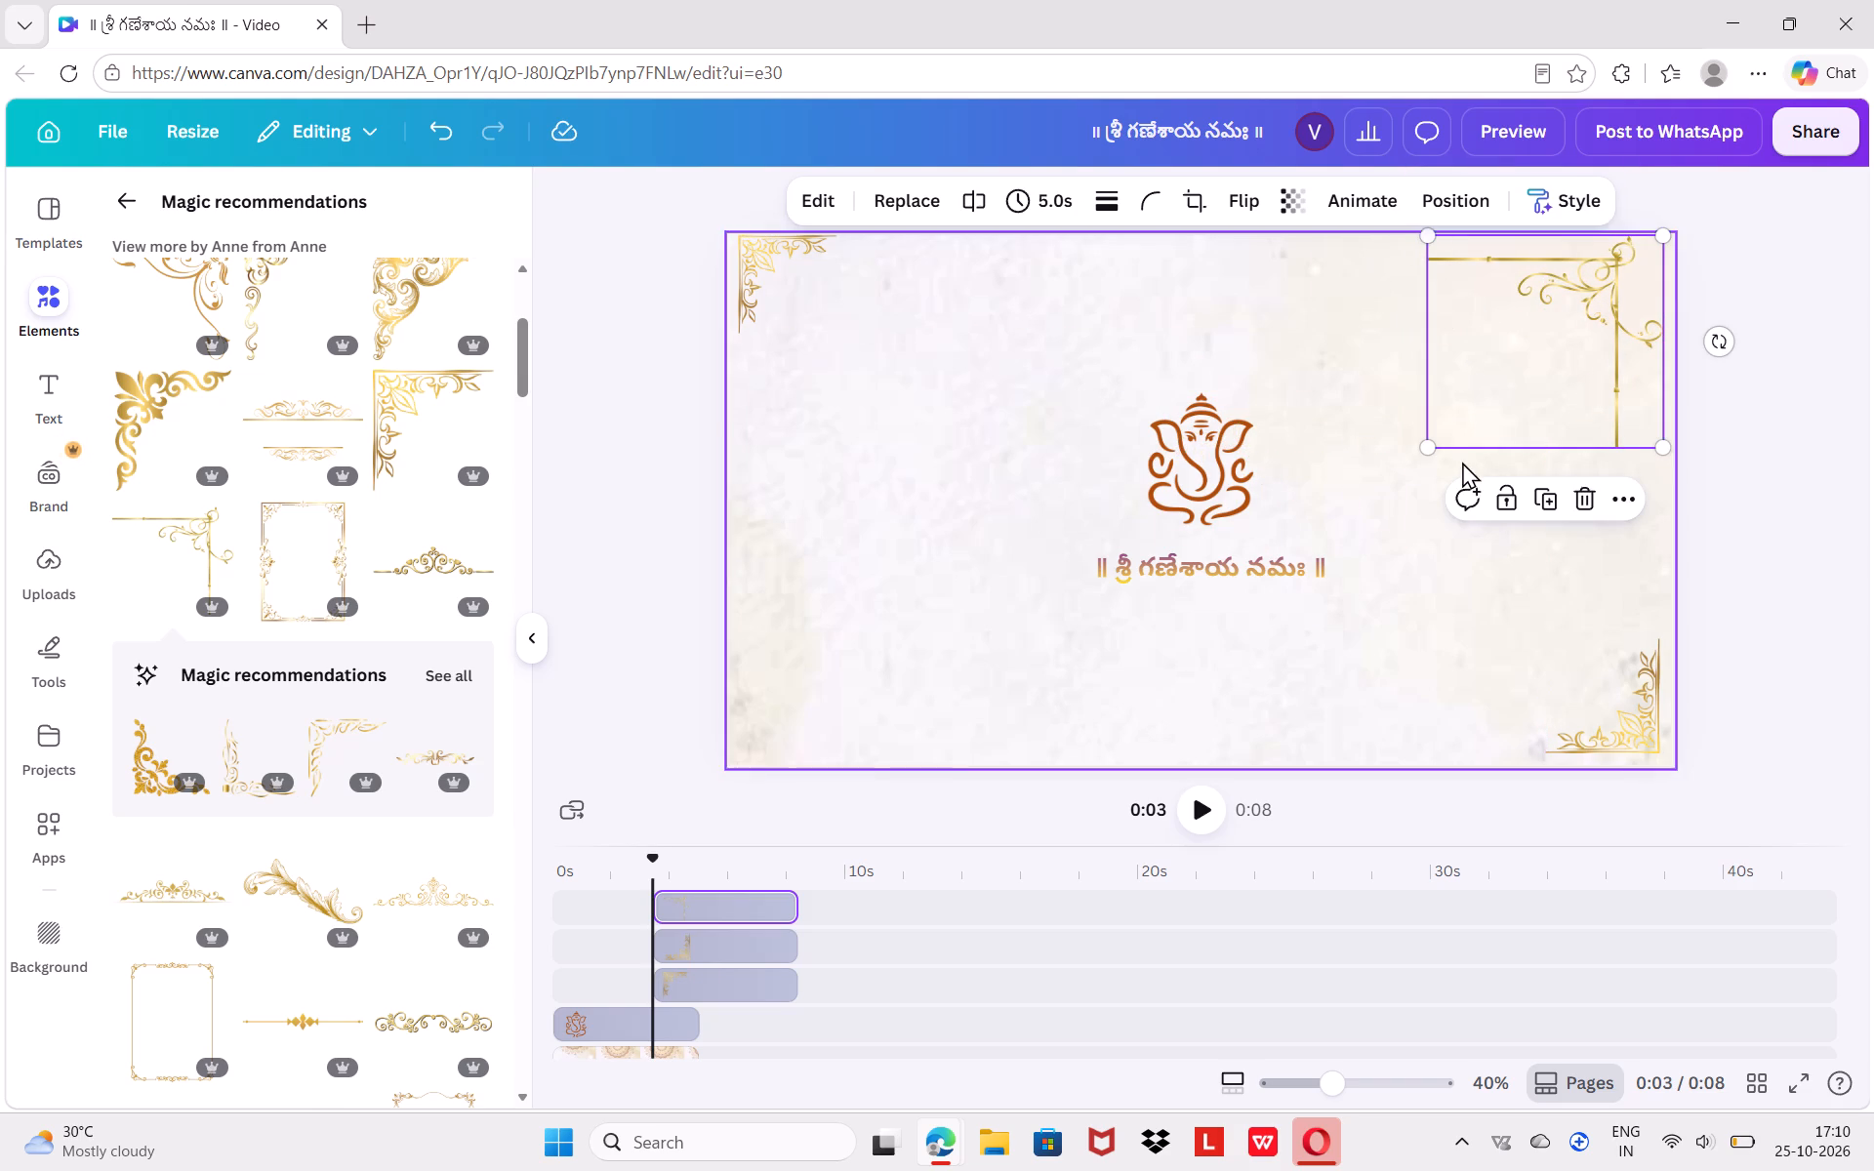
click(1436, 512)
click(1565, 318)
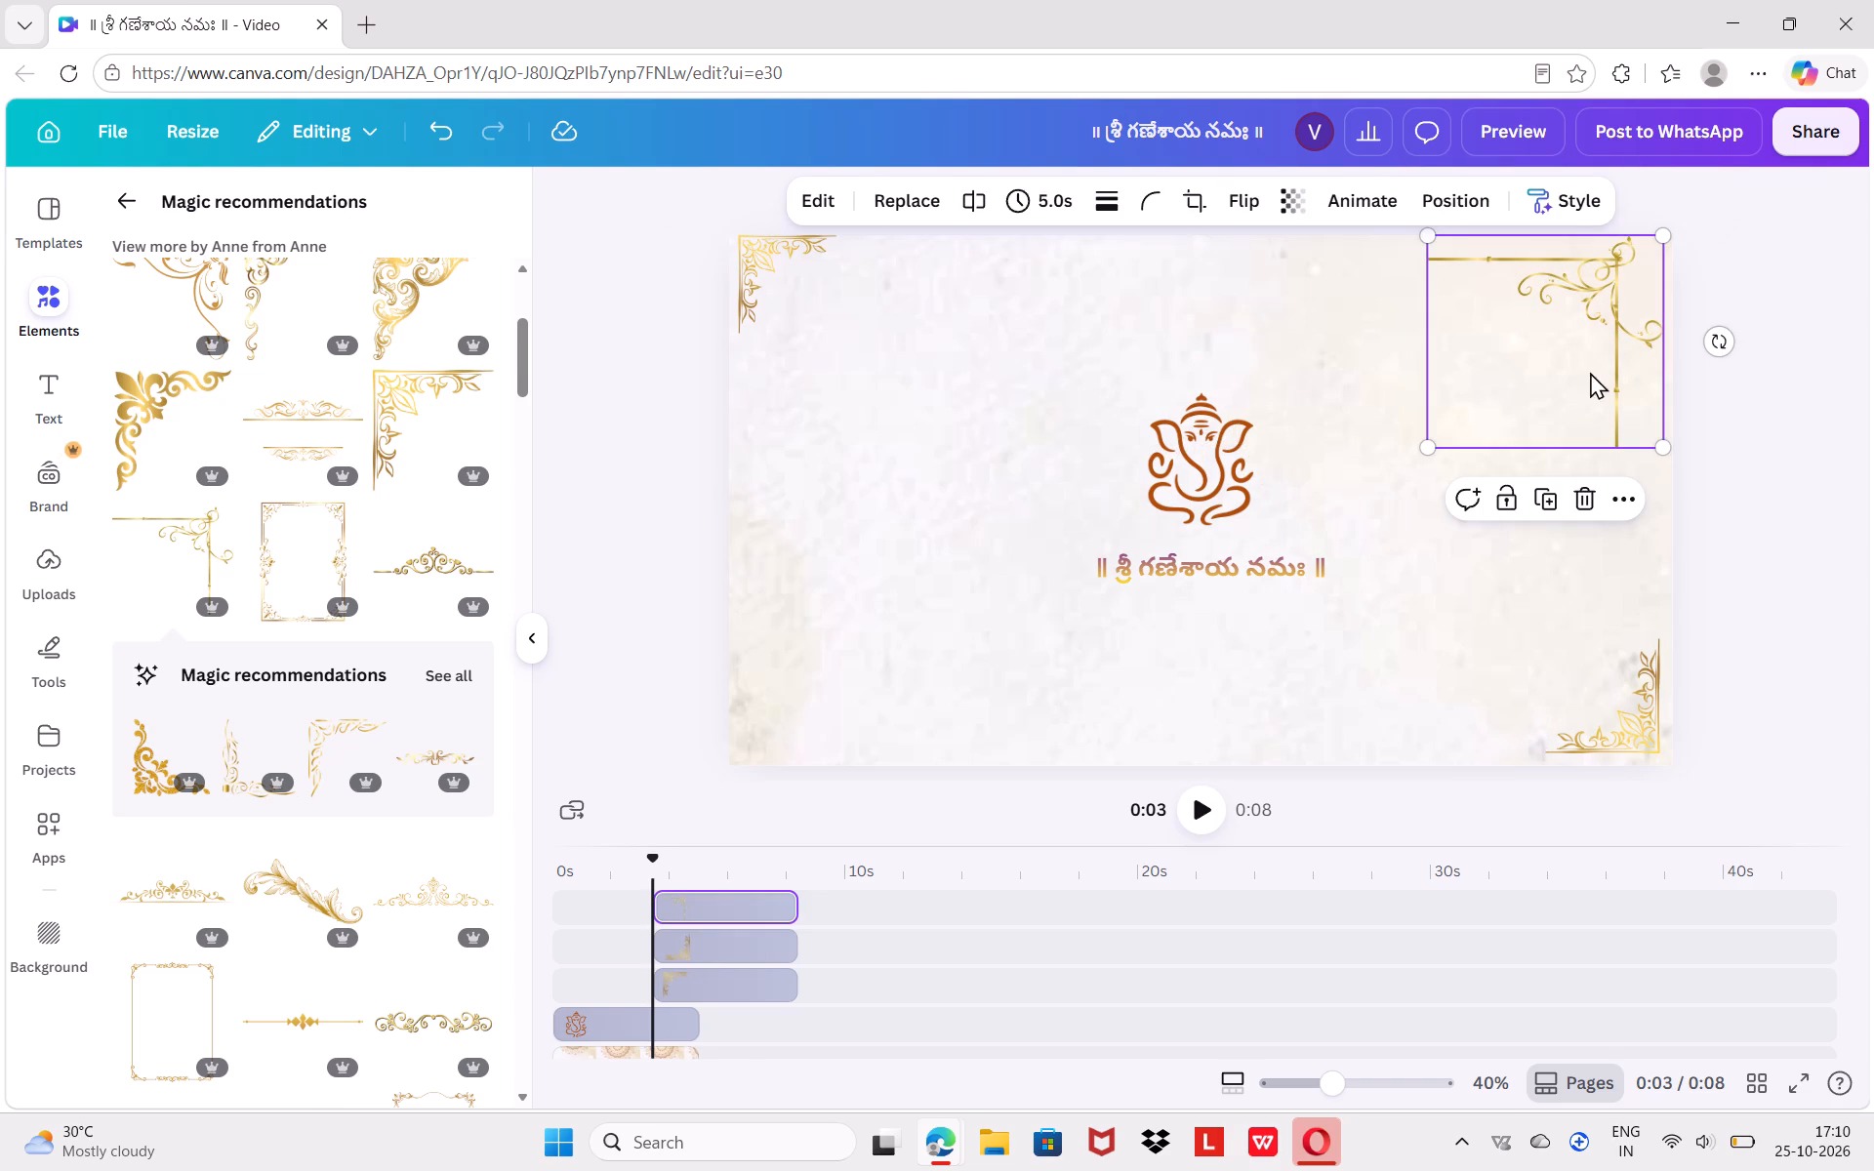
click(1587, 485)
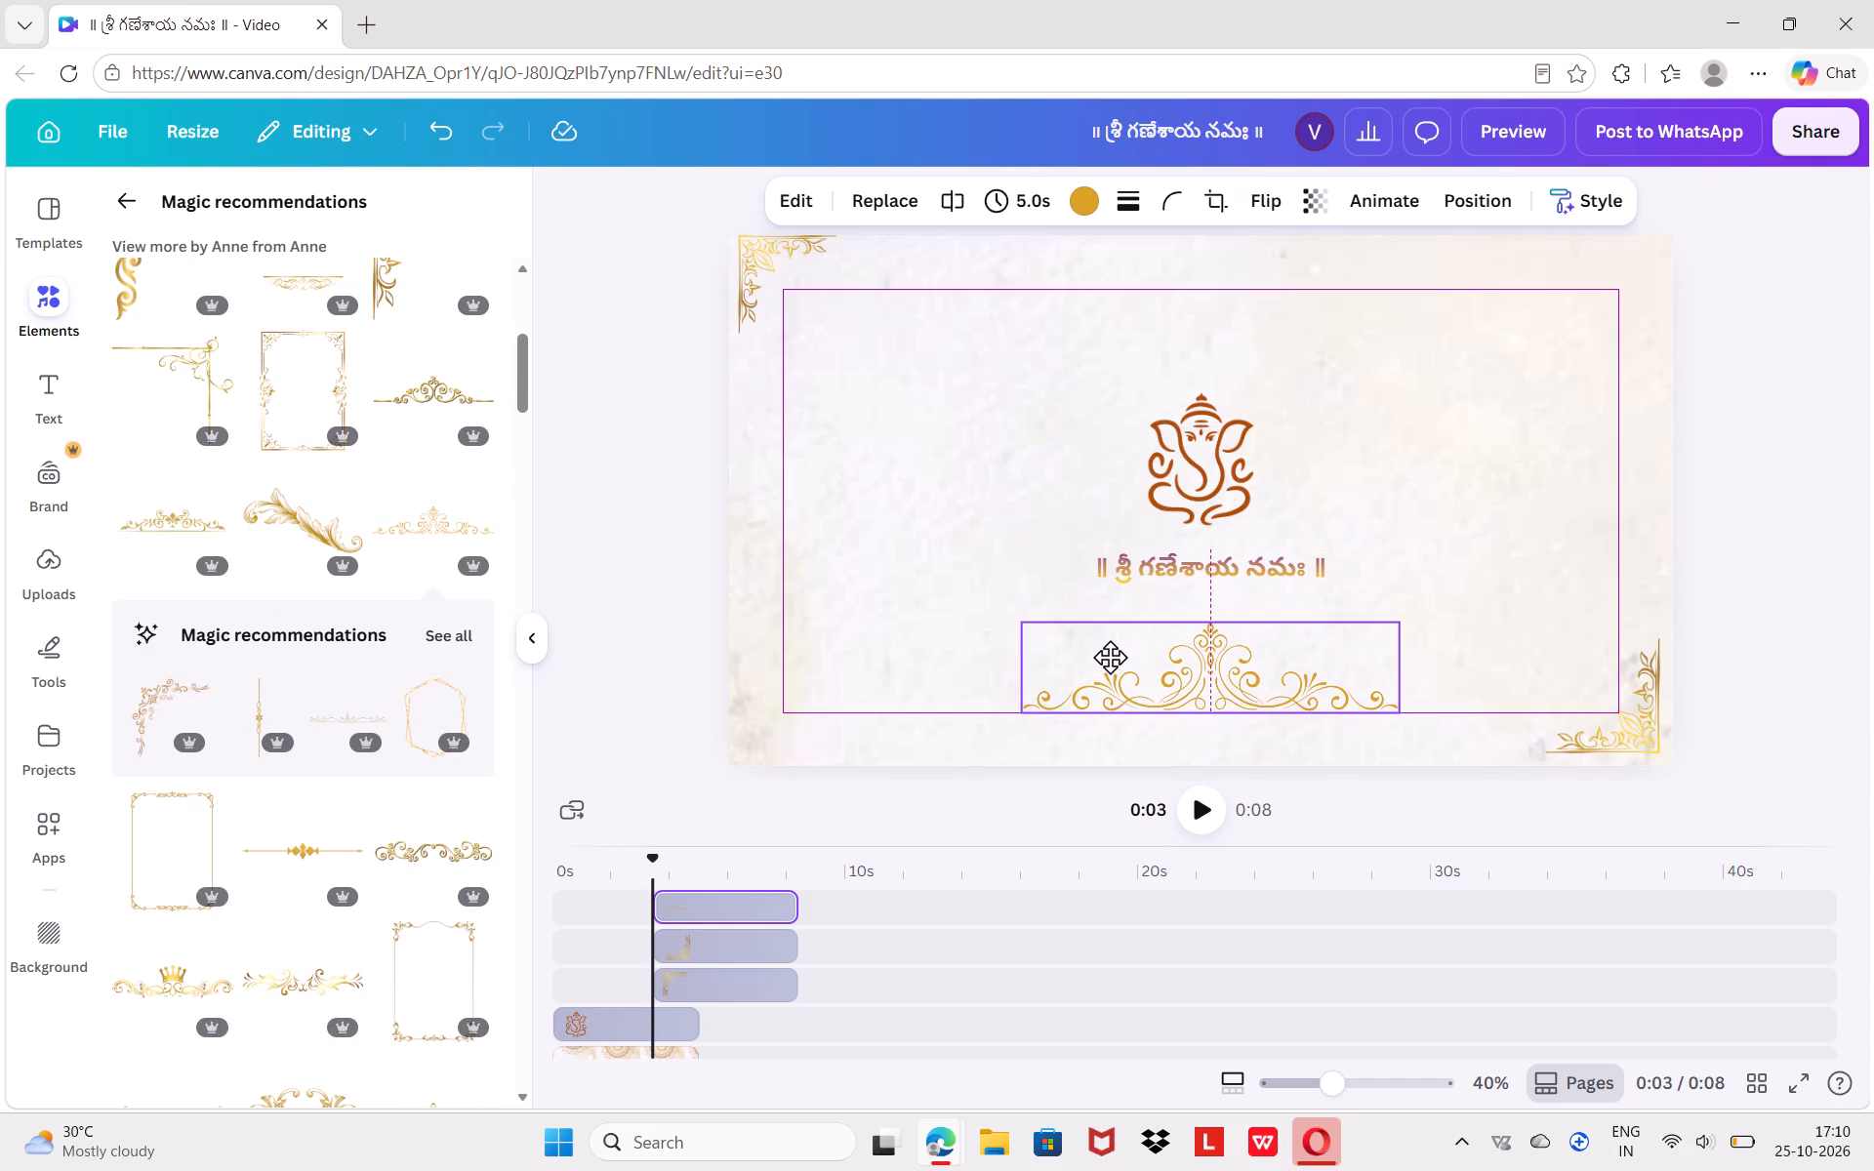
drag(1110, 657, 1131, 708)
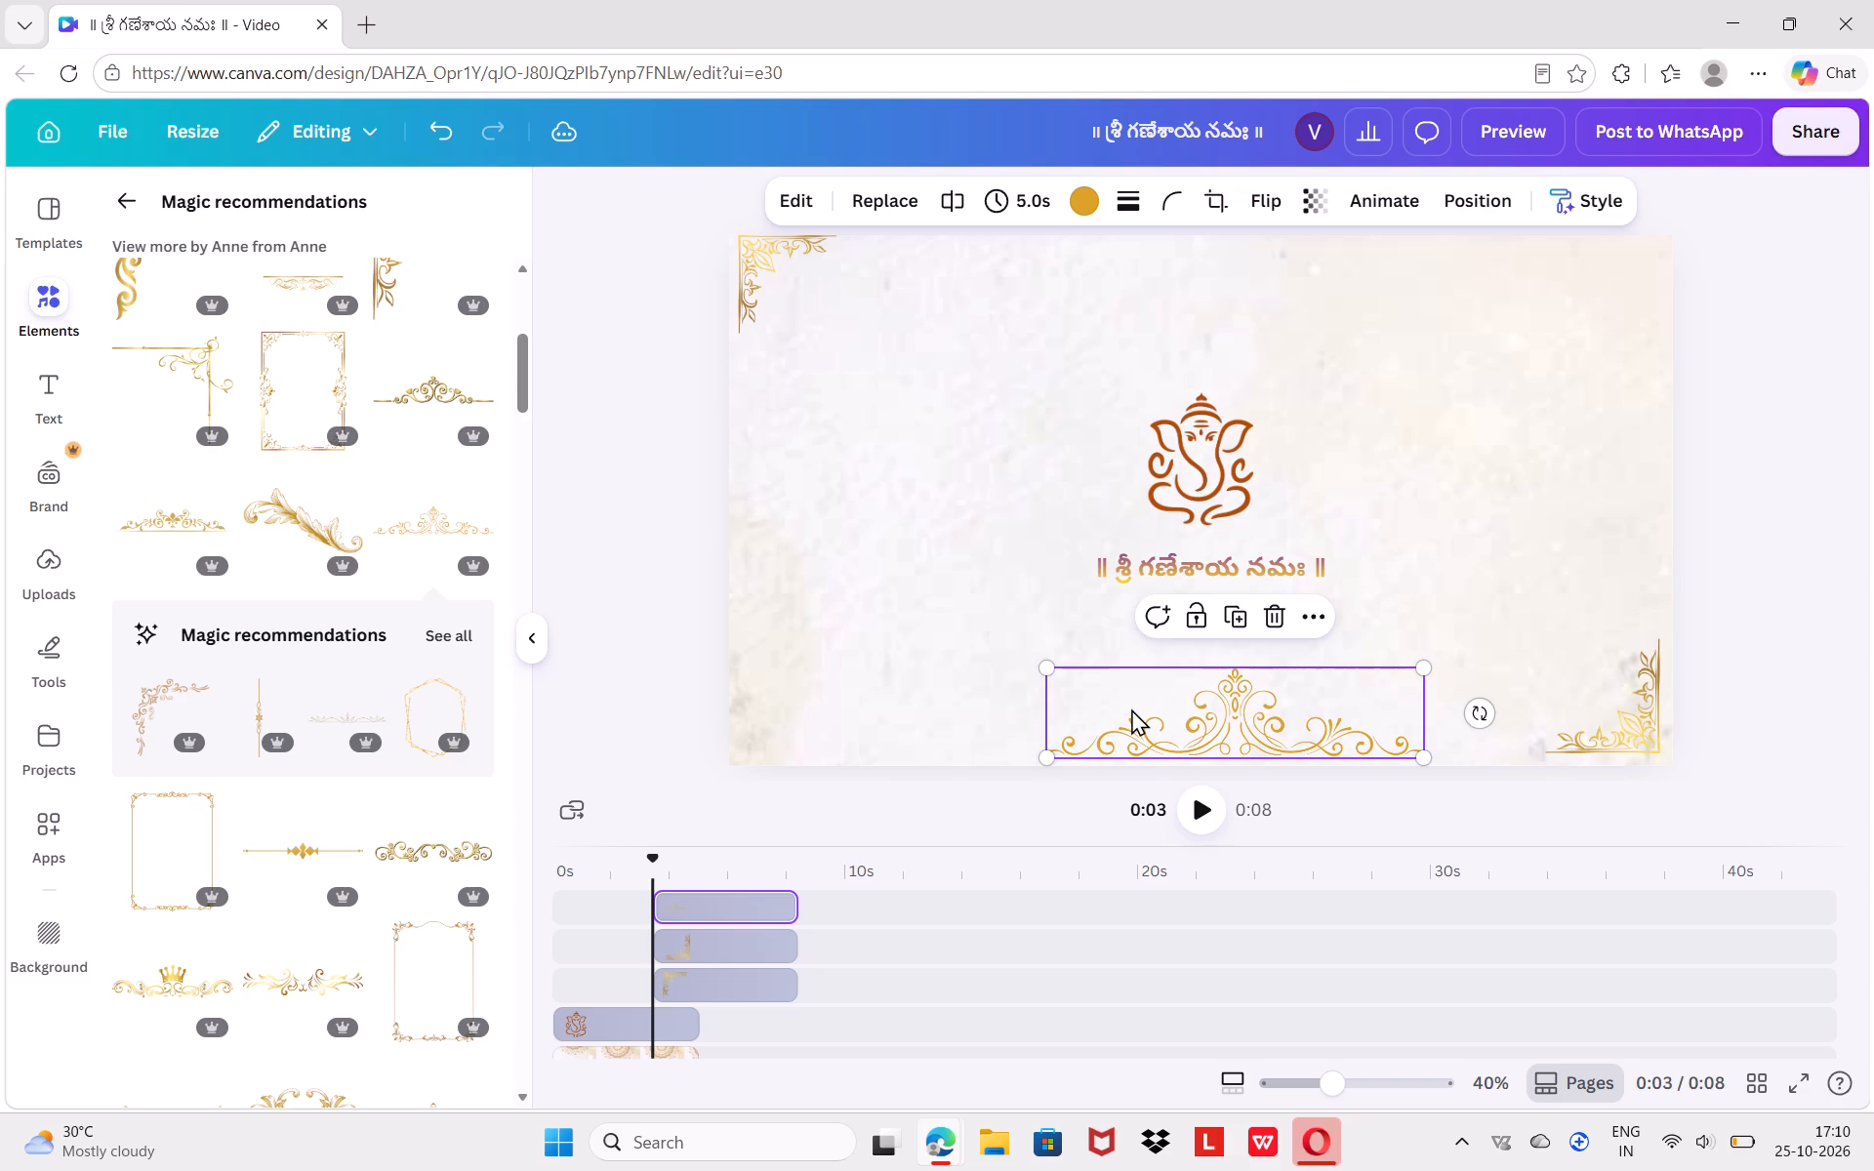
drag(1046, 665, 1221, 706)
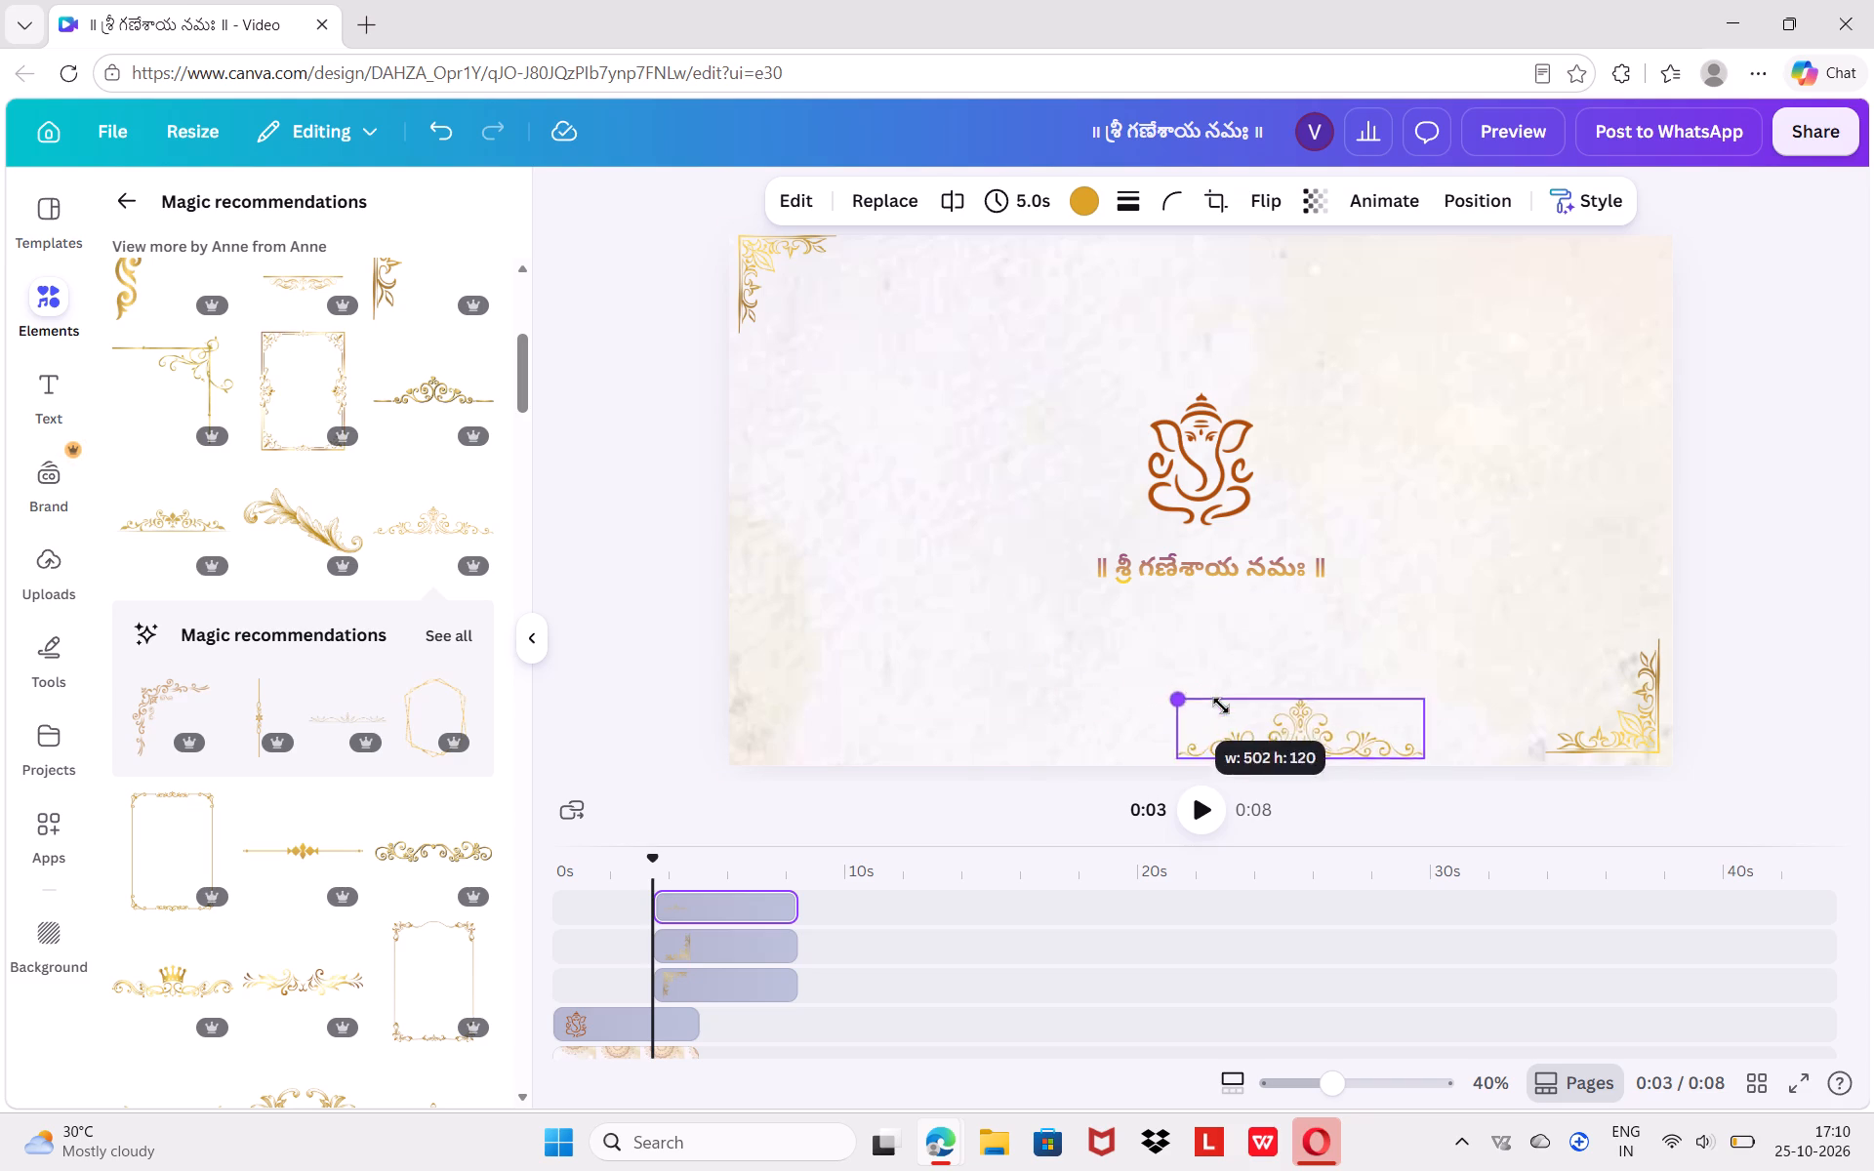
drag(1221, 706, 1228, 706)
drag(1318, 735, 1206, 643)
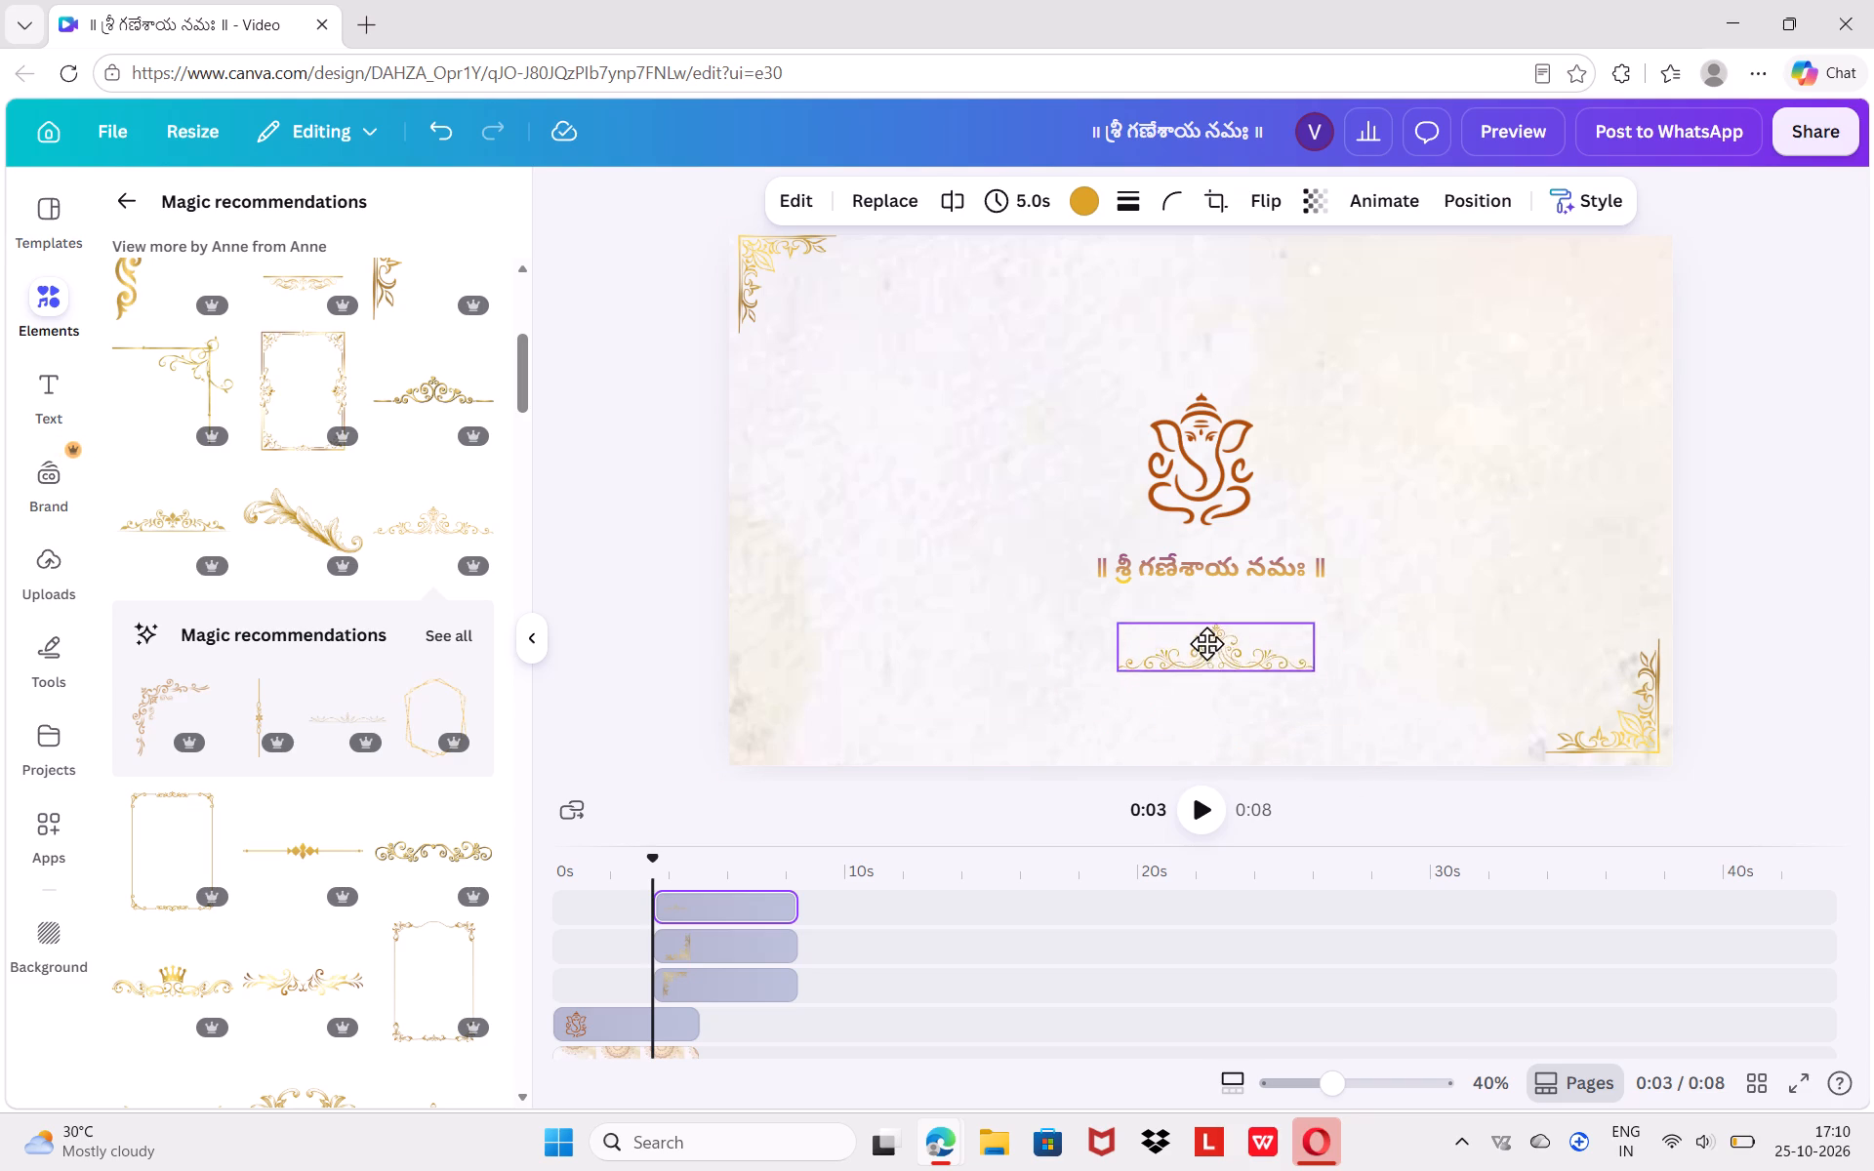
drag(1206, 643, 1198, 640)
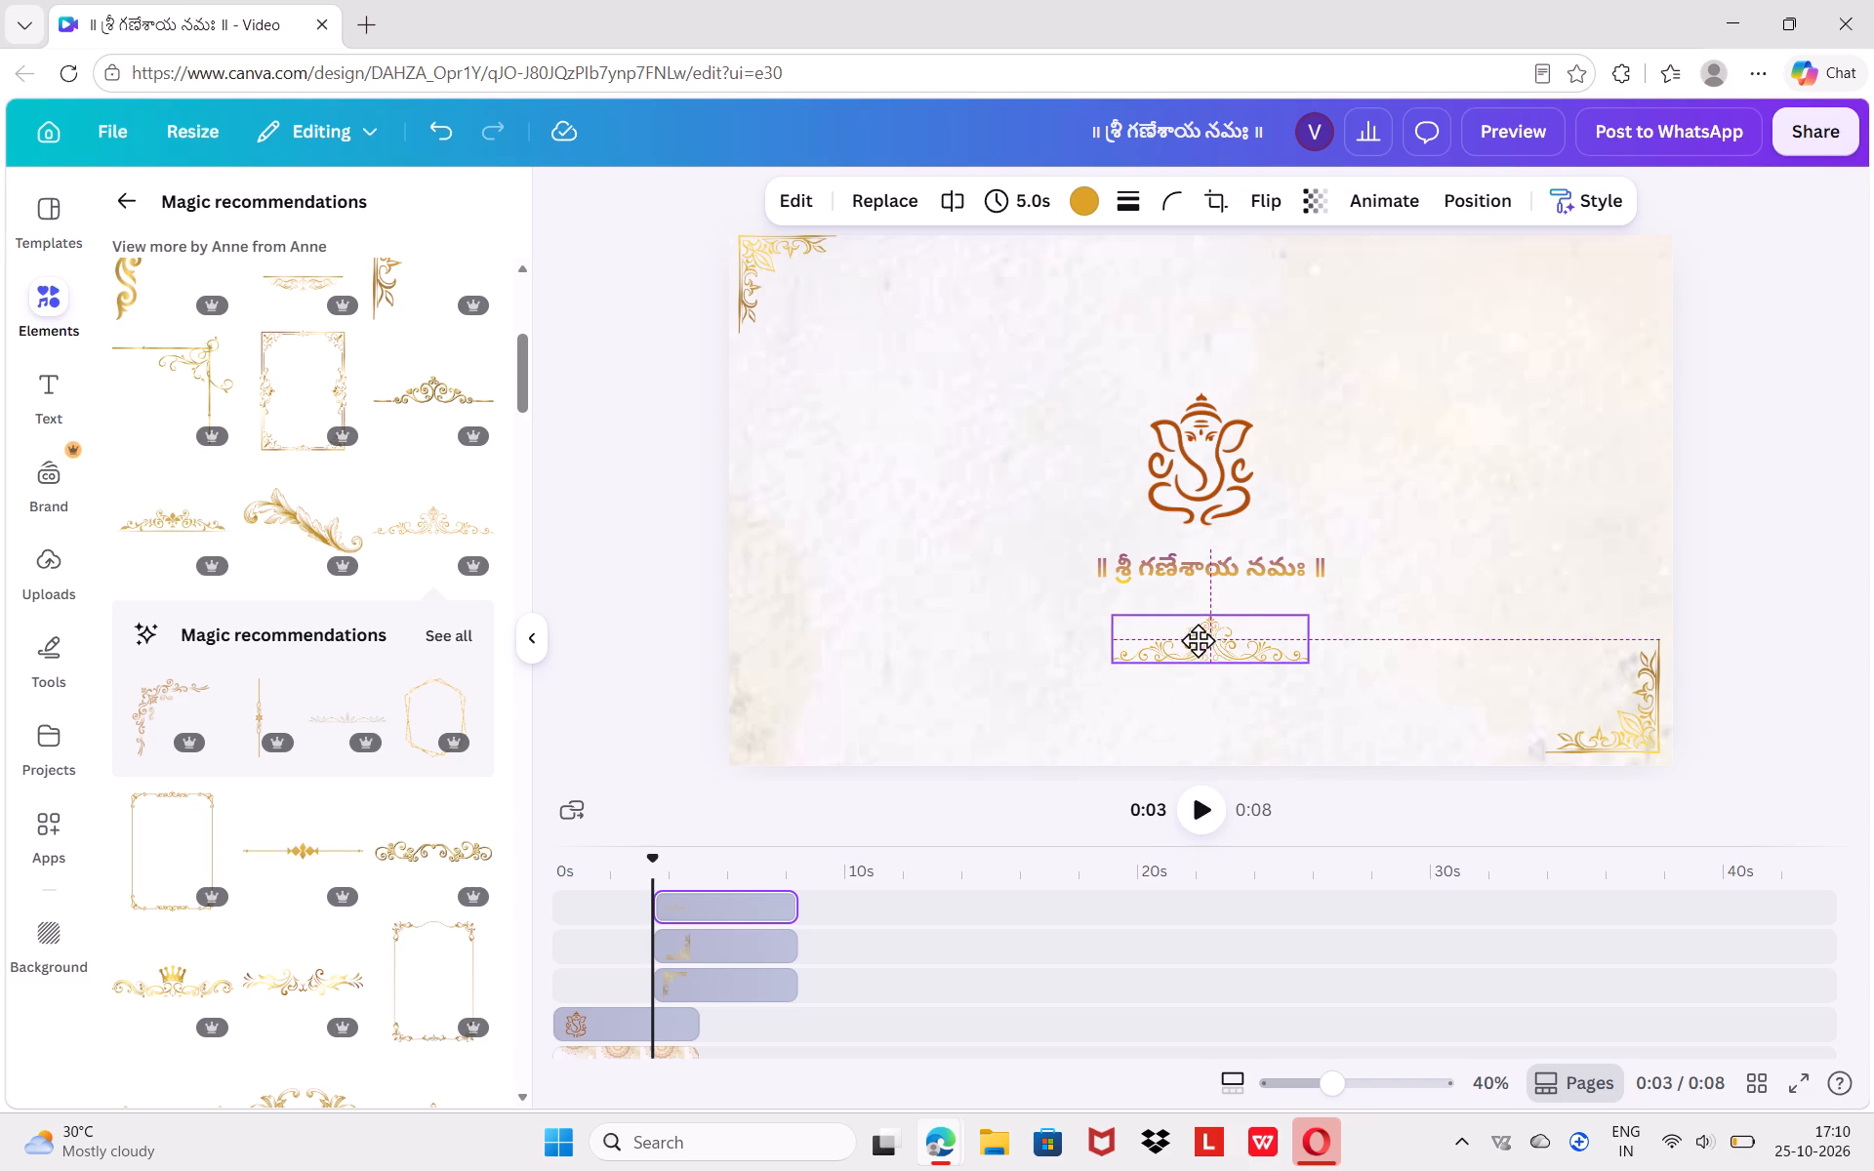
drag(1198, 640, 1194, 628)
click(1462, 568)
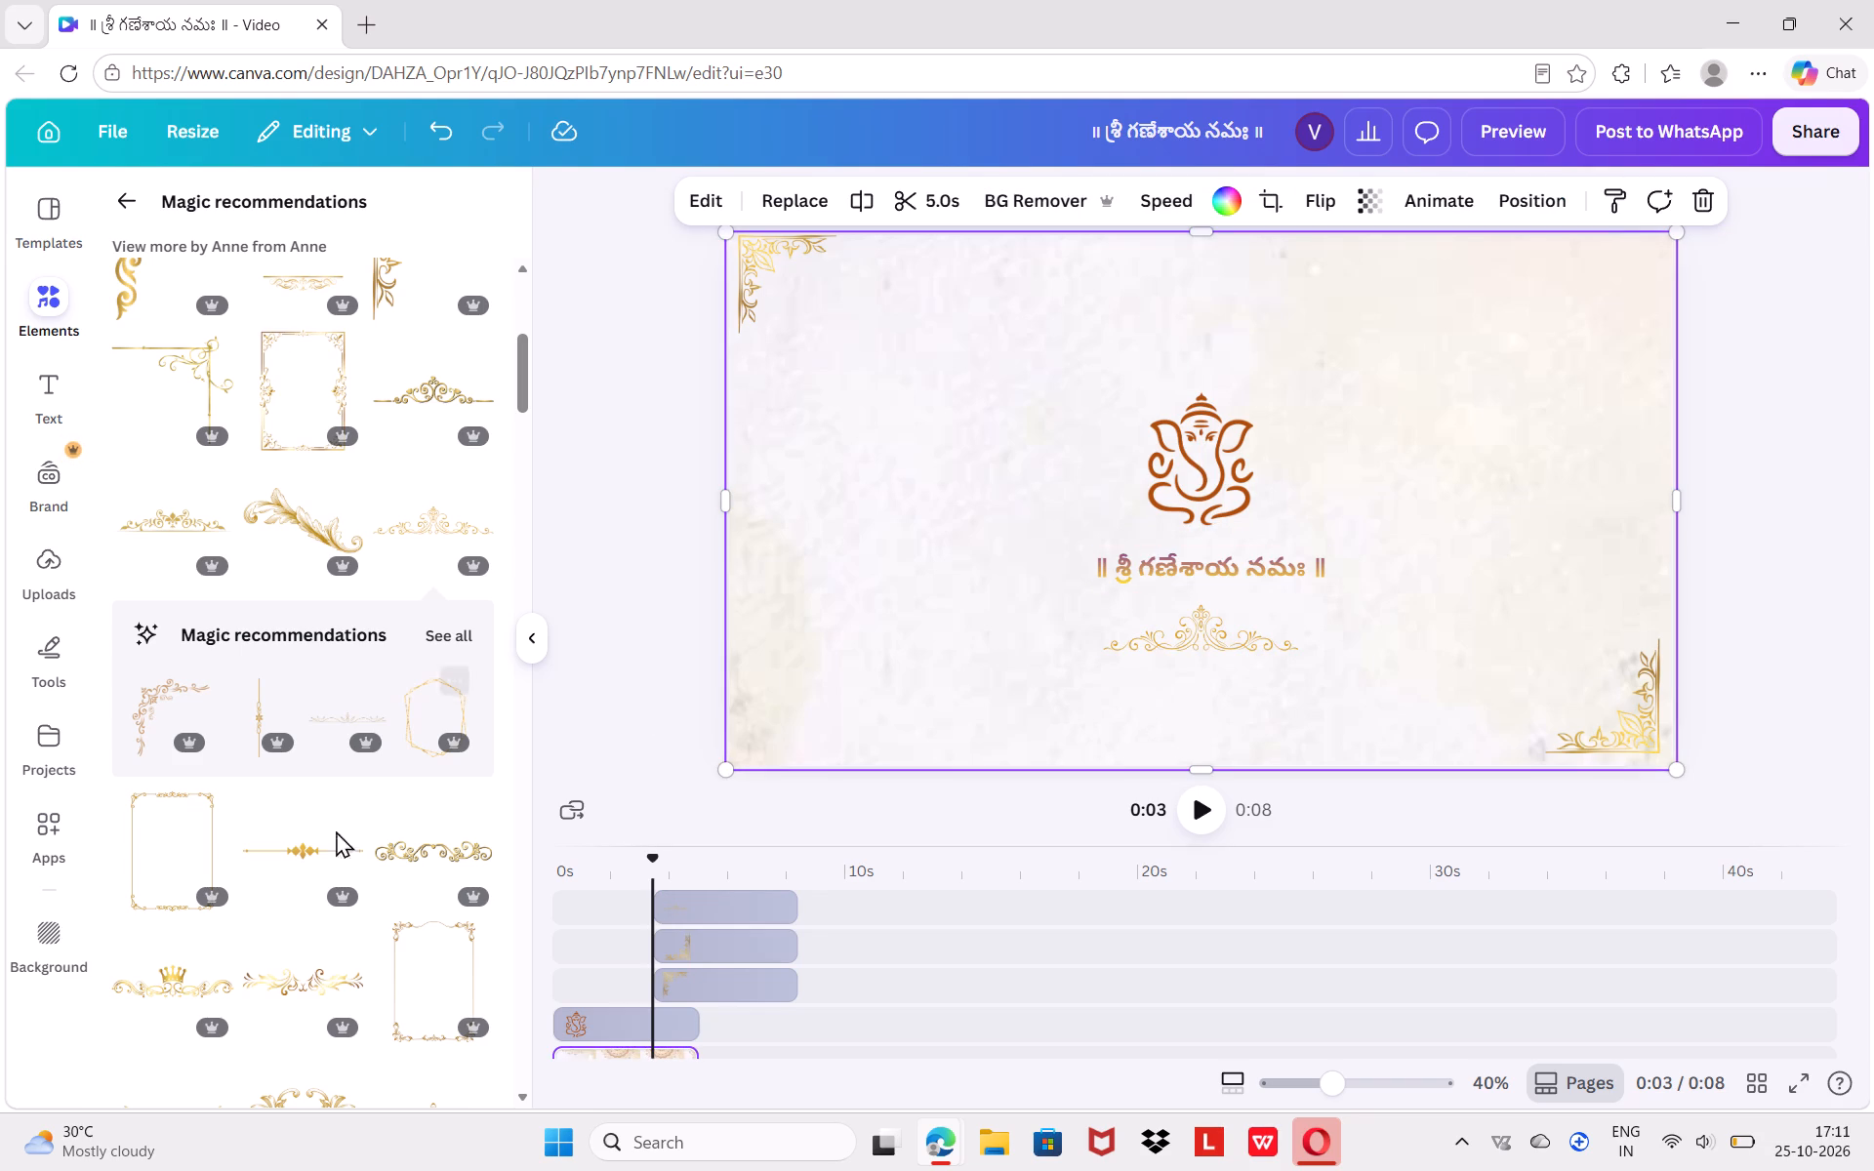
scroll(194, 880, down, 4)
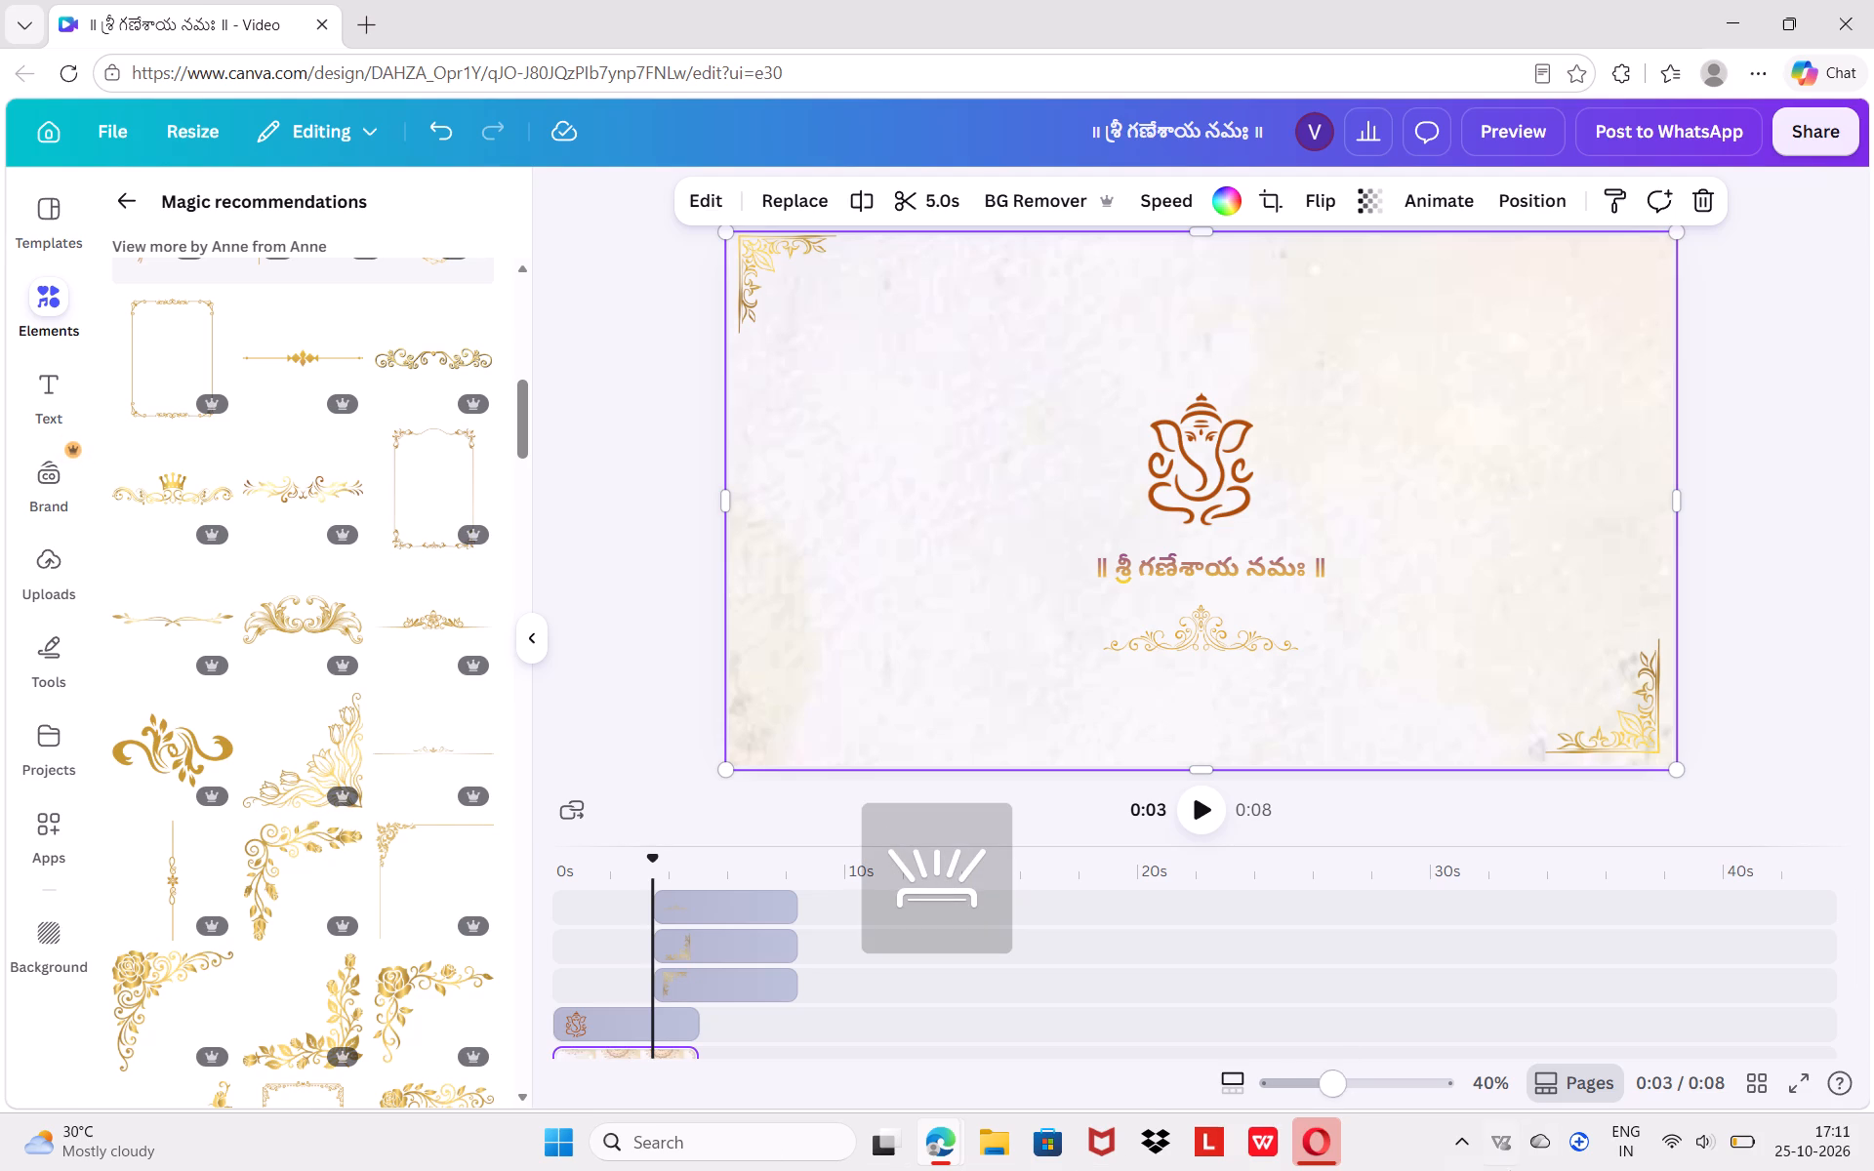
Raise the computer's screen brightness to roughly 70 percent of its range.
click(1727, 1145)
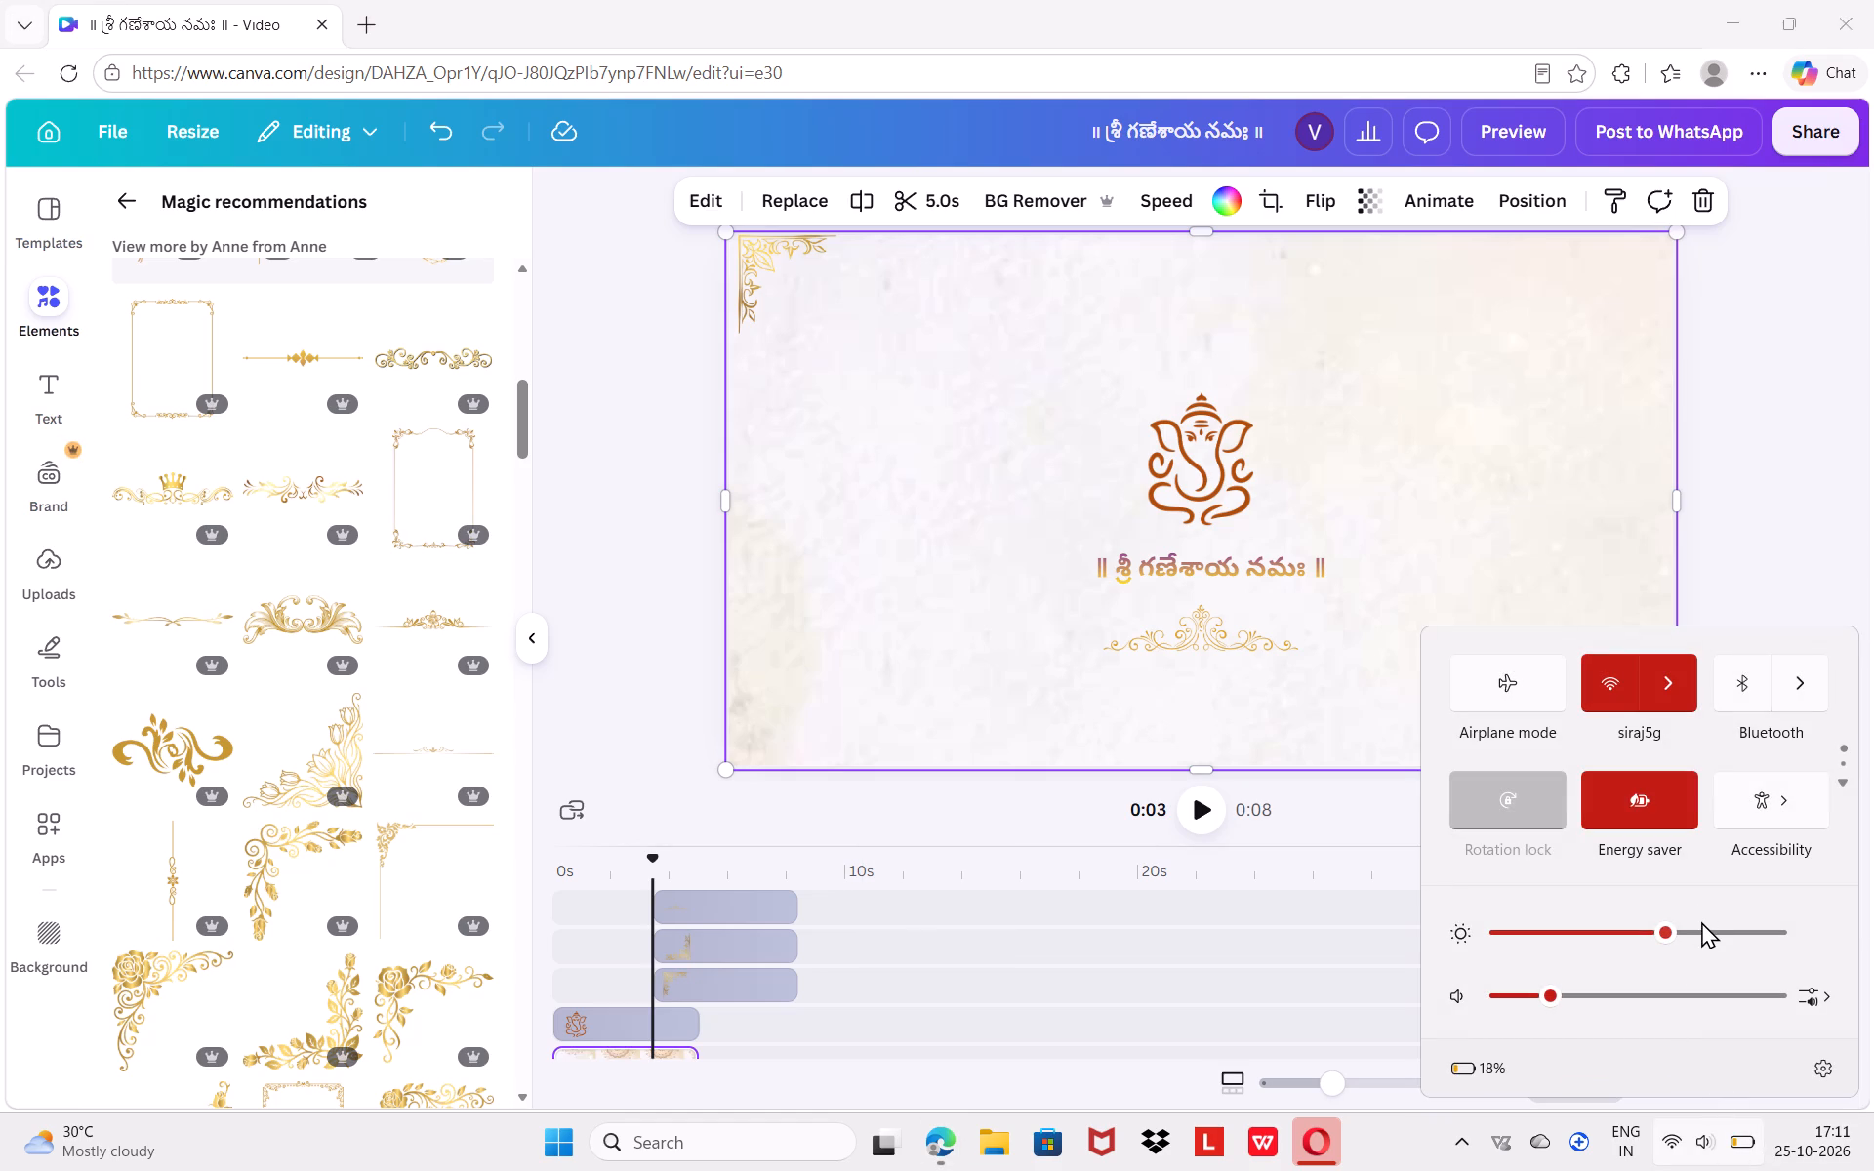
click(1701, 921)
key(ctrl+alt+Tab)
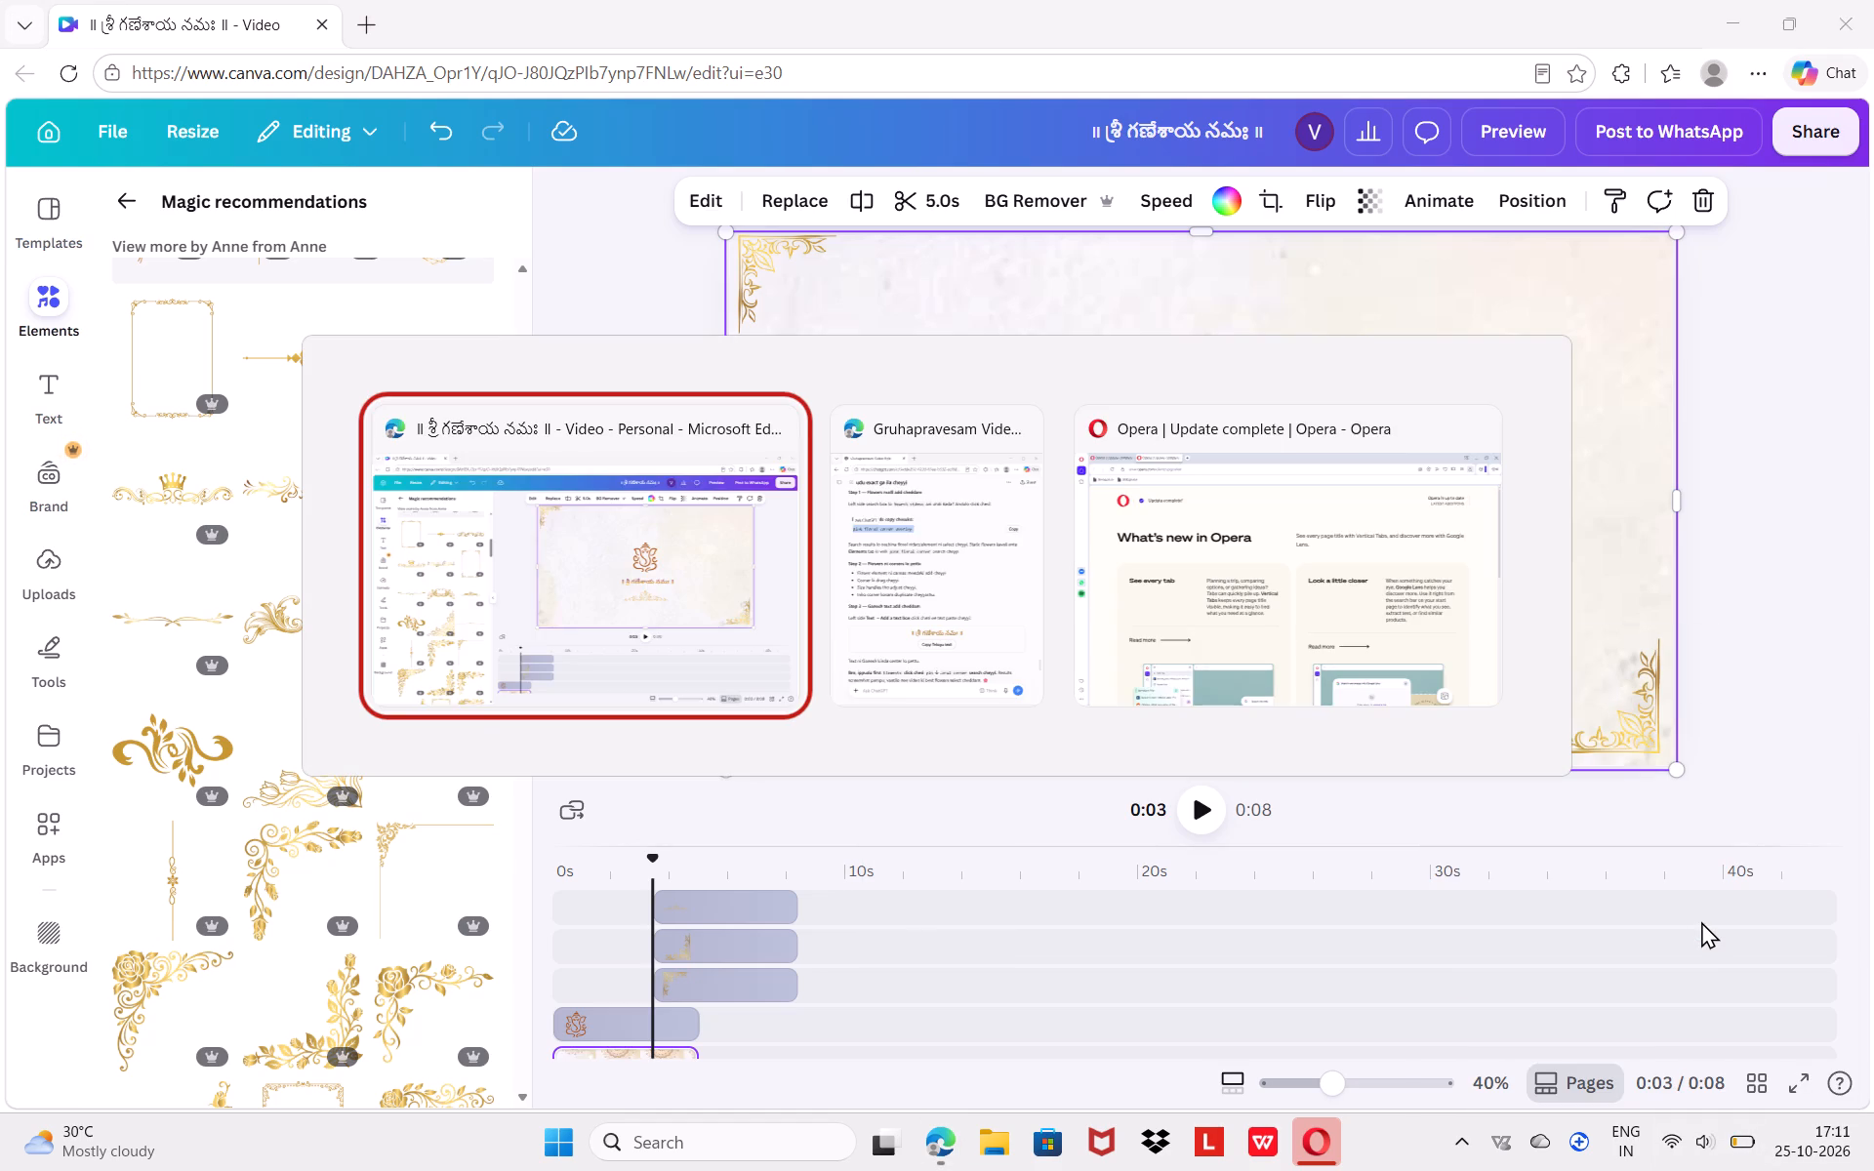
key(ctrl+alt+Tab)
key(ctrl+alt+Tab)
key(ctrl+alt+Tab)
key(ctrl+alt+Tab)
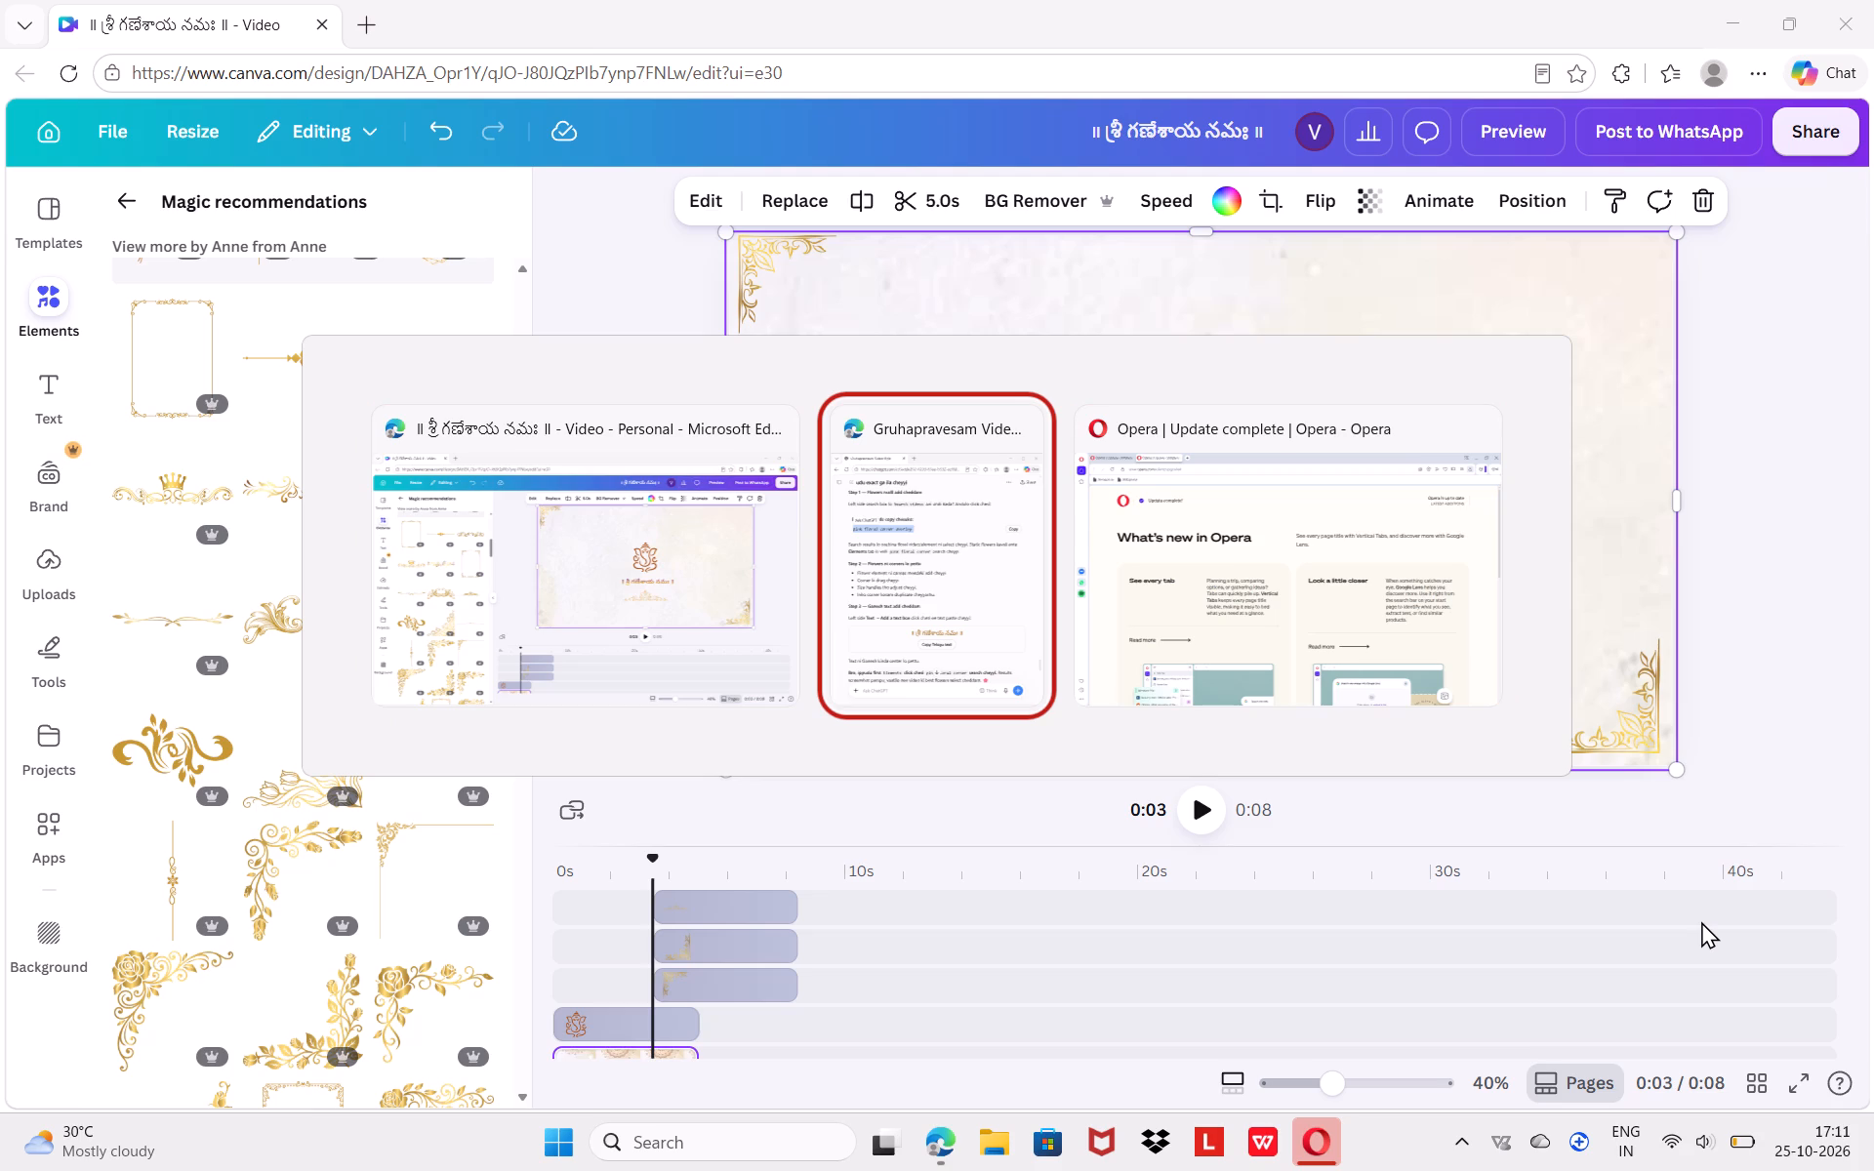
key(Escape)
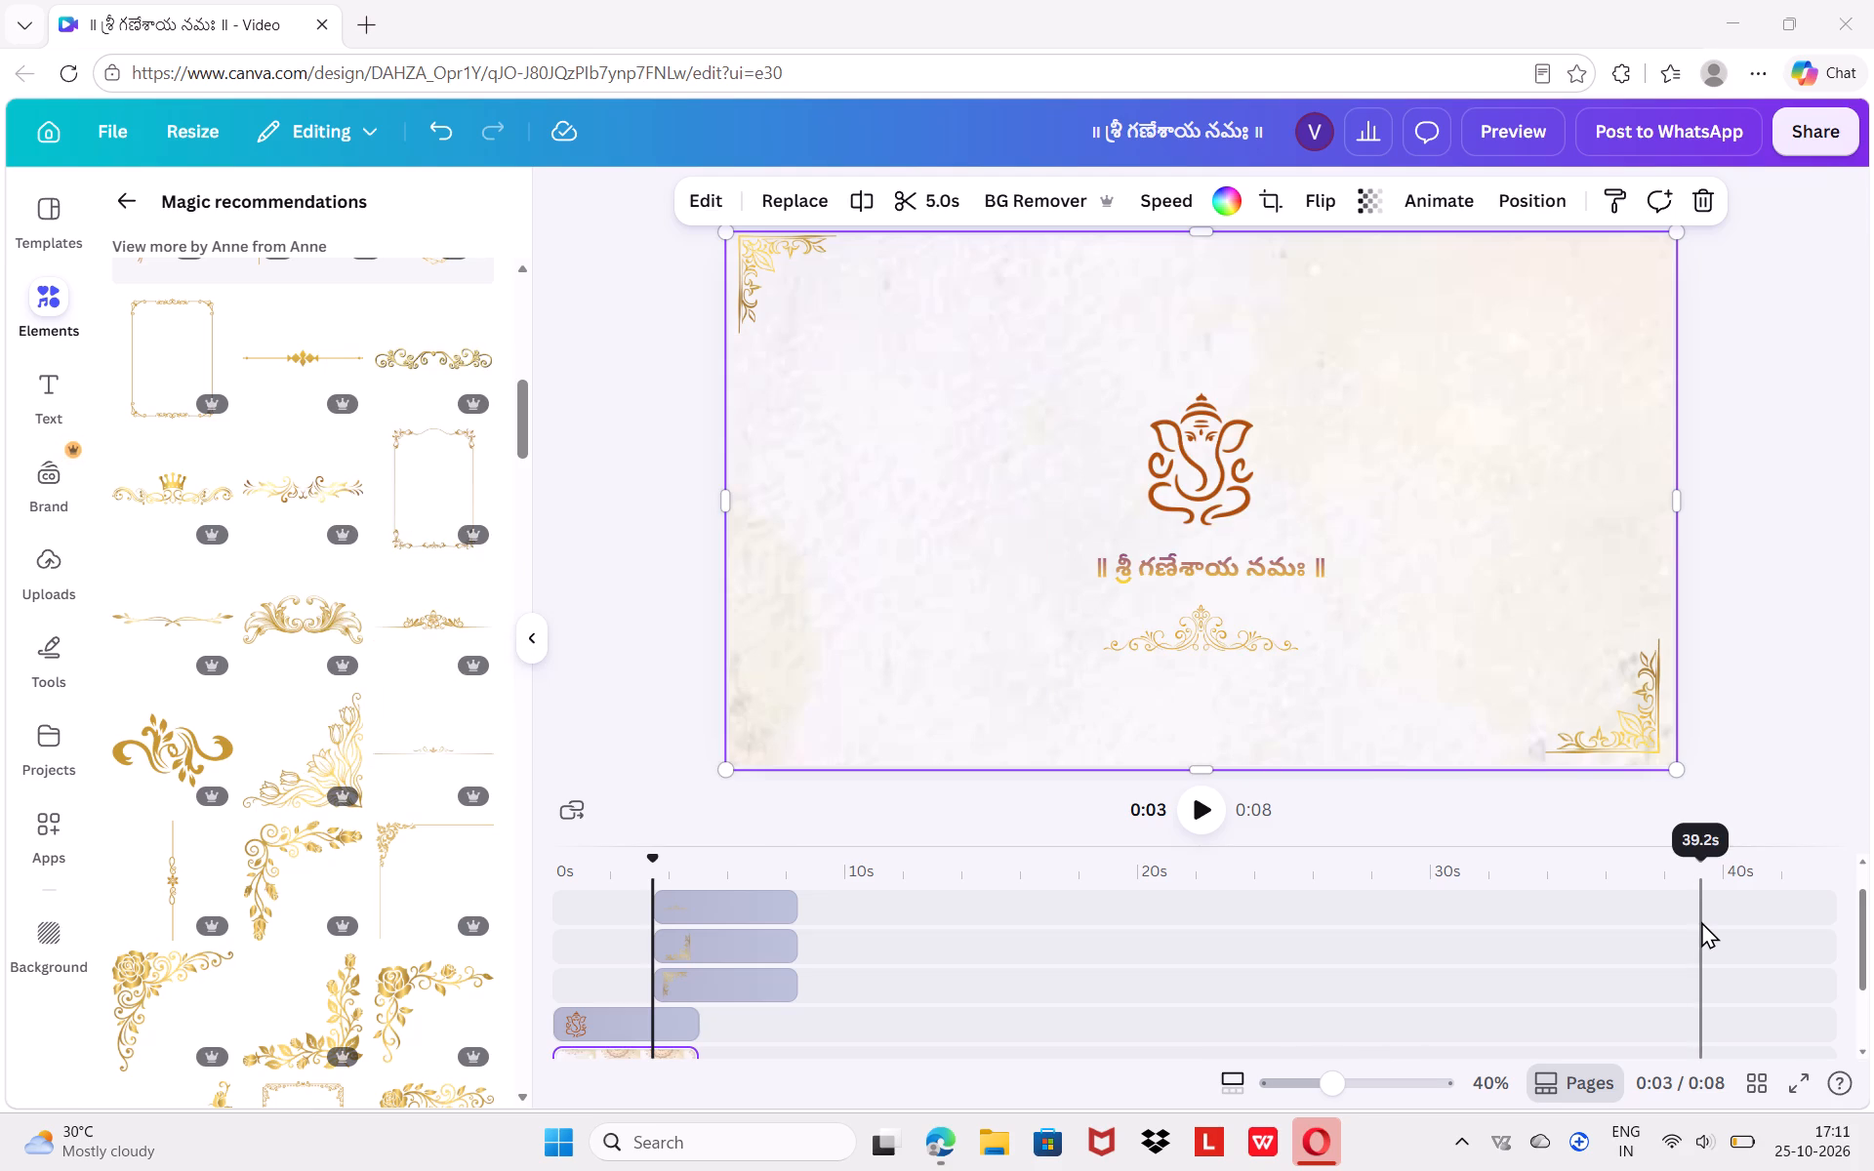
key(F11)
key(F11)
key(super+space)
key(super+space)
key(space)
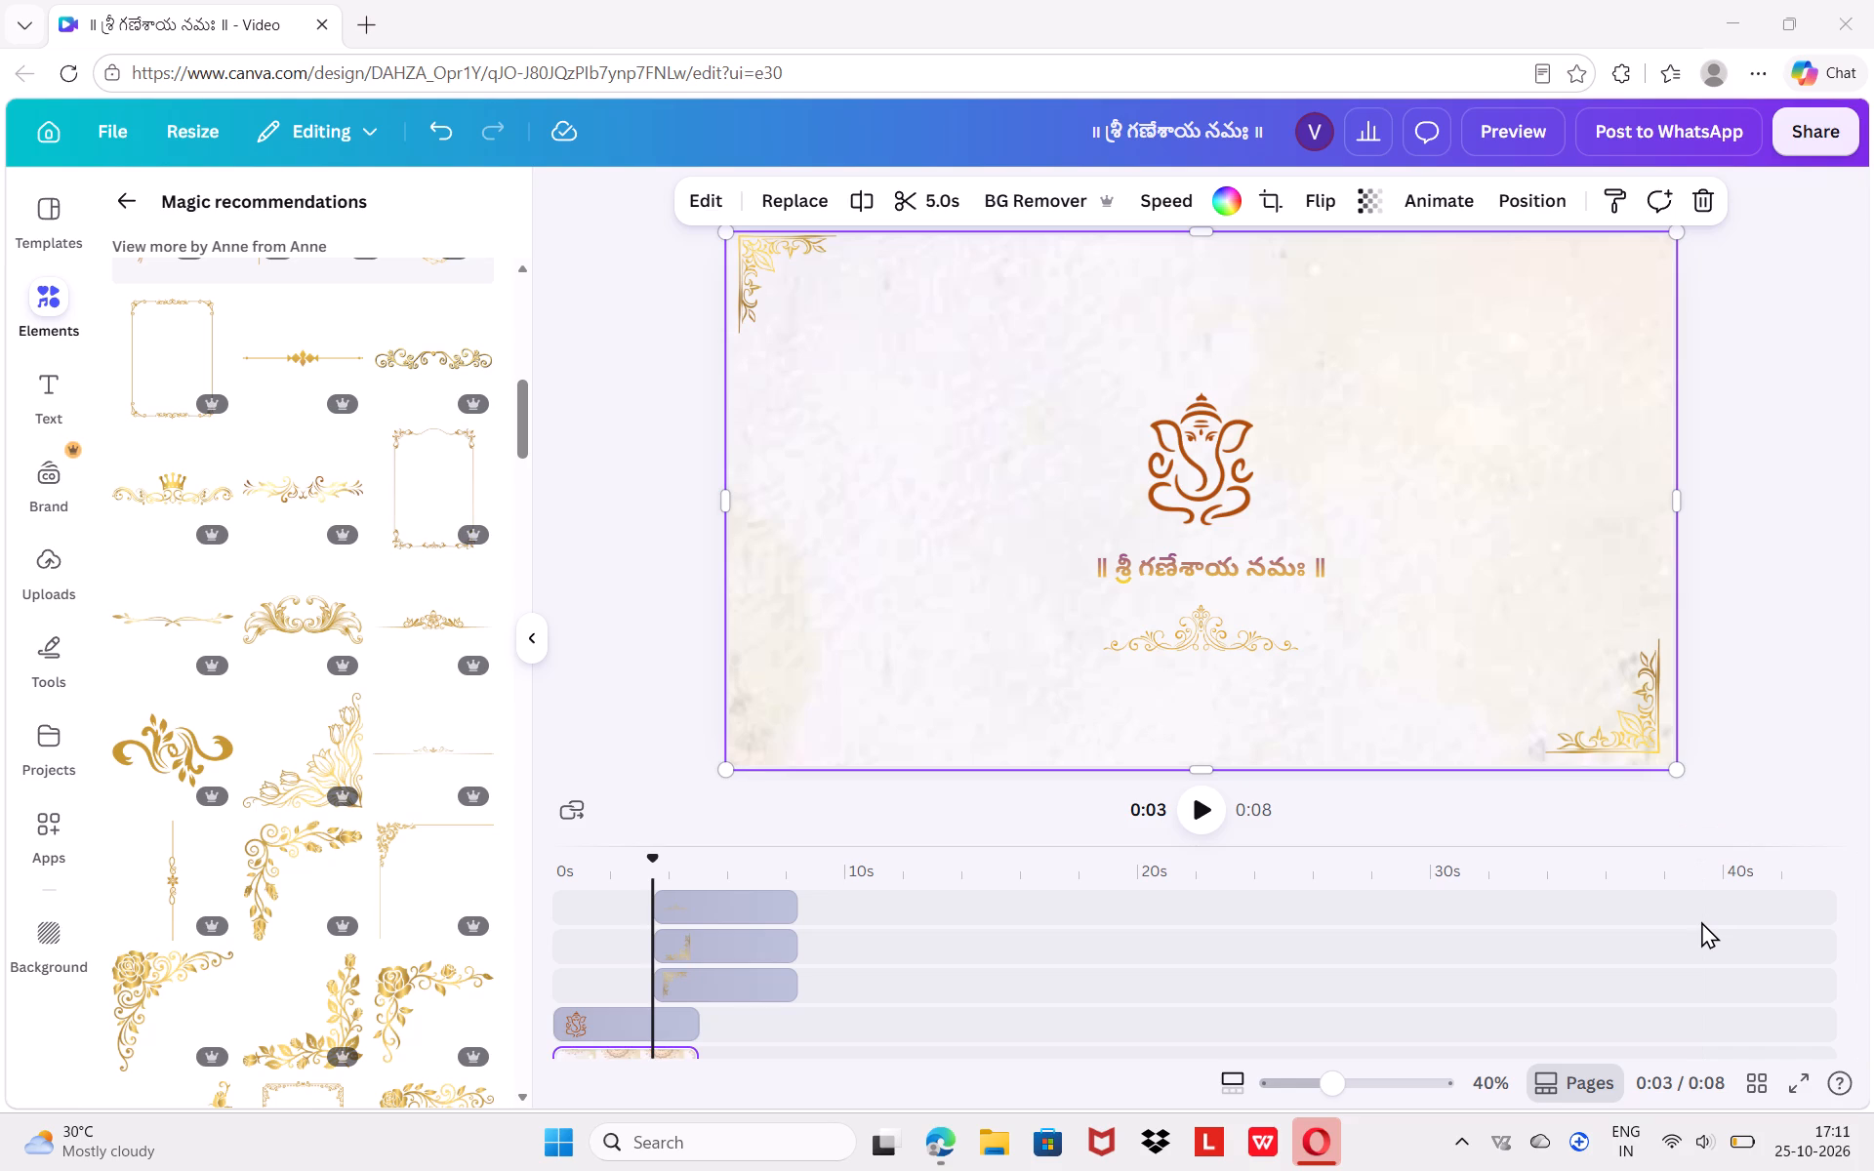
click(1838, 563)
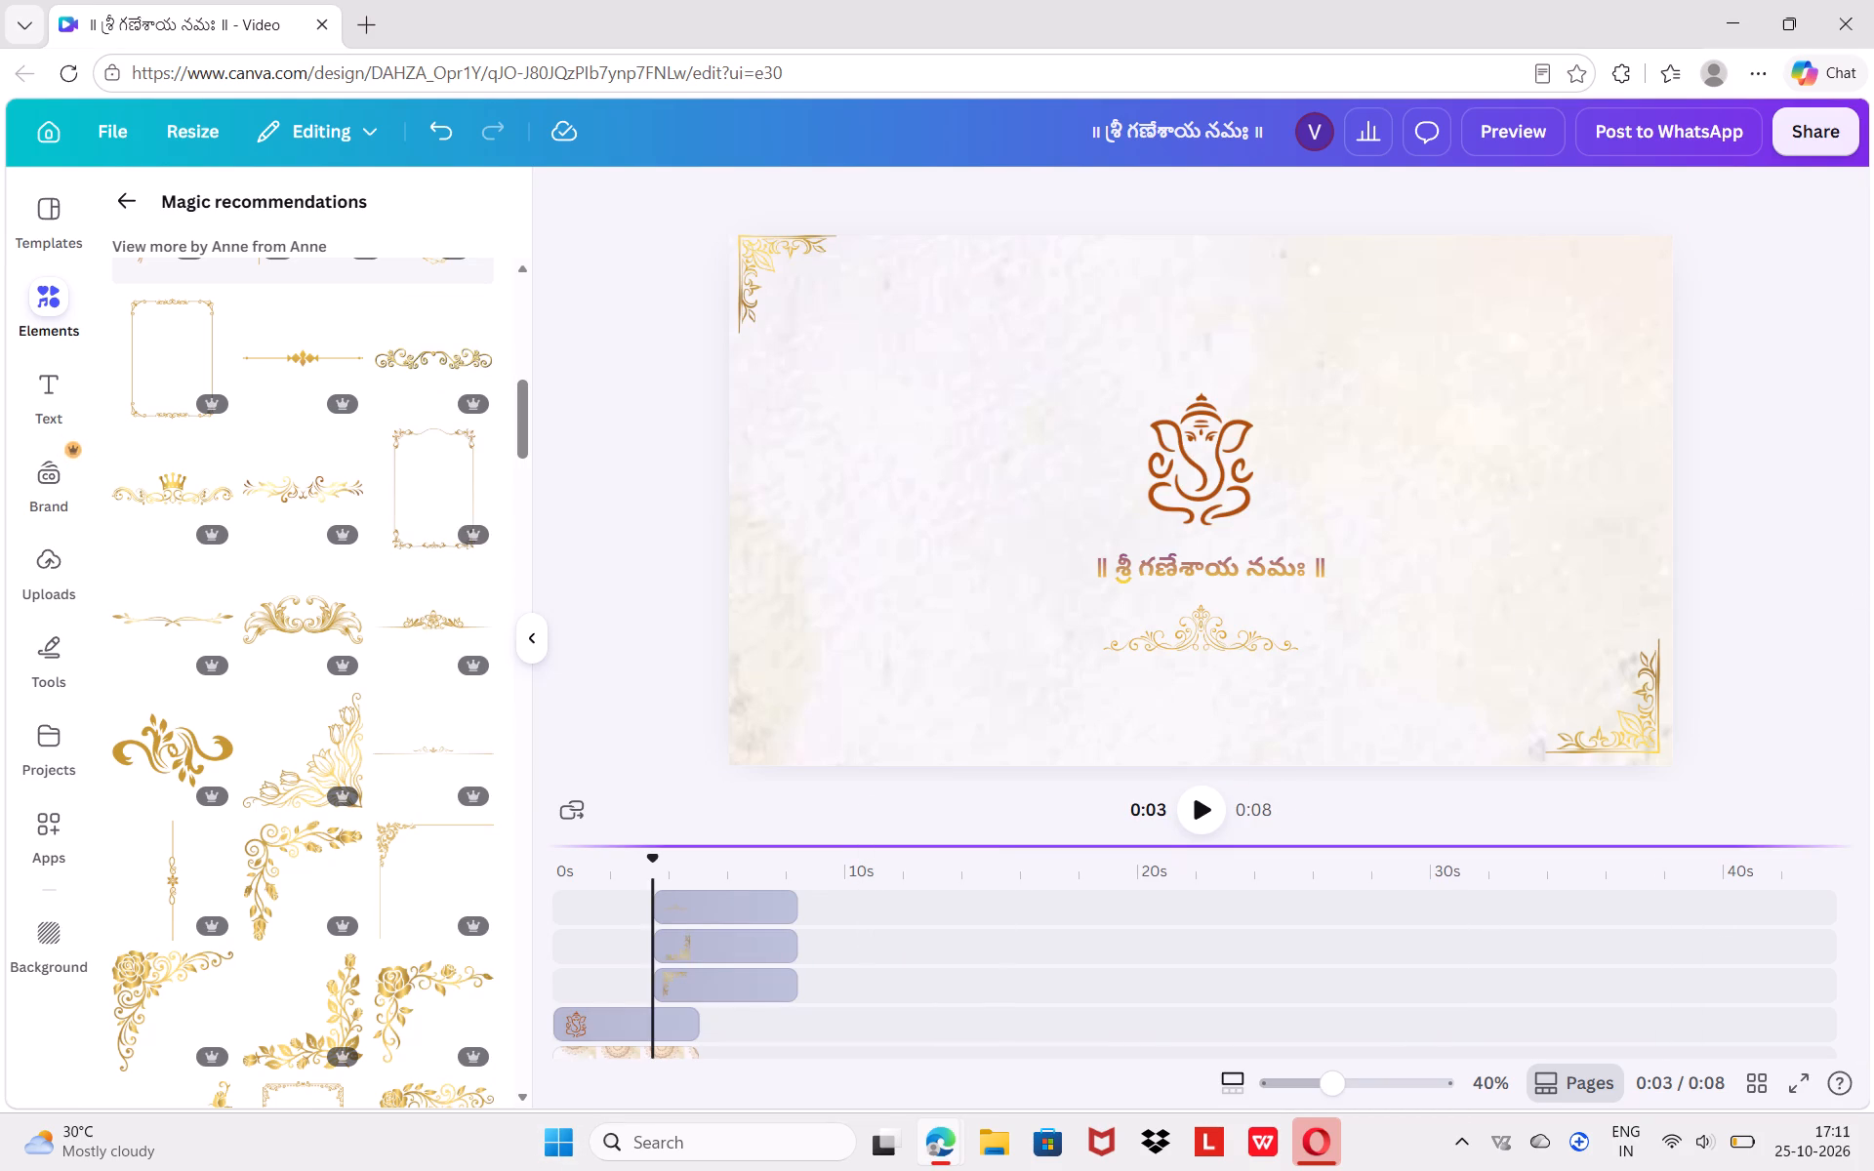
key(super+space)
Switch the keyboard input layout to English (US).
key(super+space)
key(super+space)
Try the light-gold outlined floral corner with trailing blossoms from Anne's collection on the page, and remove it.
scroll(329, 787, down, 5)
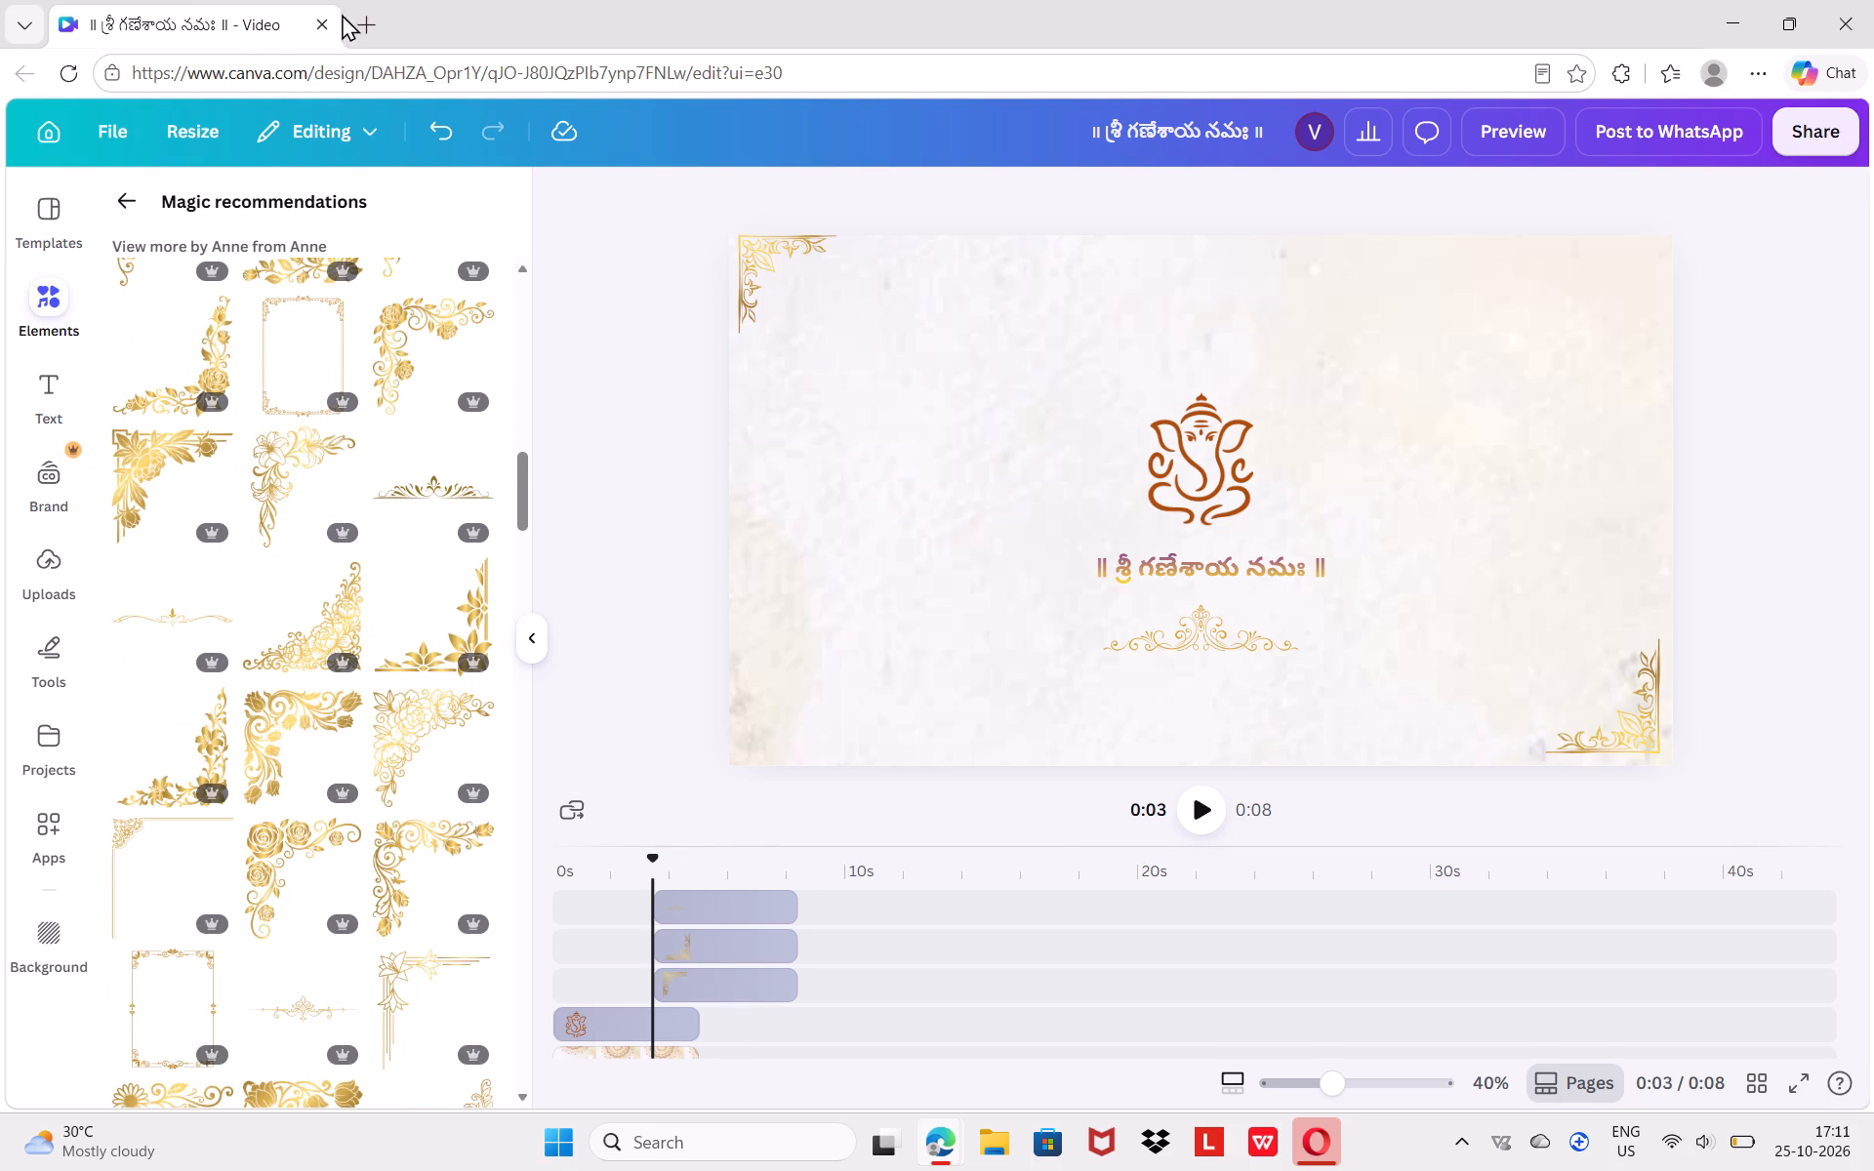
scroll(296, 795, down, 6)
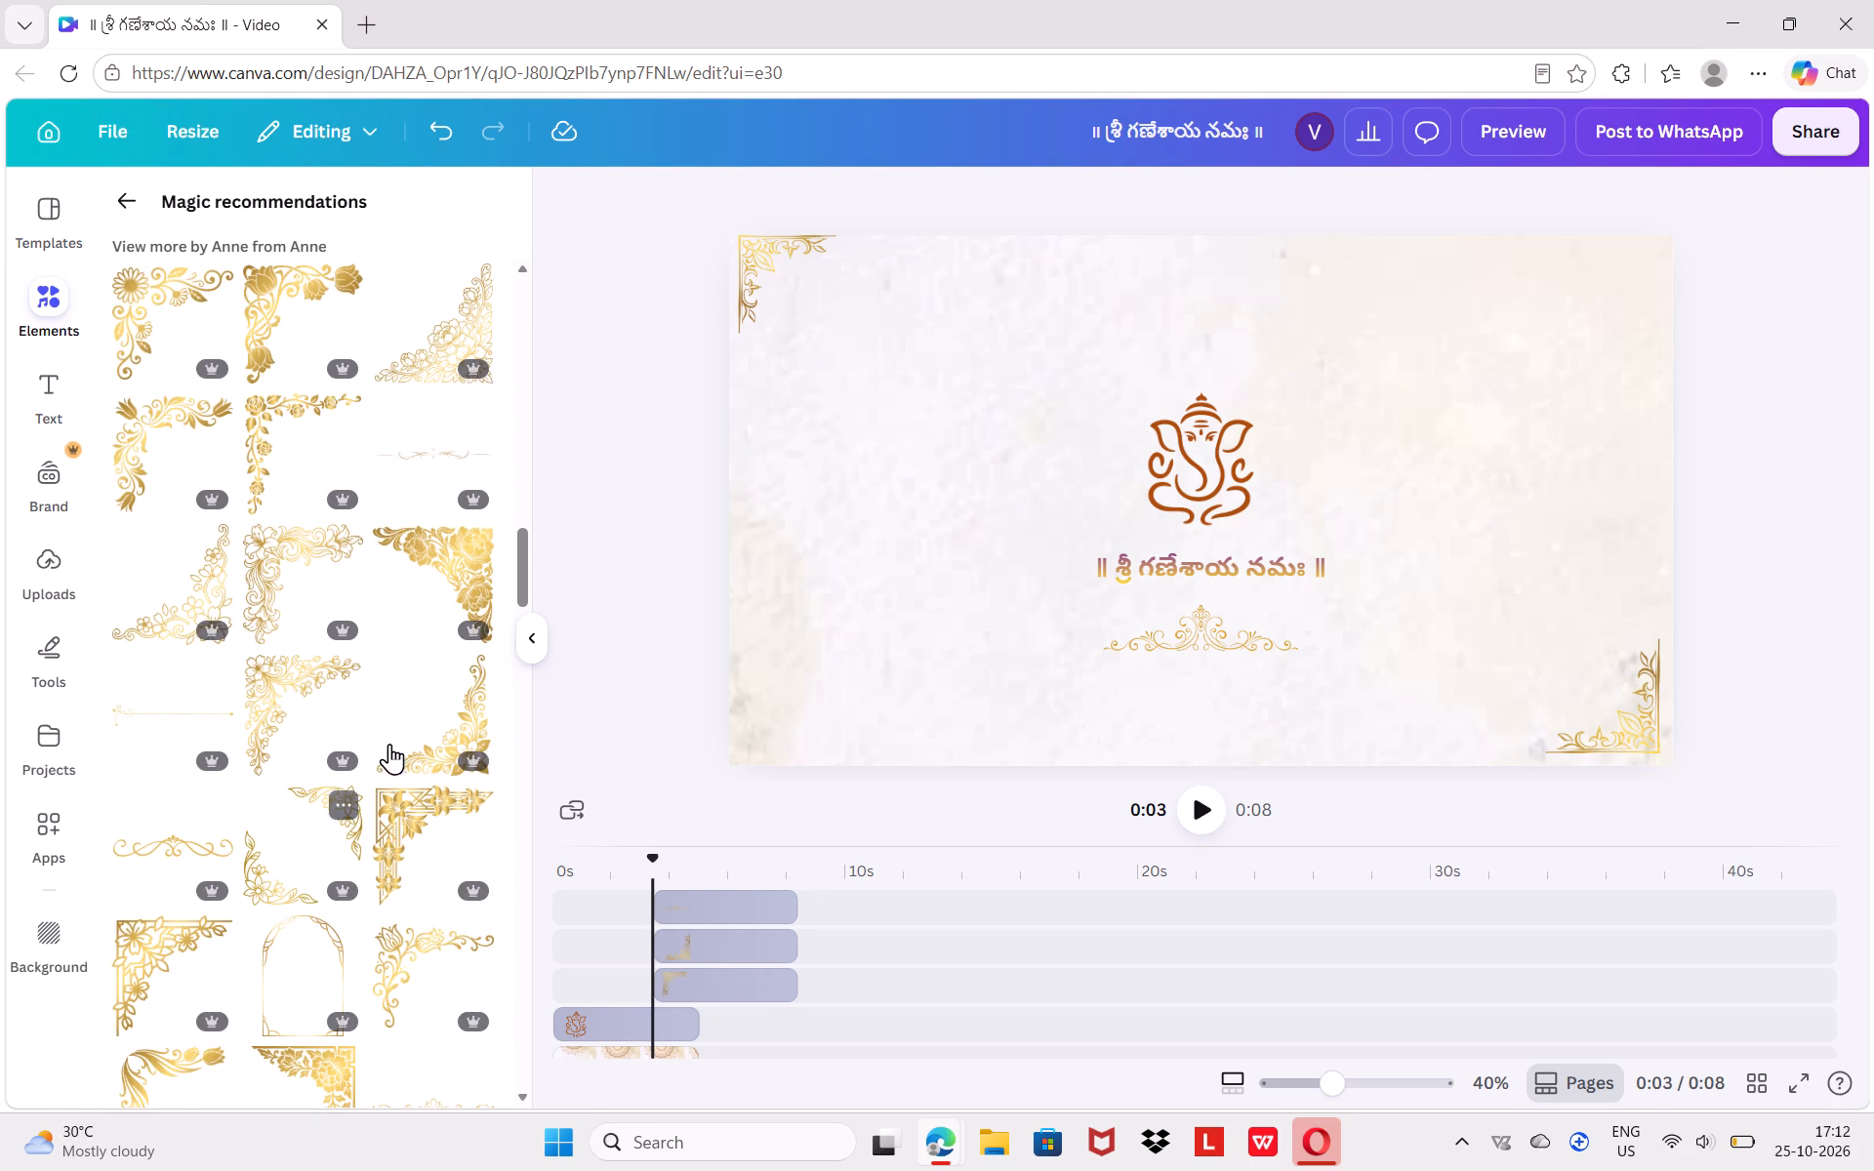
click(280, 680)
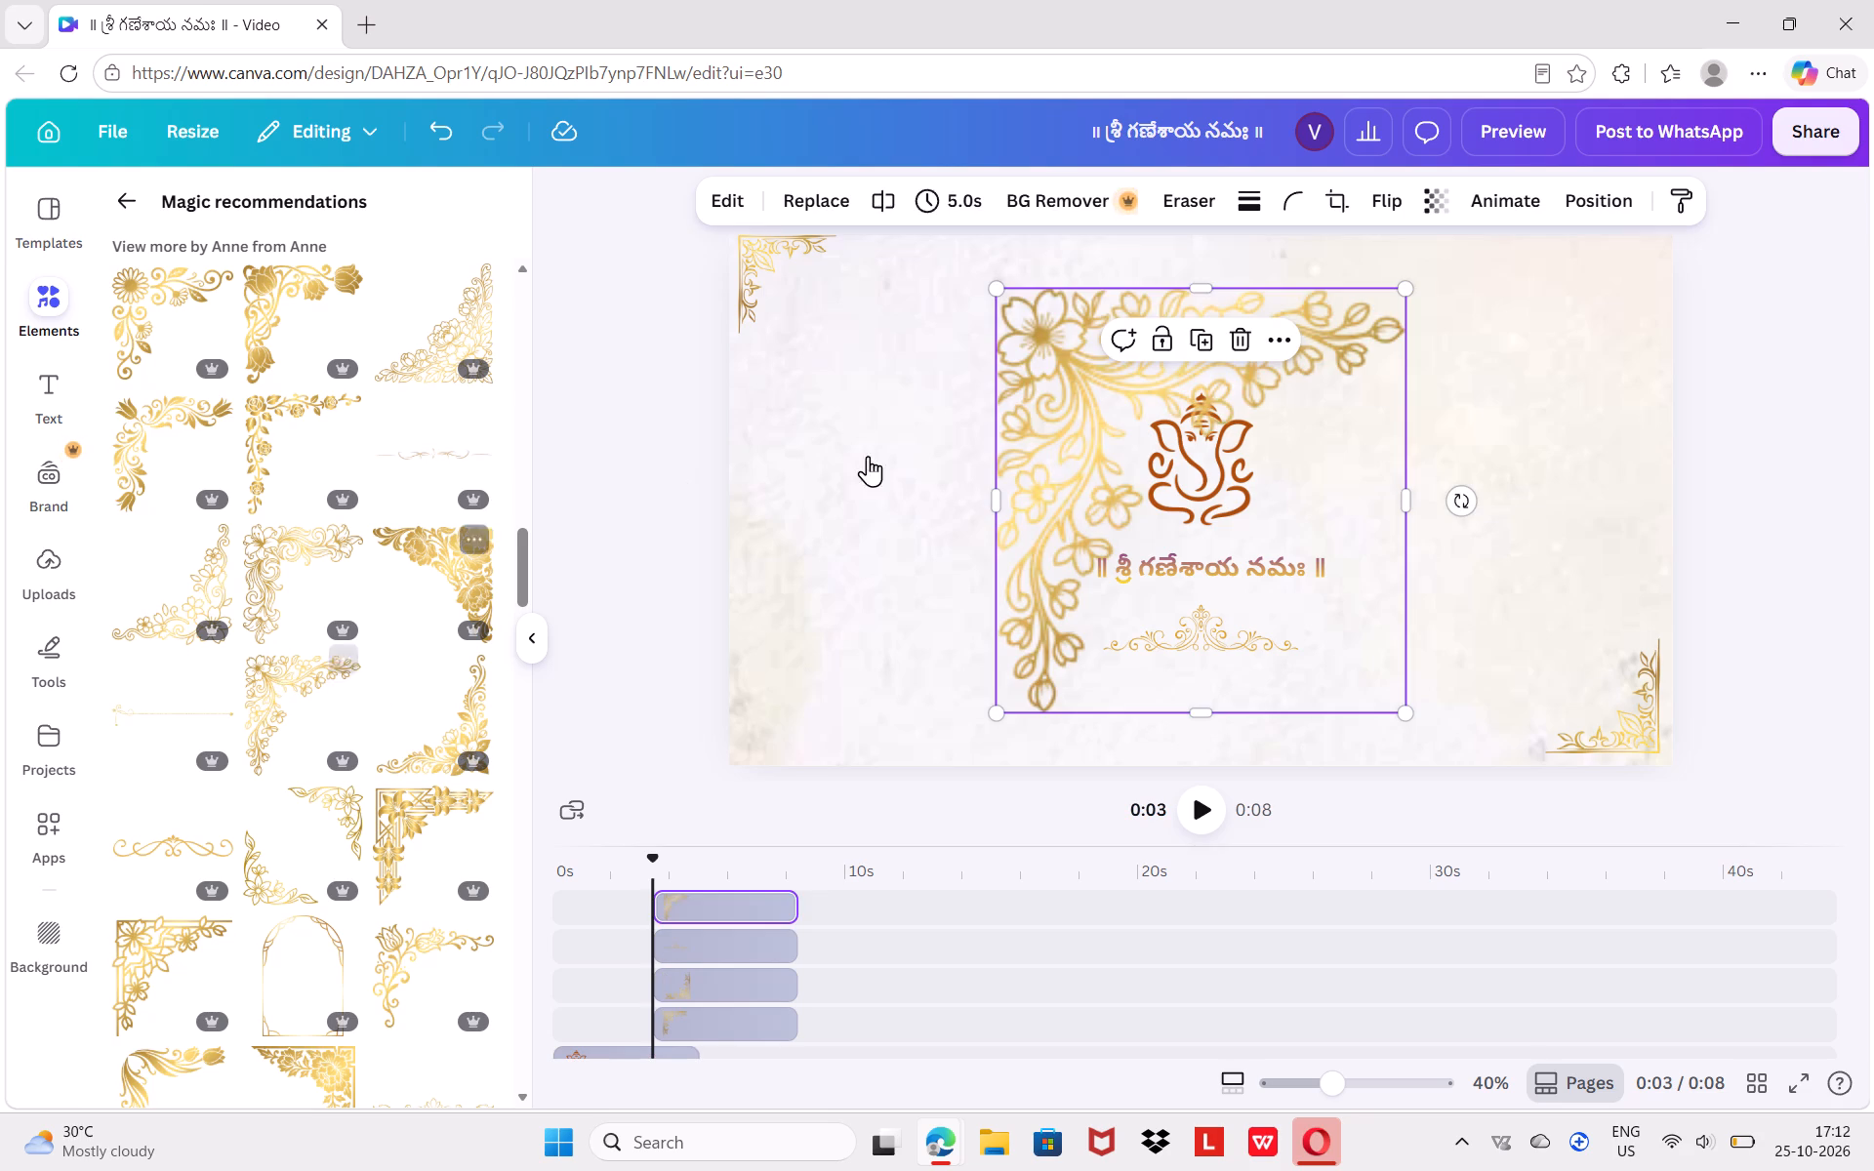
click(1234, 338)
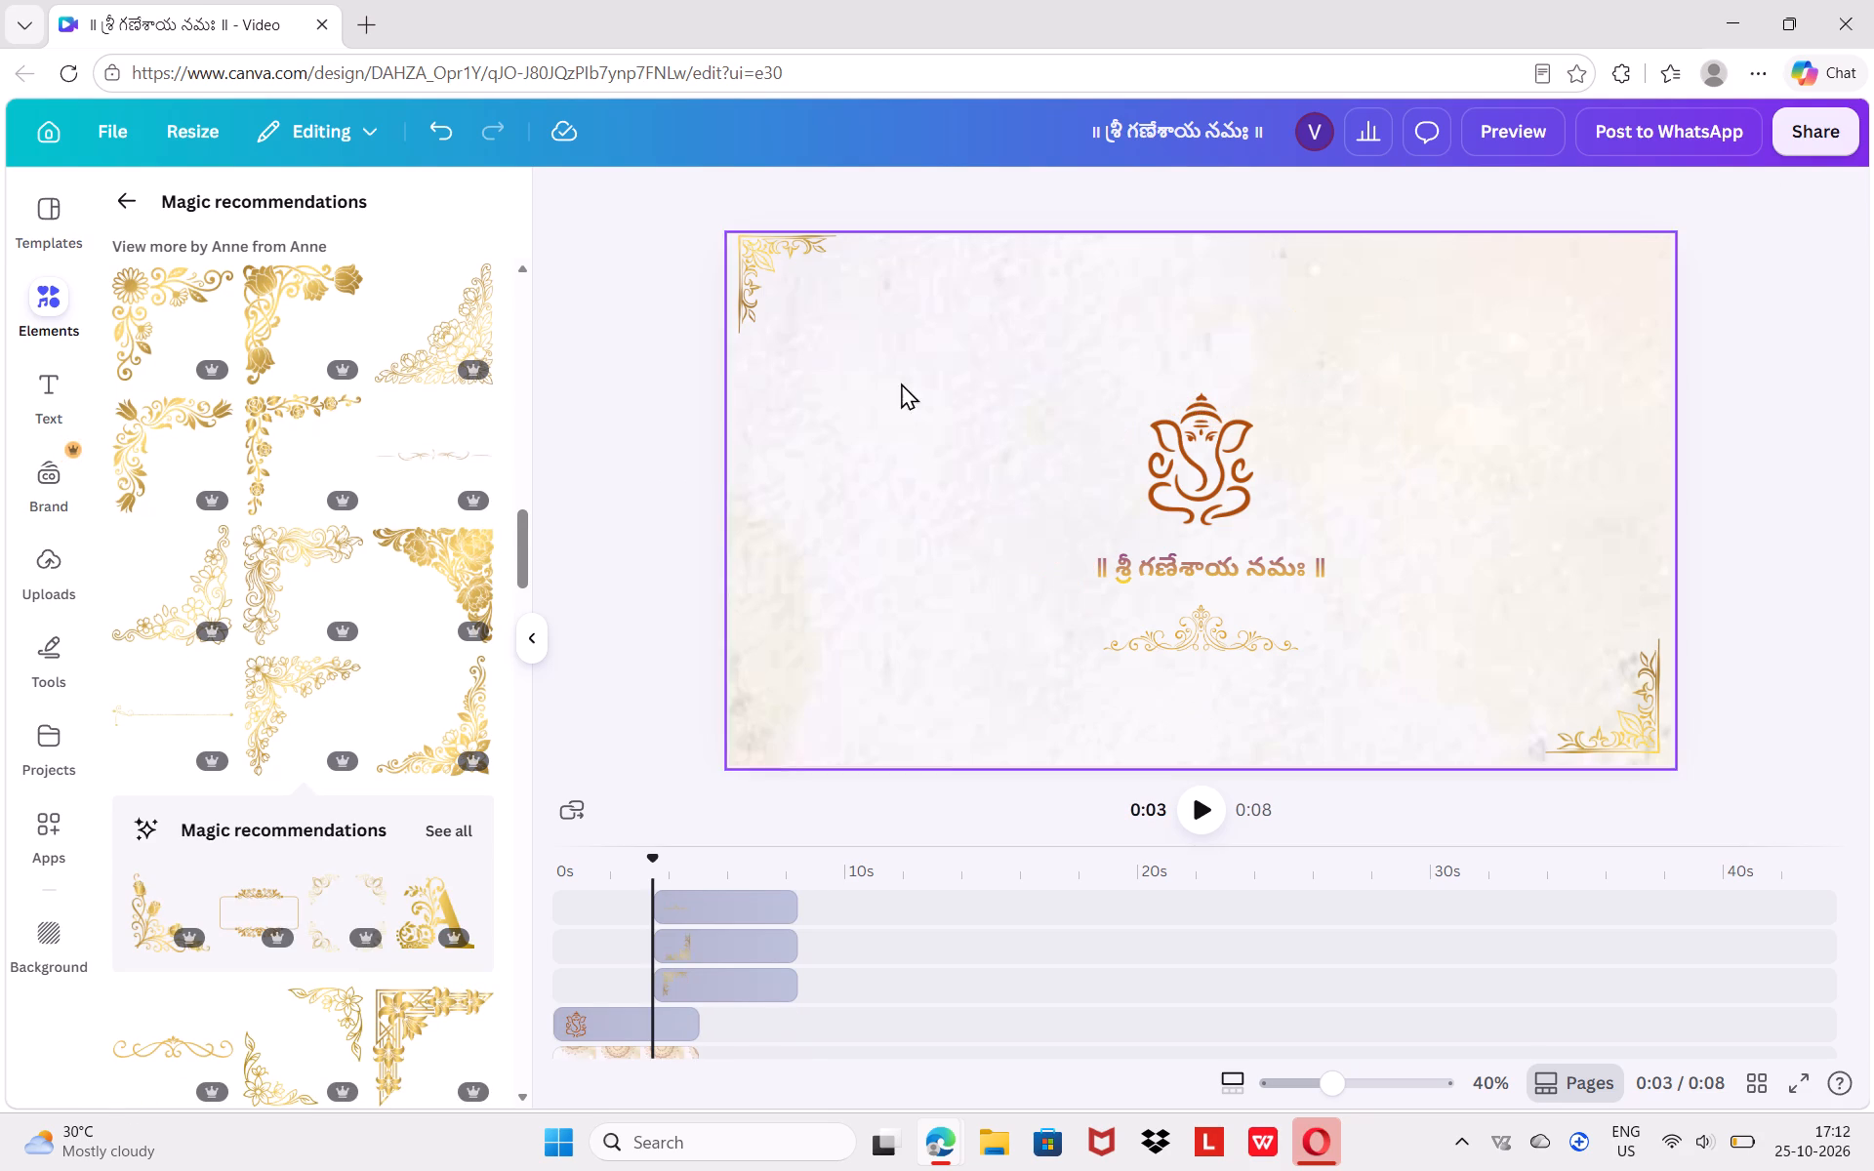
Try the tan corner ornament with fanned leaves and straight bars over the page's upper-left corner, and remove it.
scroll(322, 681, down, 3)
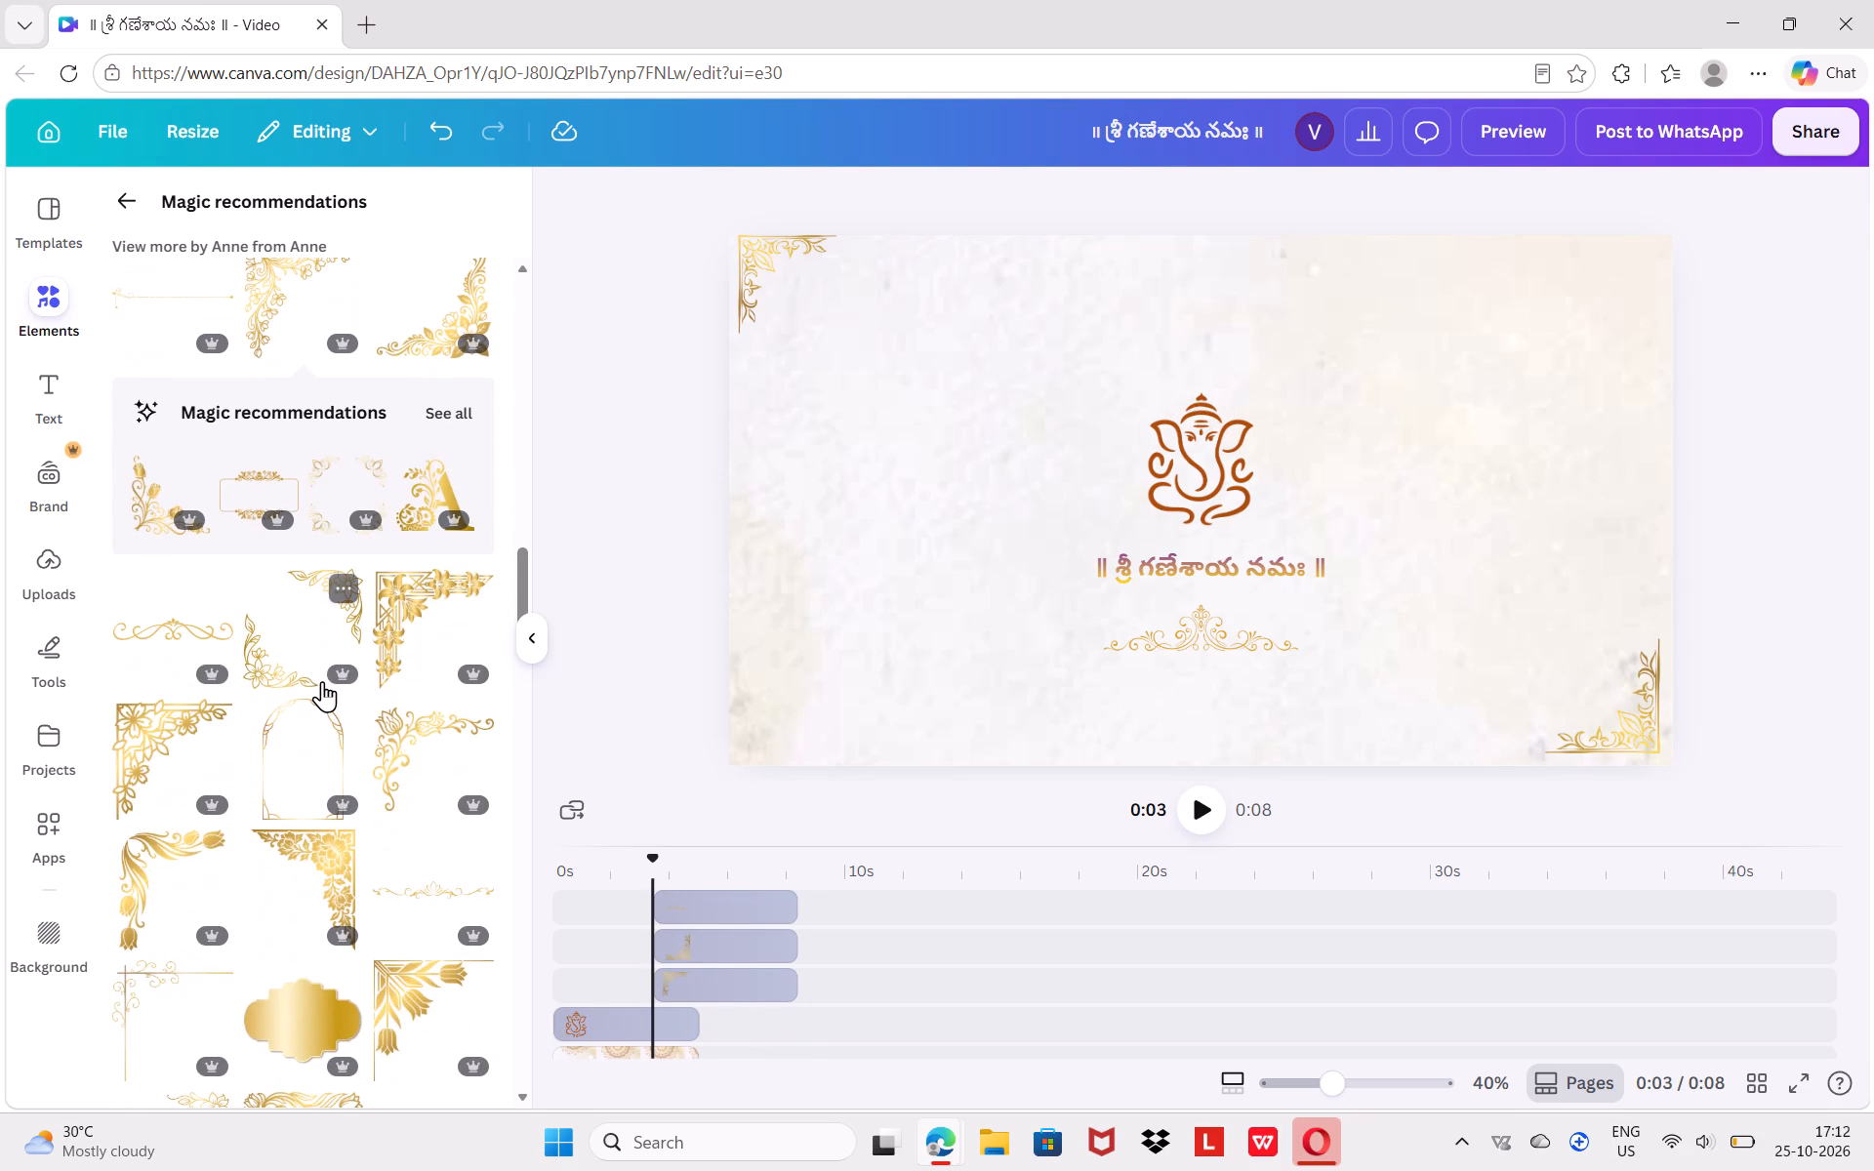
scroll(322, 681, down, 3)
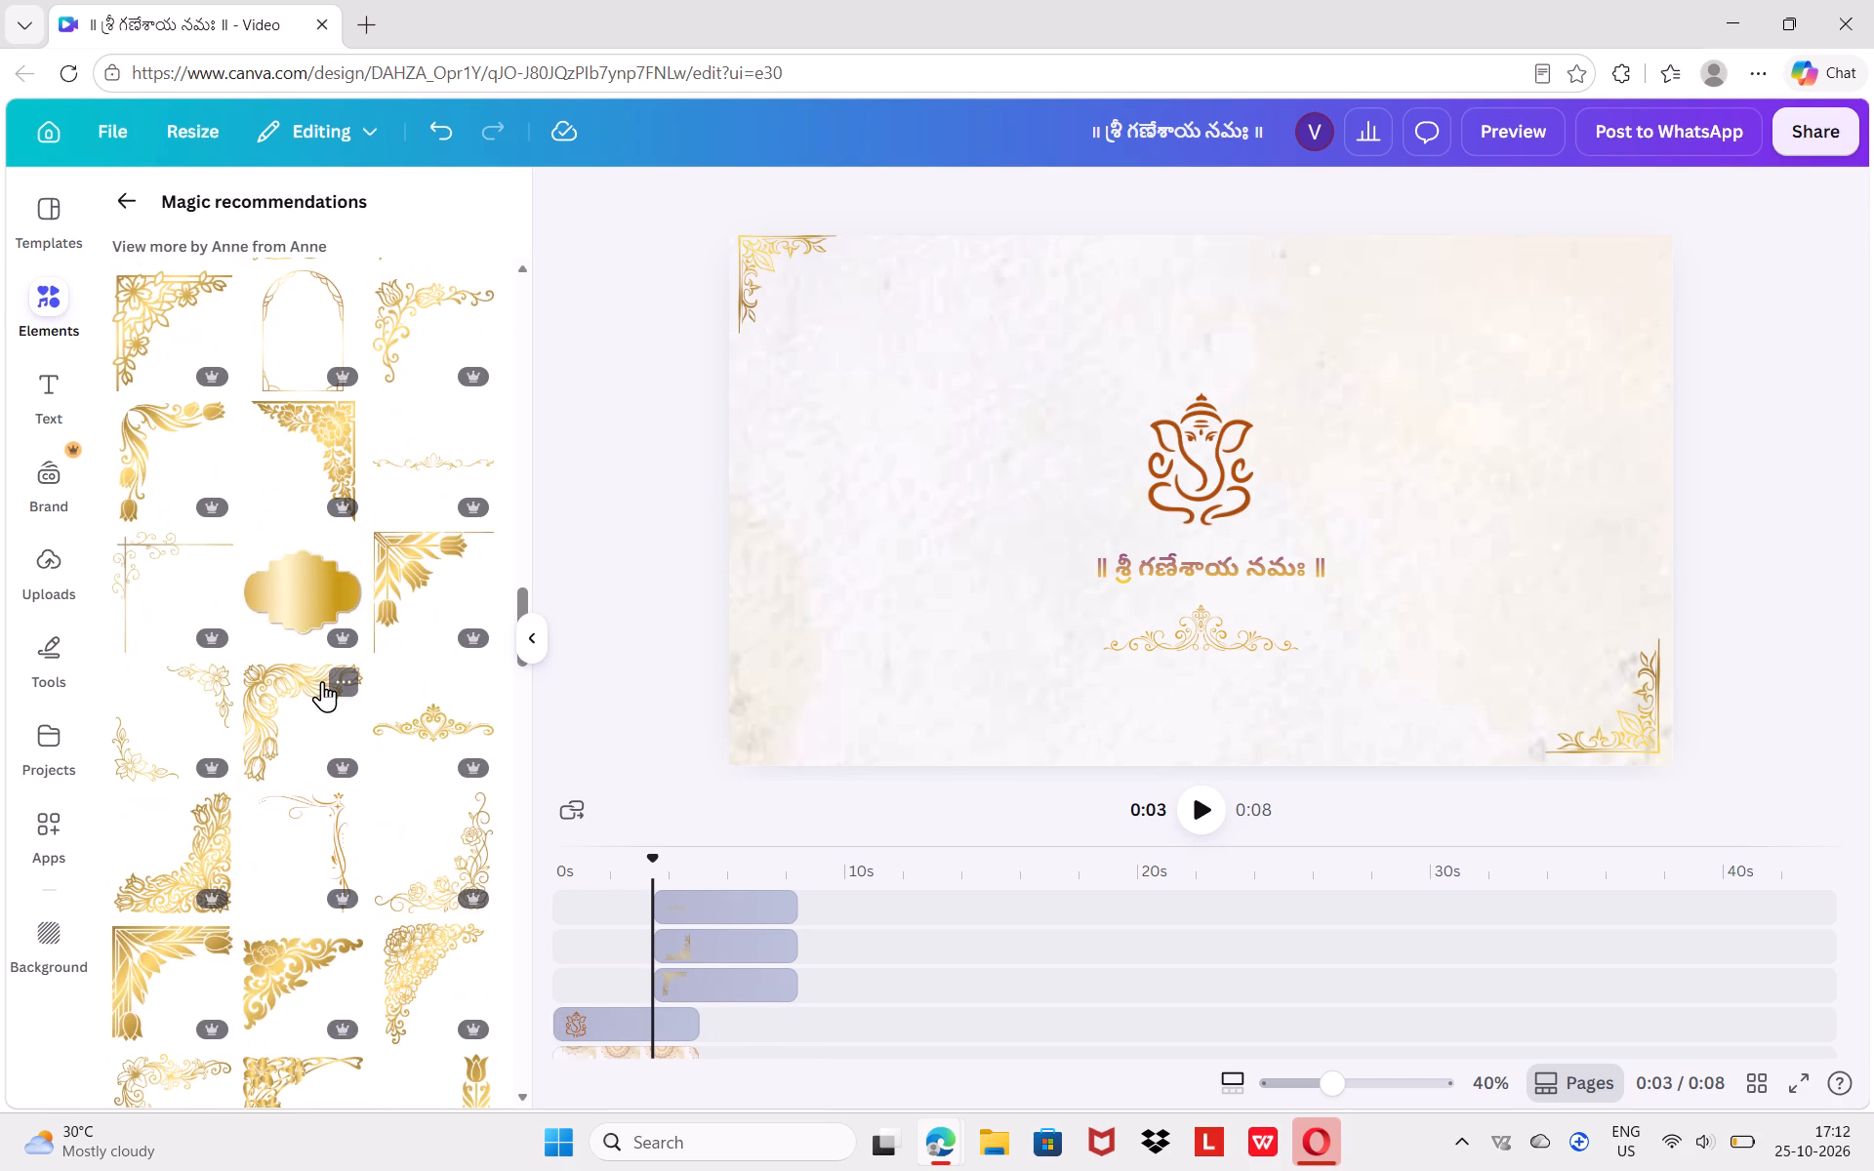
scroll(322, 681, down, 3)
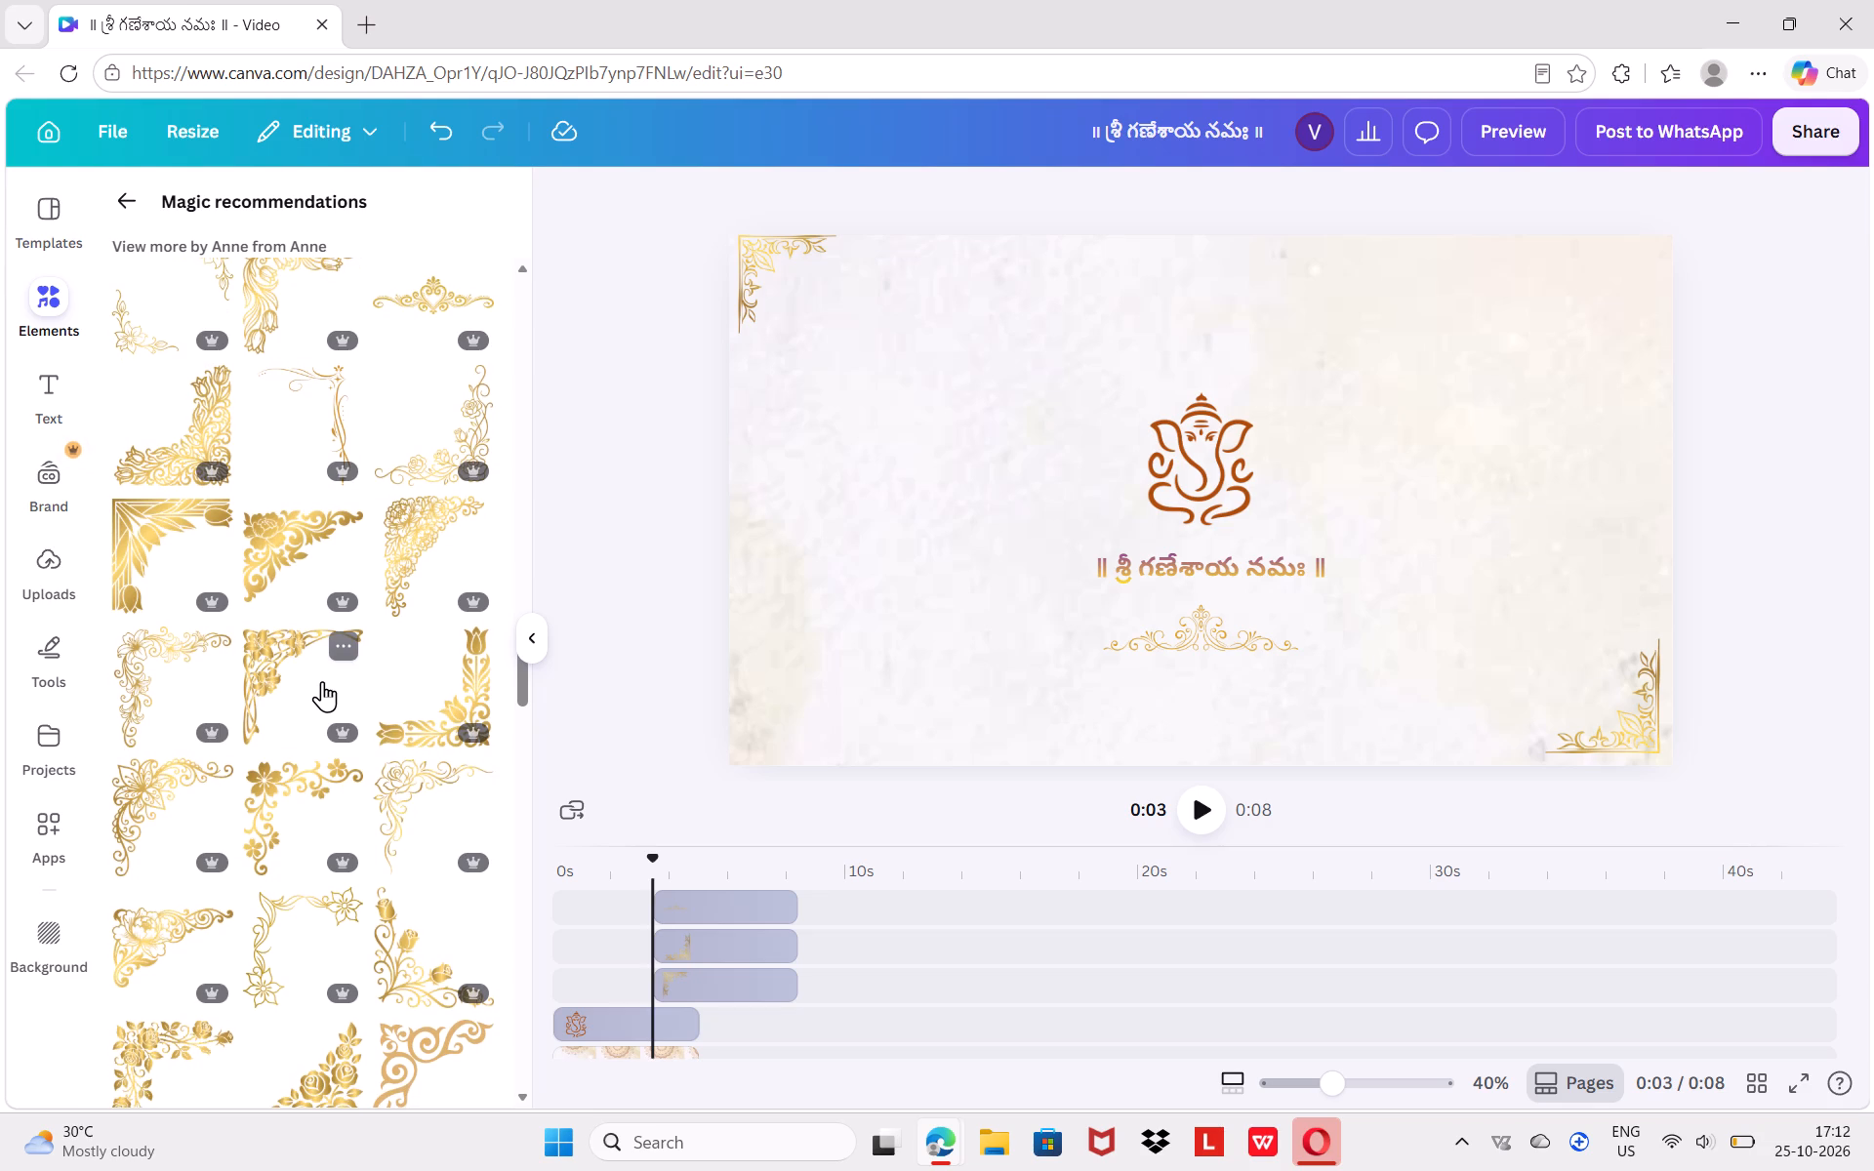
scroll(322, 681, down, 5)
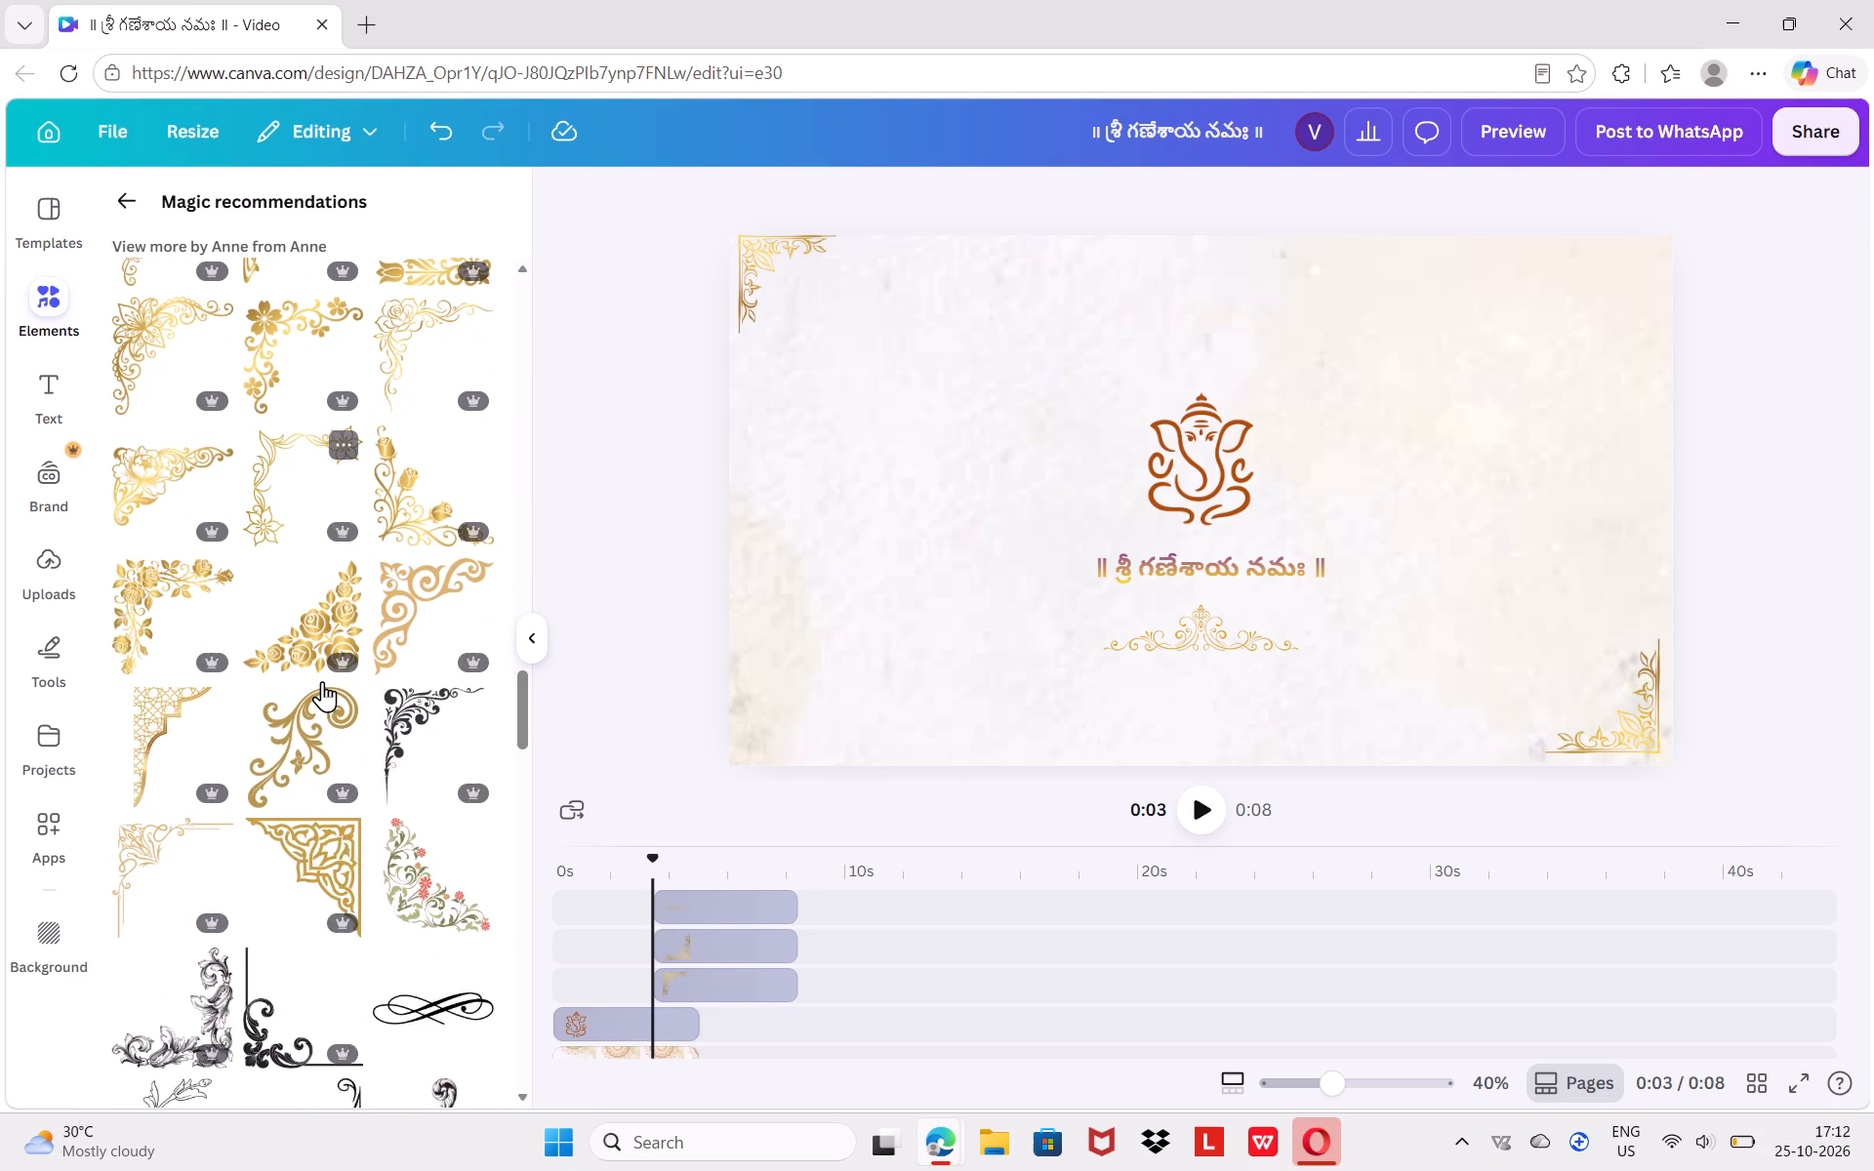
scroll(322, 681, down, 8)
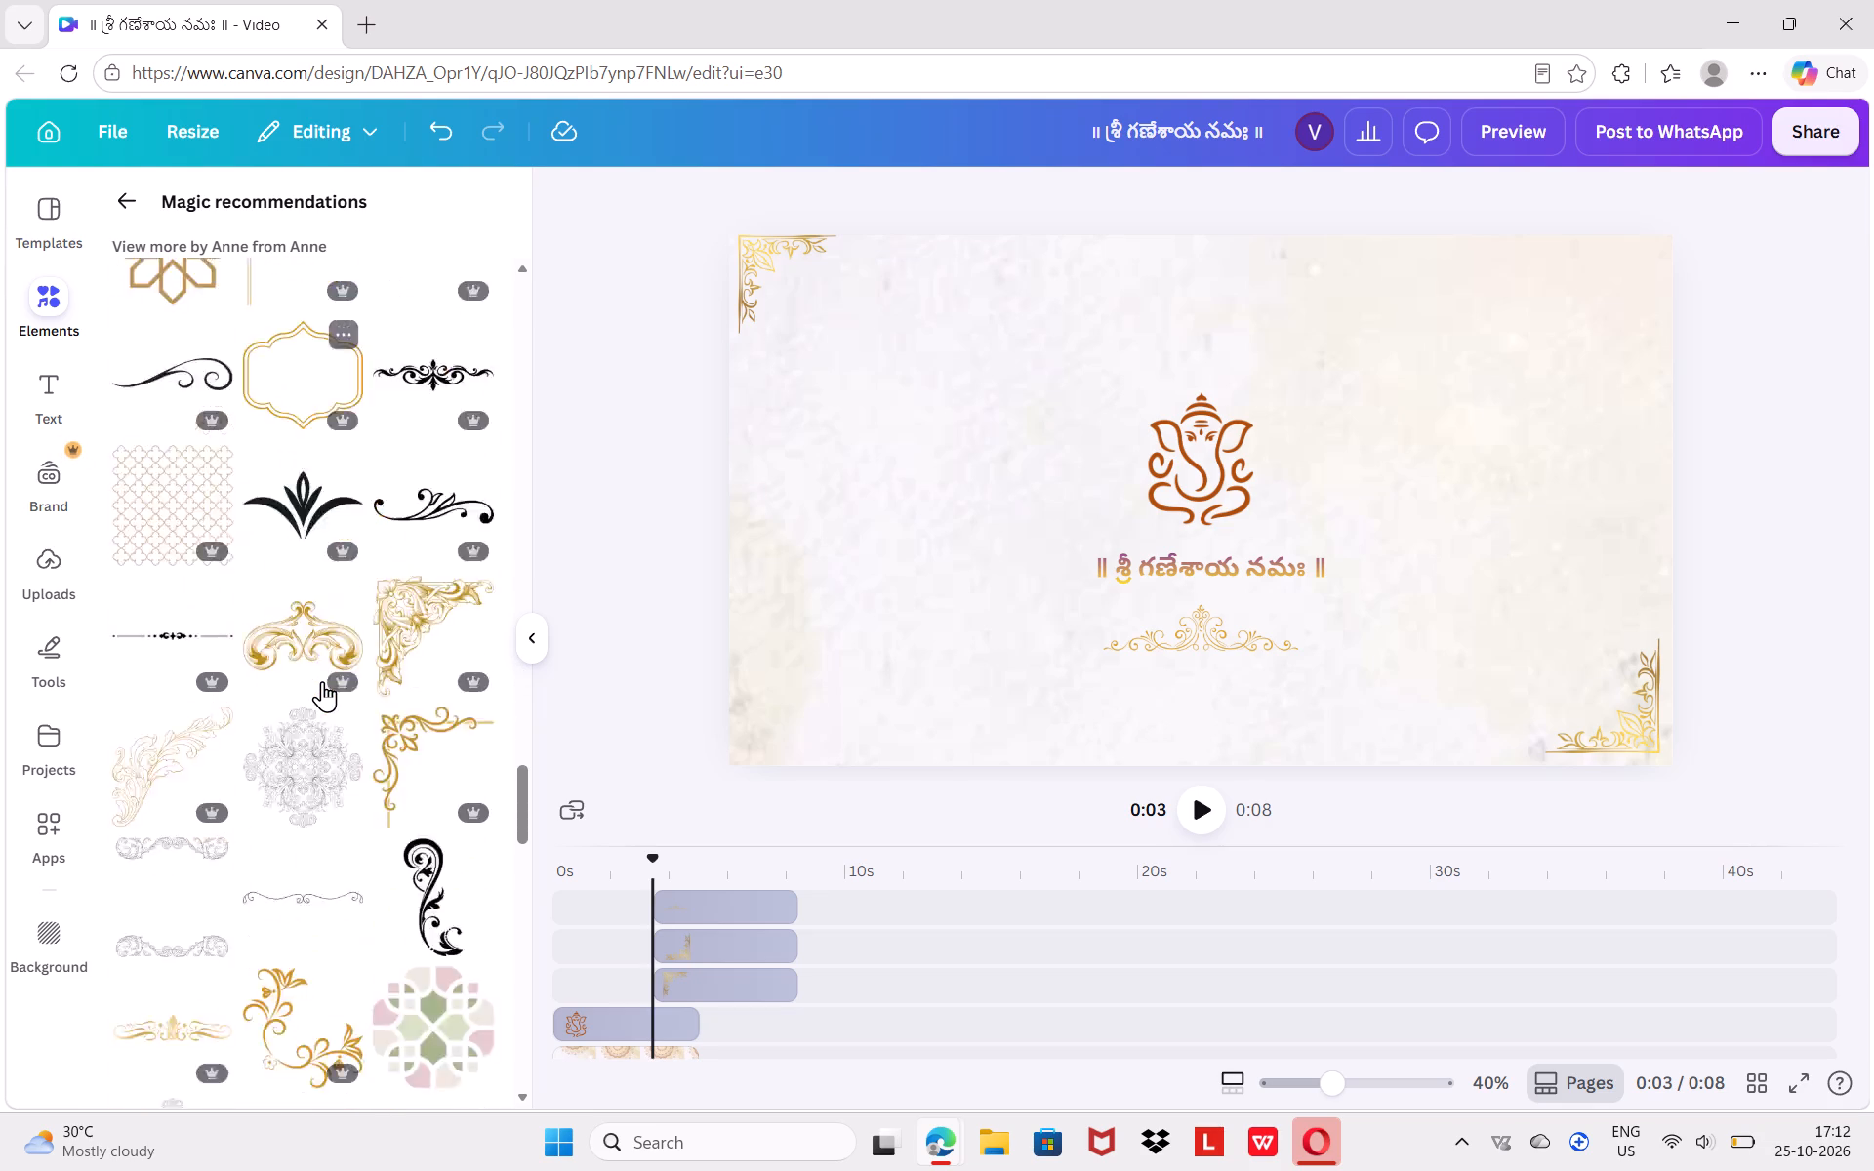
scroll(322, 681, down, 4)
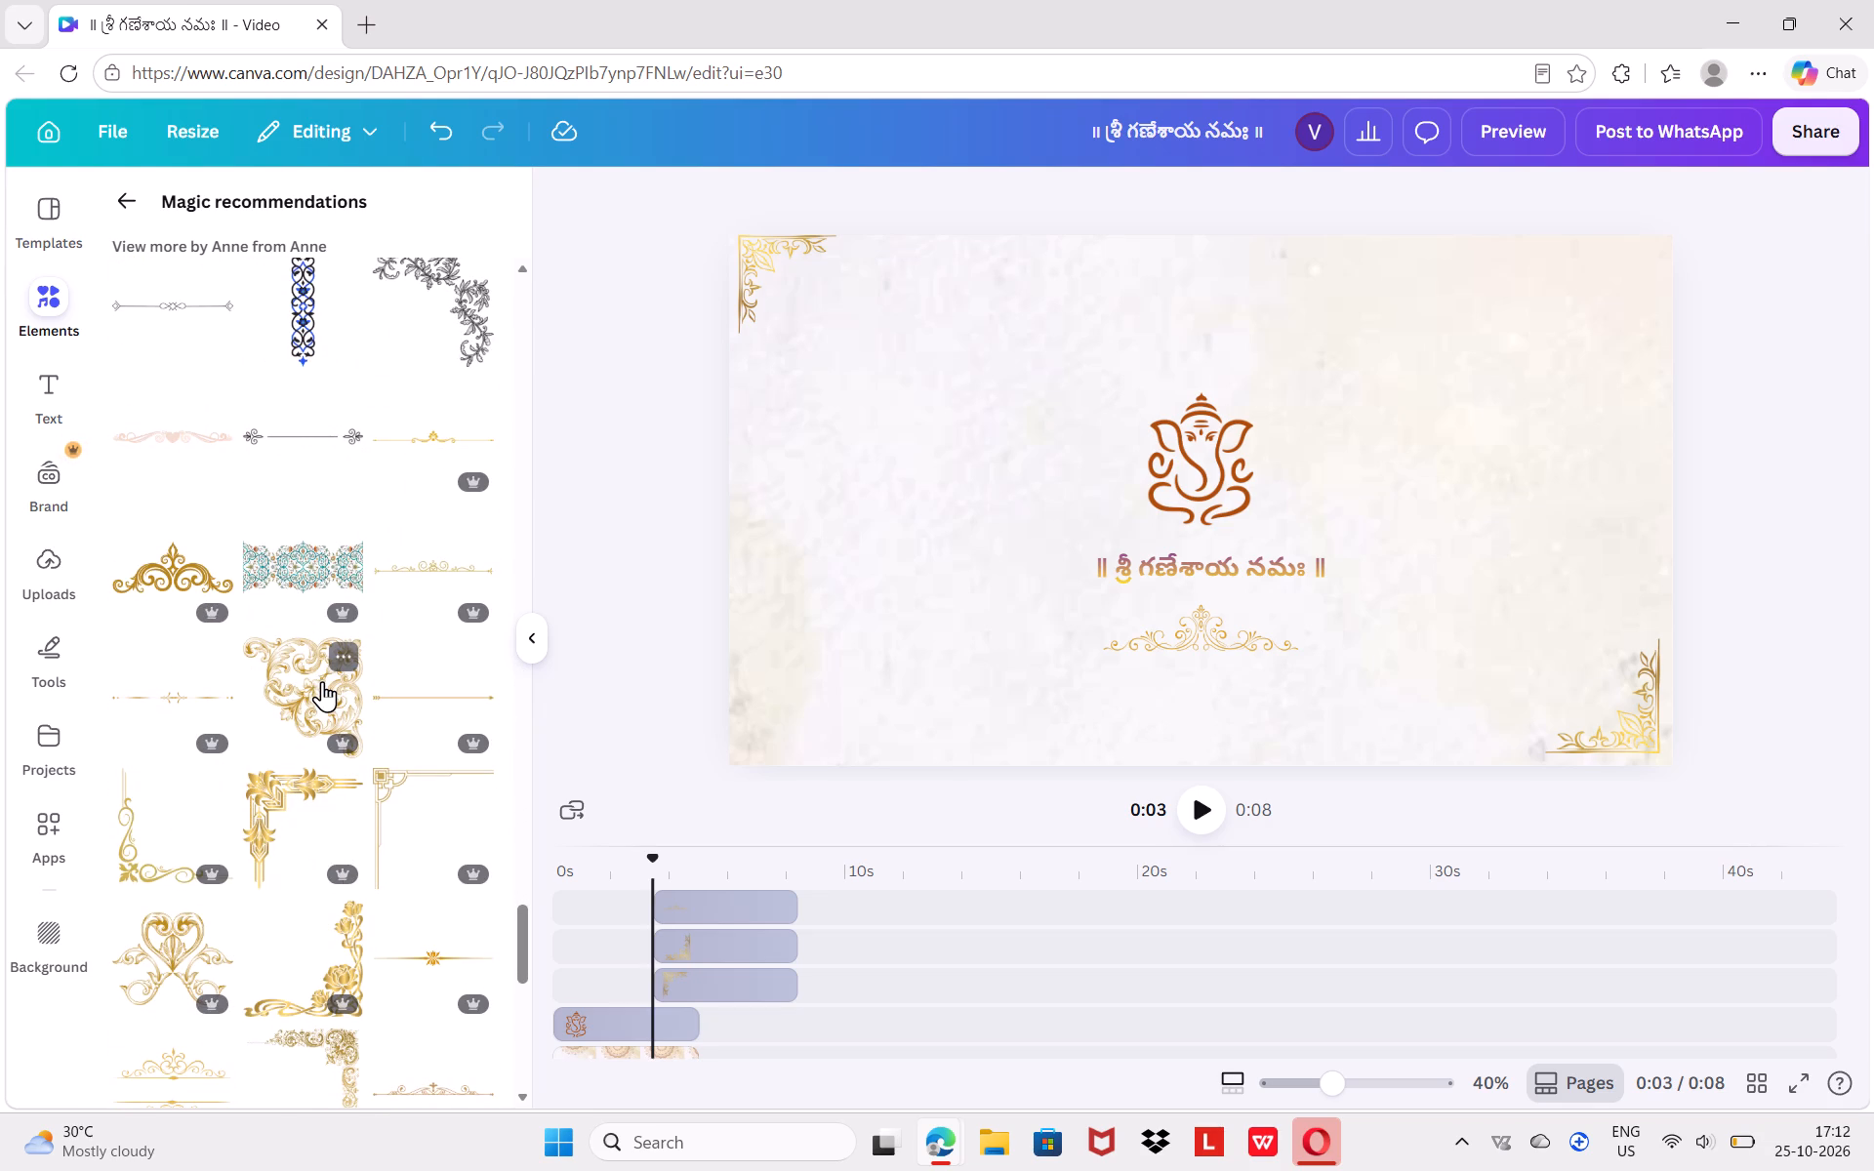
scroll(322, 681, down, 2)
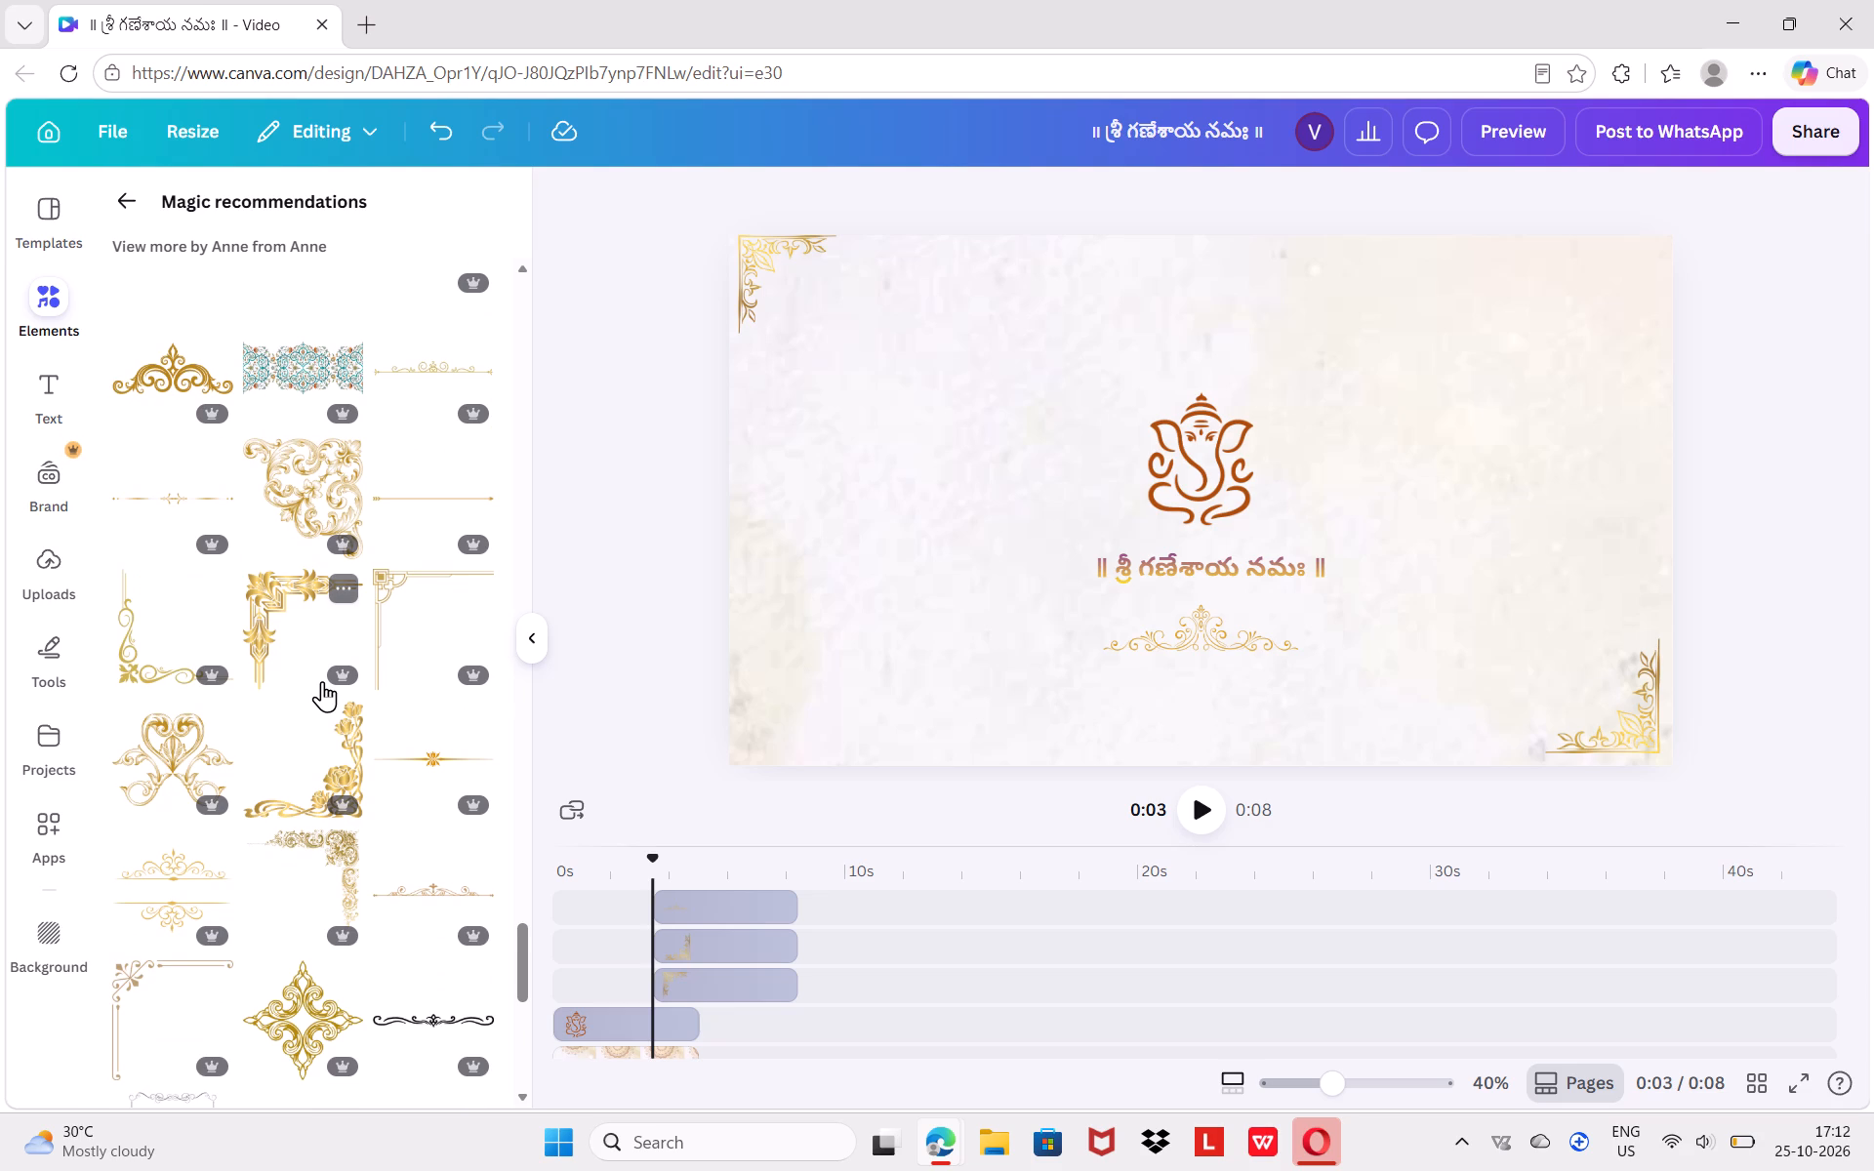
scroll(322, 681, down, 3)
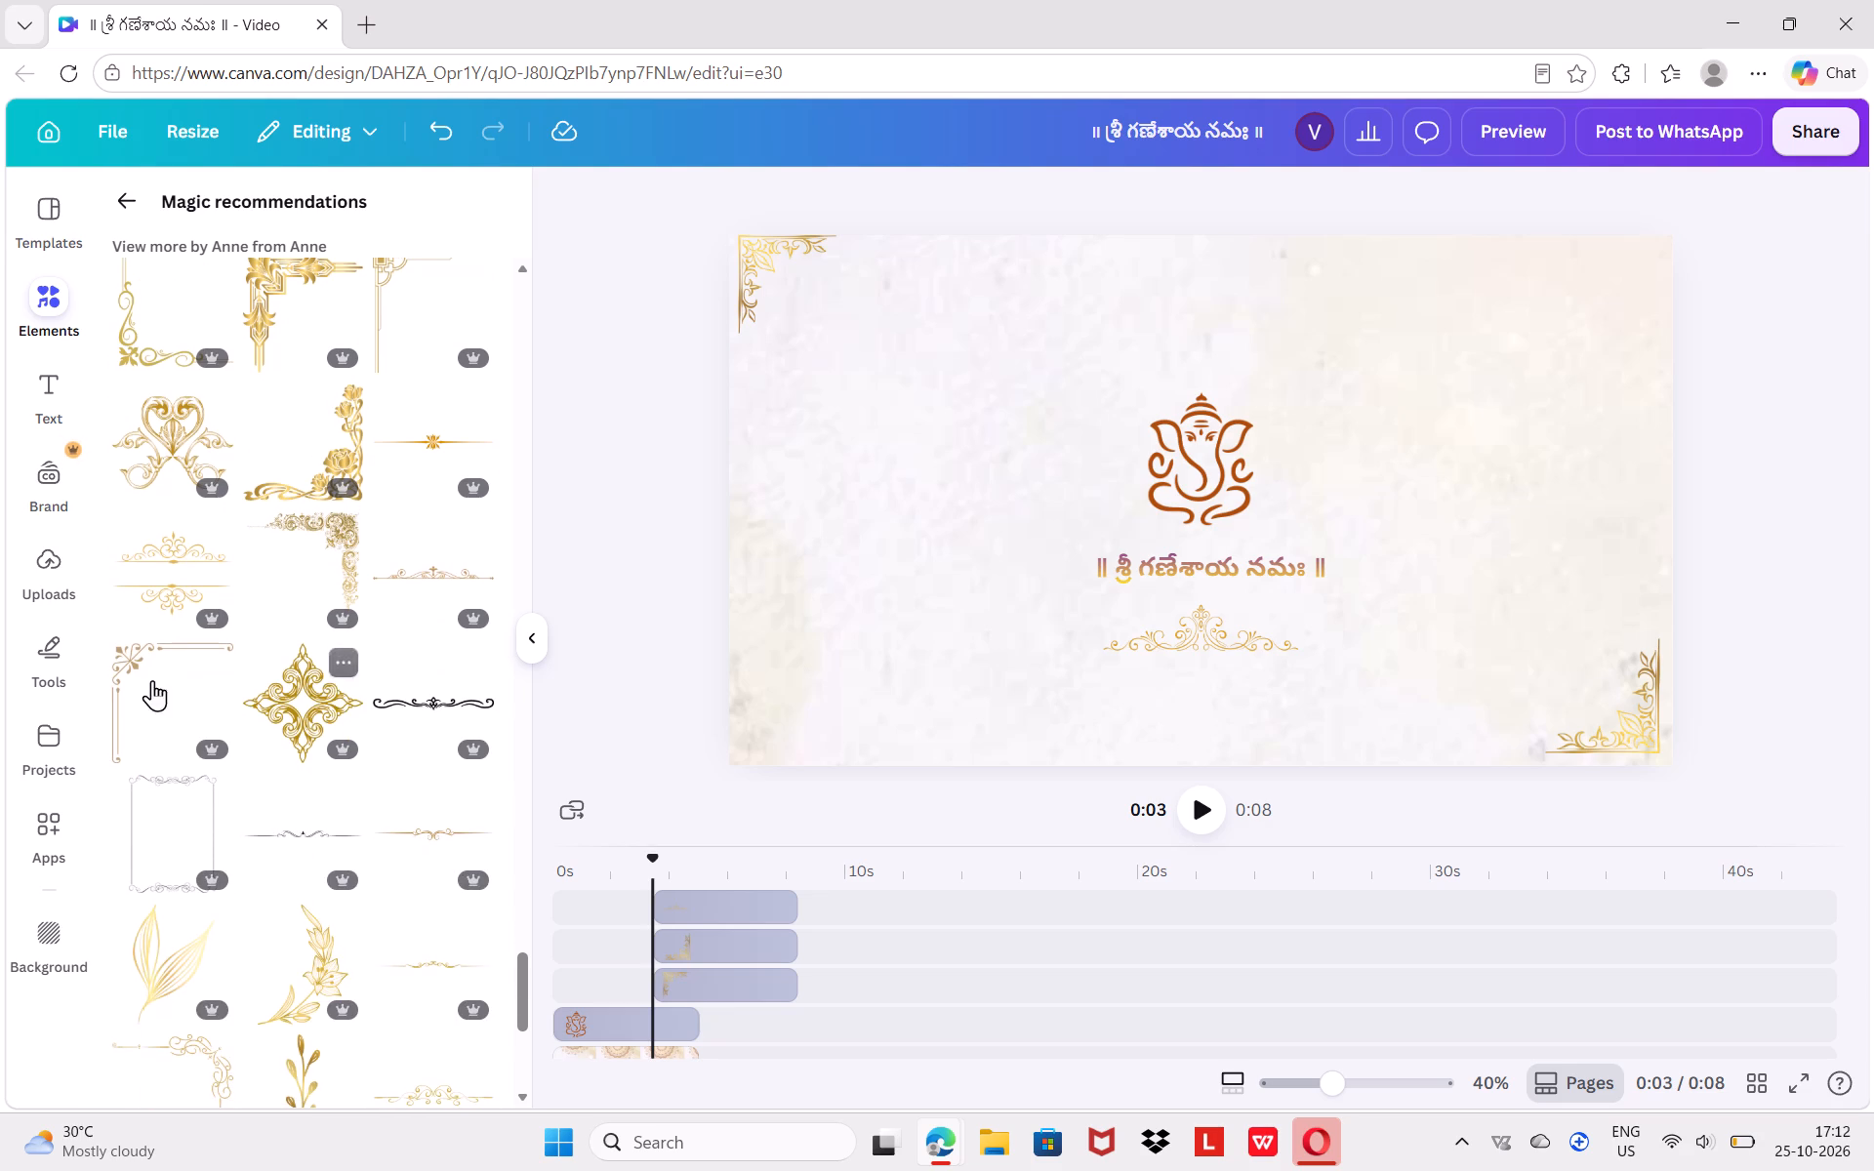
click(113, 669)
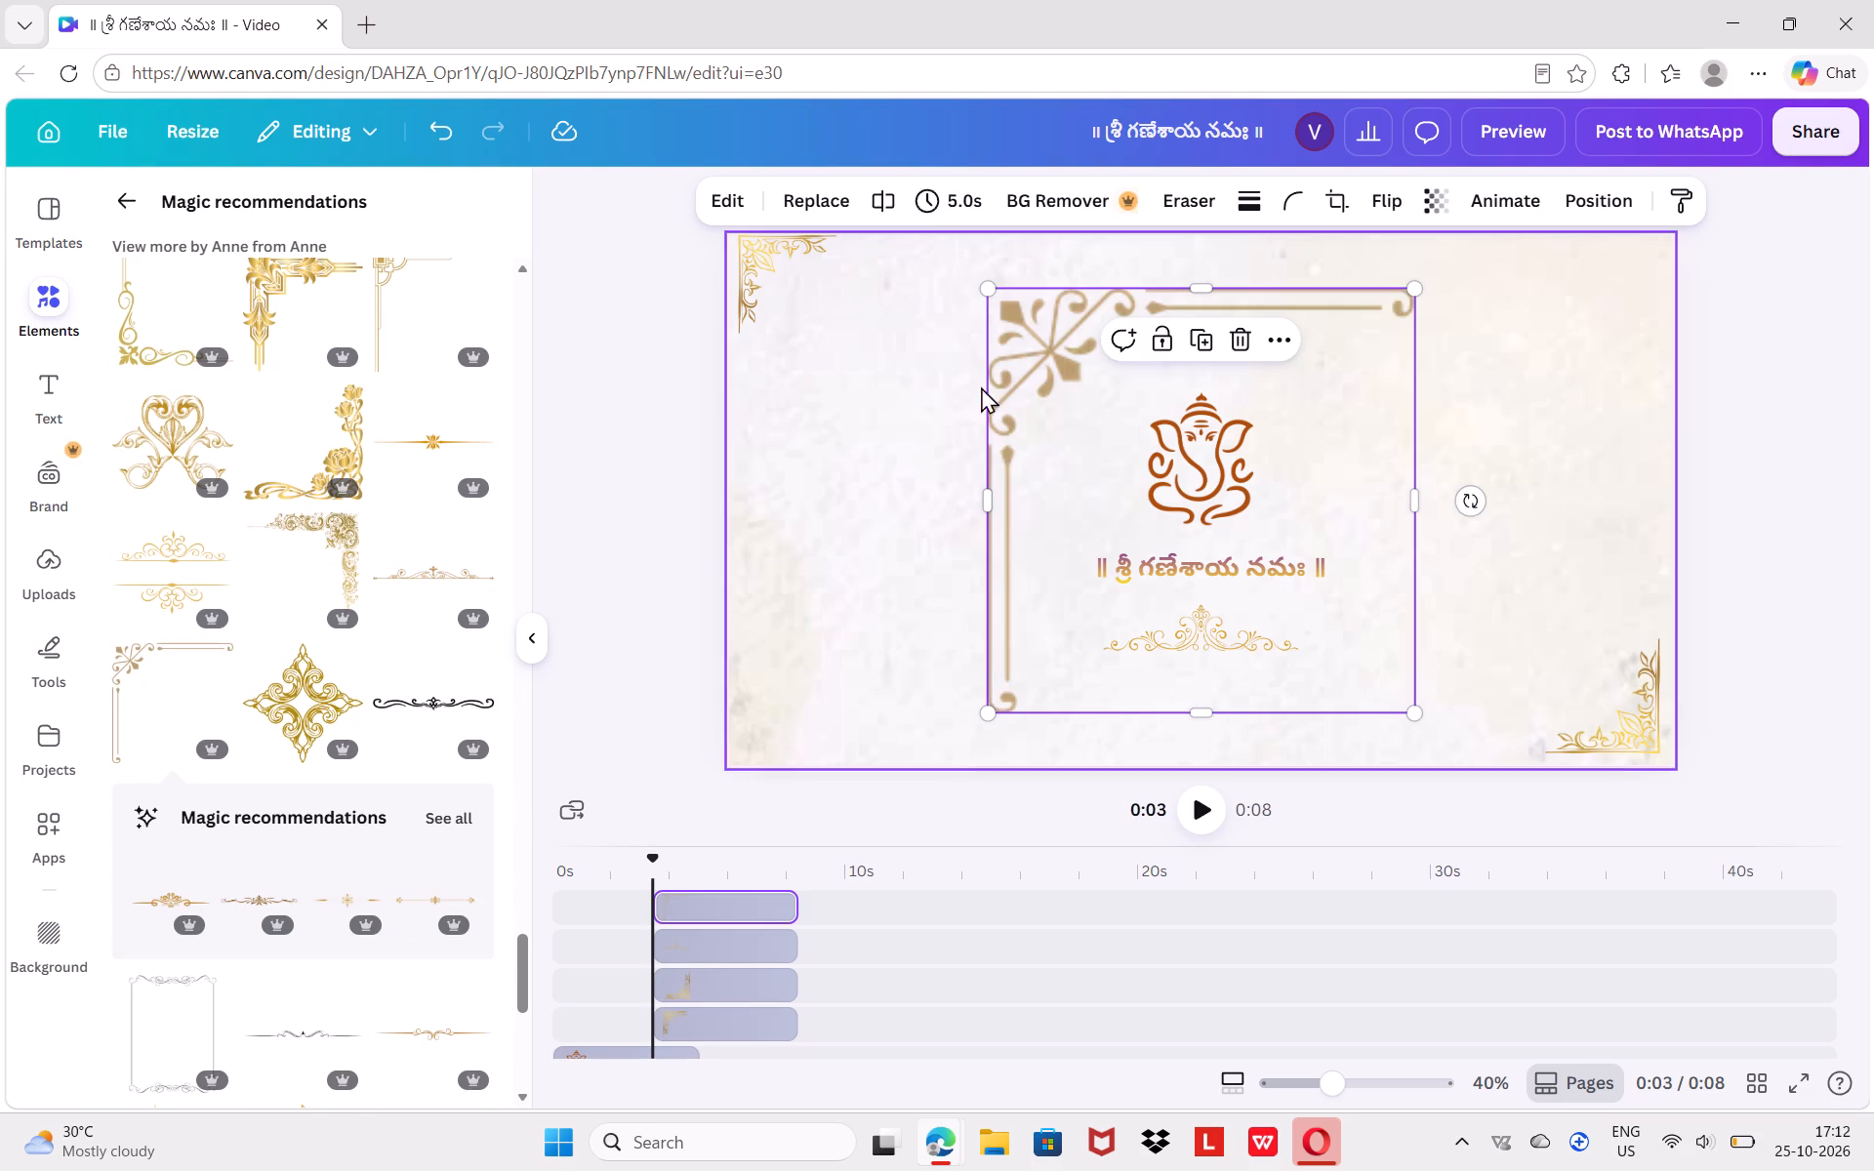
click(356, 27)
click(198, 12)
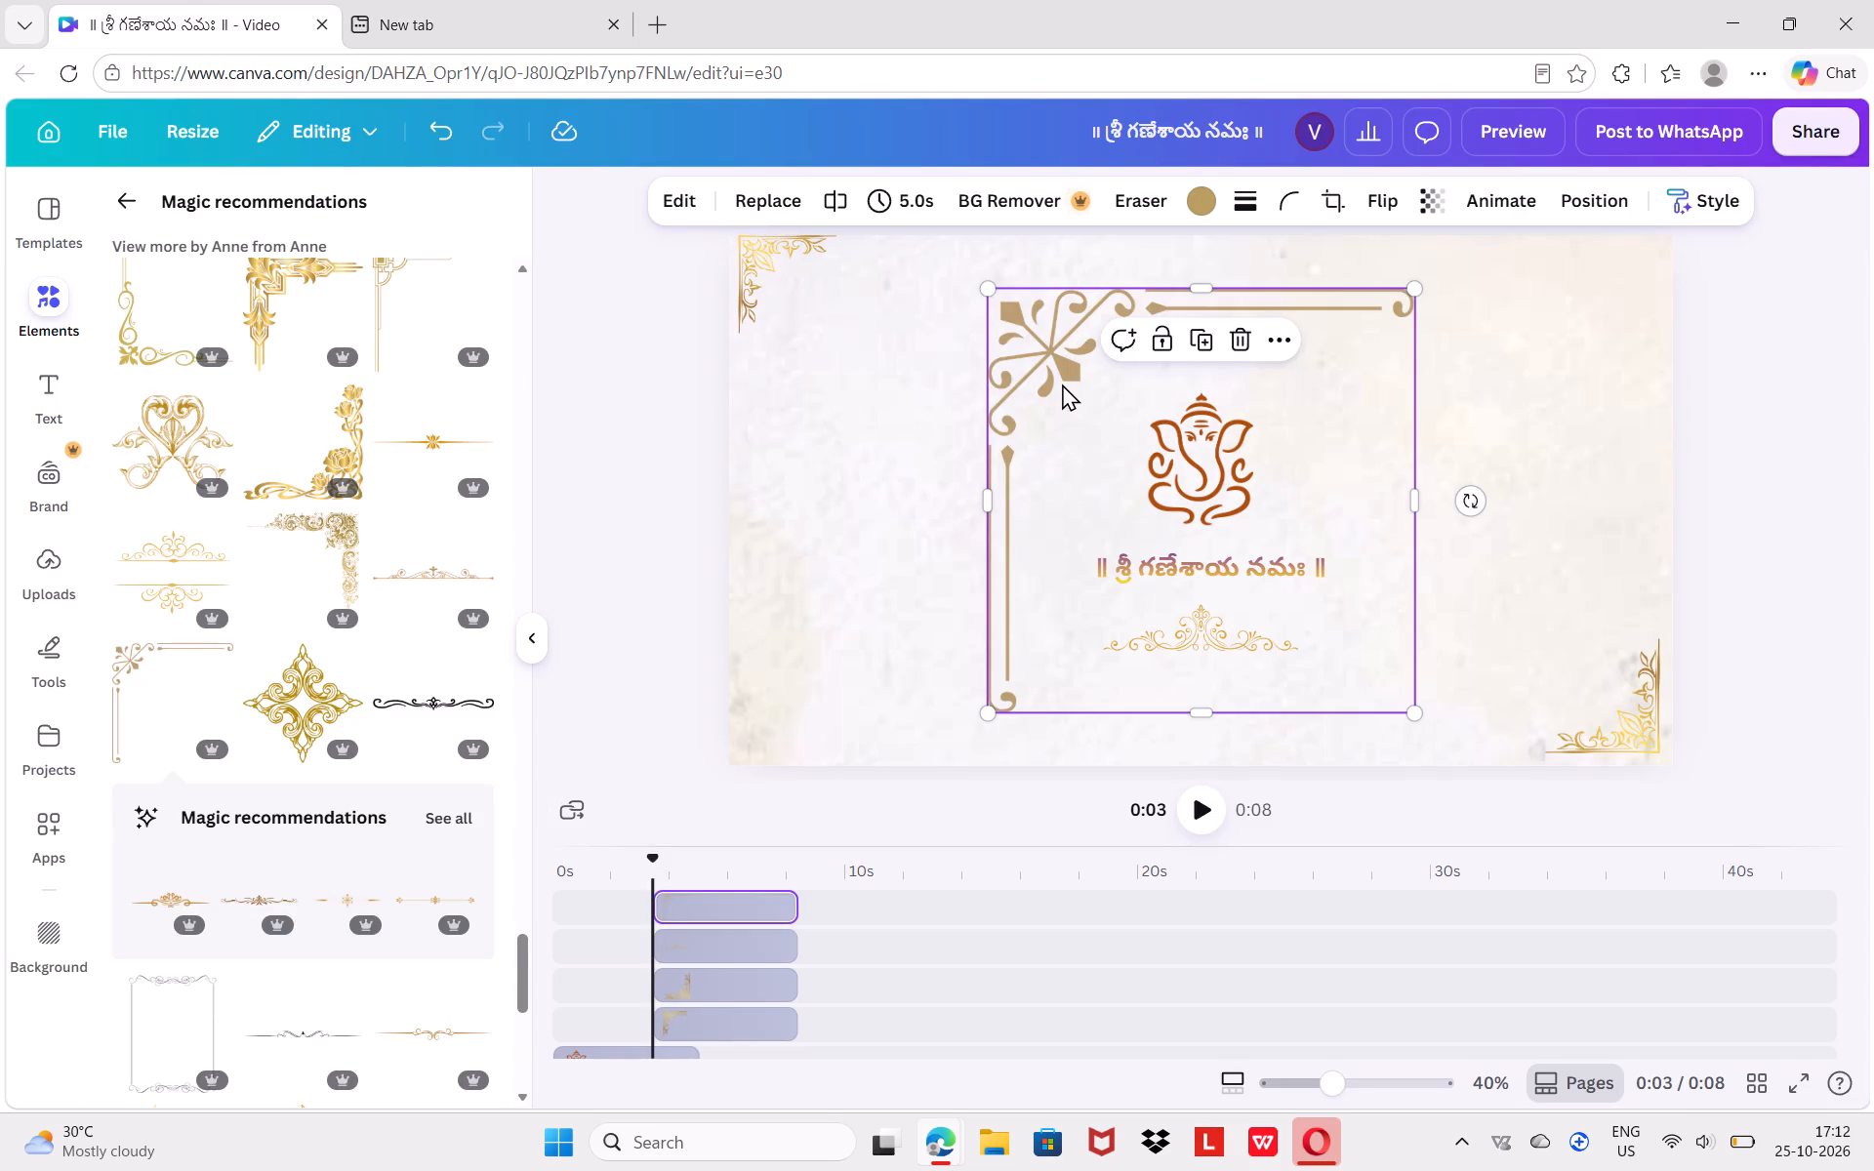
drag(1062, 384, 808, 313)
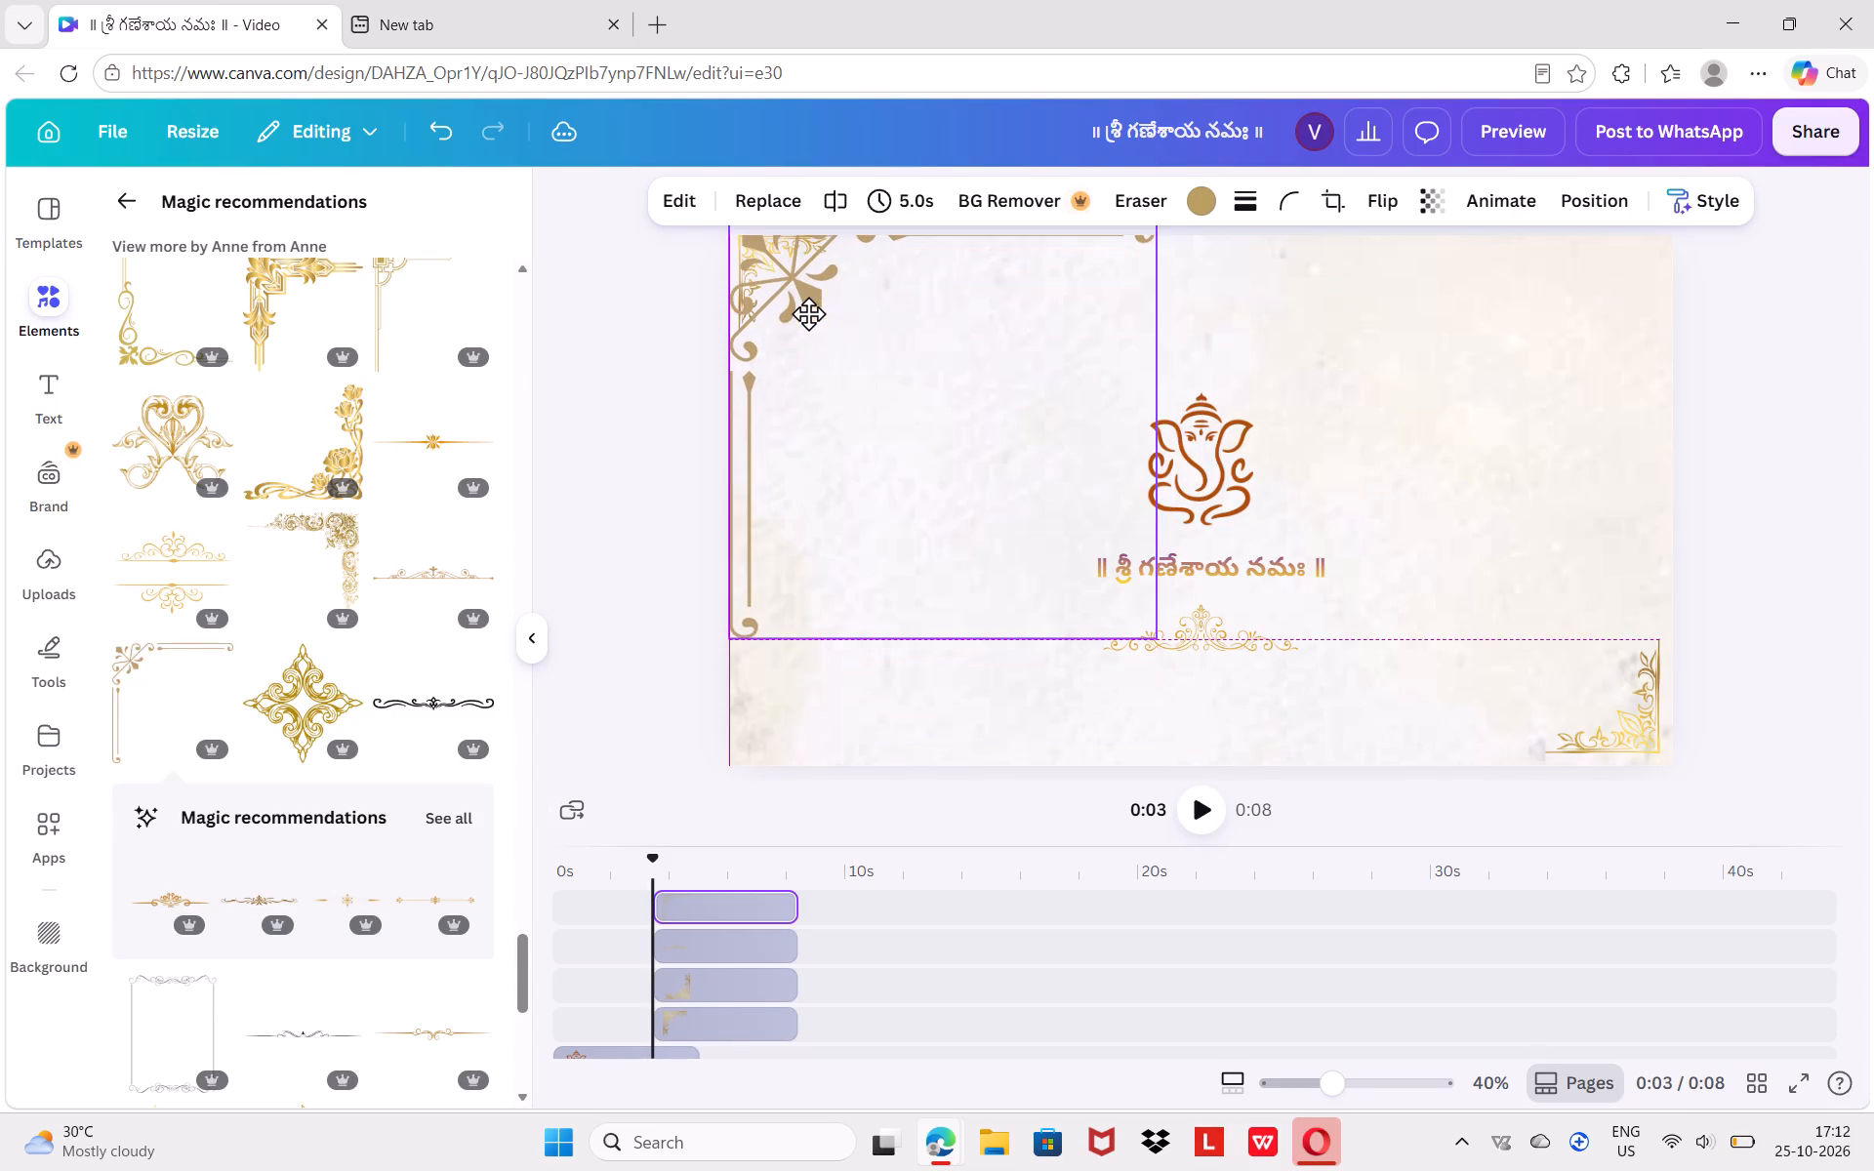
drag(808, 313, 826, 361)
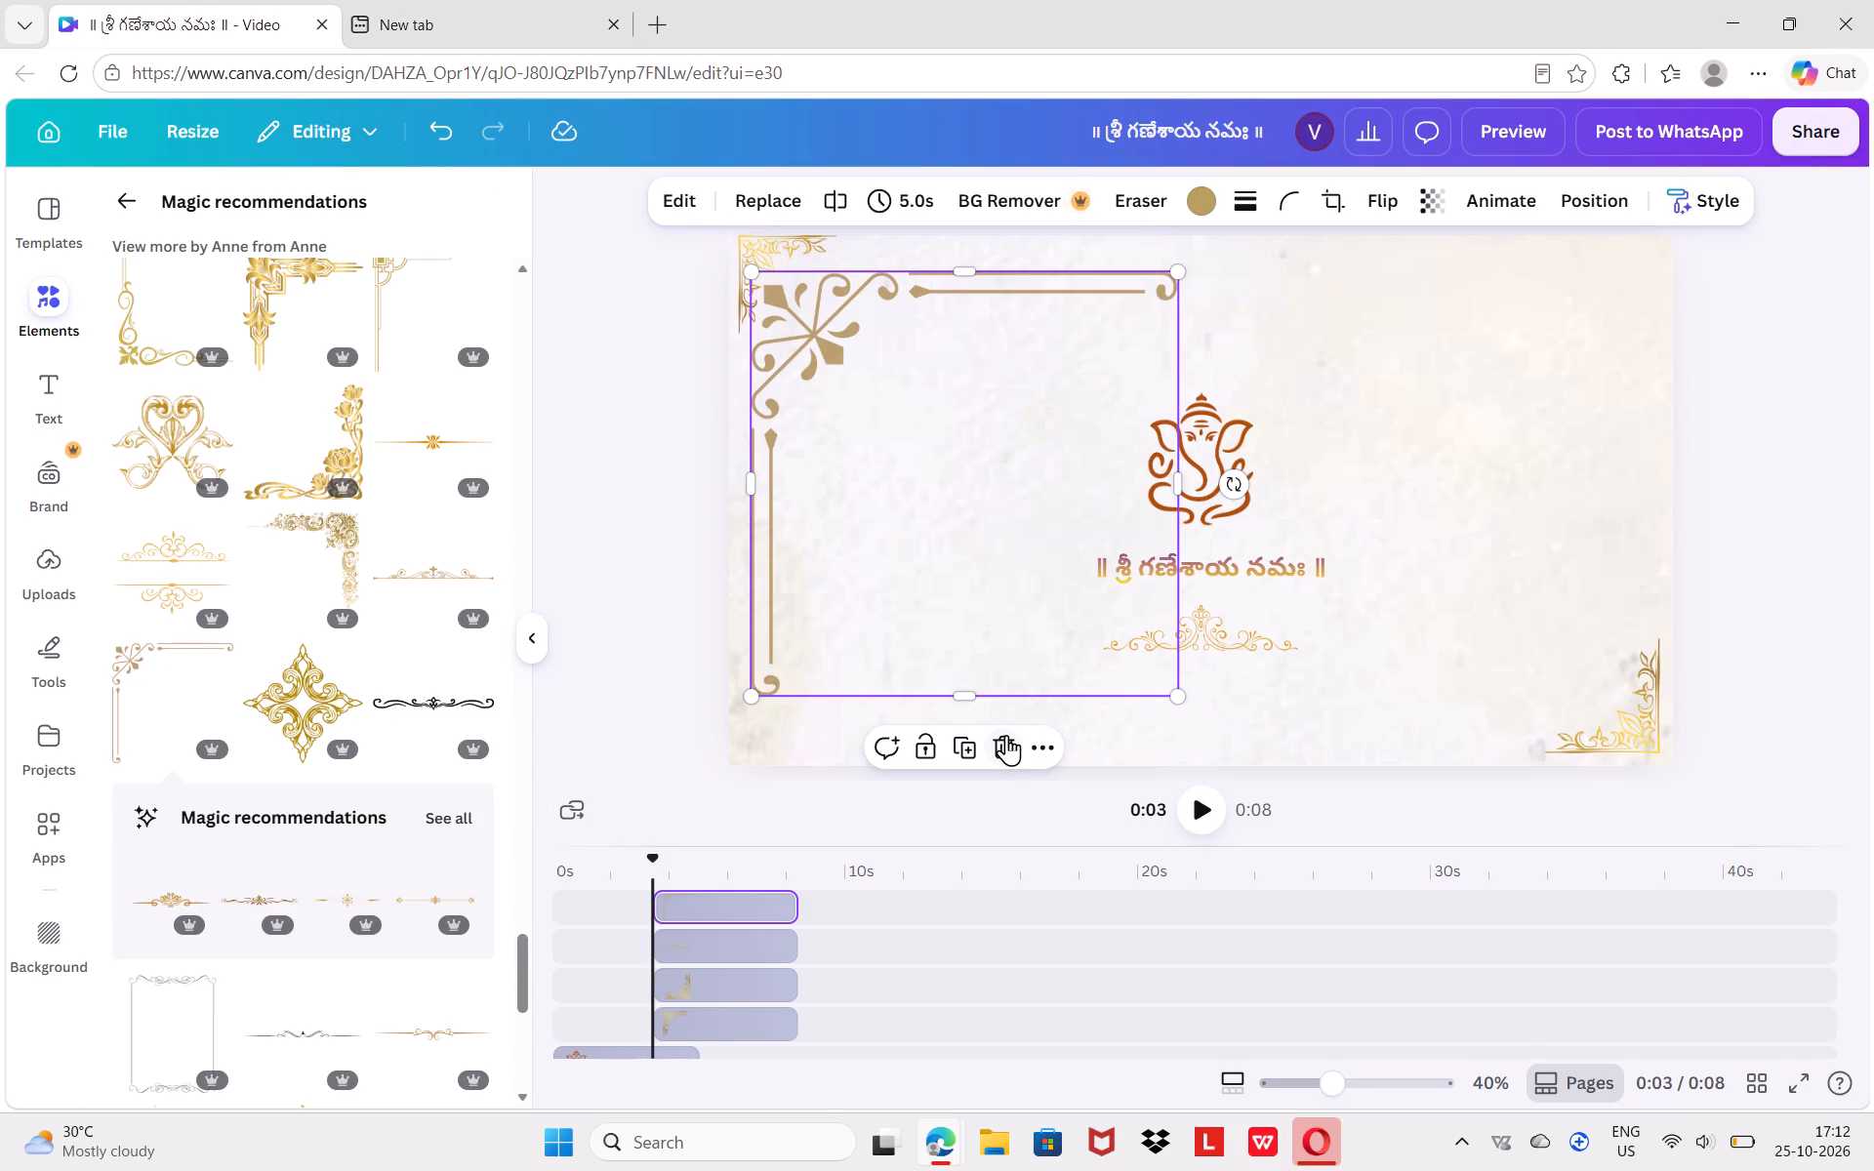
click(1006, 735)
scroll(250, 689, down, 1)
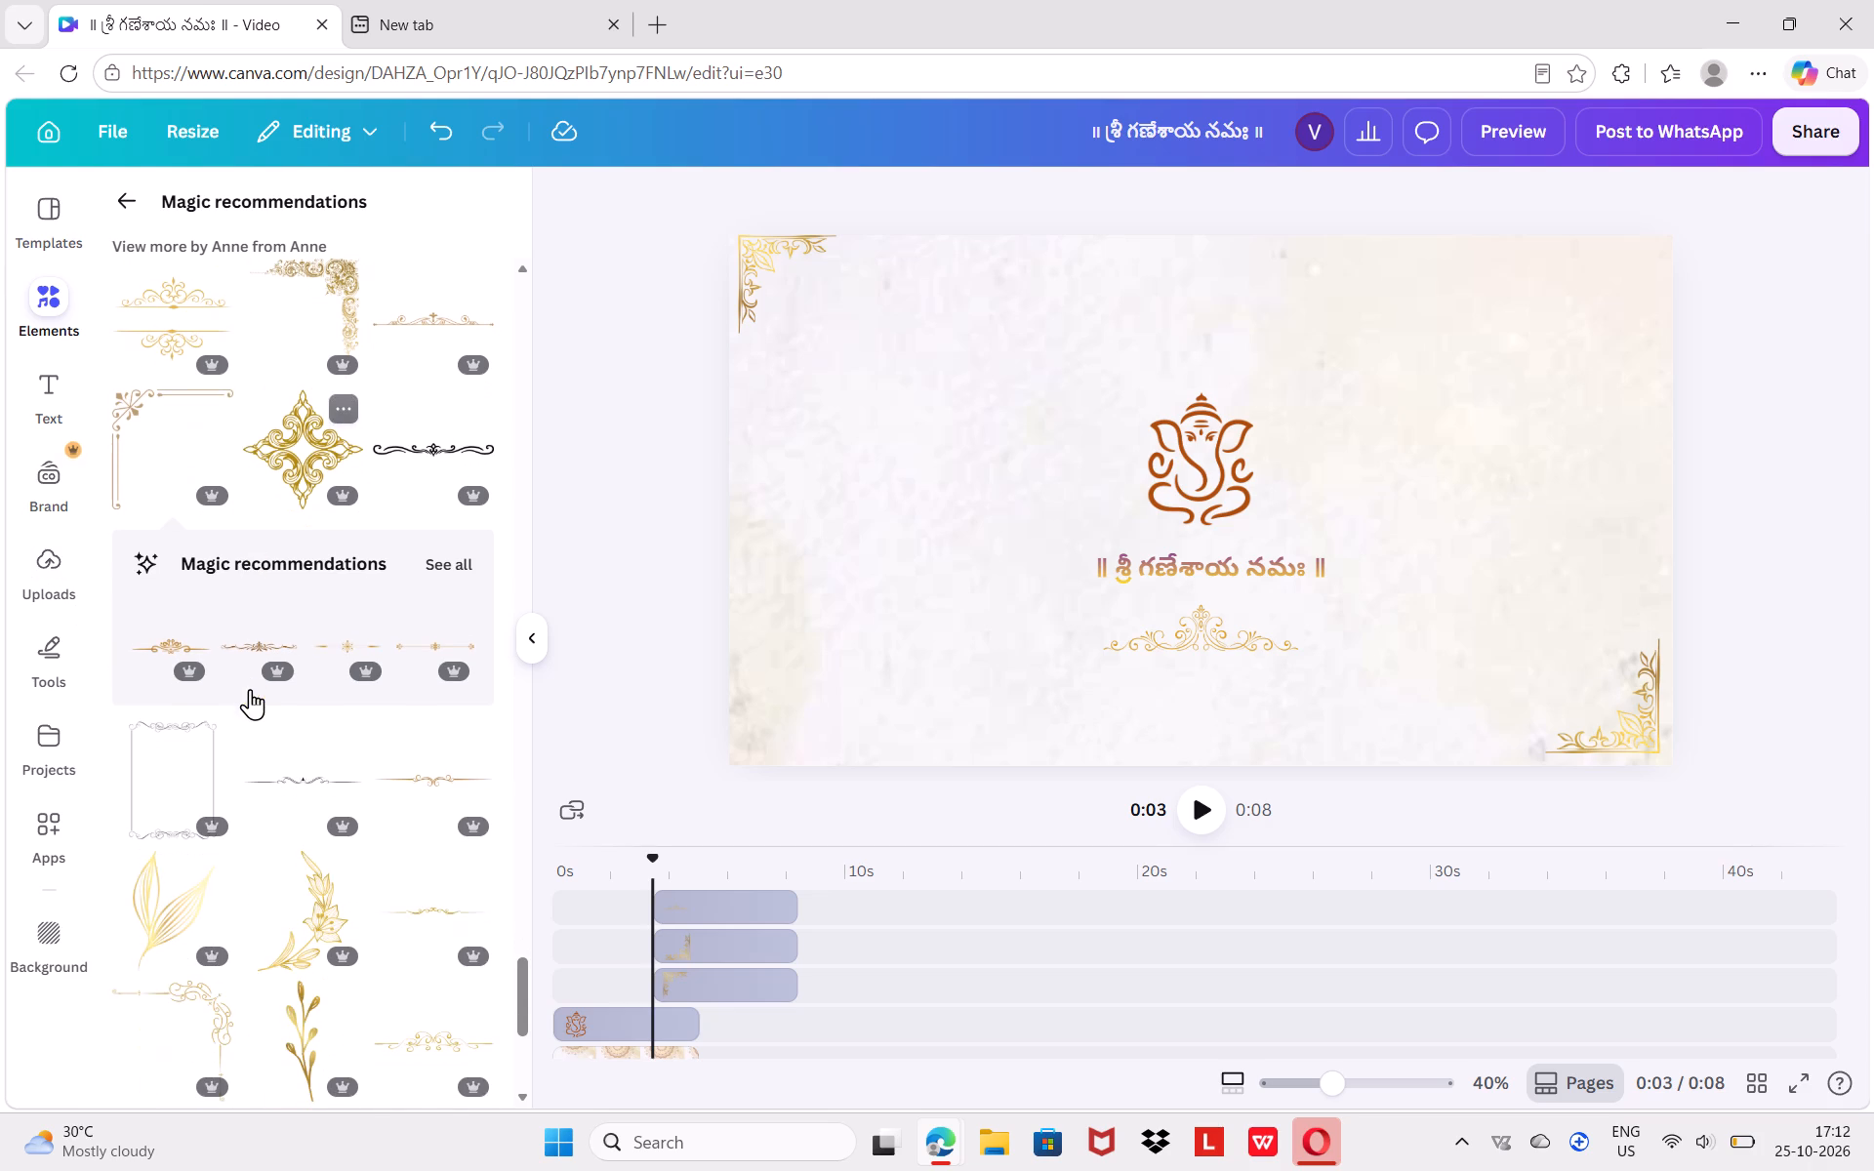
scroll(250, 689, down, 1)
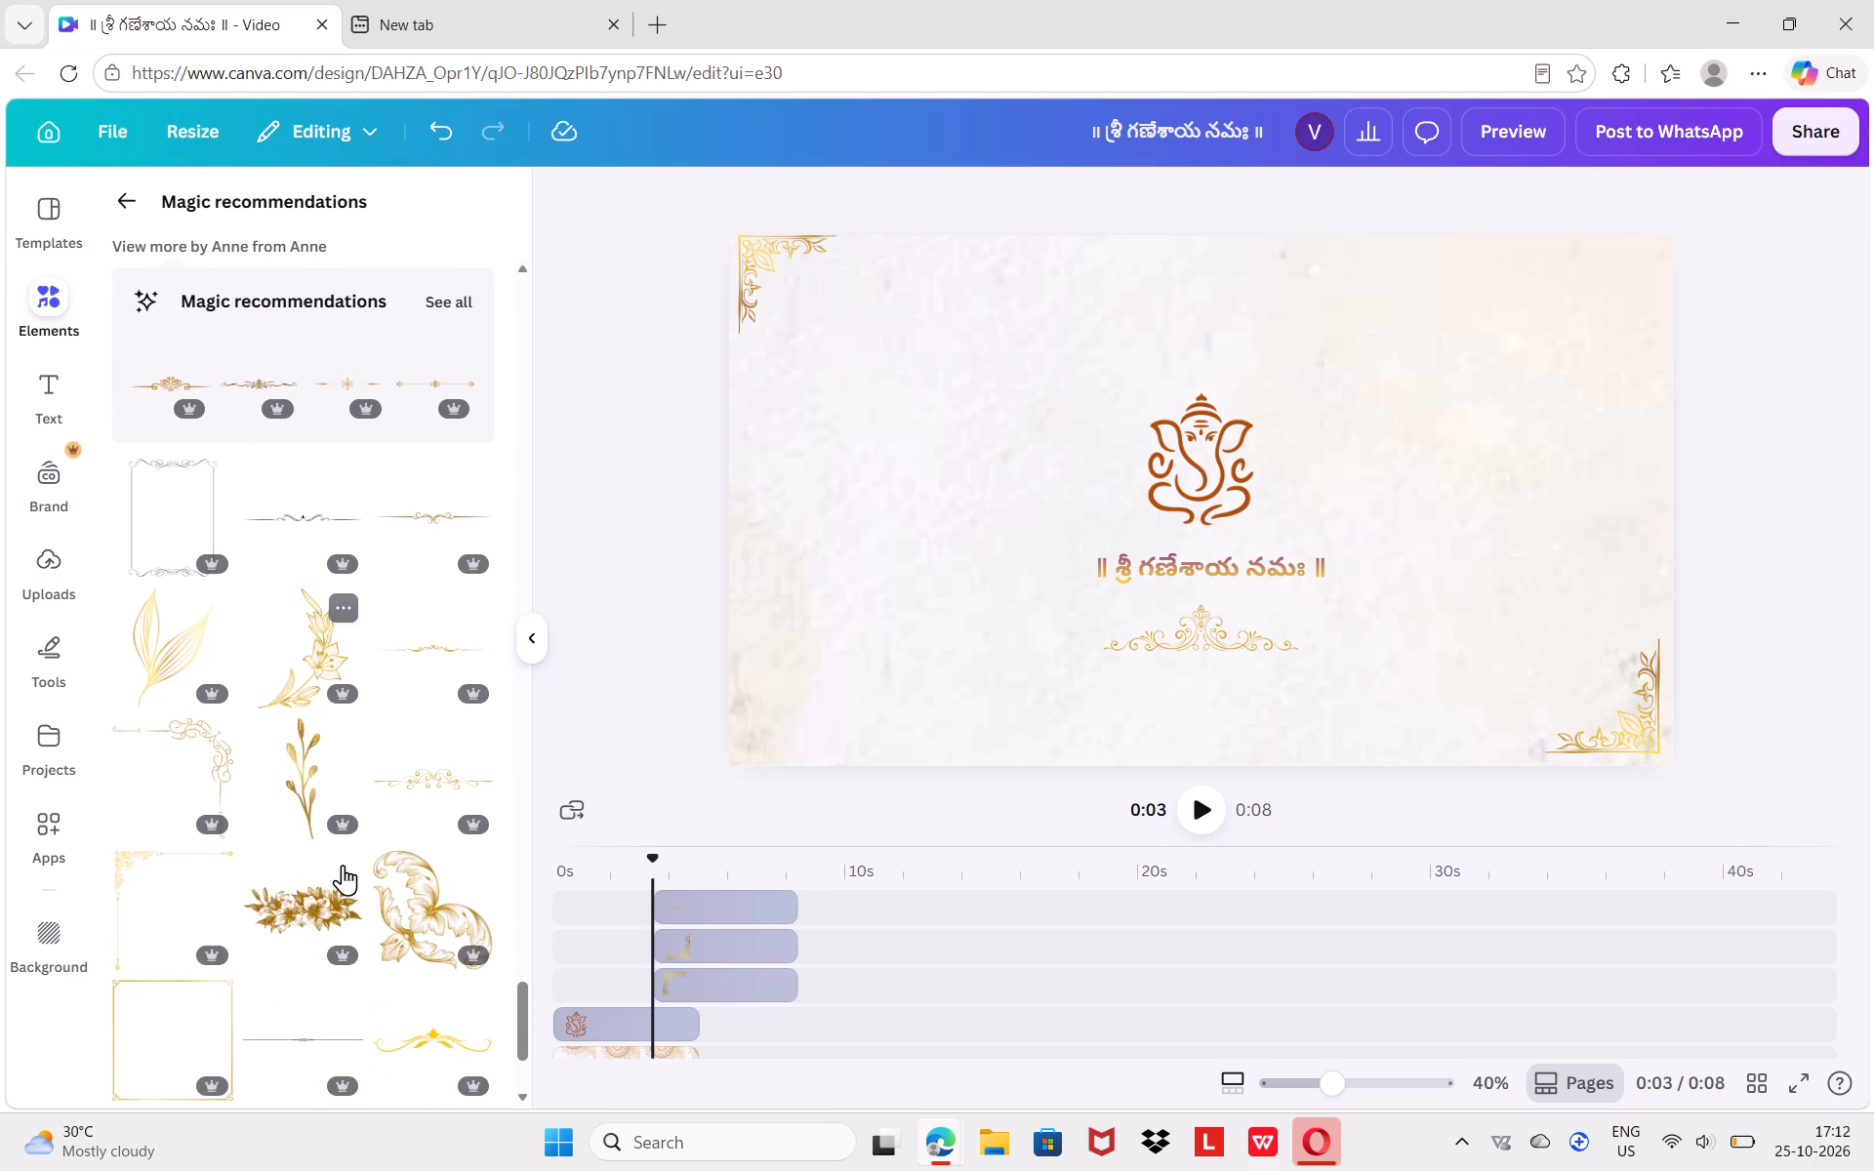
click(459, 531)
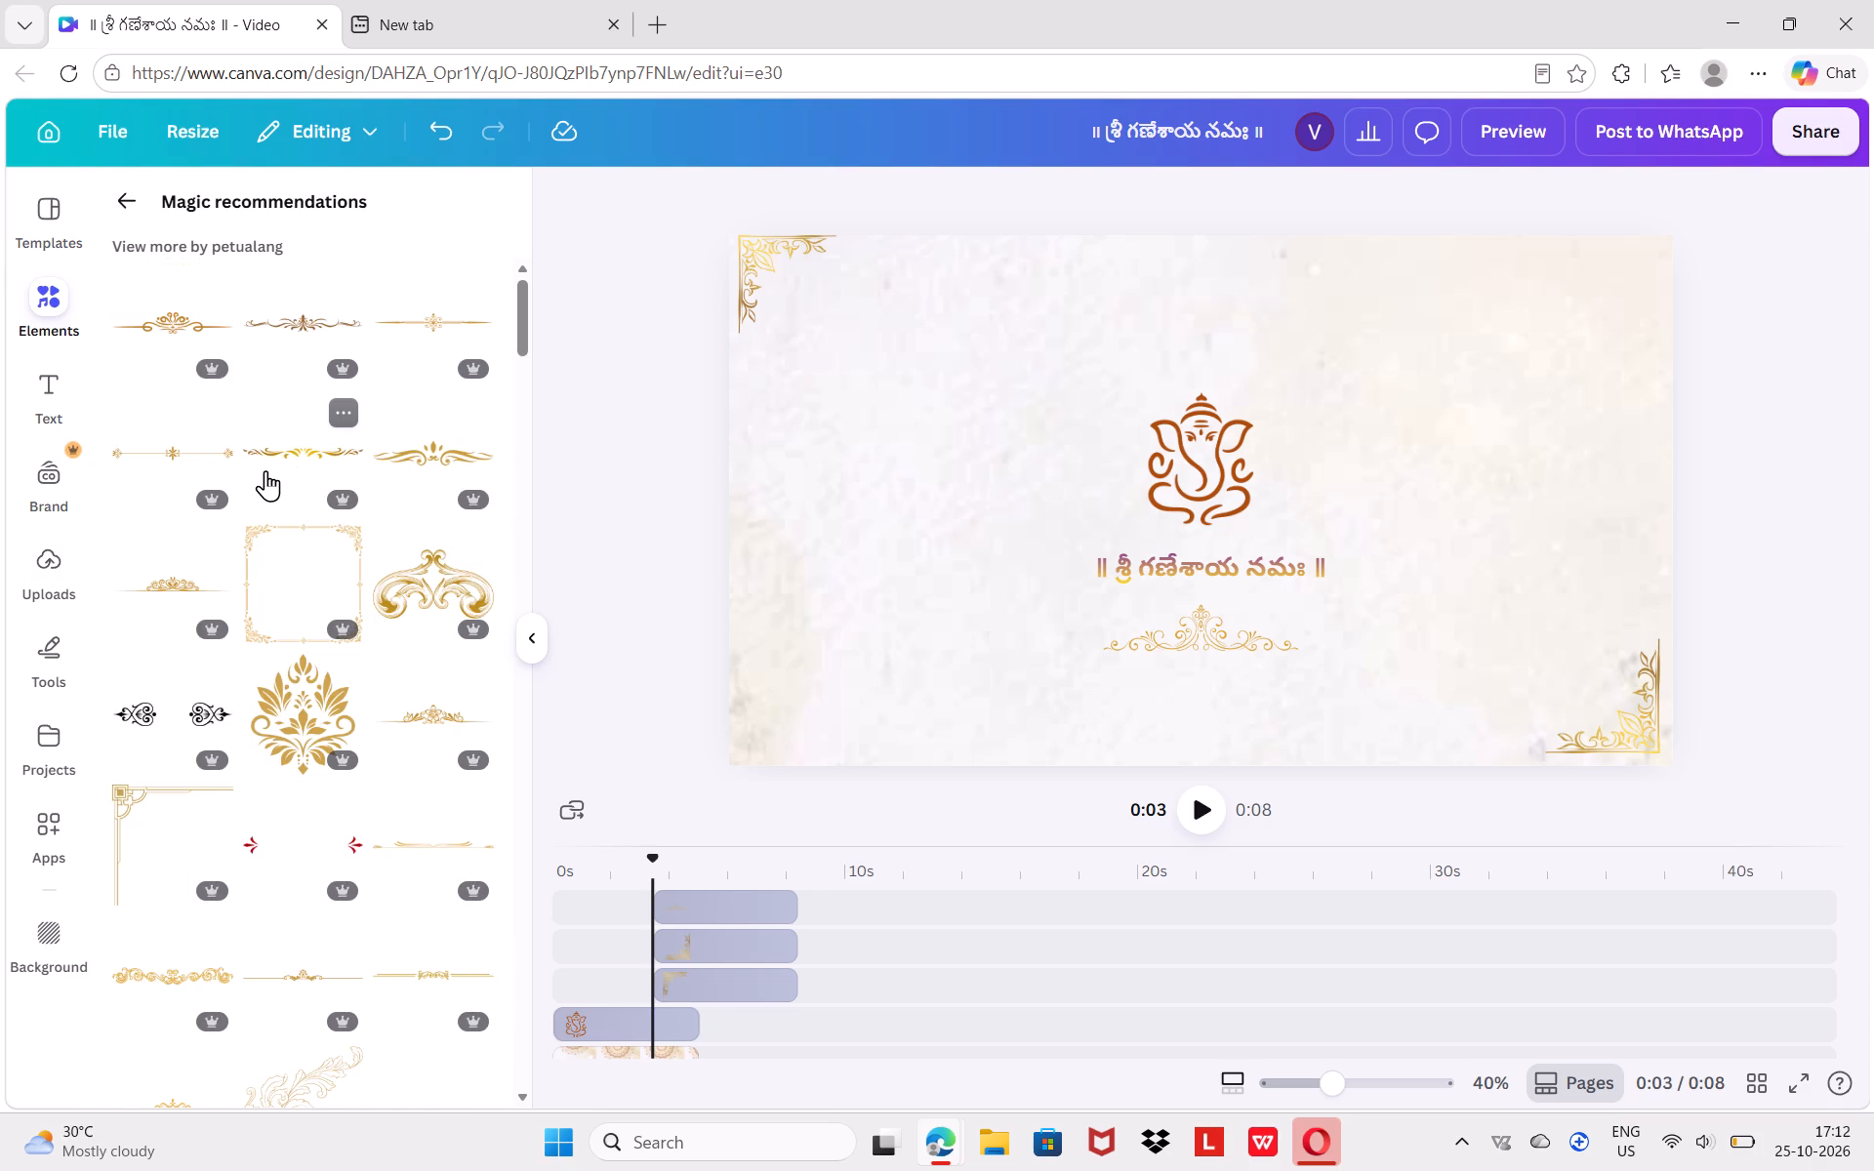
scroll(265, 470, down, 1)
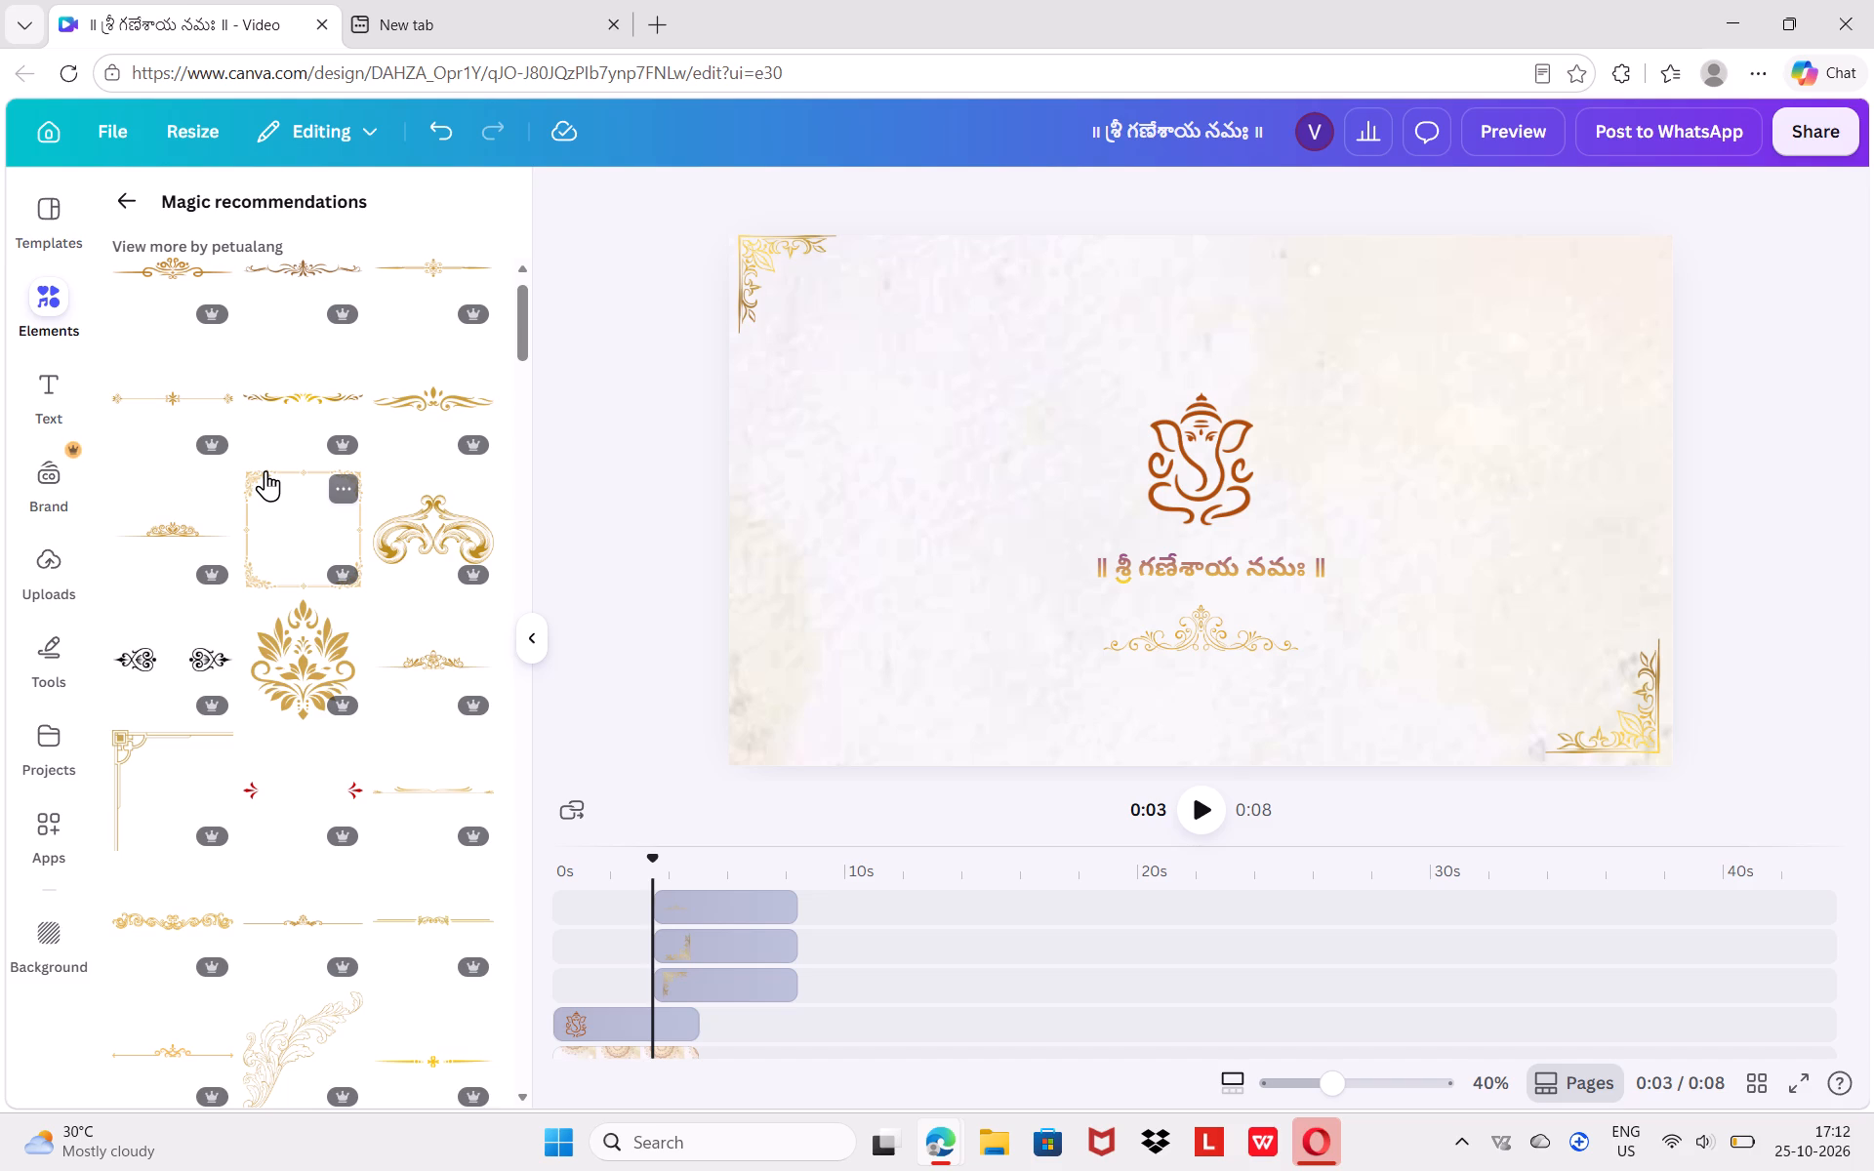
scroll(265, 470, down, 1)
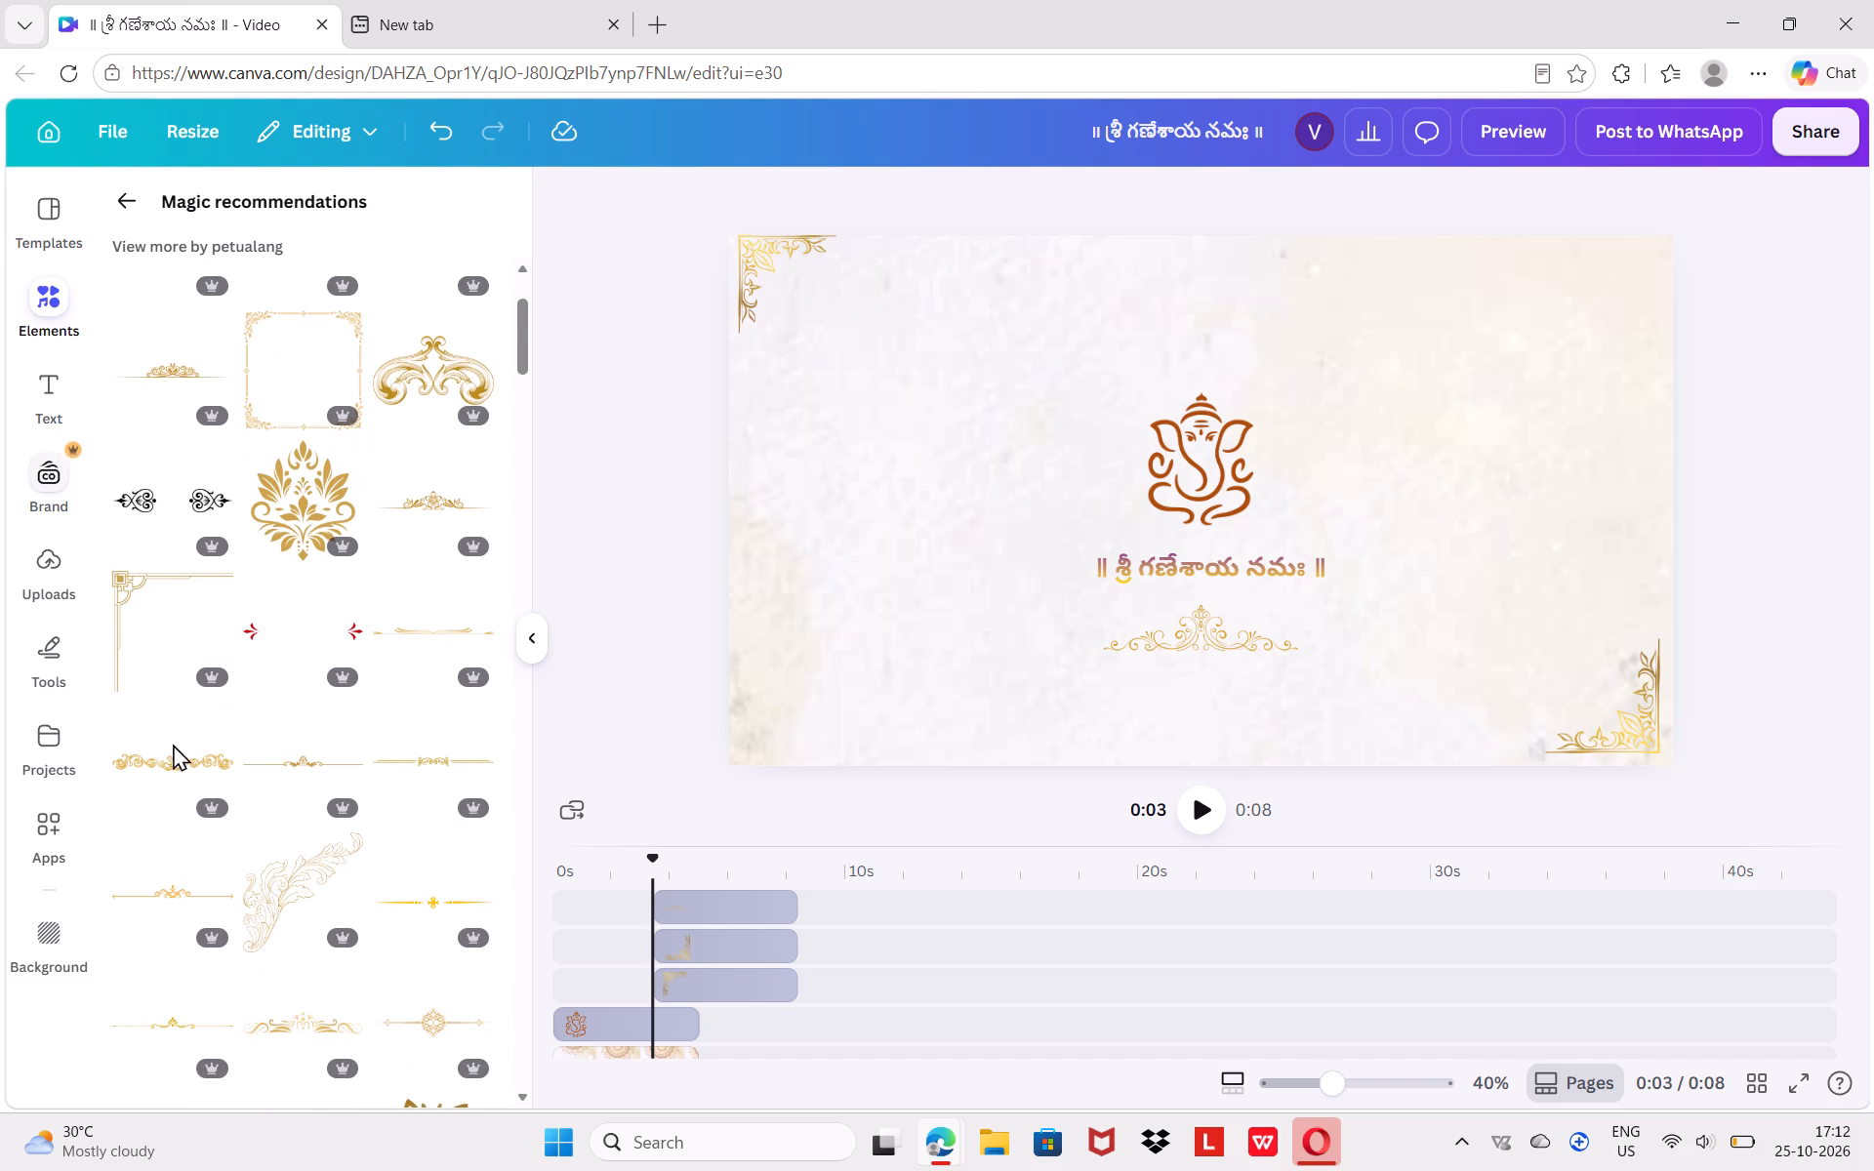